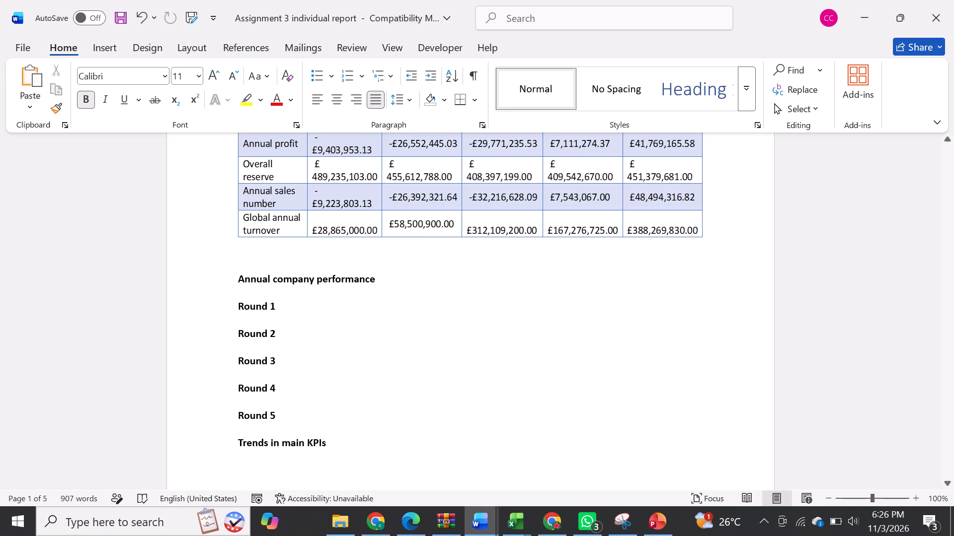
key("Return")
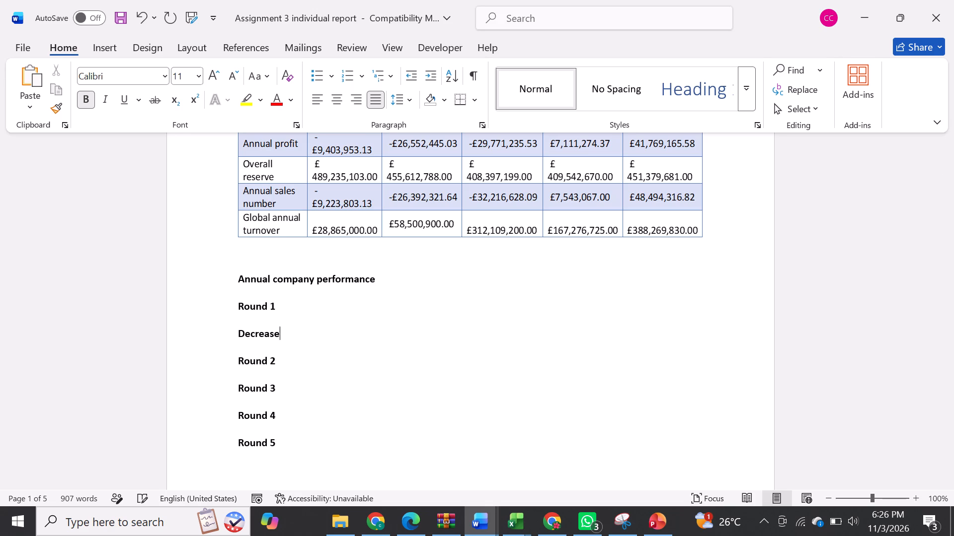
Add the line "Focus on only price segment" under the Round 4 heading.
left_click(278, 415)
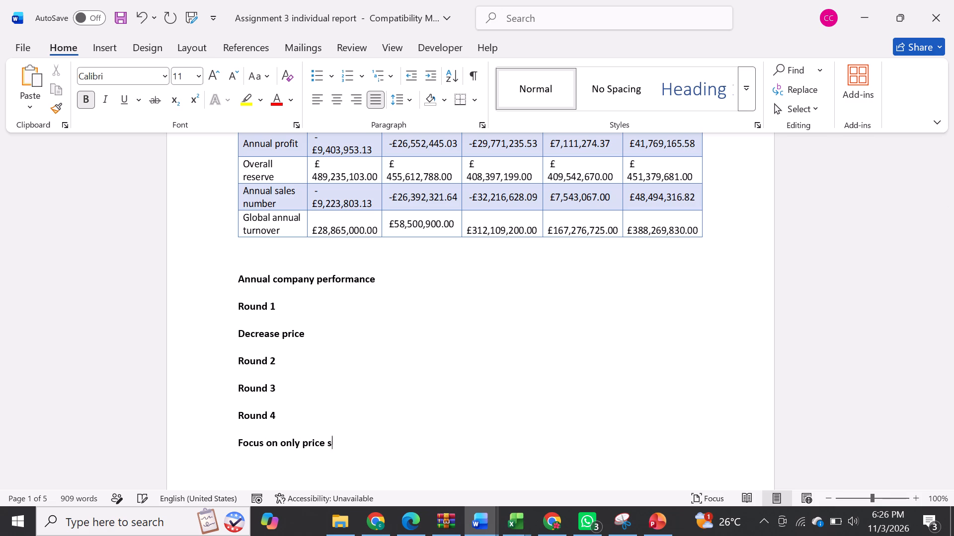
Below "Decrease price" in Round 1, add the line "Very low employee motivation- increase renumeration, profit sharing at 3%, bonuses".
scroll(352, 408, "down", 8)
scroll(352, 408, "up", 3)
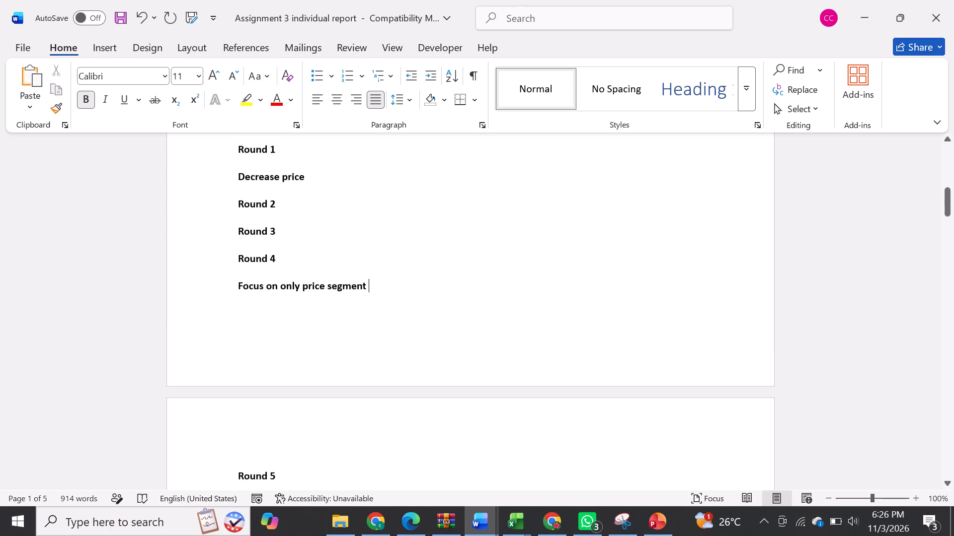
scroll(352, 408, "up", 2)
scroll(357, 283, "up", 1)
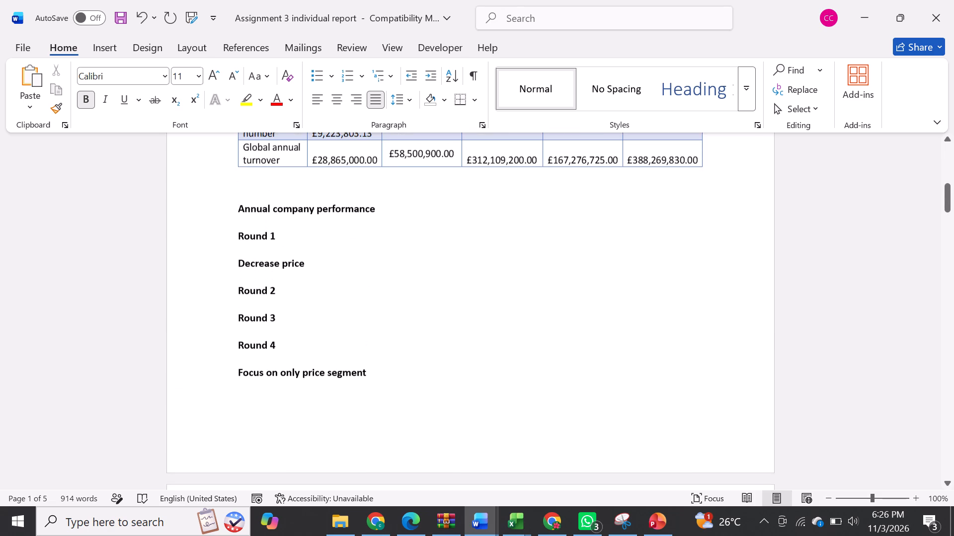
scroll(357, 283, "up", 1)
left_click(315, 289)
key("Return")
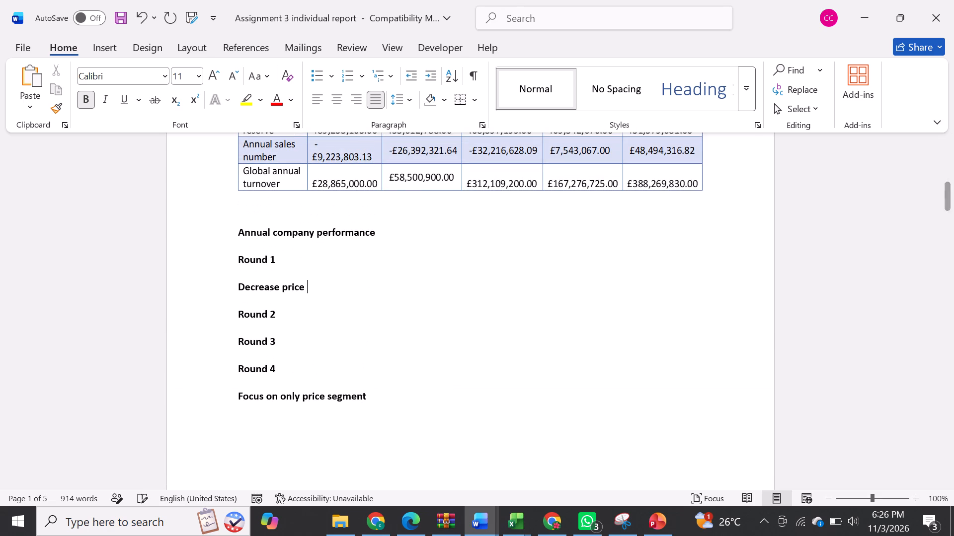
type("ery low")
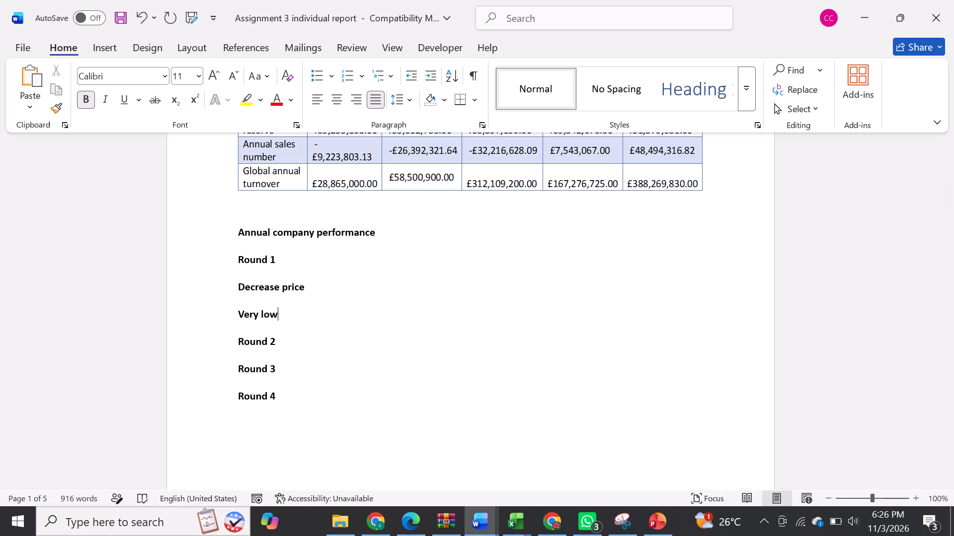
key("space")
type("employee motivation- increase renumeration, pro")
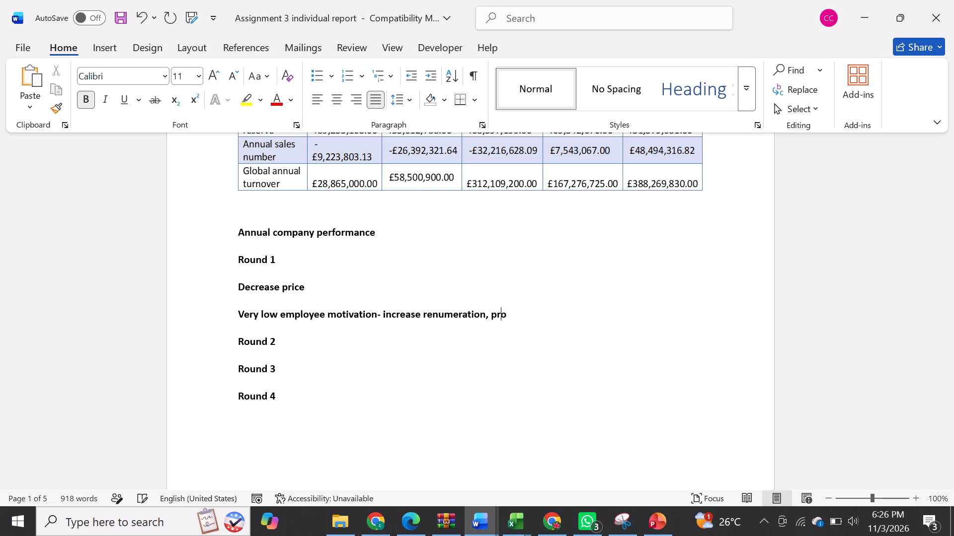
type("fit sharing at 3%")
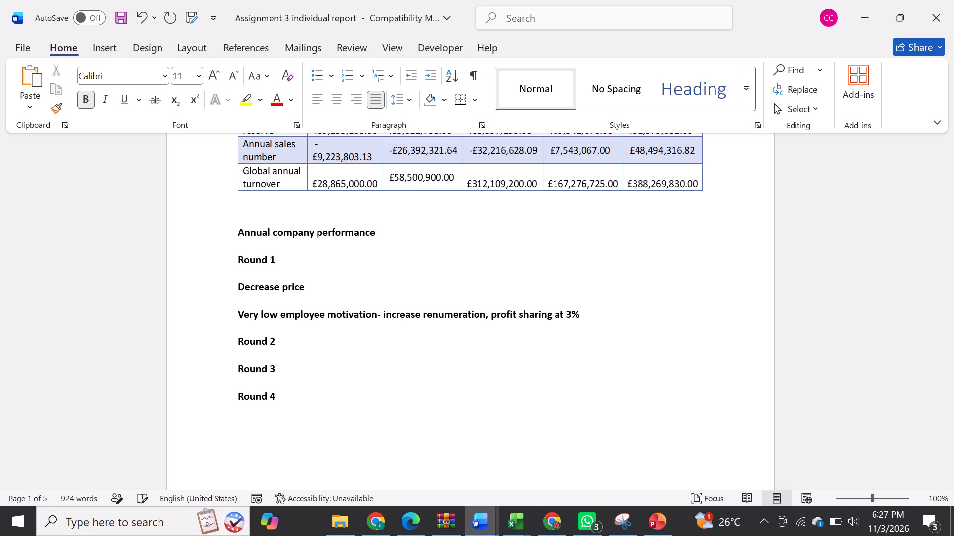
key("comma")
key("space")
type("bonuses")
key("space")
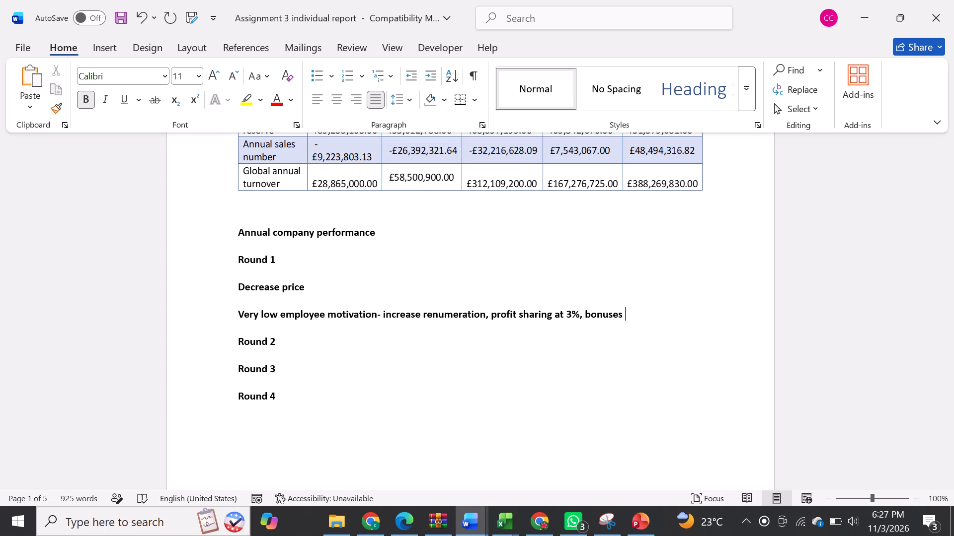
Add the line "Enter new market i.e., Belgium" under the Round 5 heading.
scroll(336, 311, "down", 1)
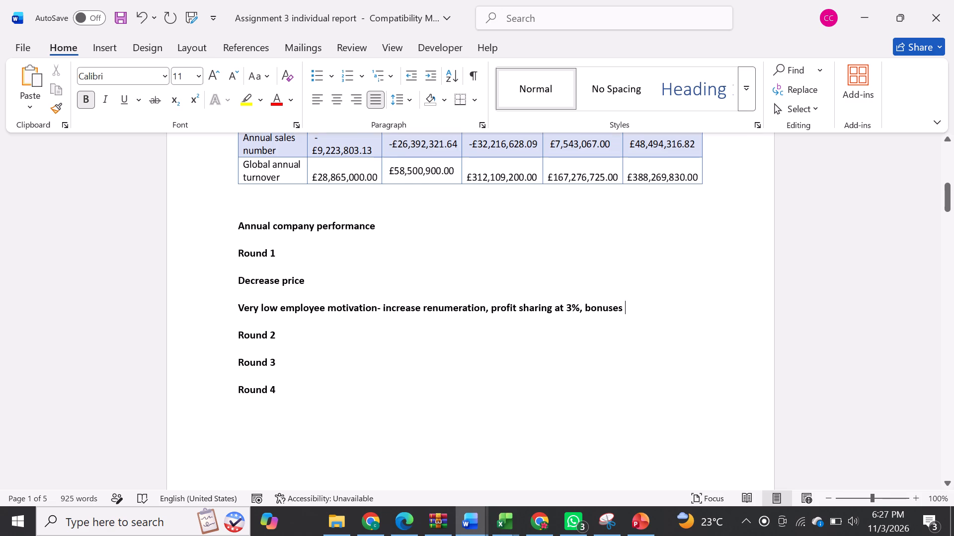
scroll(336, 311, "down", 5)
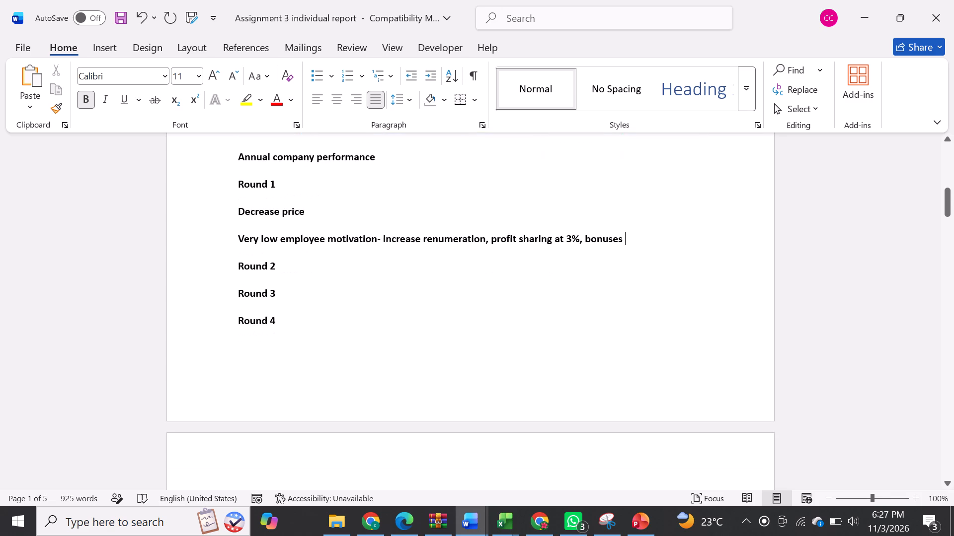
scroll(392, 325, "down", 9)
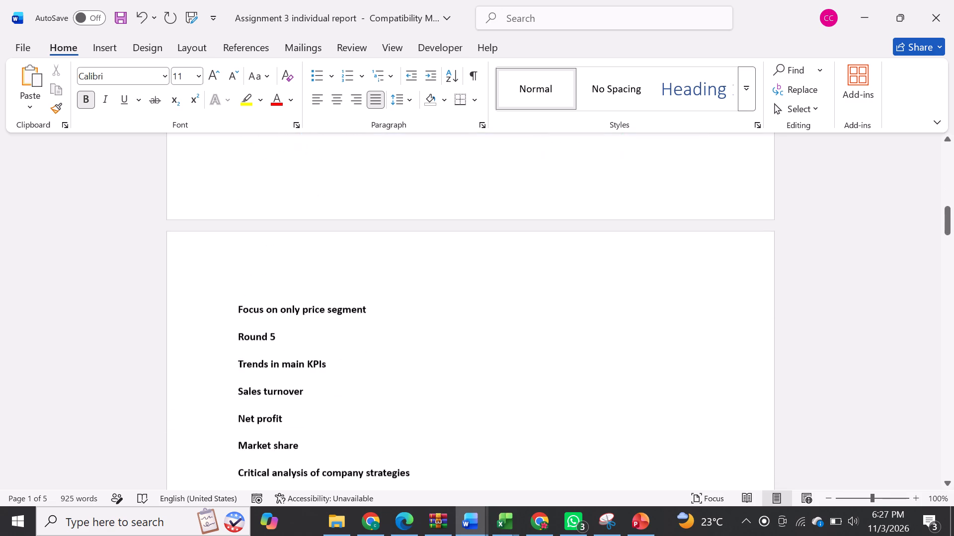
left_click(284, 311)
key("Return")
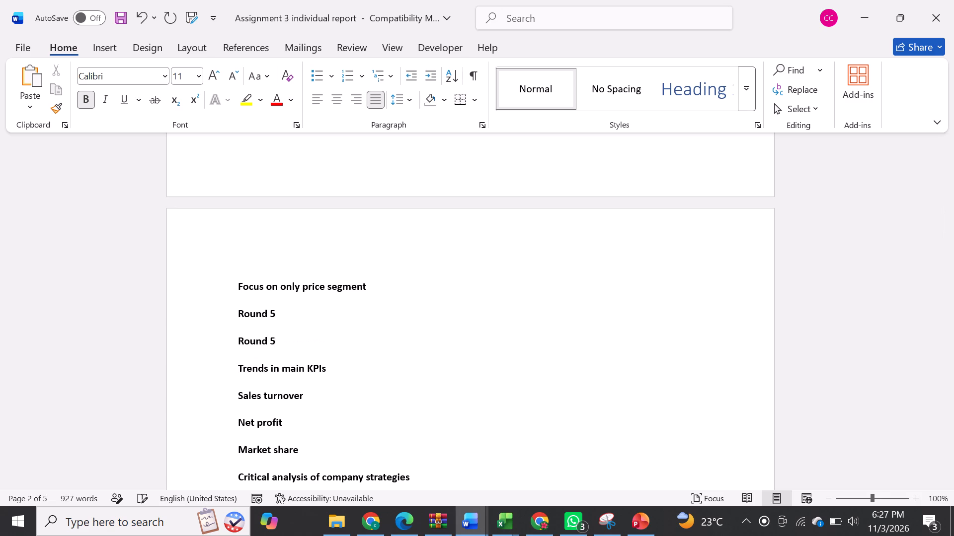
key("BackSpace")
key("BackSpace")
key("BackSpace")
key("BackSpace")
key("BackSpace")
key("BackSpace")
key("BackSpace")
key("BackSpace")
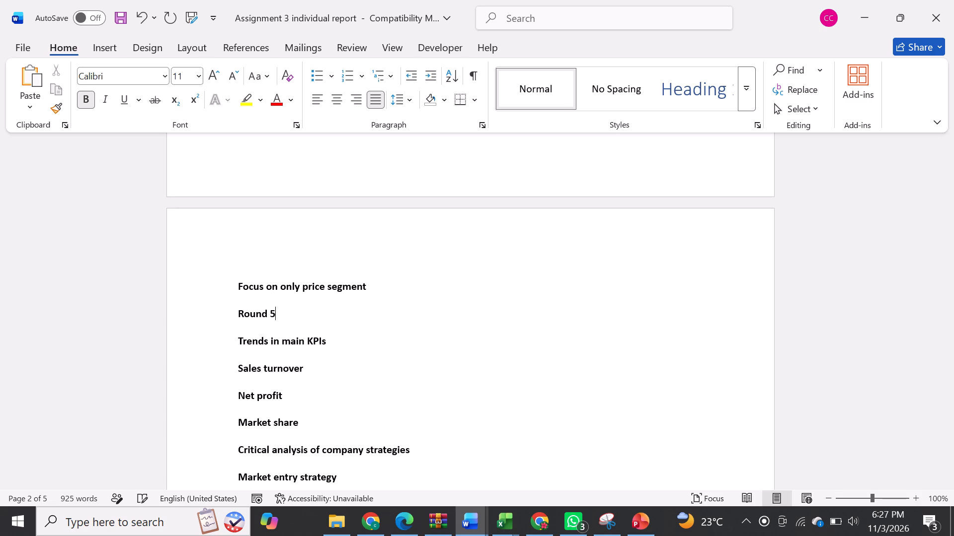
key("Return")
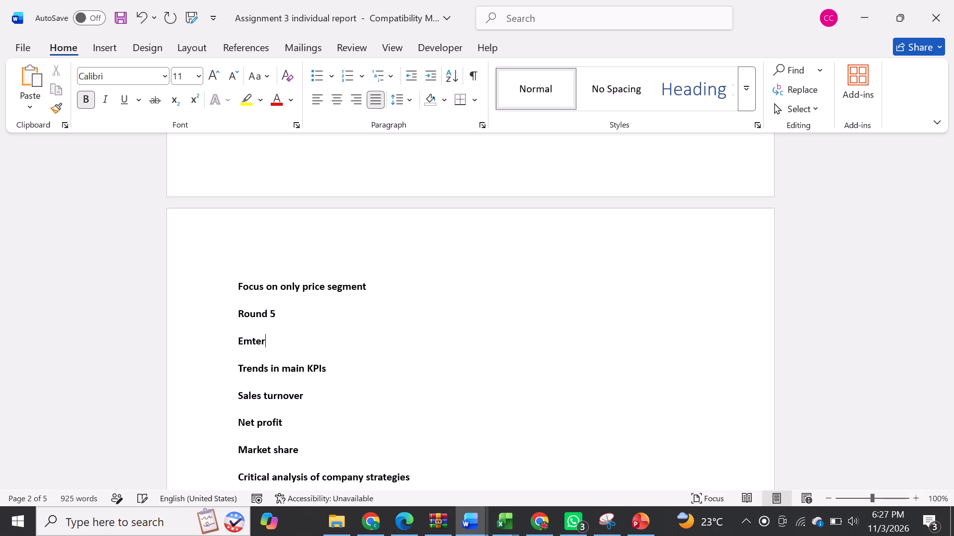
key("BackSpace")
key("BackSpace")
key("BackSpace")
key("BackSpace")
key("BackSpace")
type("elgium")
Remove the bold formatting from the Belgium market line under Round 5.
left_click(220, 351)
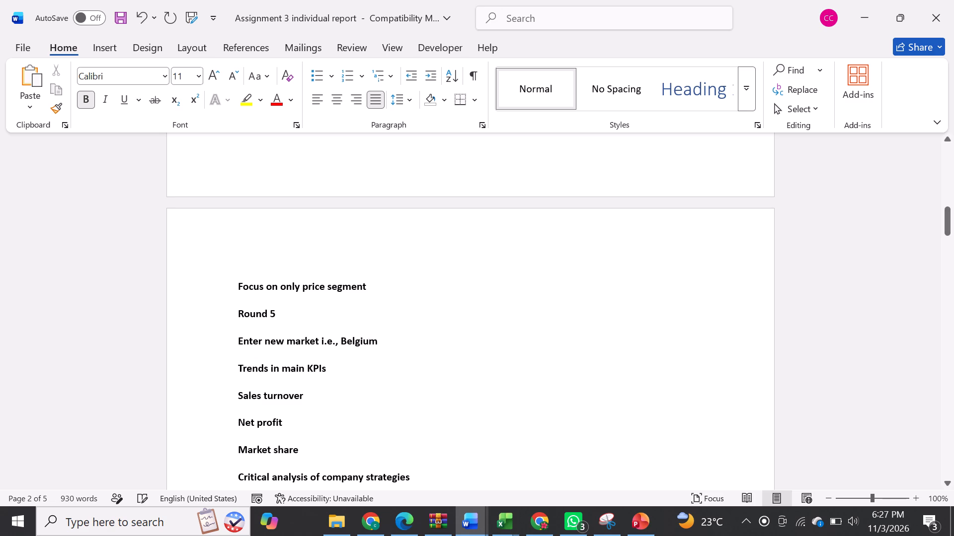
key("ctrl+b")
Extend the Belgium line with "-Too much inventory, current demand we are able to meet and left with inventory.".
left_click(383, 350)
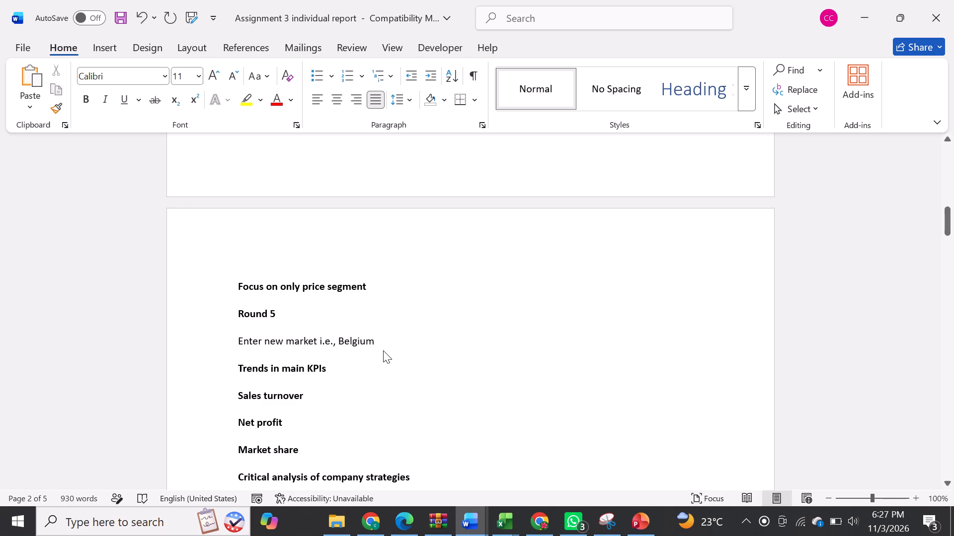
key("minus")
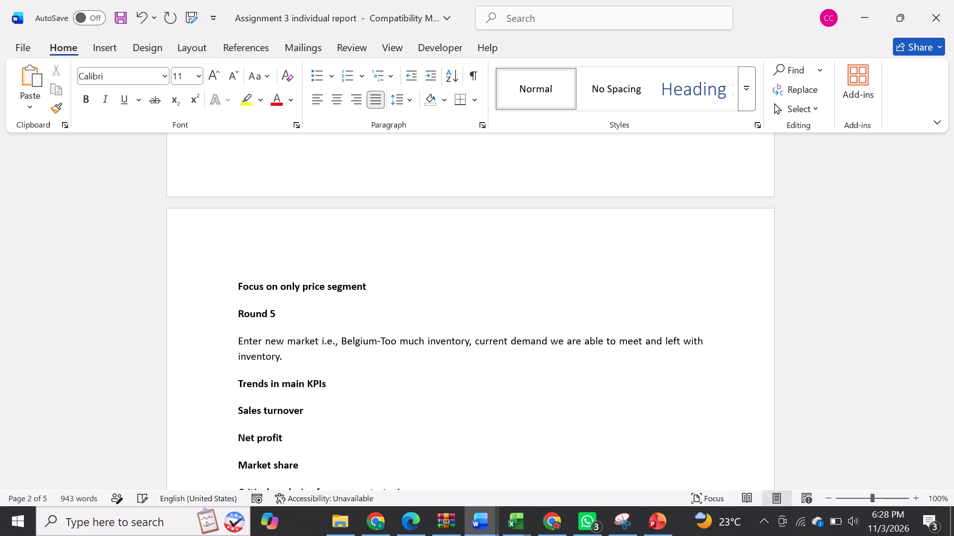
key("space")
Review the report from the main KPI headings through the Marketing strategy text and the Marketing Costs chart.
scroll(472, 384, "down", 3)
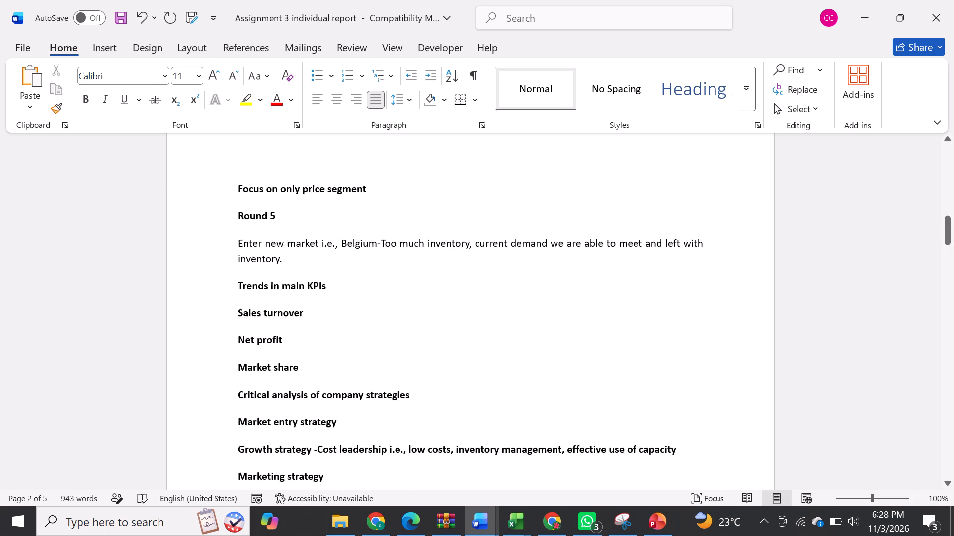
scroll(472, 384, "down", 12)
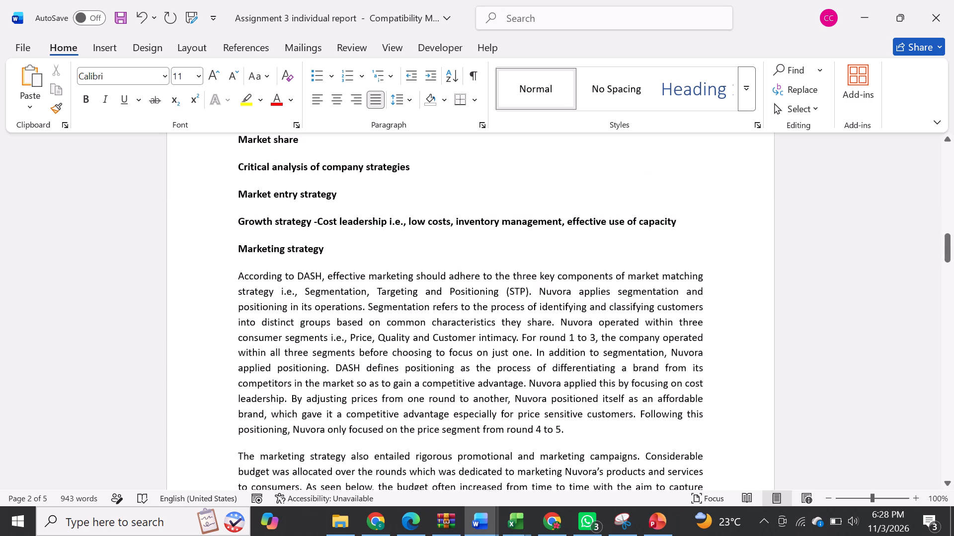
scroll(472, 384, "down", 14)
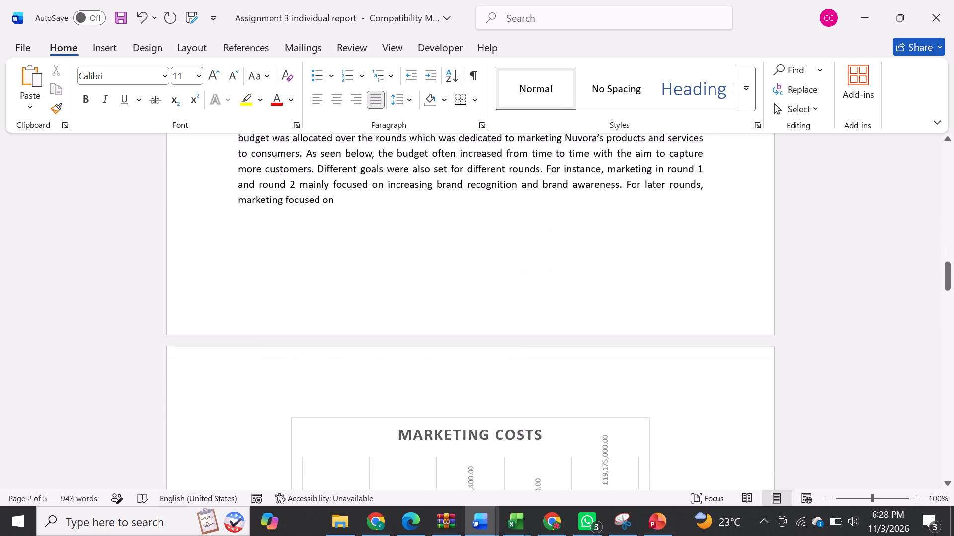
scroll(472, 384, "down", 8)
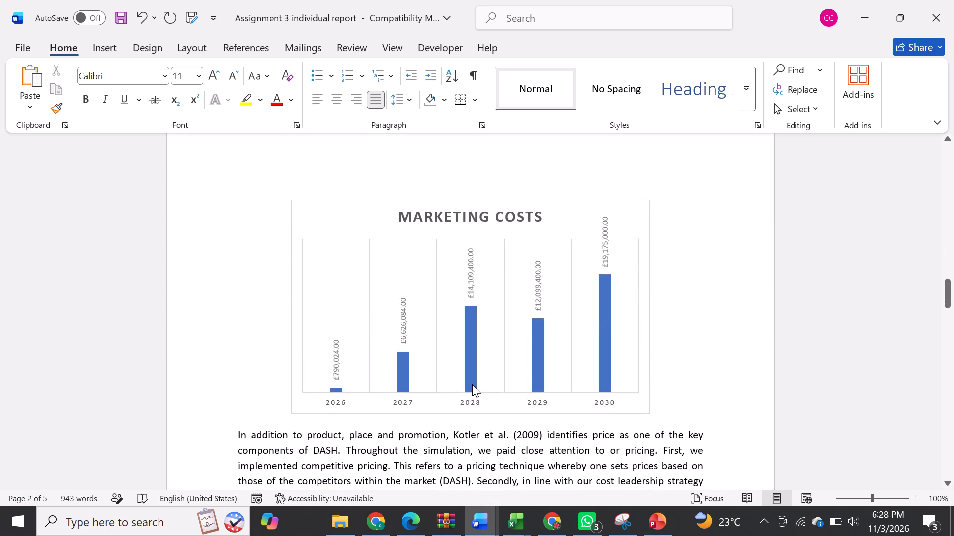
scroll(472, 384, "down", 5)
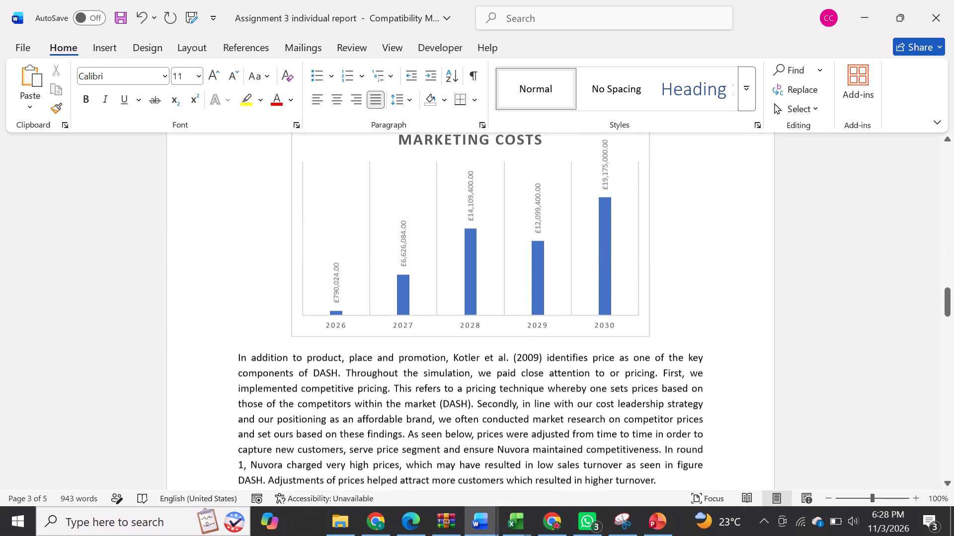
scroll(472, 384, "up", 3)
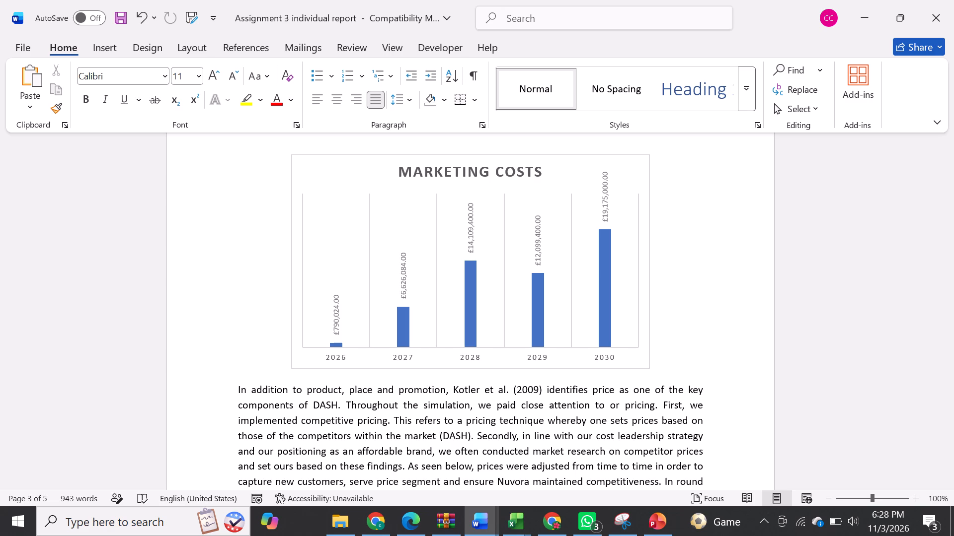
Examine the pricing paragraph and the Pricing chart for 2026 to 2030 at the end of the Marketing strategy section.
scroll(472, 384, "down", 2)
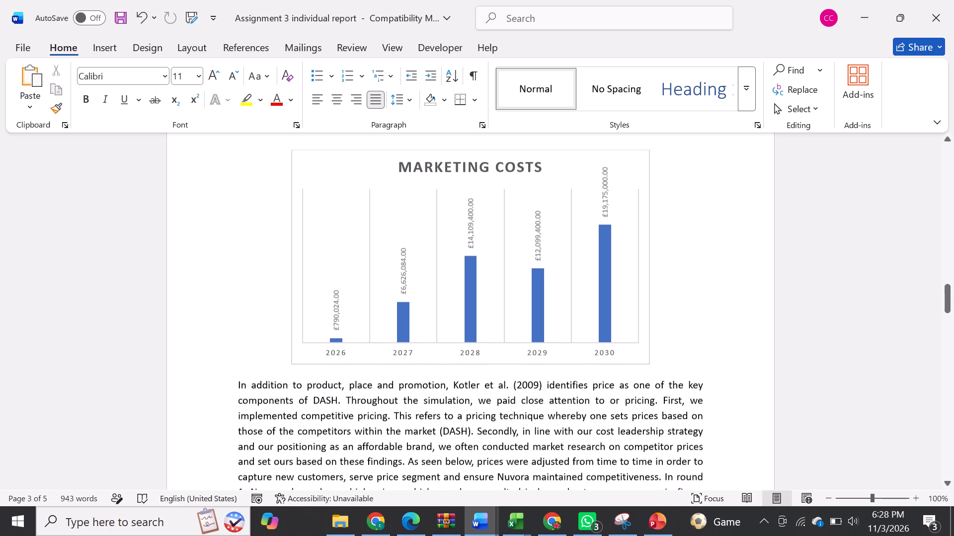
scroll(472, 384, "down", 4)
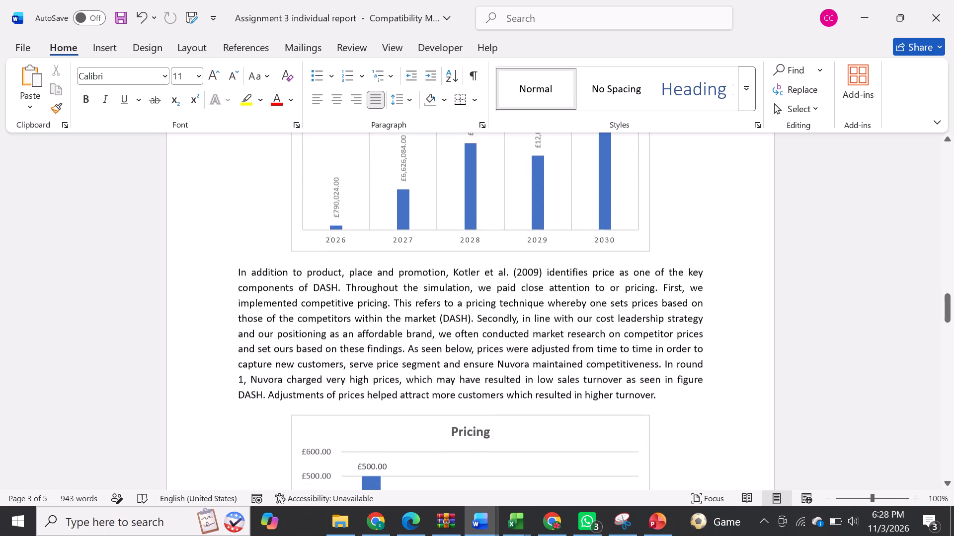
scroll(472, 384, "down", 4)
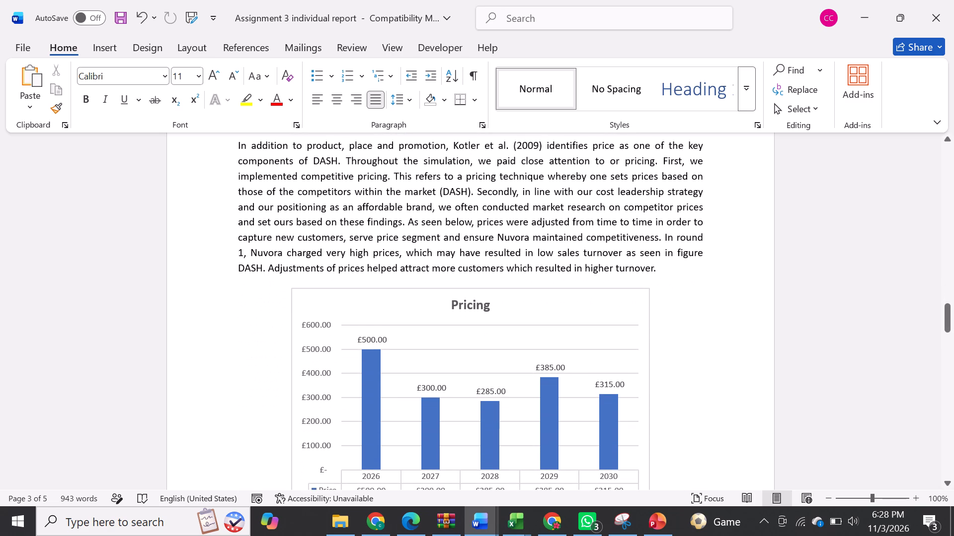
scroll(568, 387, "down", 1)
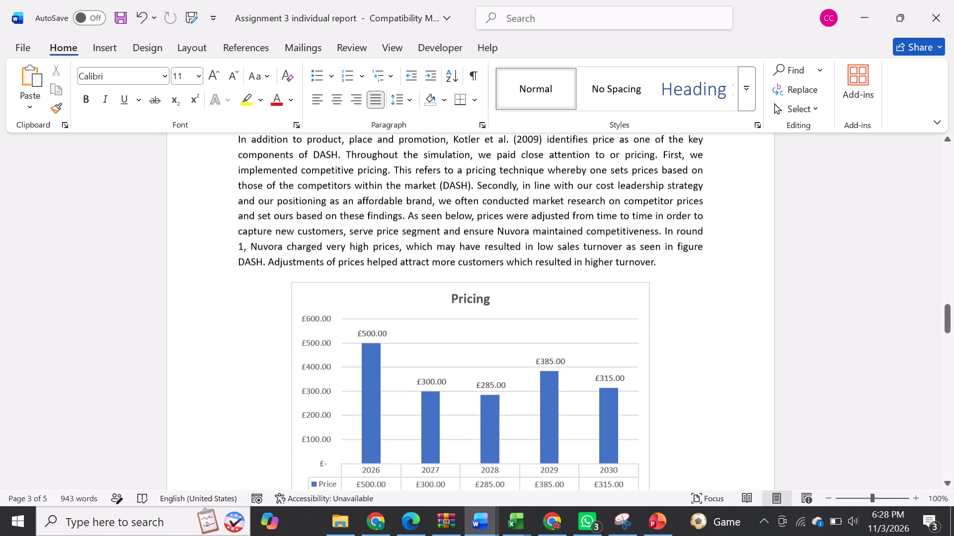
scroll(568, 387, "down", 3)
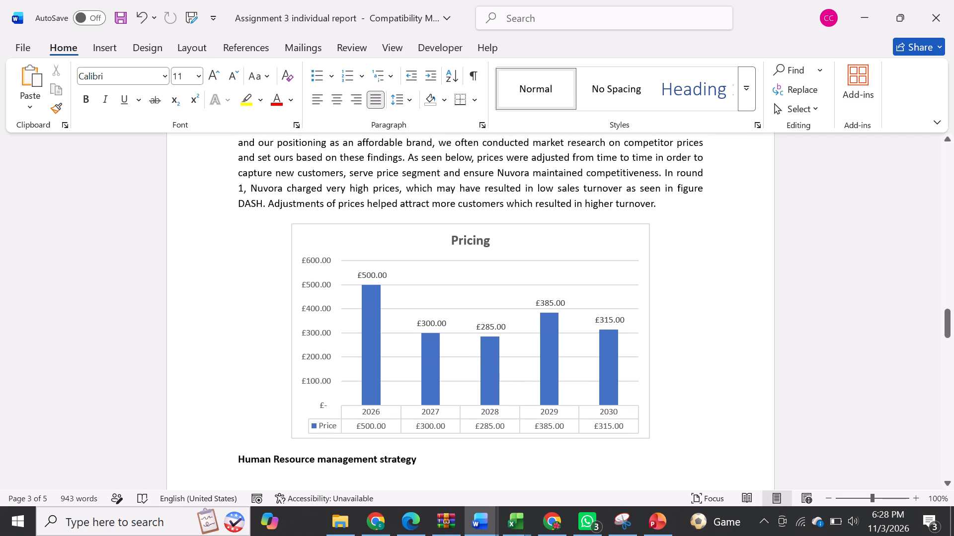
scroll(660, 275, "up", 1)
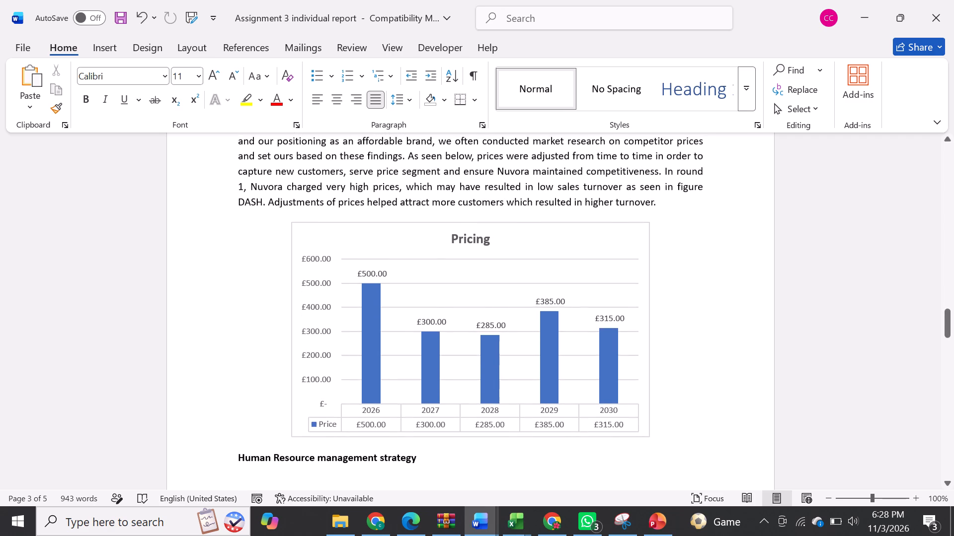
scroll(660, 275, "up", 1)
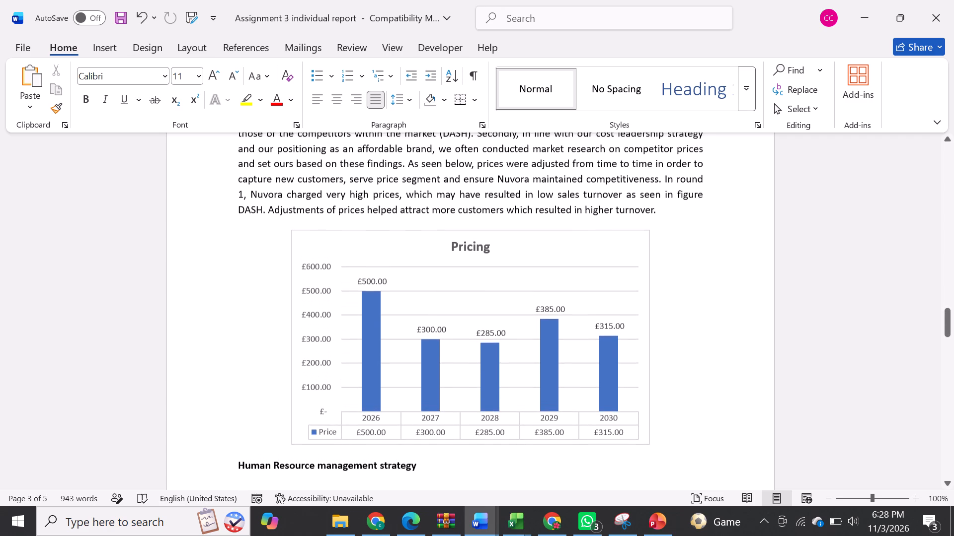
scroll(660, 275, "up", 2)
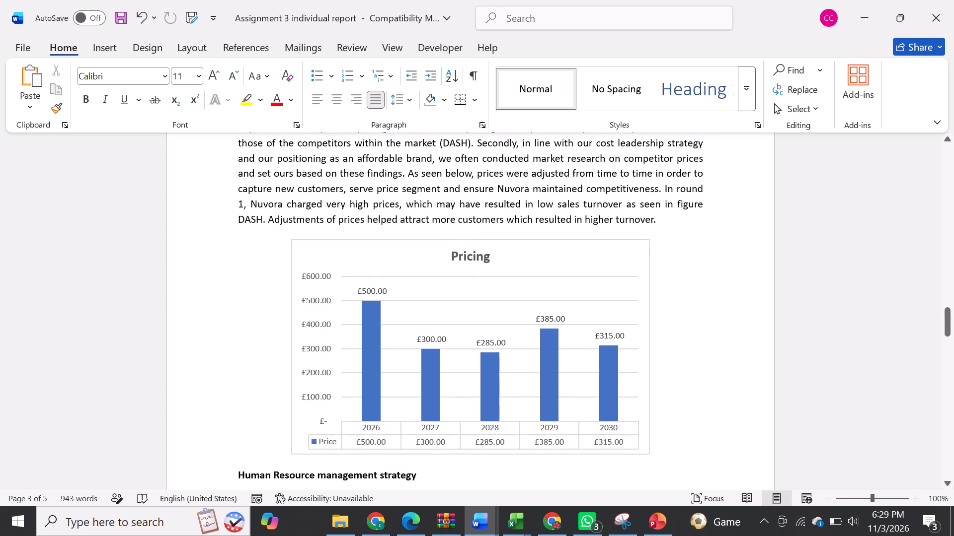
scroll(660, 275, "up", 2)
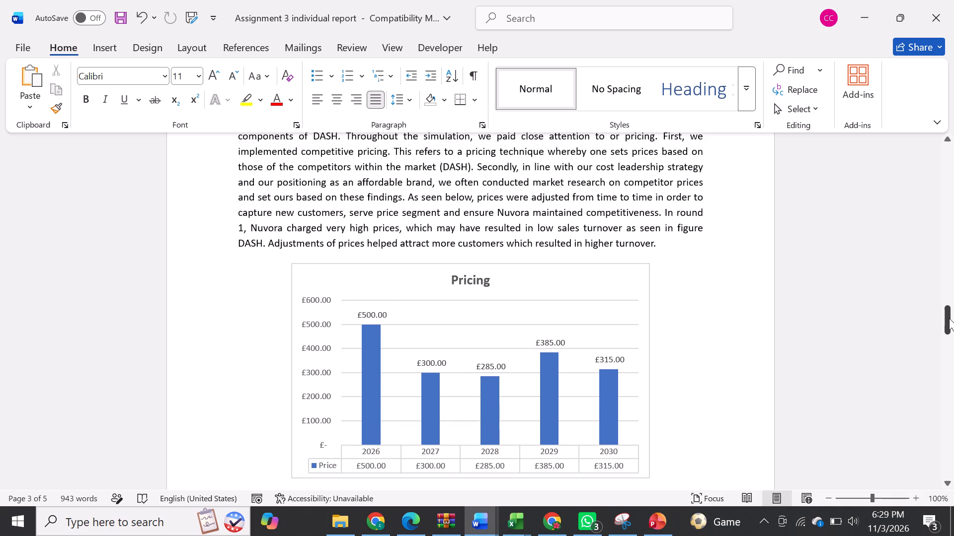
Below "Focus on only price segment" in Round 4, add the line "Slight increase in price".
left_click_drag(949, 318, 949, 303)
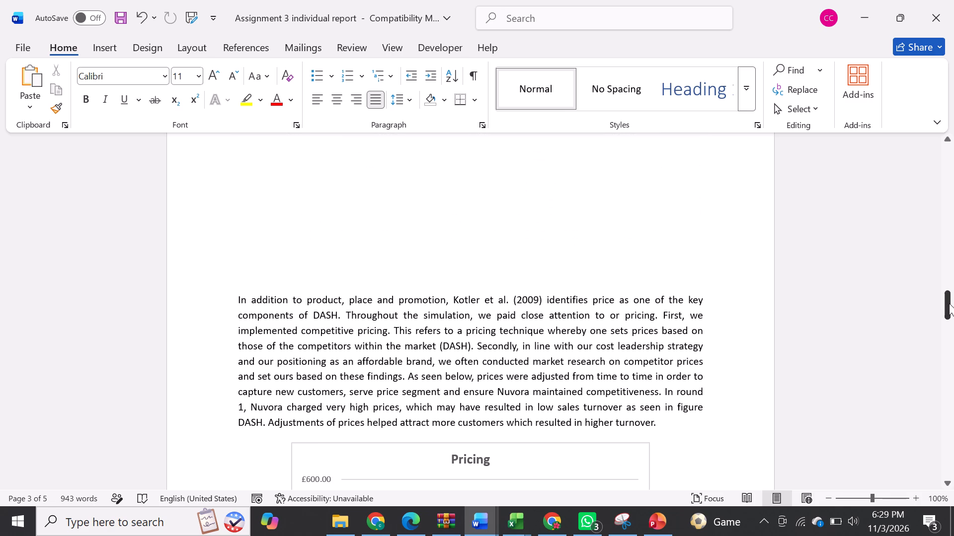
left_click_drag(949, 303, 951, 268)
scroll(396, 267, "up", 20)
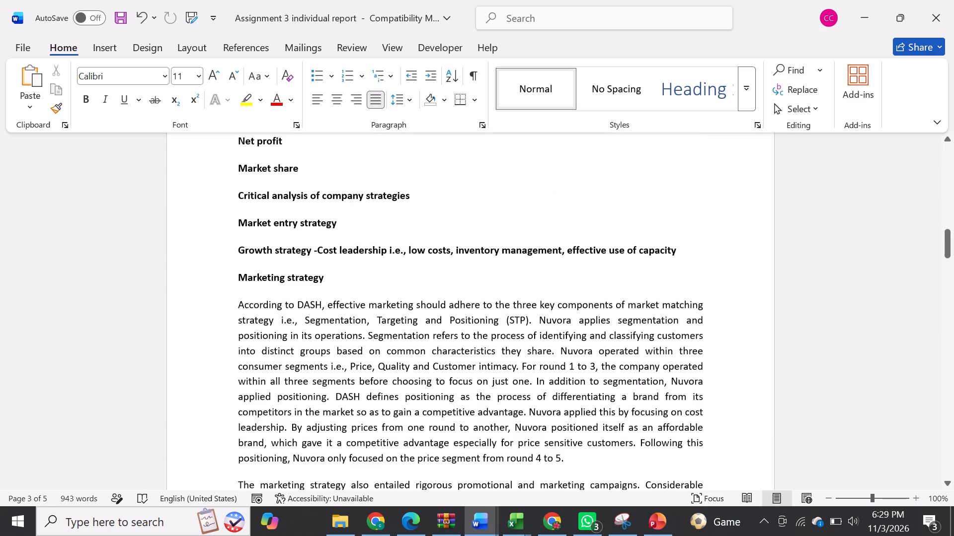
scroll(396, 267, "up", 5)
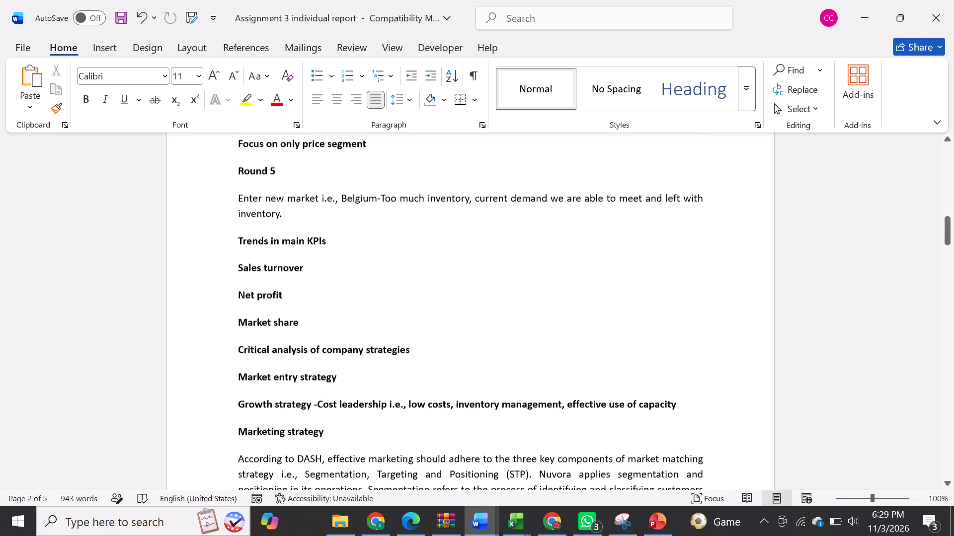
scroll(390, 256, "up", 7)
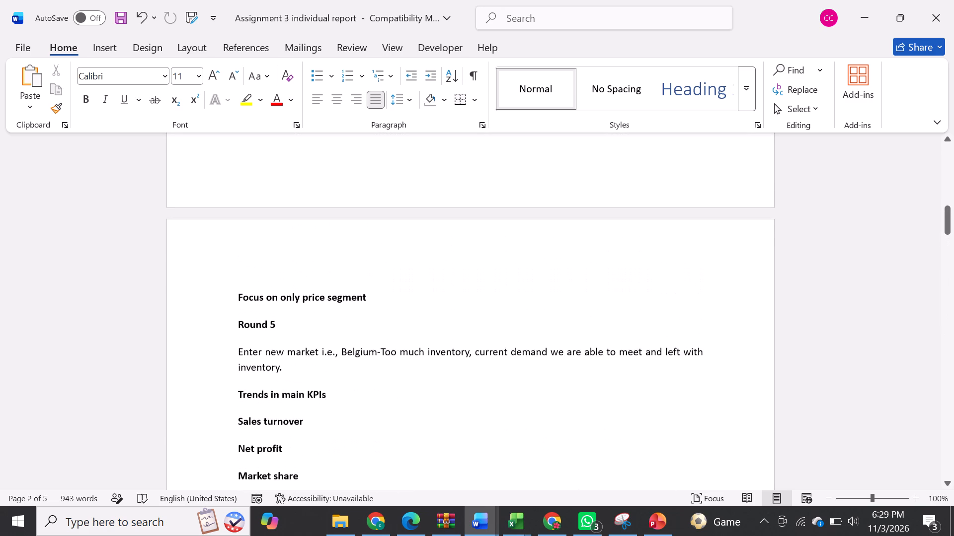
scroll(390, 256, "up", 2)
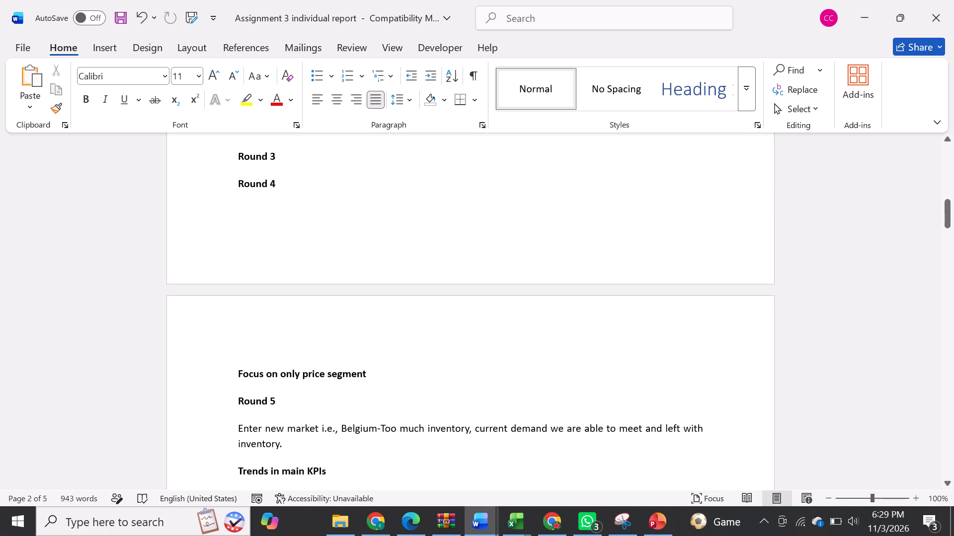
left_click(376, 370)
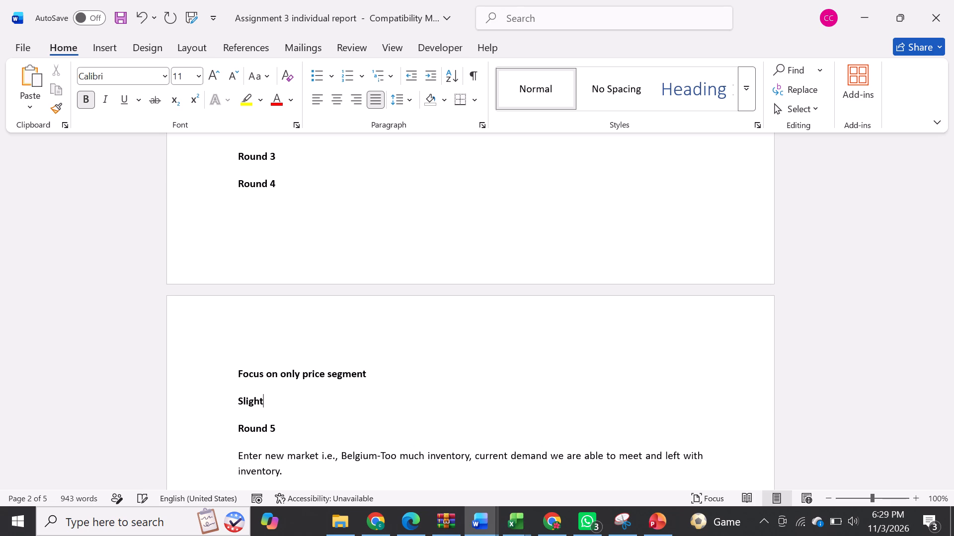
key("space")
type("increase in price")
key("space")
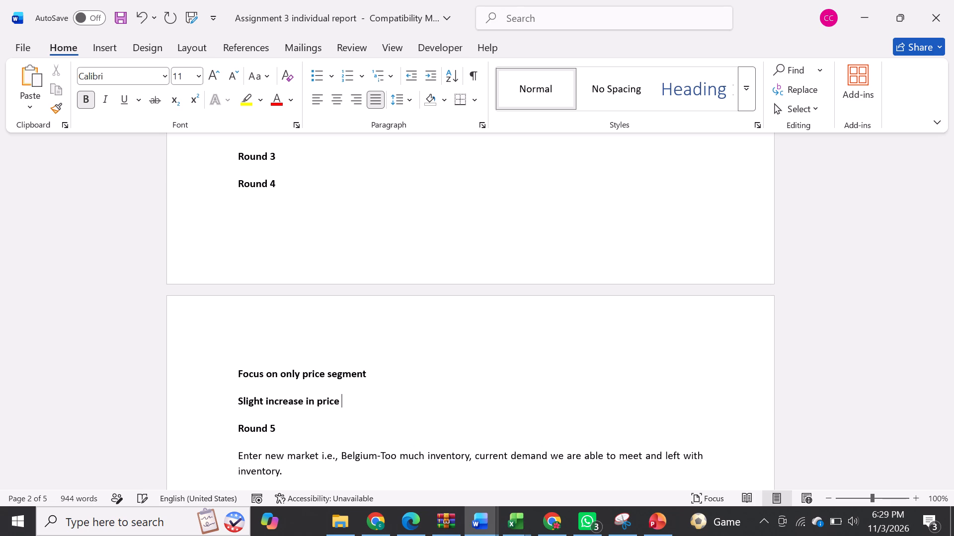
Move the "Decrease price" and "Very low employee motivation" lines from Round 1 to below the Round 2 heading, leaving no blank line.
scroll(429, 345, "up", 3)
scroll(317, 273, "up", 2)
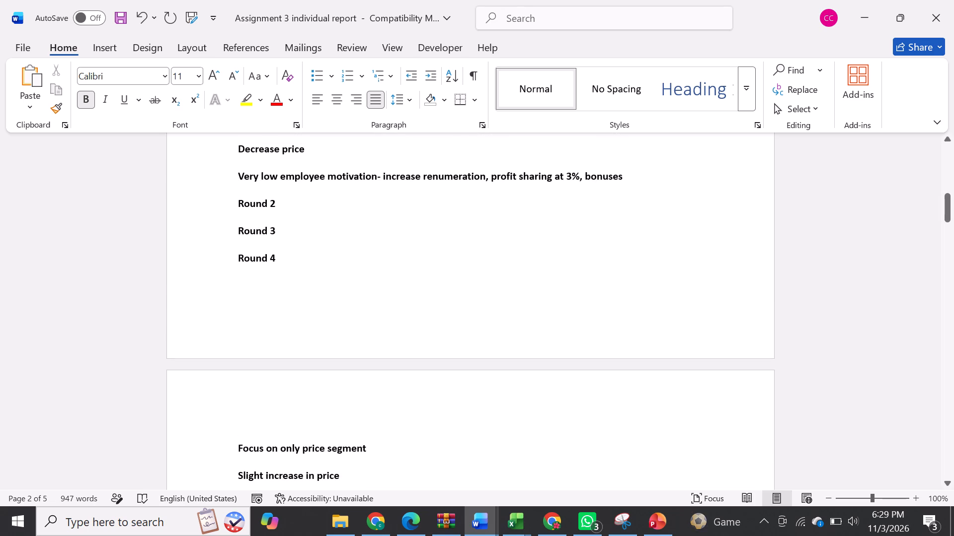
scroll(317, 273, "up", 2)
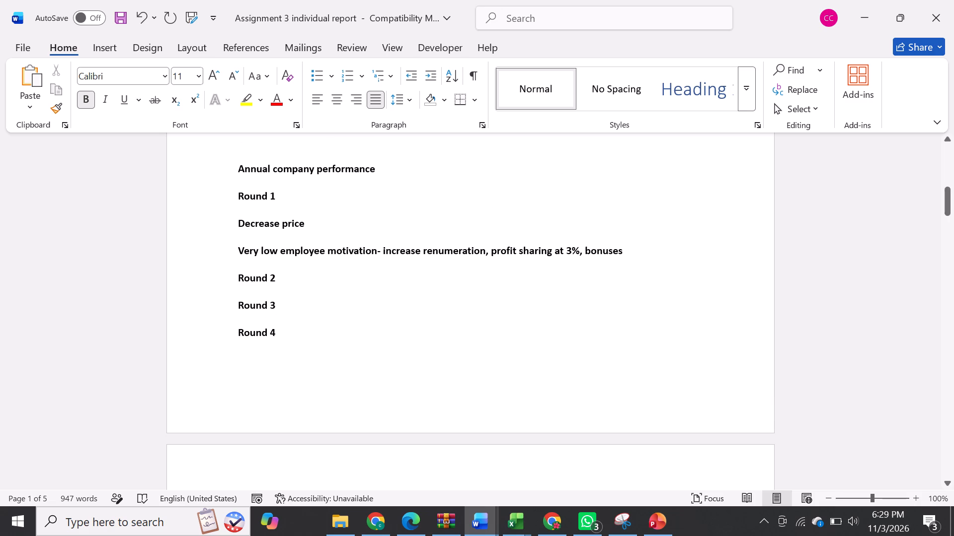
left_click_drag(236, 223, 490, 237)
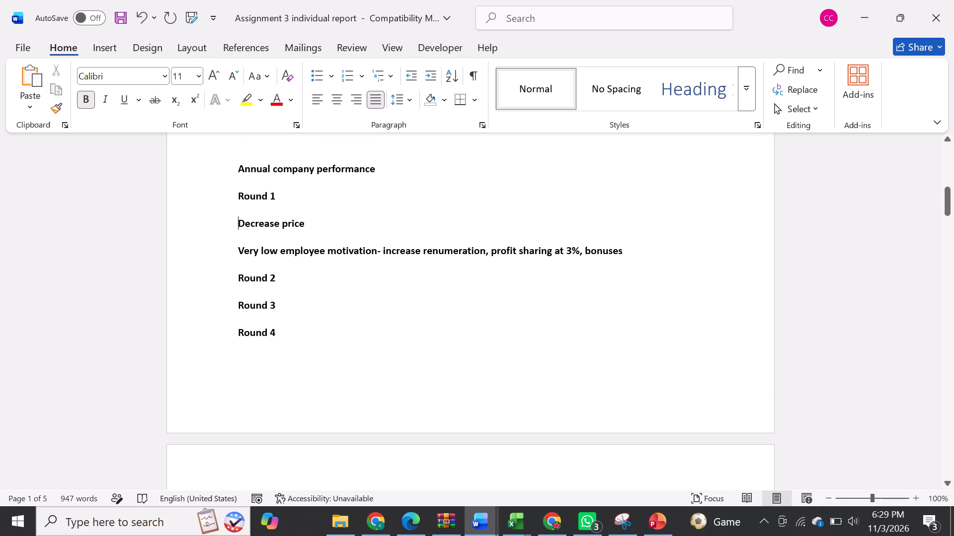
left_click_drag(490, 237, 639, 253)
key("ctrl+x")
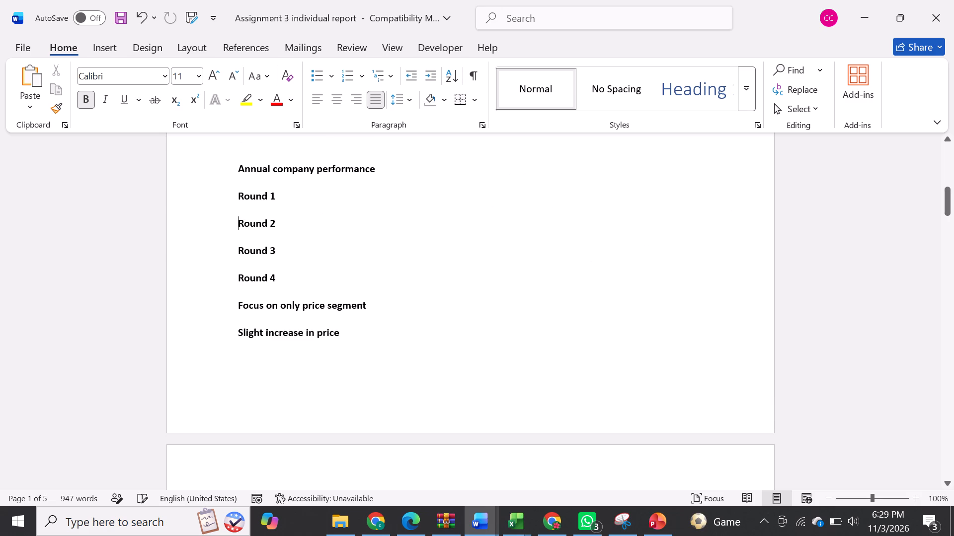
left_click(284, 223)
key("Return")
key("ctrl+v")
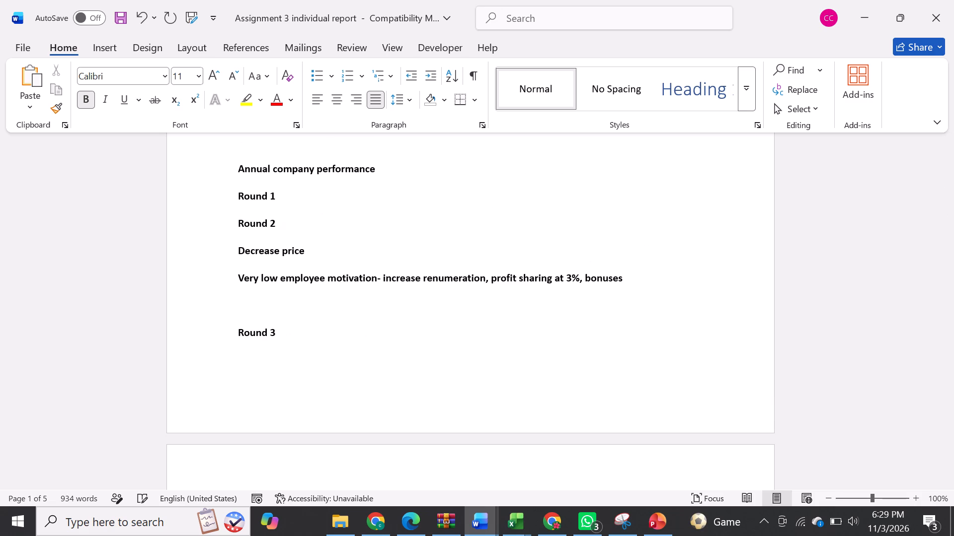
key("BackSpace")
Add the line "Further decrease in price" under the Round 3 heading.
left_click(283, 309)
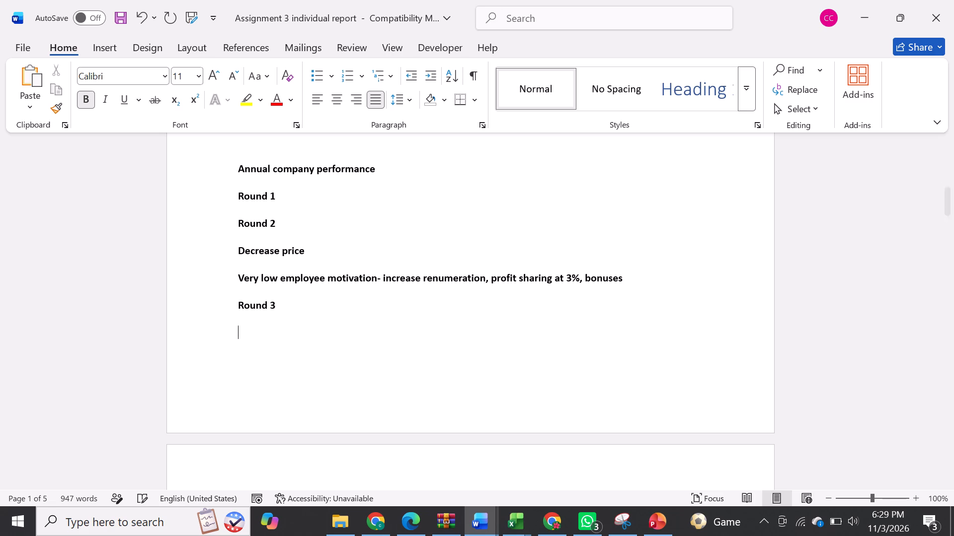
key("BackSpace")
key("BackSpace")
key("BackSpace")
key("BackSpace")
key("BackSpace")
type("urther decrease in price")
key("space")
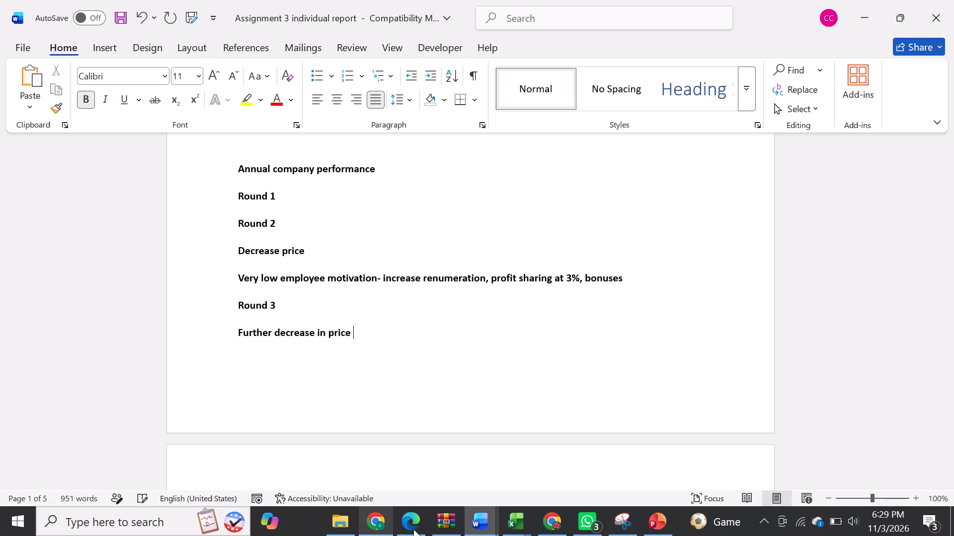
Switch to Microsoft Edge and save a copy of the NUVORA PDF to the Downloads folder.
left_click(413, 529)
left_click(109, 0)
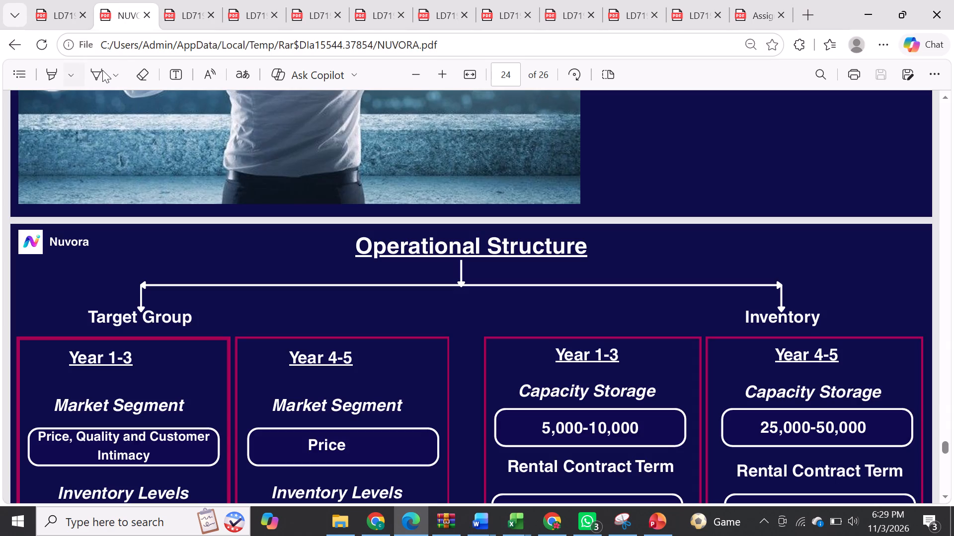
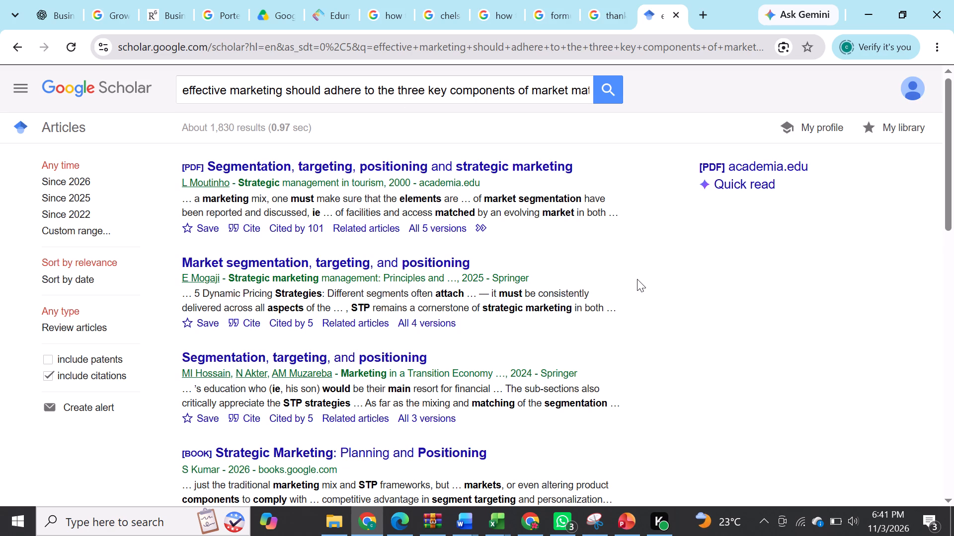
Examine the first page of Scholar results for a source supporting the segmentation, targeting and positioning statement.
scroll(685, 309, "down", 2)
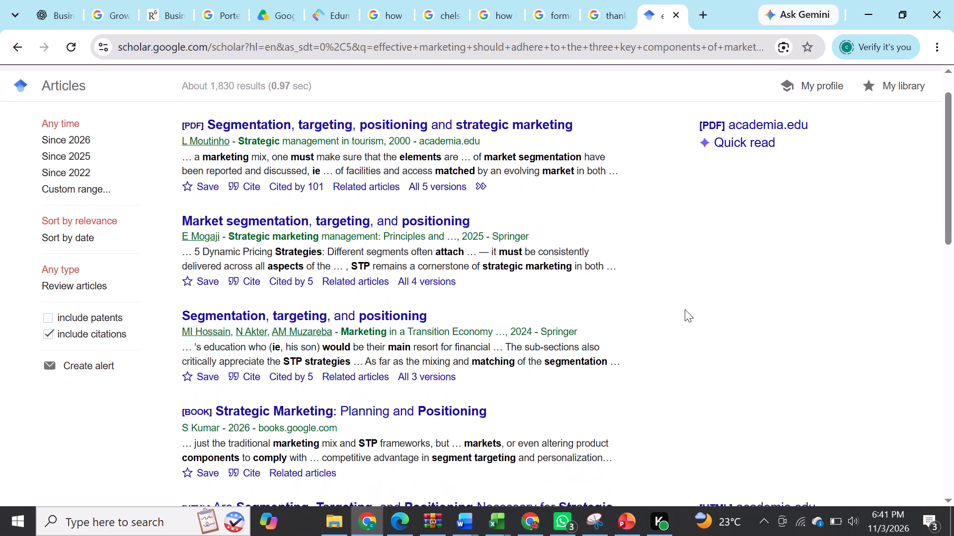
scroll(685, 309, "down", 2)
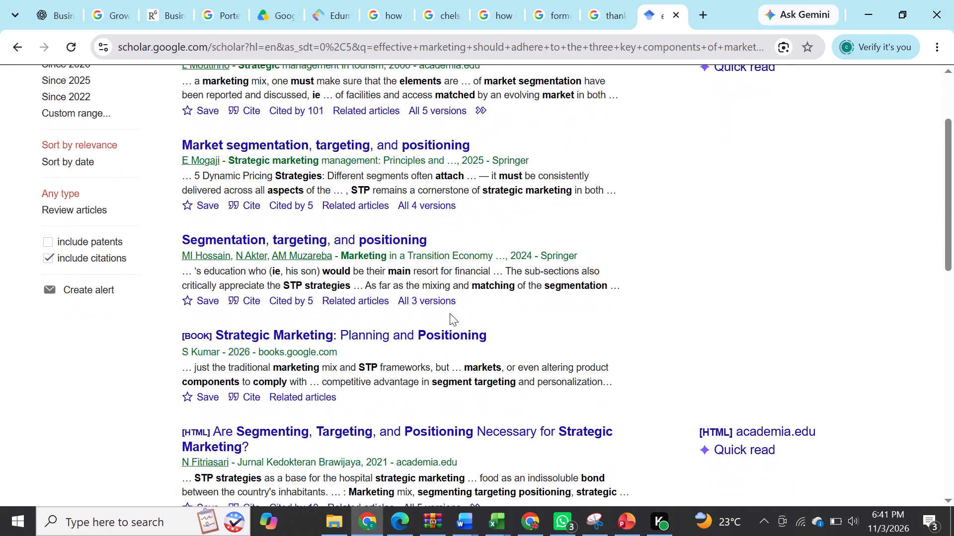
scroll(537, 320, "down", 2)
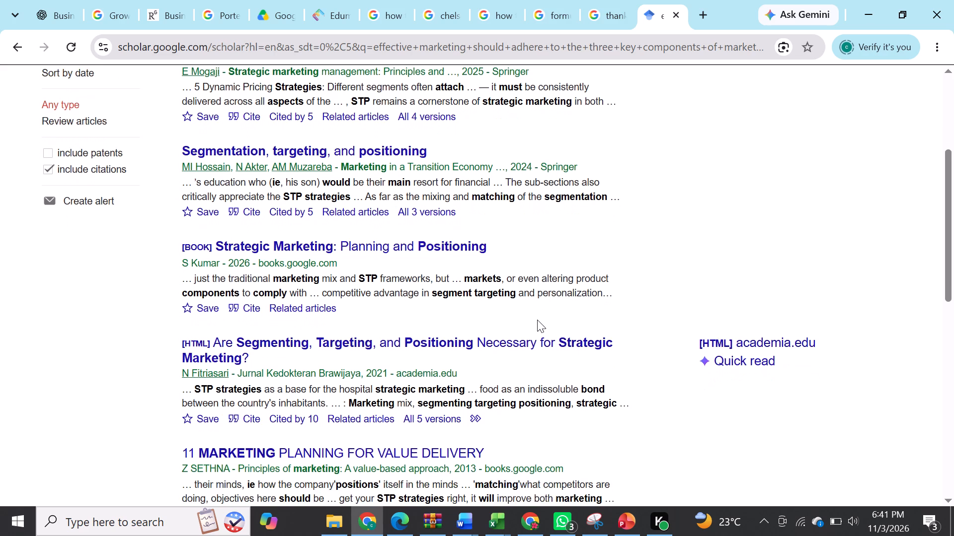
scroll(537, 320, "down", 3)
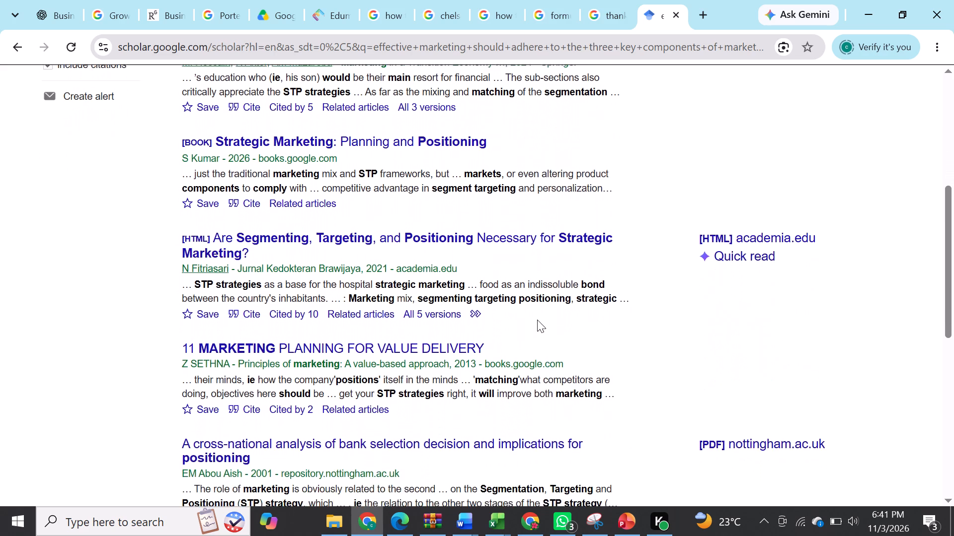
scroll(537, 320, "down", 4)
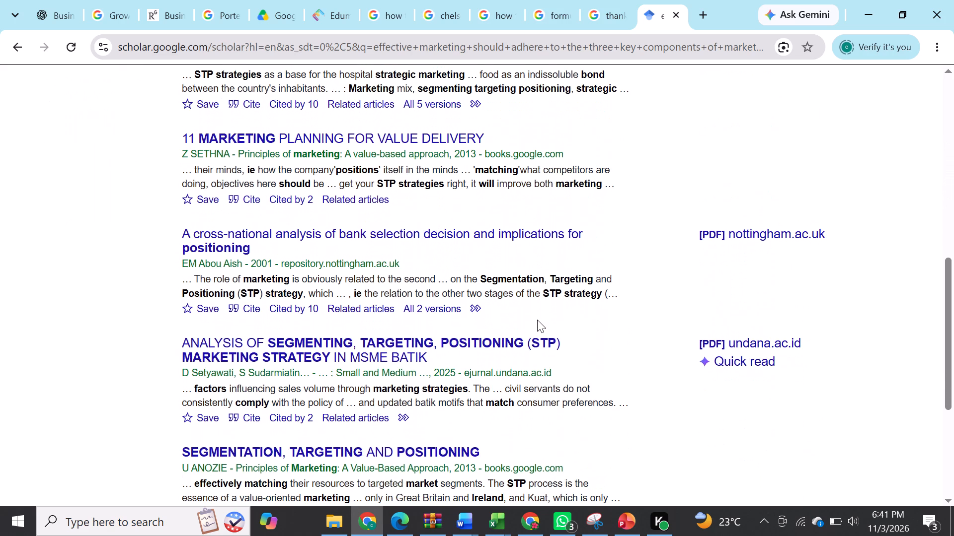
scroll(537, 320, "down", 2)
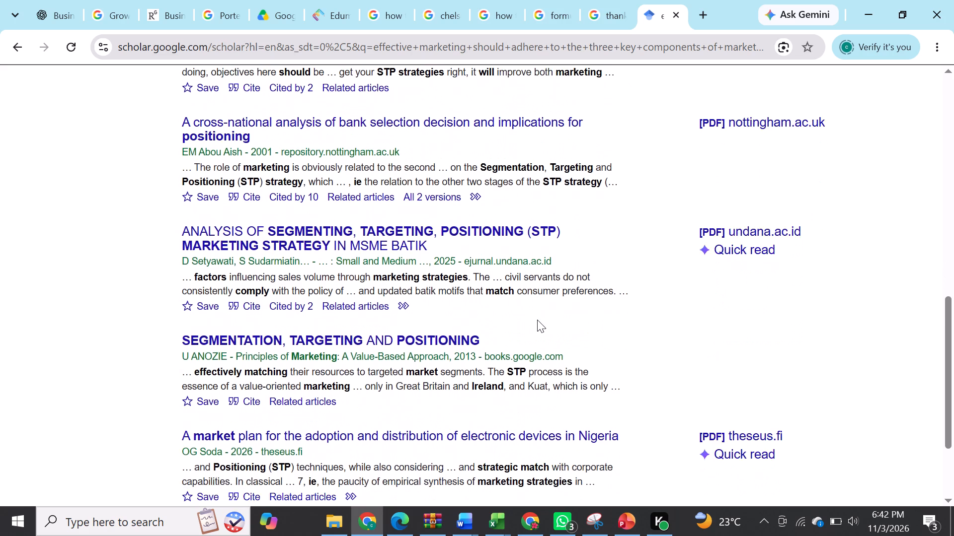
scroll(537, 320, "down", 2)
scroll(537, 320, "up", 4)
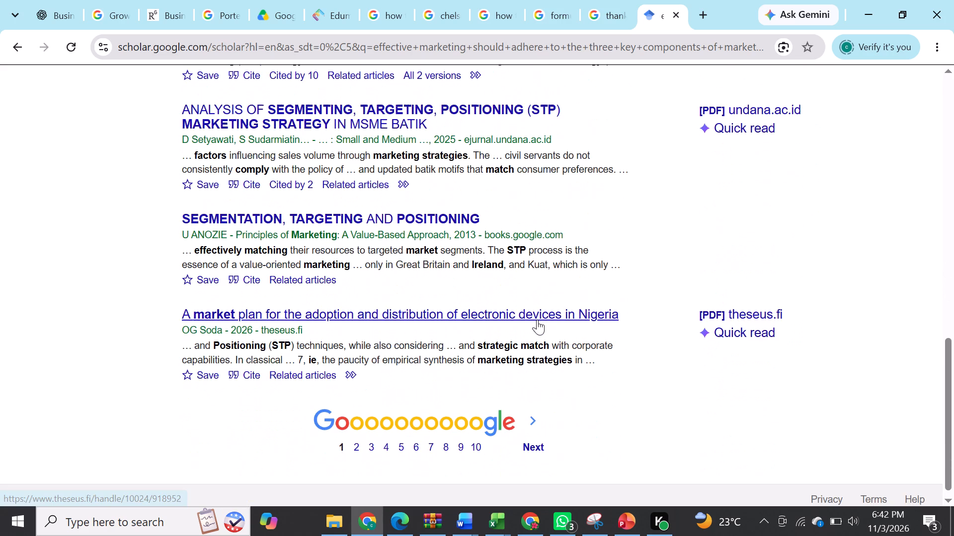
scroll(640, 305, "down", 2)
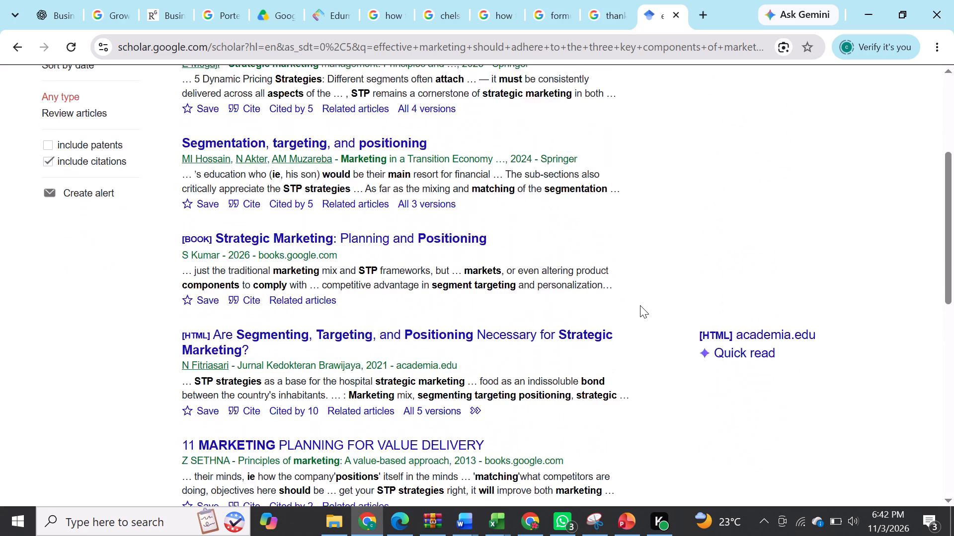
View the citation formats for "Are Segmenting, Targeting, and Positioning Necessary for Strategic Marketing?" and close them.
left_click(234, 383)
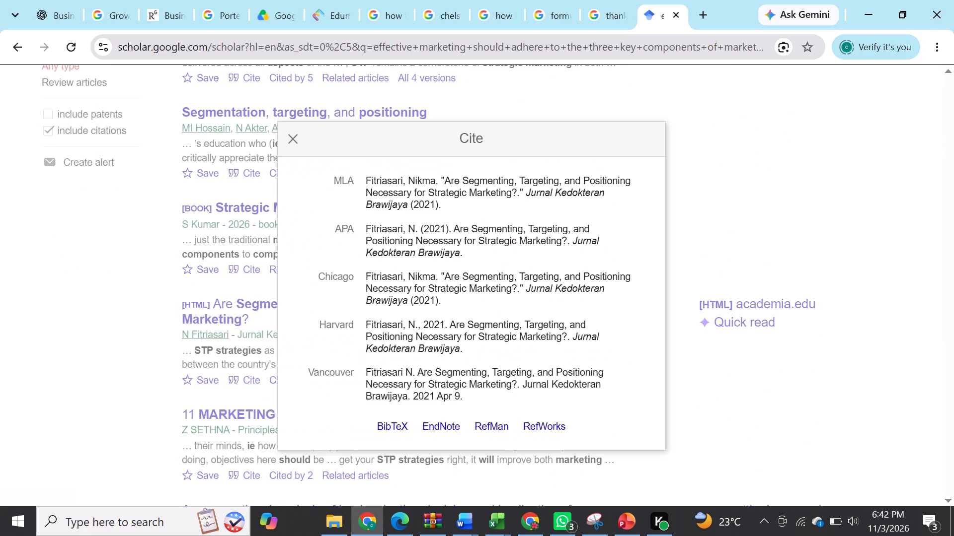
left_click(716, 369)
View the citation formats for the 2024 Springer chapter "Segmentation, targeting, and positioning" by Hossain, Akter and Muzareba, and close them.
scroll(682, 169, "up", 1)
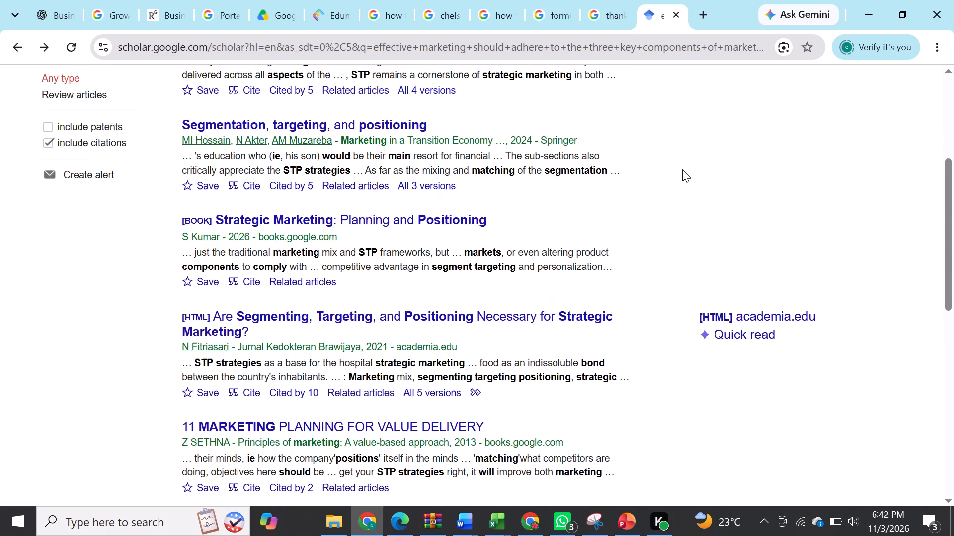
scroll(682, 169, "up", 2)
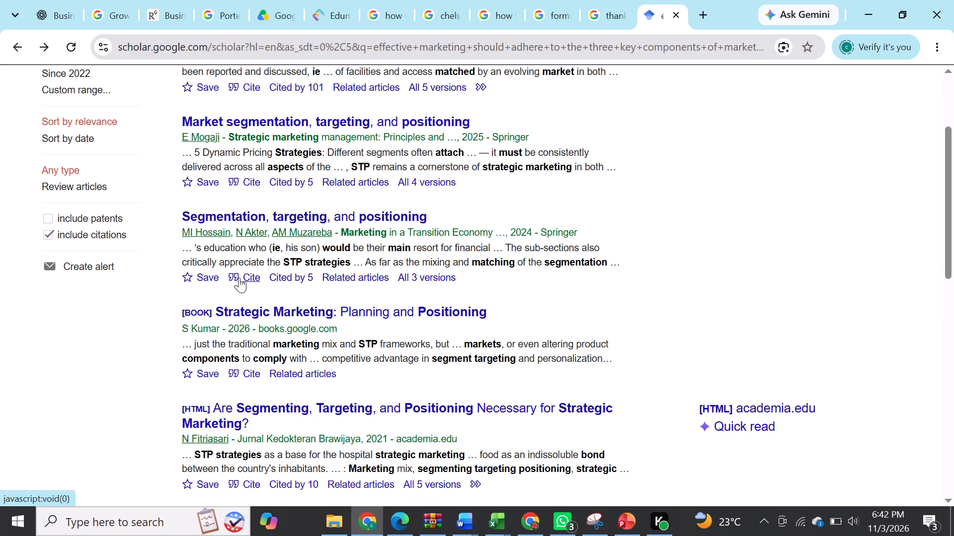
left_click(239, 277)
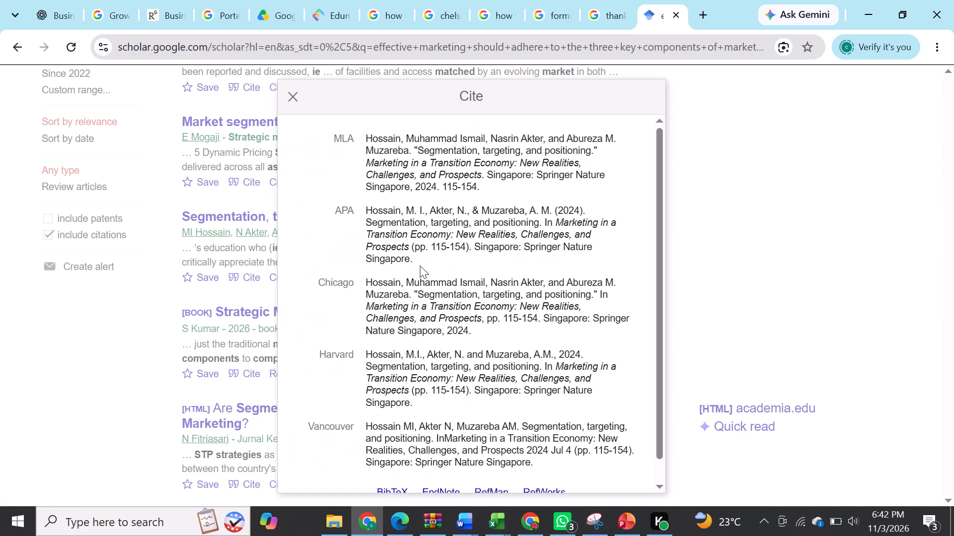
left_click(737, 267)
Examine the Scholar results from the top of the page to the bottom for a source fitting the STP statement.
scroll(737, 267, "up", 1)
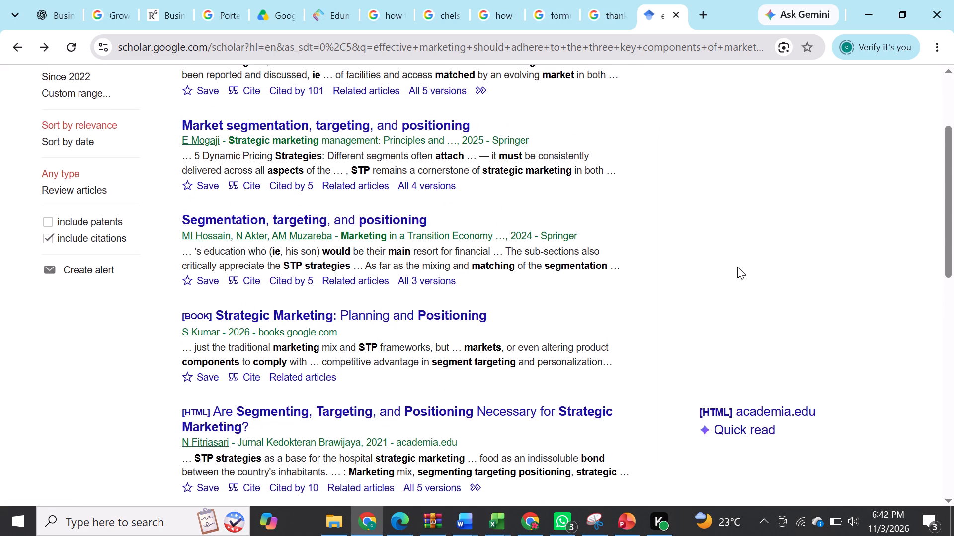
scroll(737, 267, "up", 3)
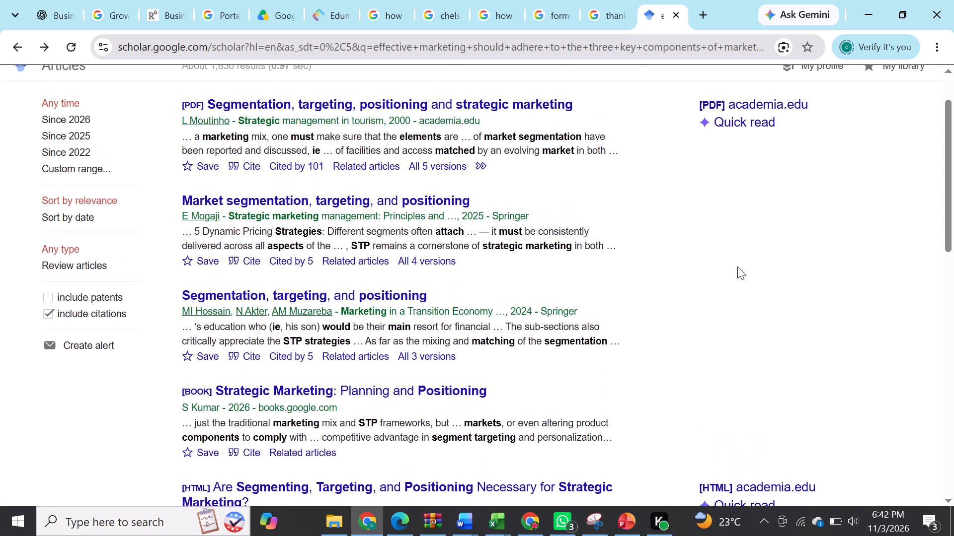
scroll(737, 267, "up", 1)
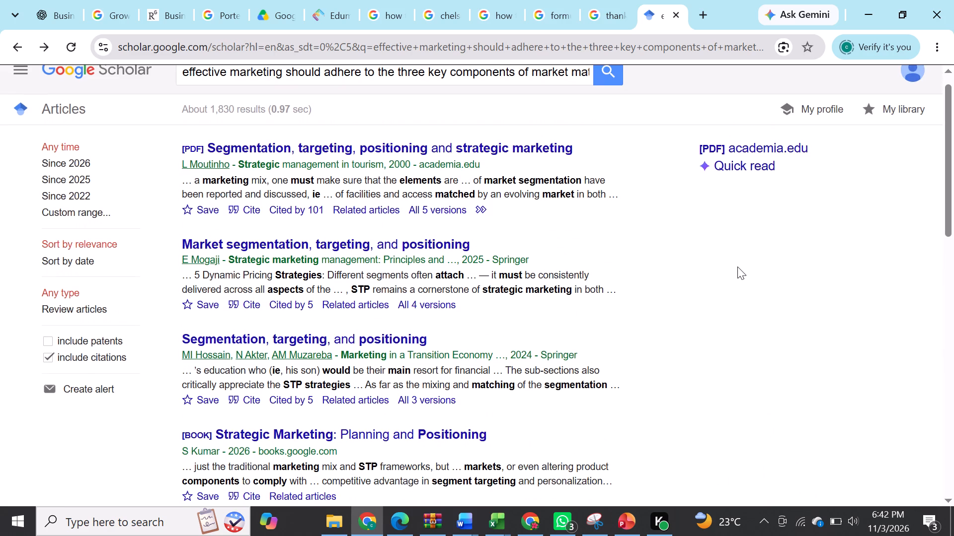
scroll(737, 267, "up", 1)
scroll(737, 267, "down", 1)
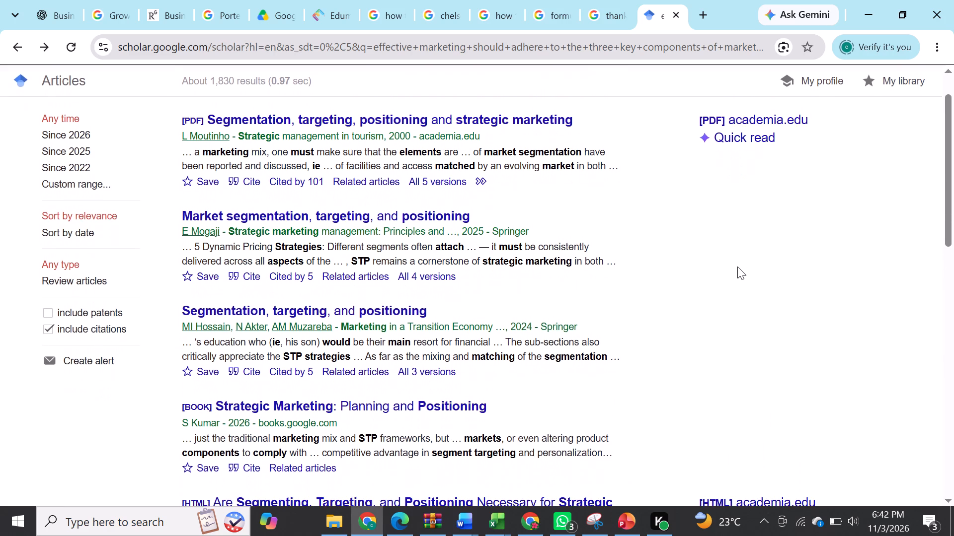
scroll(737, 267, "down", 1)
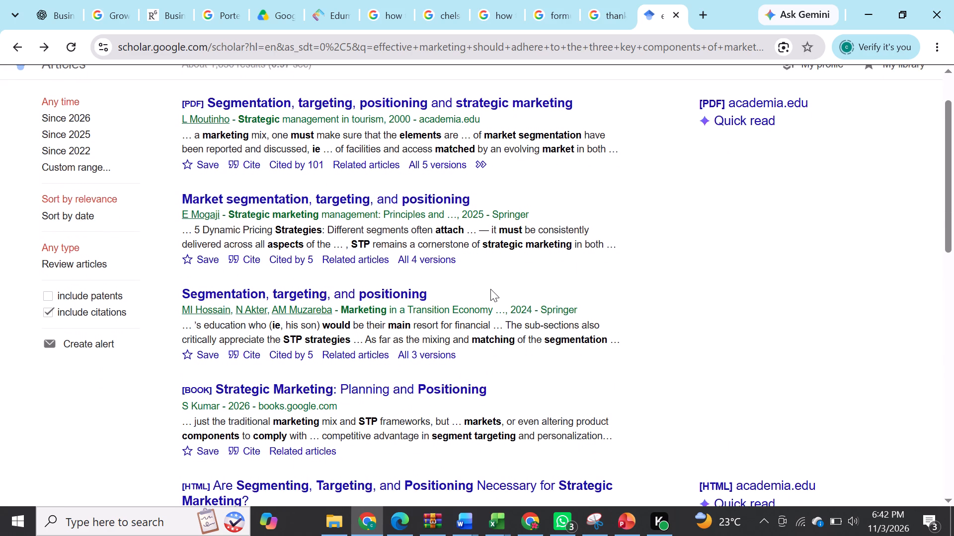
scroll(452, 399, "down", 1)
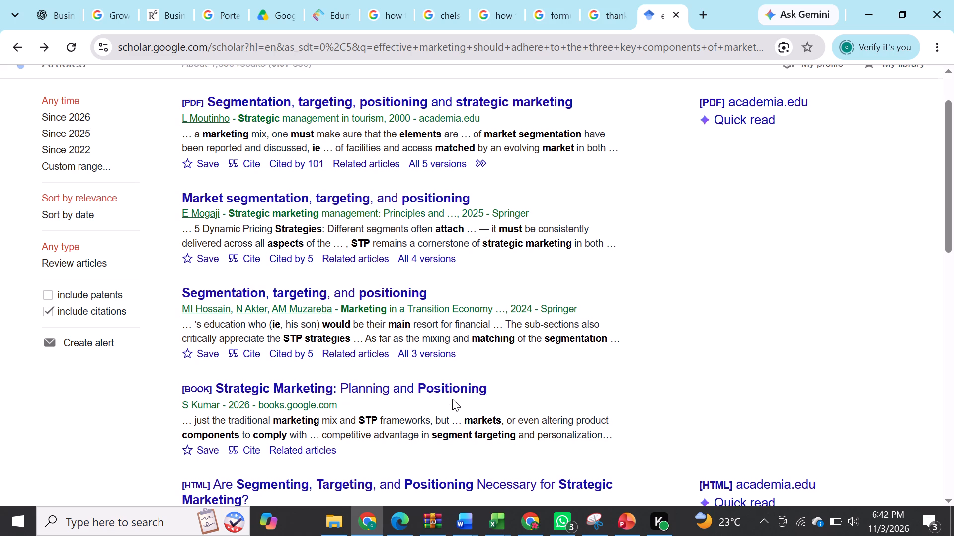
scroll(452, 399, "down", 1)
scroll(340, 402, "down", 1)
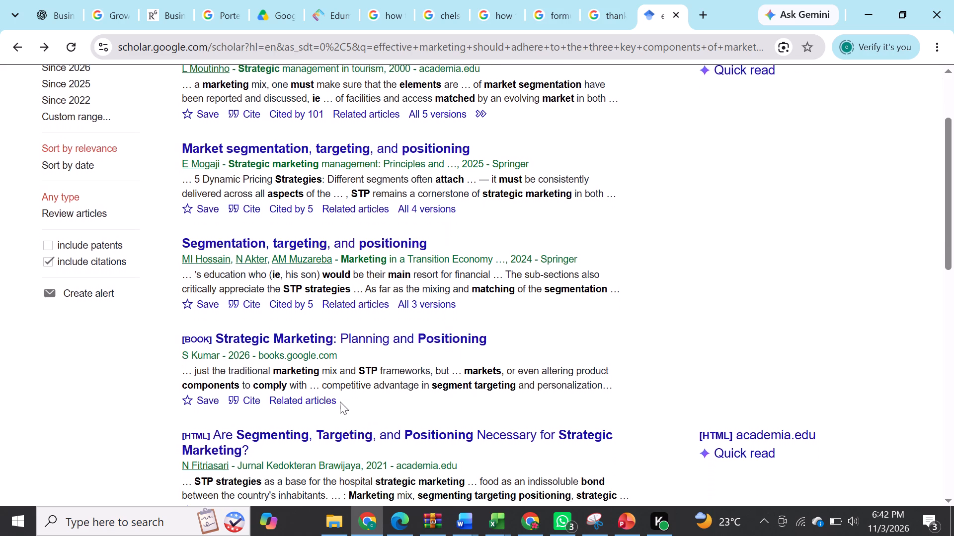
scroll(376, 369, "up", 2)
scroll(376, 369, "down", 3)
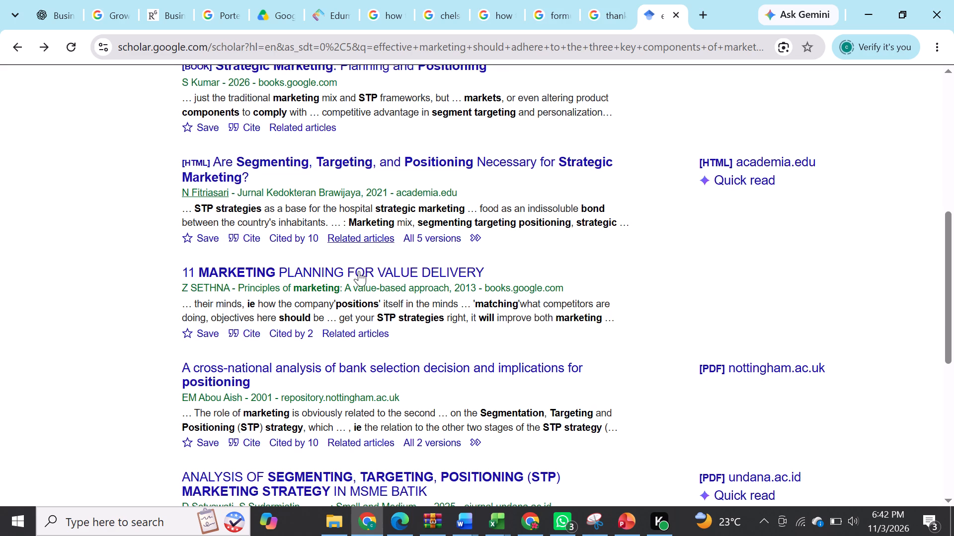
scroll(359, 273, "down", 1)
scroll(345, 385, "down", 1)
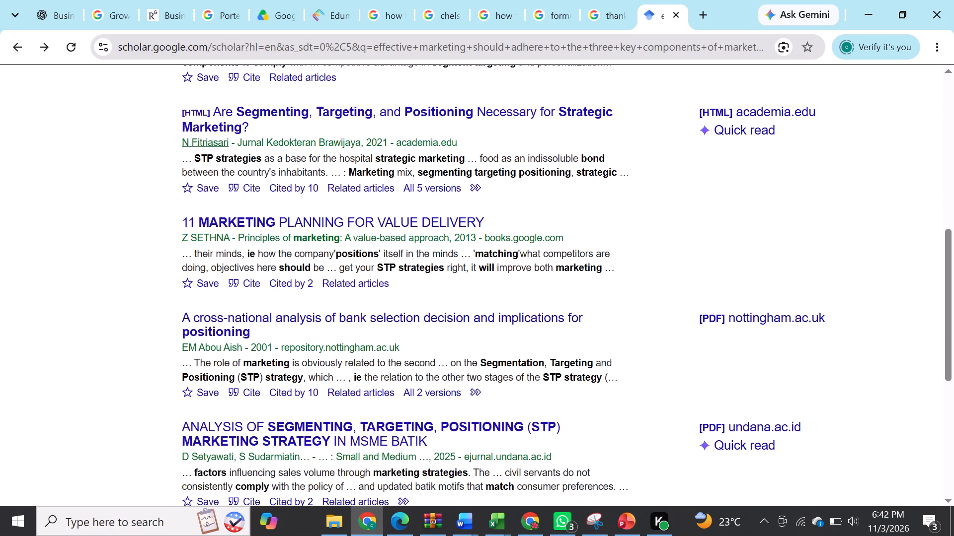
scroll(345, 385, "down", 1)
scroll(437, 334, "down", 1)
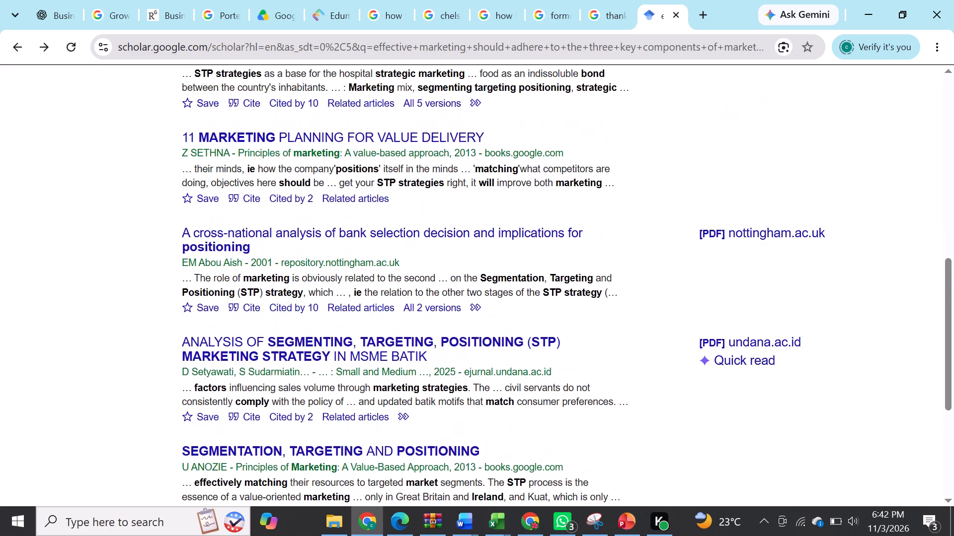
scroll(437, 334, "down", 2)
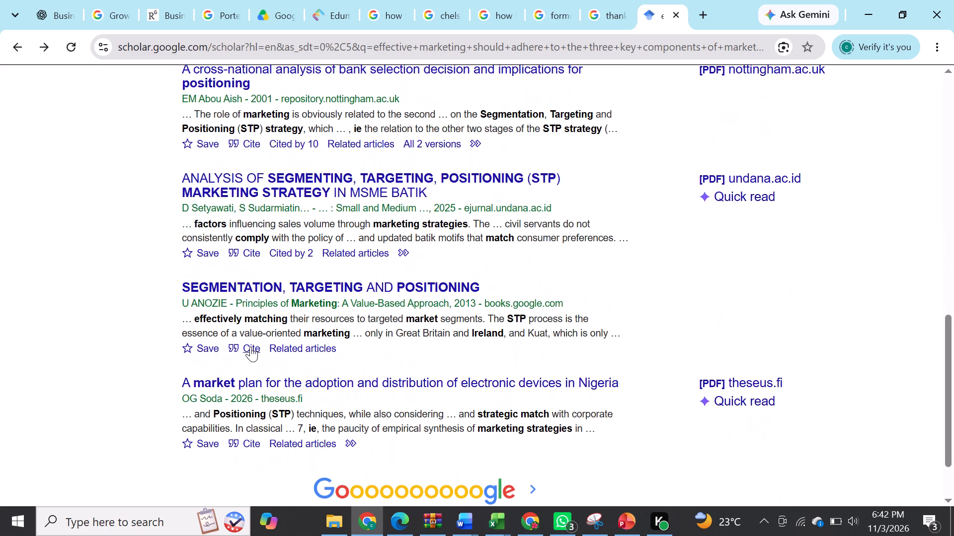
Copy the Harvard citation of Anozie's 2013 "Segmentation, Targeting and Positioning" from its citation formats.
left_click(232, 343)
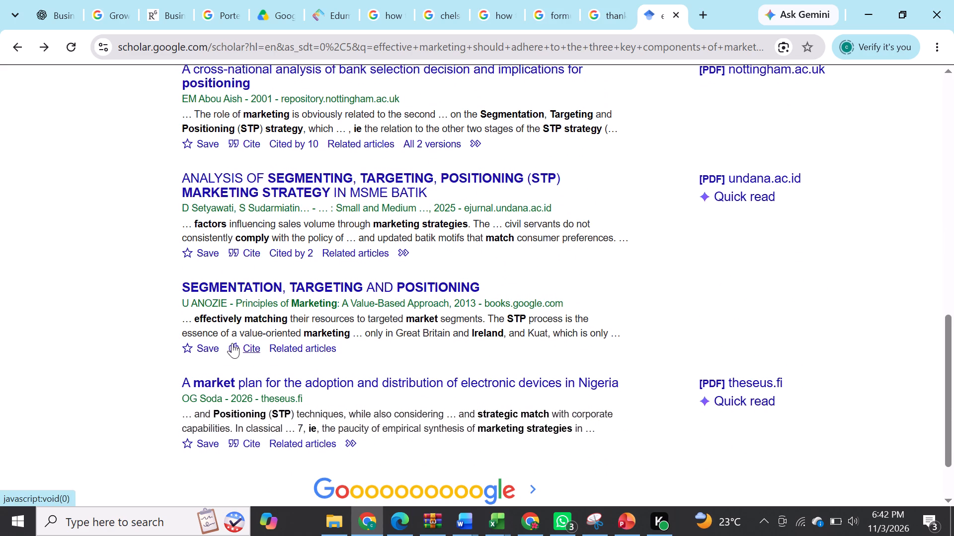
left_click(394, 336)
key("ctrl+c")
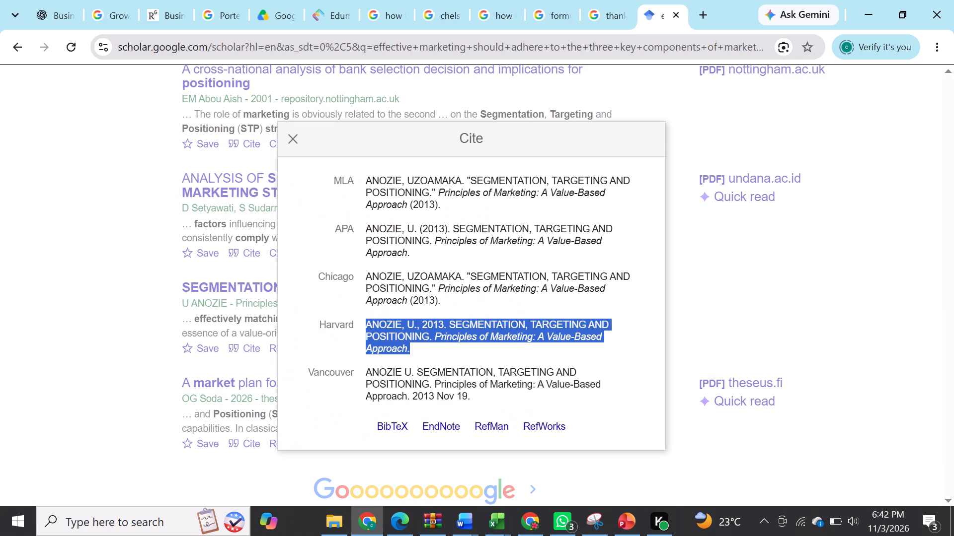
Switch to the Assignment 3 individual report in Word and replace the opening DASH placeholder under Marketing strategy with "Anozie (2013)".
left_click(476, 517)
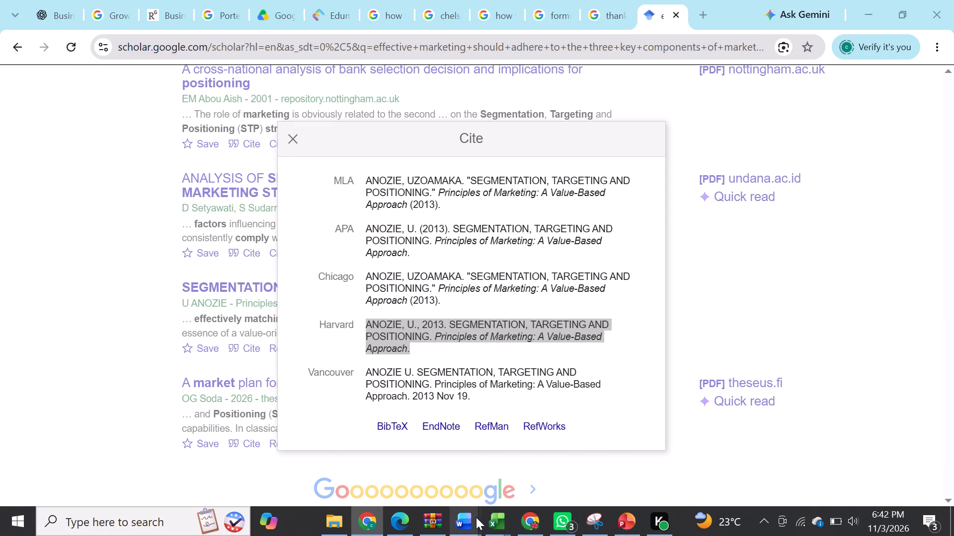
left_click(580, 487)
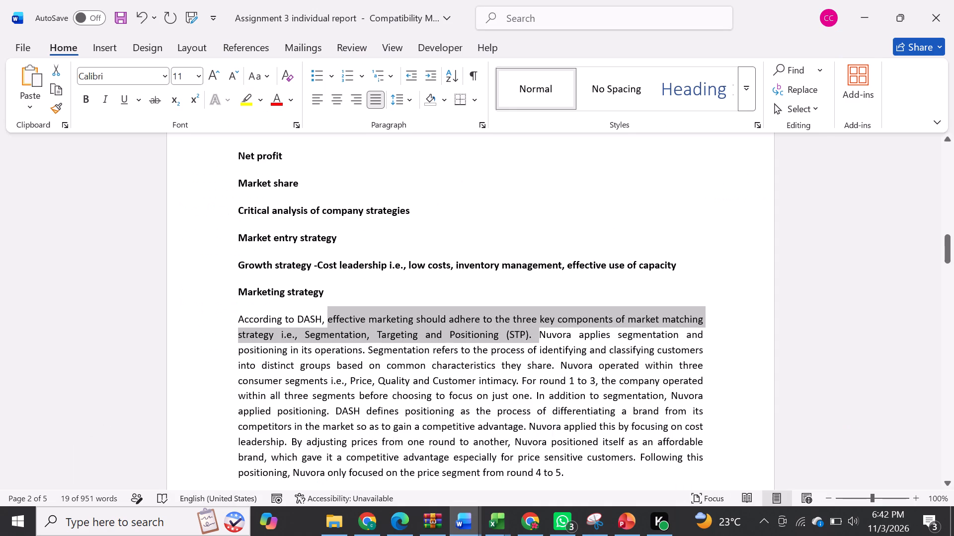
double_click(307, 322)
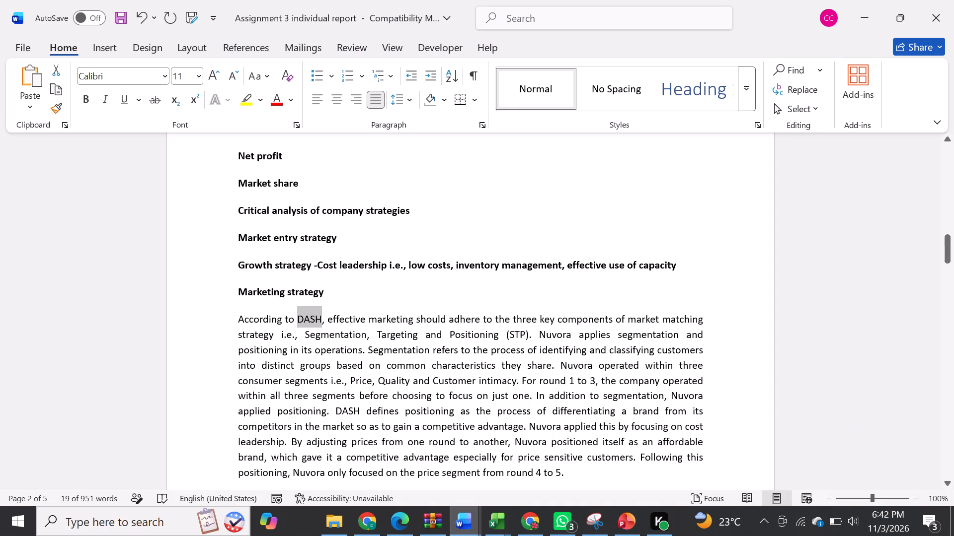
key("BackSpace")
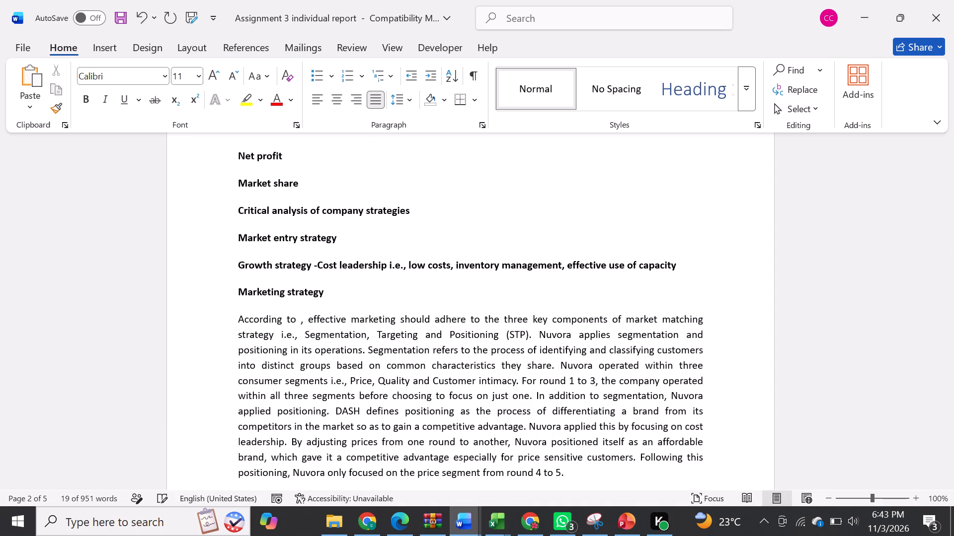
type("nozie (2013)")
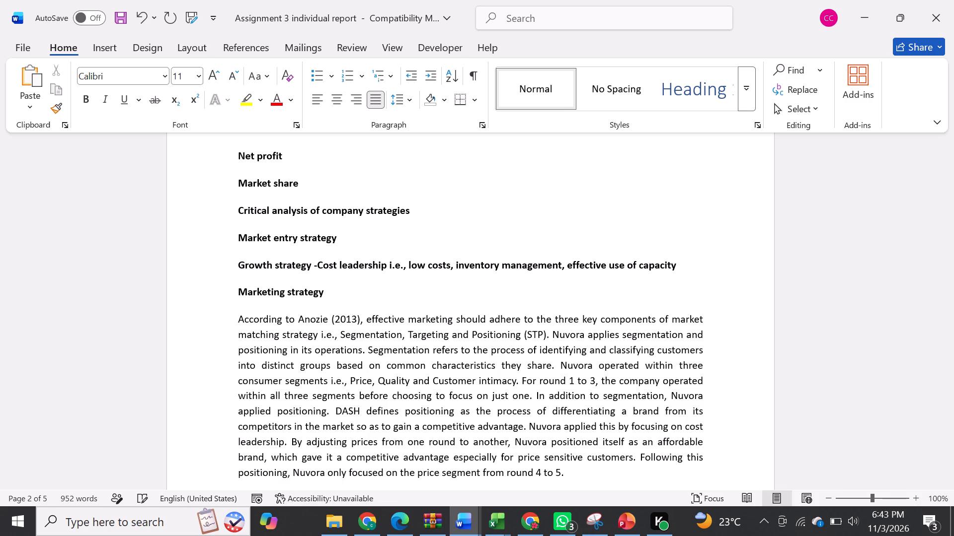
Create a blank Word document and paste the copied Anozie Harvard reference into it.
left_click(16, 44)
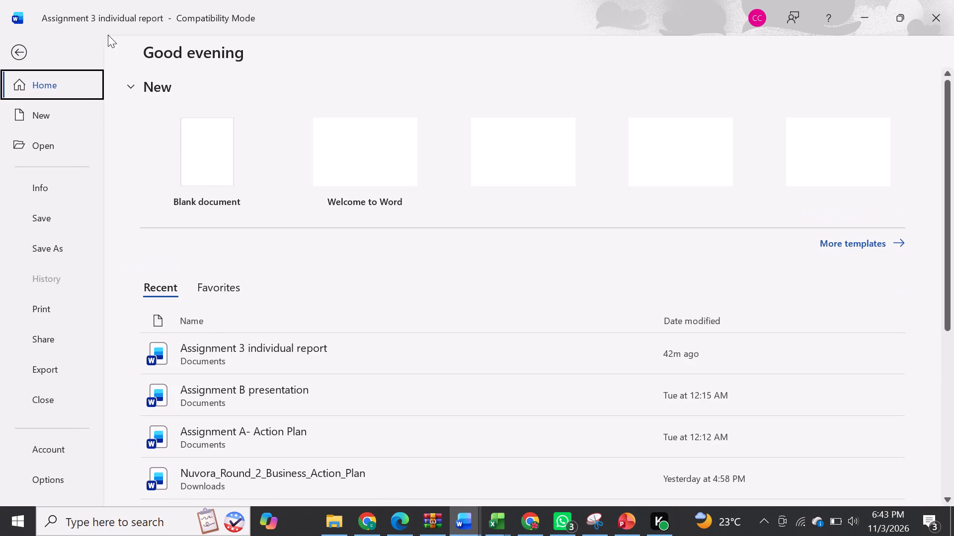
left_click(200, 174)
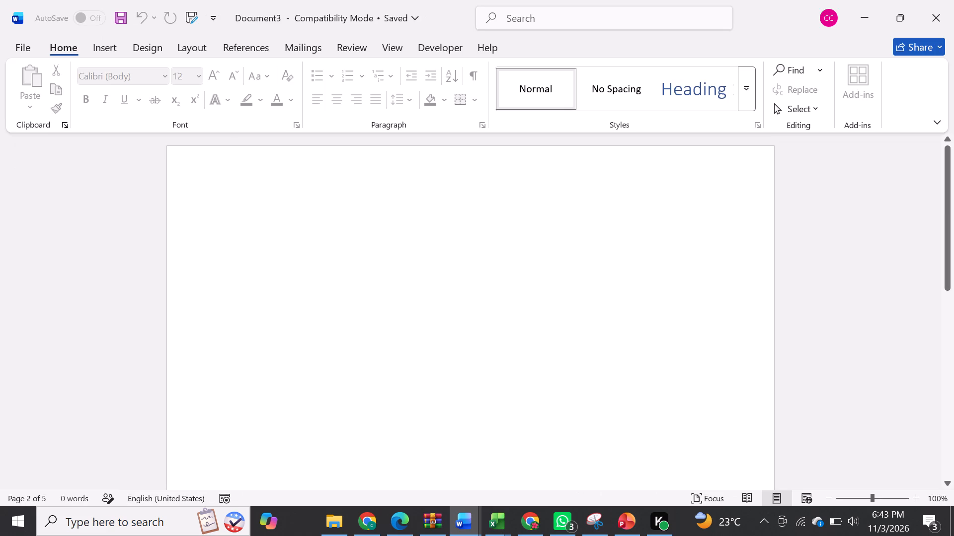
key("ctrl+v")
key("space")
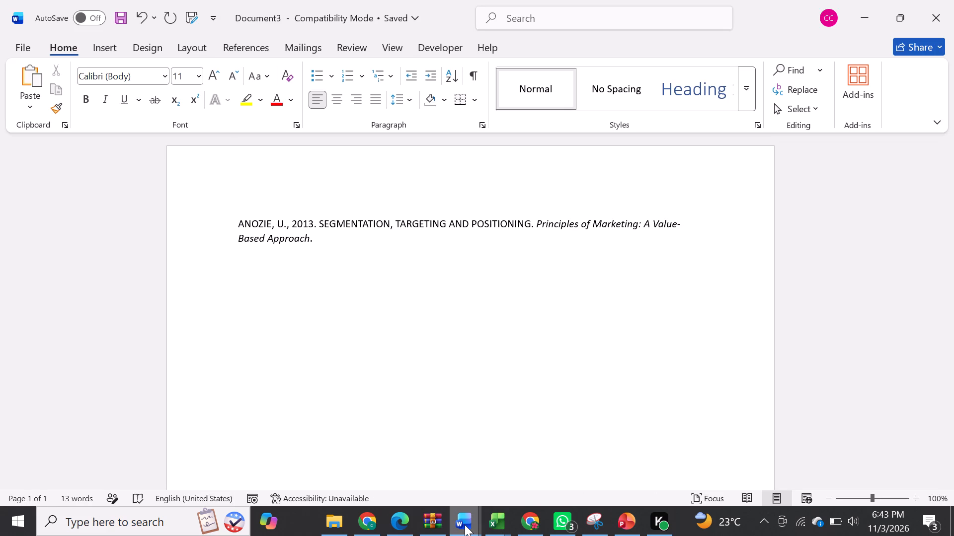
Return to the Assignment 3 report and copy the positioning definition following "DASH defines", through "competitive advantage", in the Marketing strategy paragraph.
left_click(539, 469)
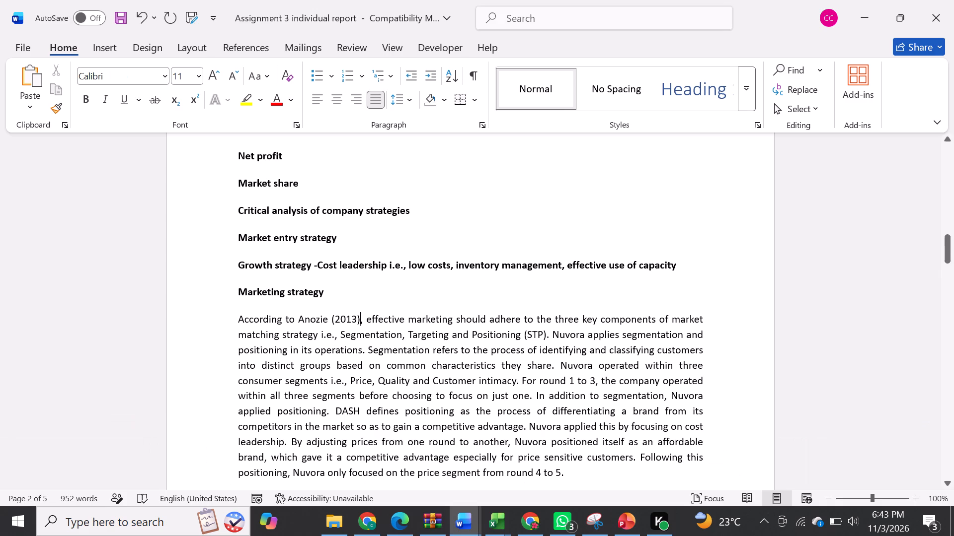
scroll(522, 331, "down", 2)
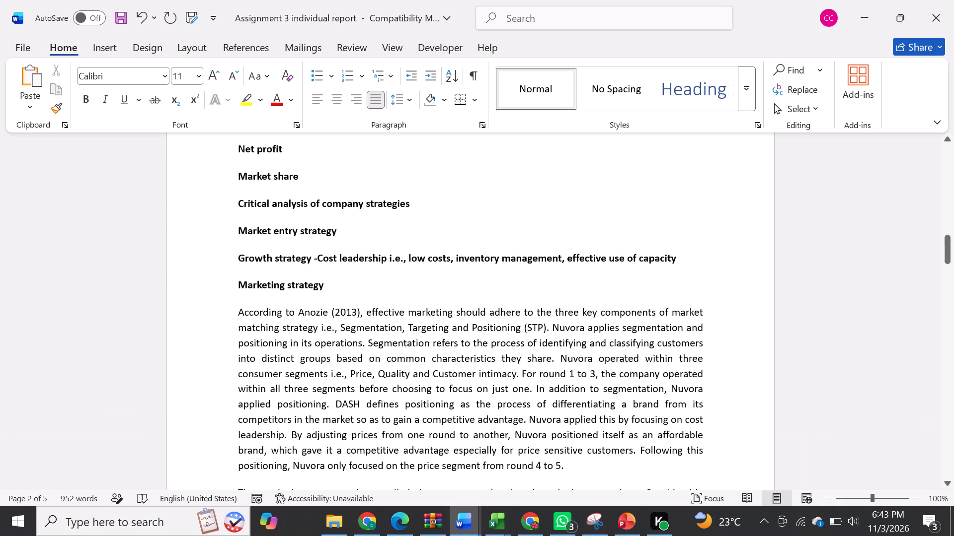
scroll(522, 331, "down", 1)
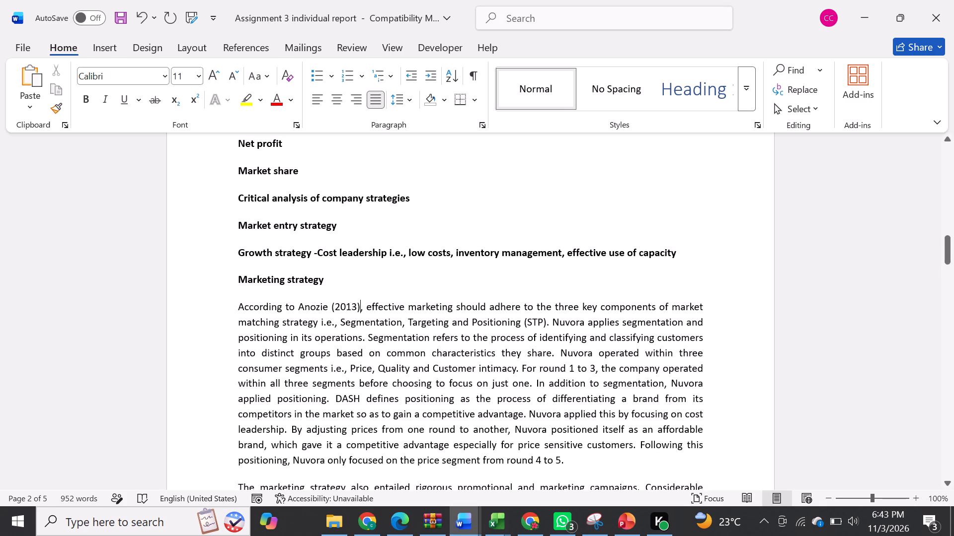
left_click_drag(403, 396, 419, 401)
left_click_drag(419, 401, 528, 414)
key("ctrl+c")
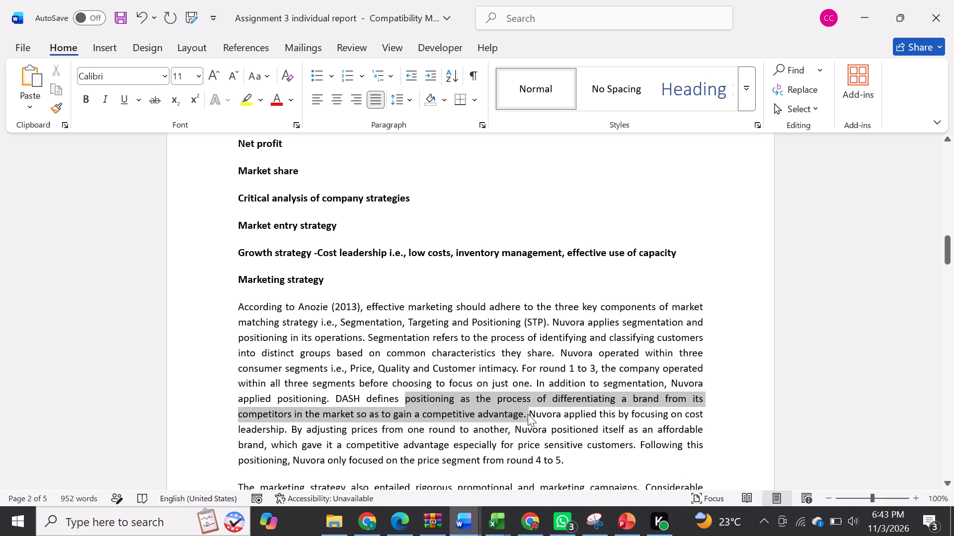
Switch to the lecture PDFs in Edge and search the LD7191 Marketing Management slides for "positio".
left_click(397, 522)
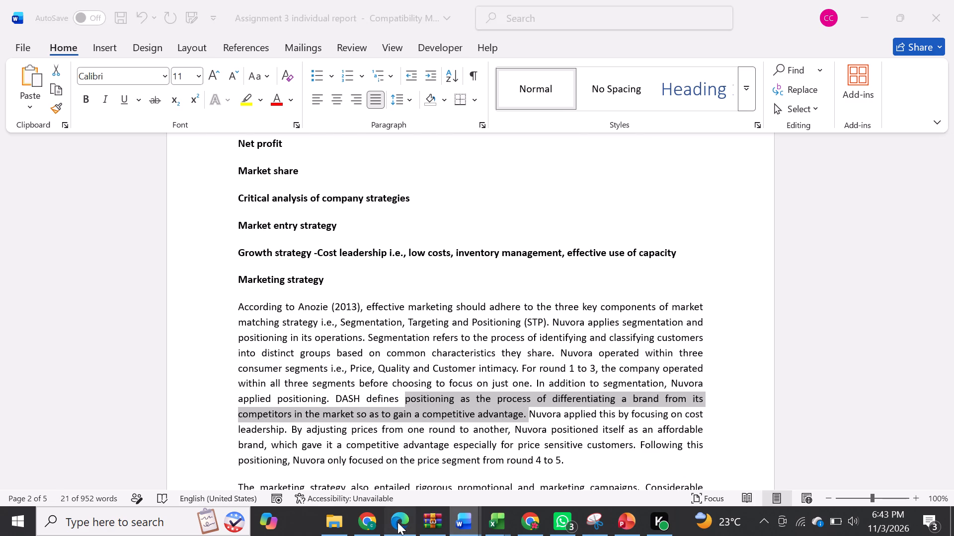
left_click(493, 5)
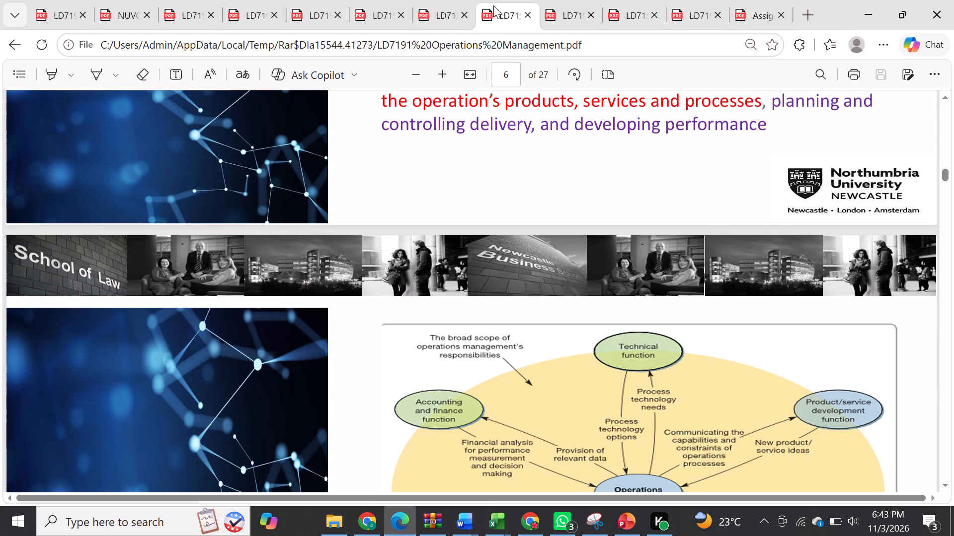
left_click(389, 9)
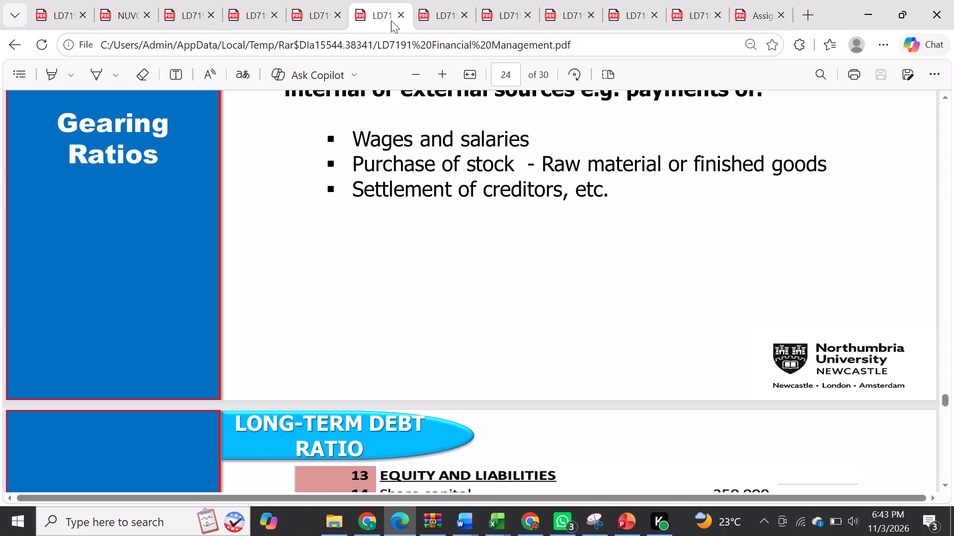
left_click(561, 14)
left_click(482, 249)
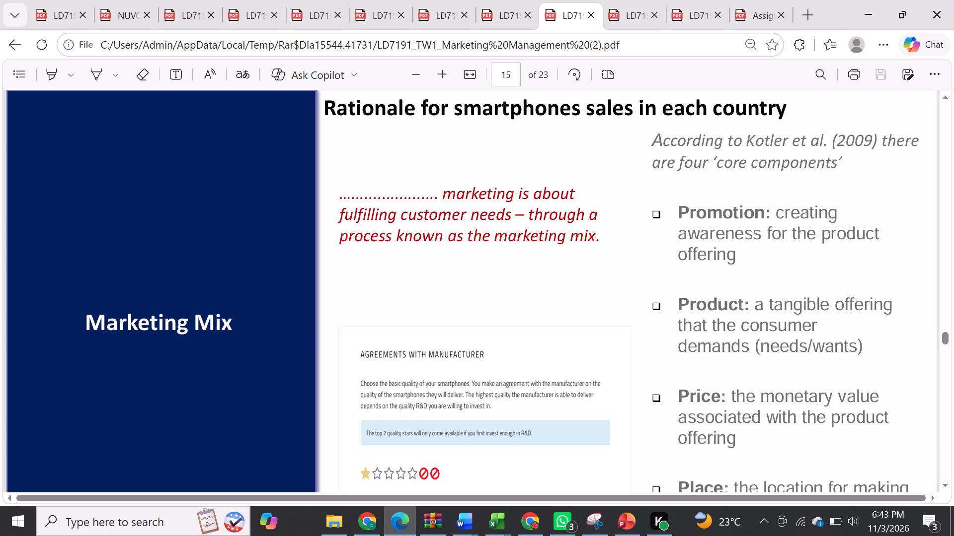
scroll(609, 284, "up", 2)
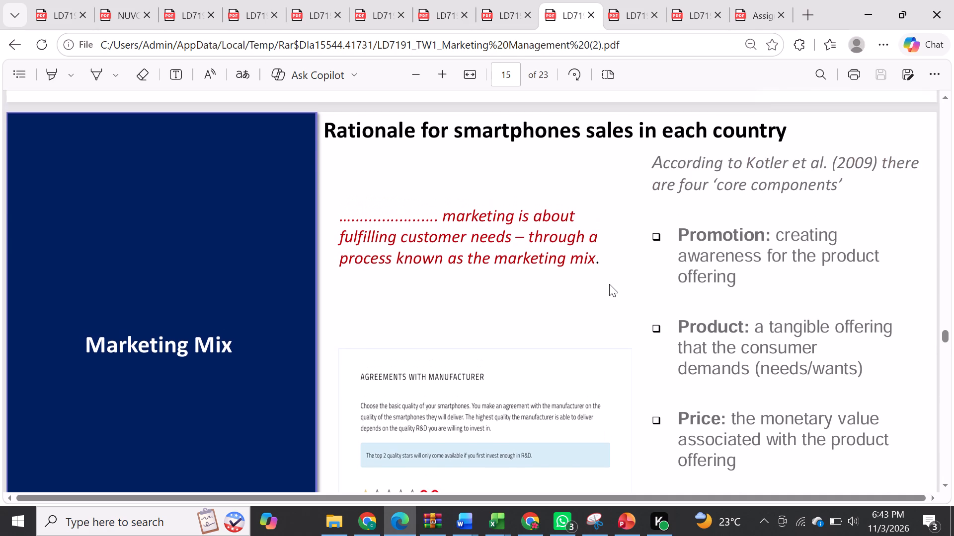
scroll(609, 284, "up", 4)
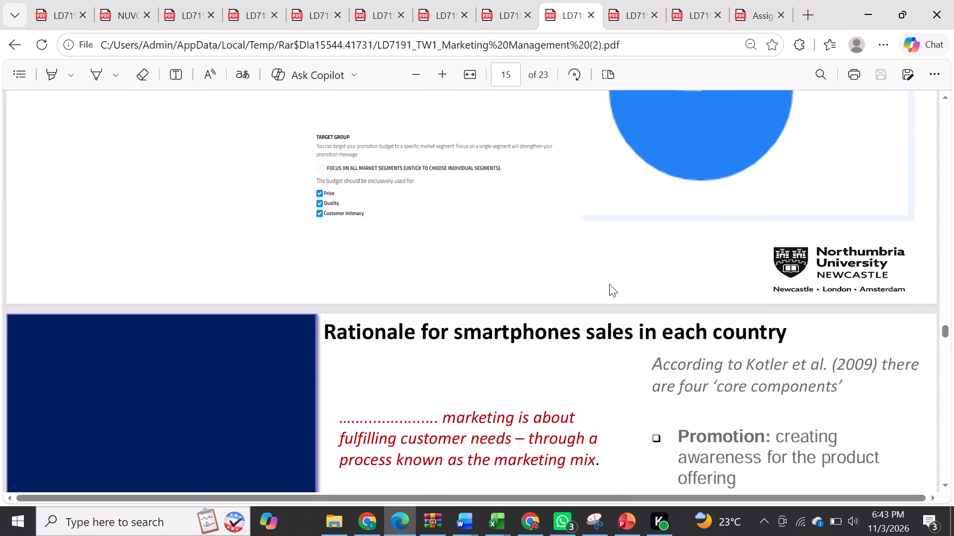
key("ctrl+f")
type("positio")
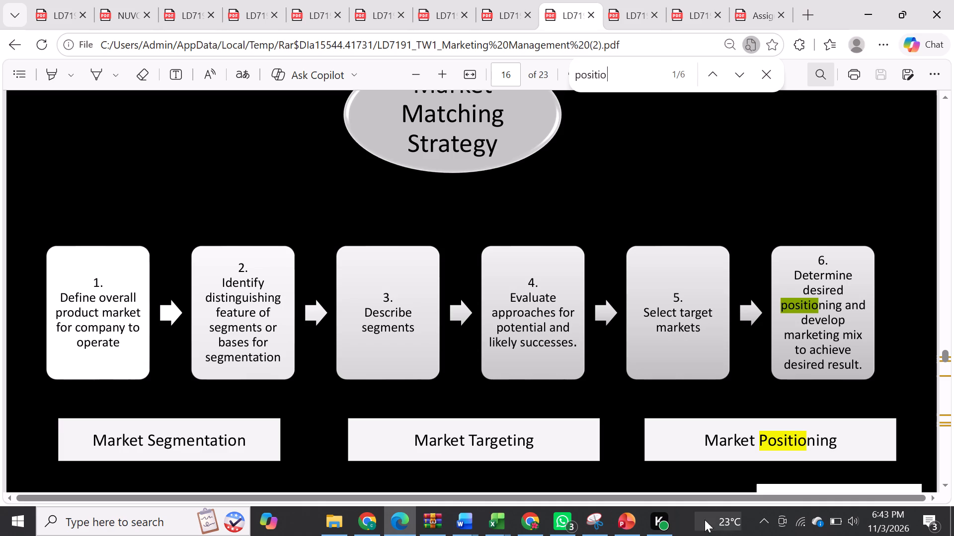
Examine the slides from Market Matching Strategy back to Marketing Entry Strategies for a cited source on positioning.
scroll(703, 368, "down", 2)
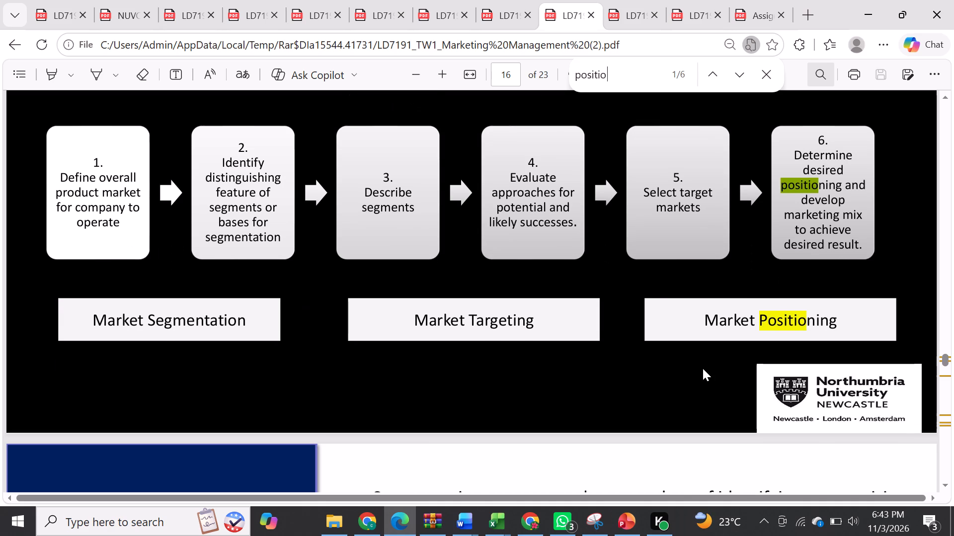
scroll(703, 368, "down", 1)
scroll(703, 368, "up", 3)
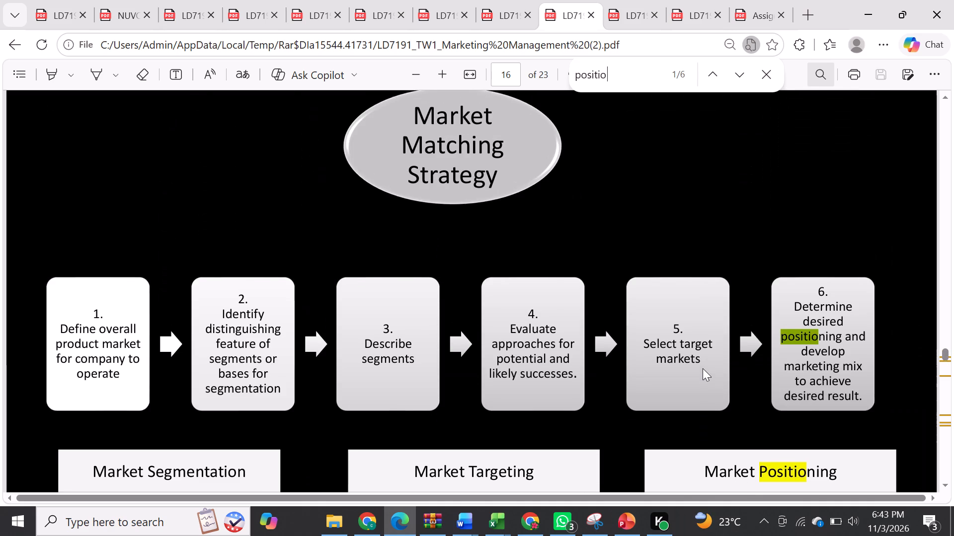
scroll(703, 368, "up", 6)
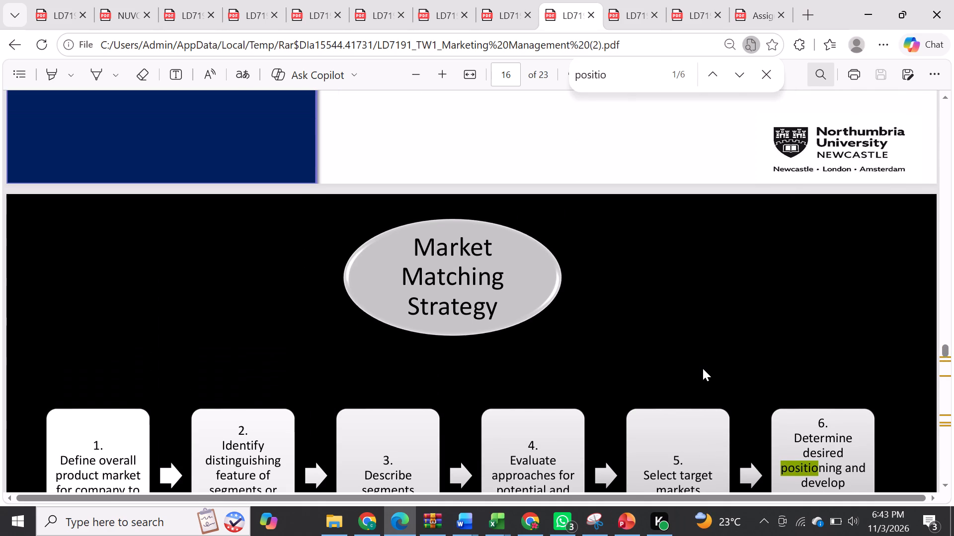
scroll(703, 368, "up", 5)
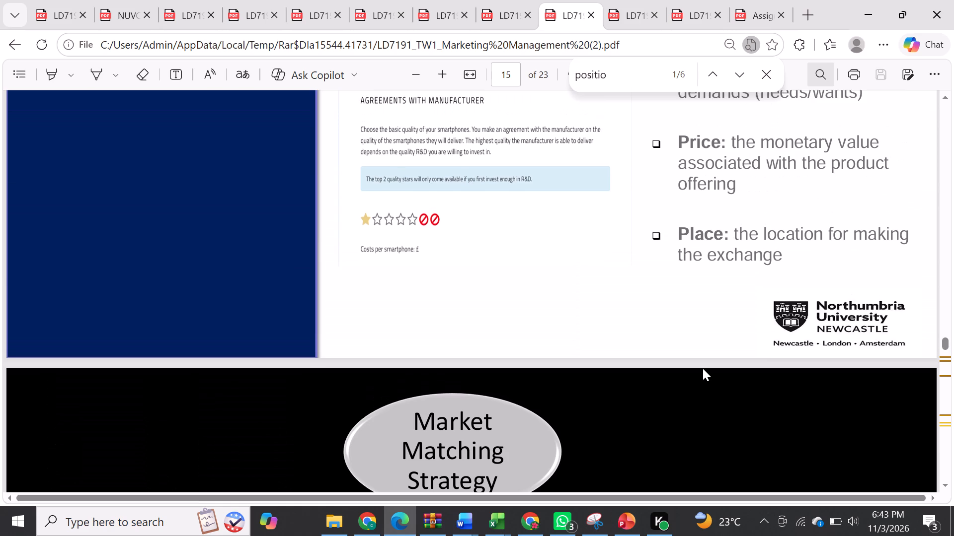
scroll(703, 368, "up", 4)
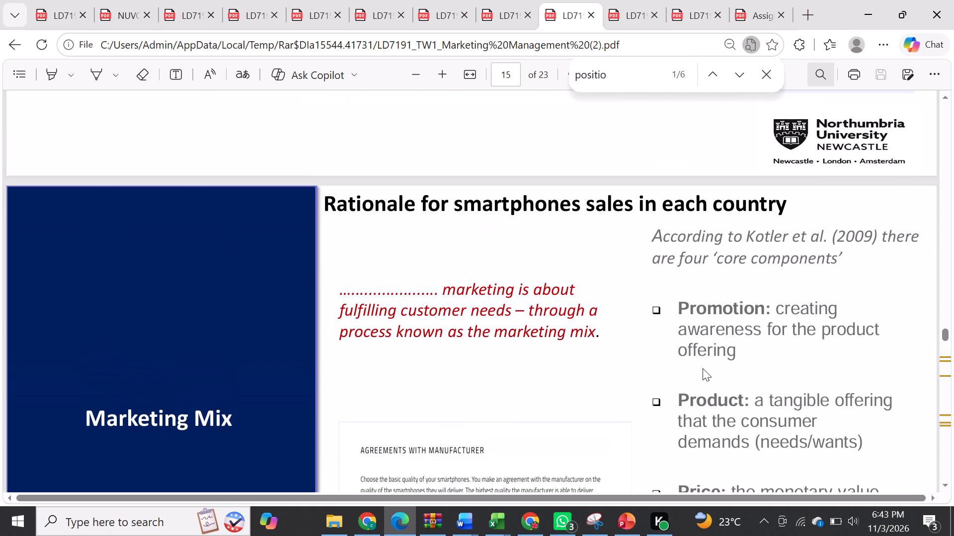
scroll(703, 368, "up", 4)
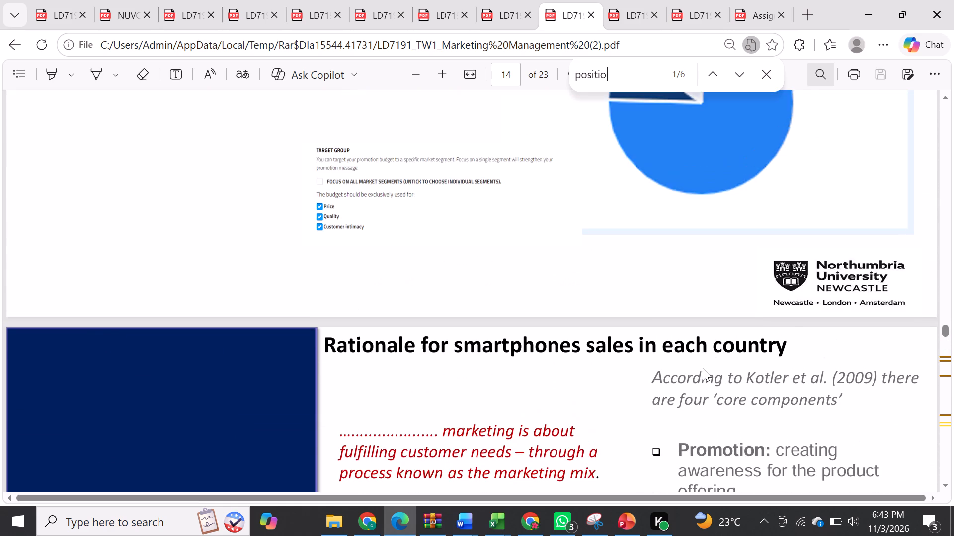
scroll(703, 368, "up", 4)
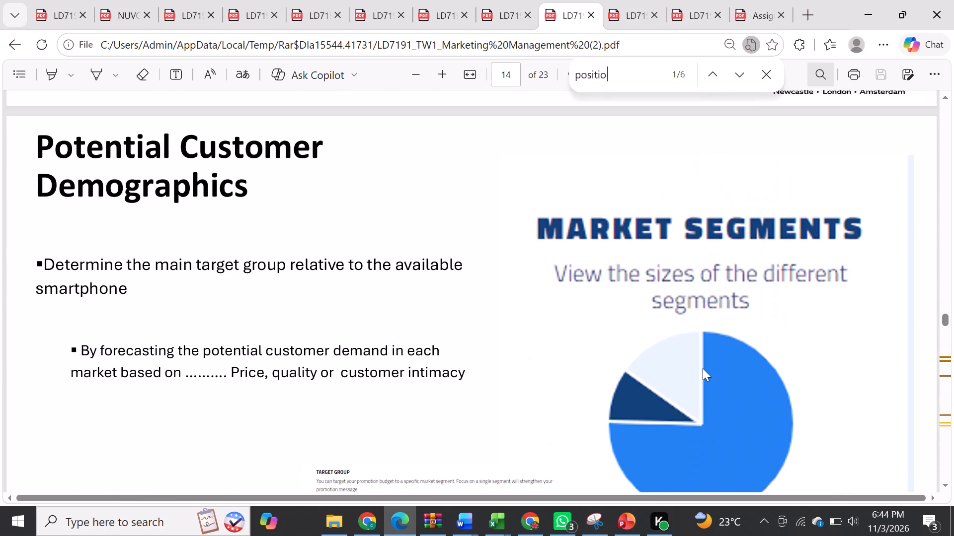
scroll(703, 368, "up", 3)
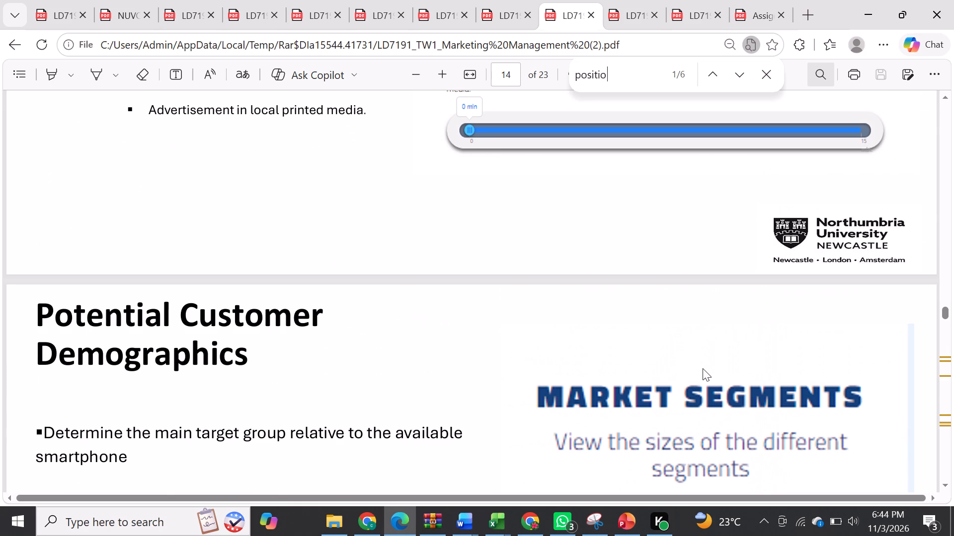
scroll(703, 368, "up", 4)
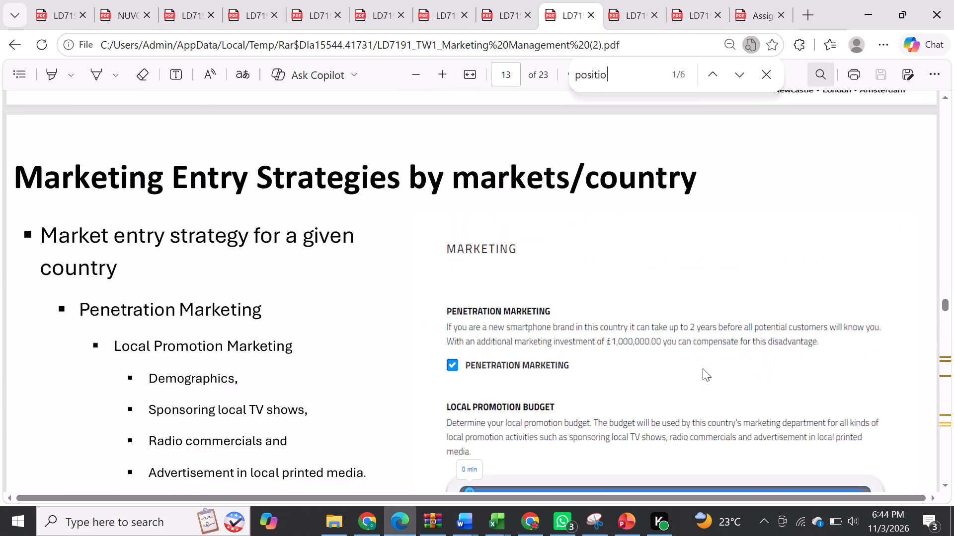
scroll(703, 368, "up", 5)
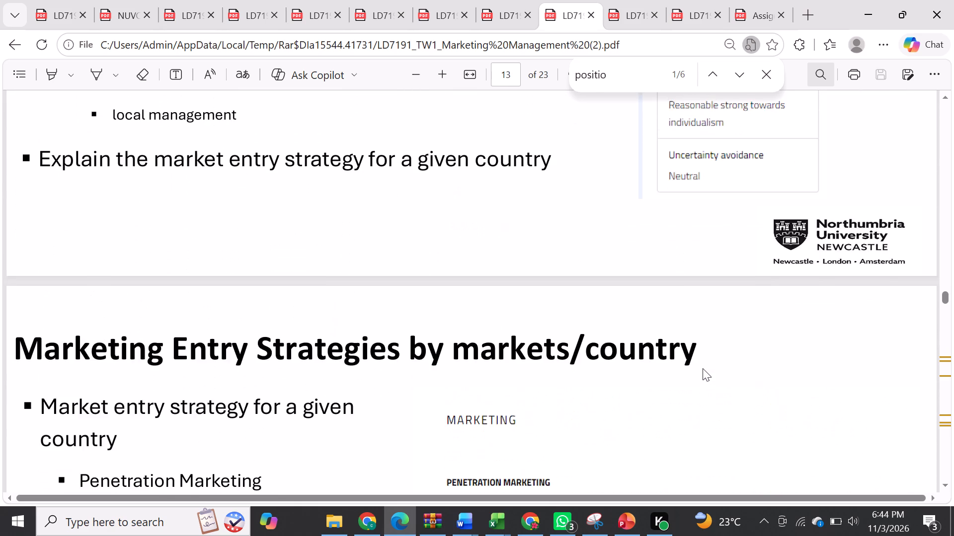
Read the segmentation, targeting and positioning definitions on the second Market Matching Strategy slide, checking for a cited source.
scroll(703, 368, "down", 14)
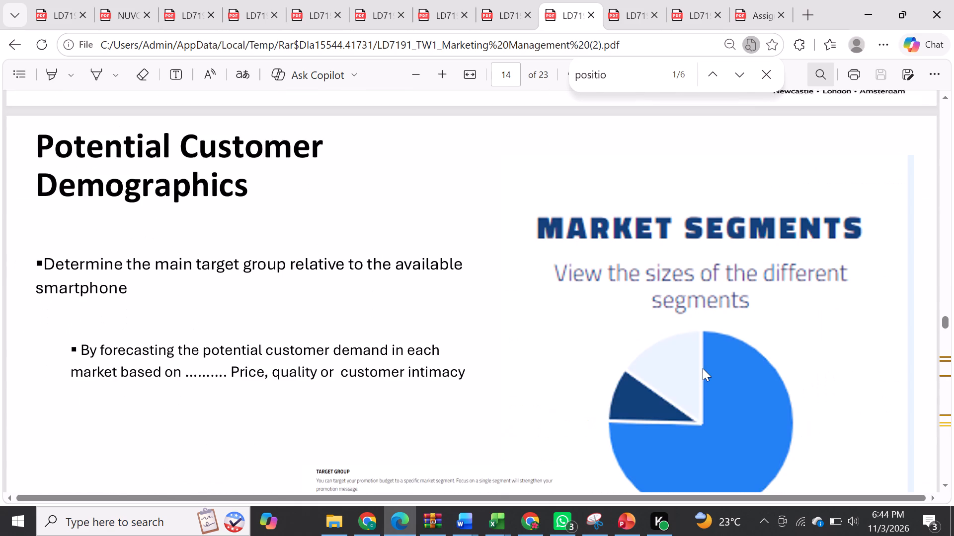
scroll(703, 368, "down", 10)
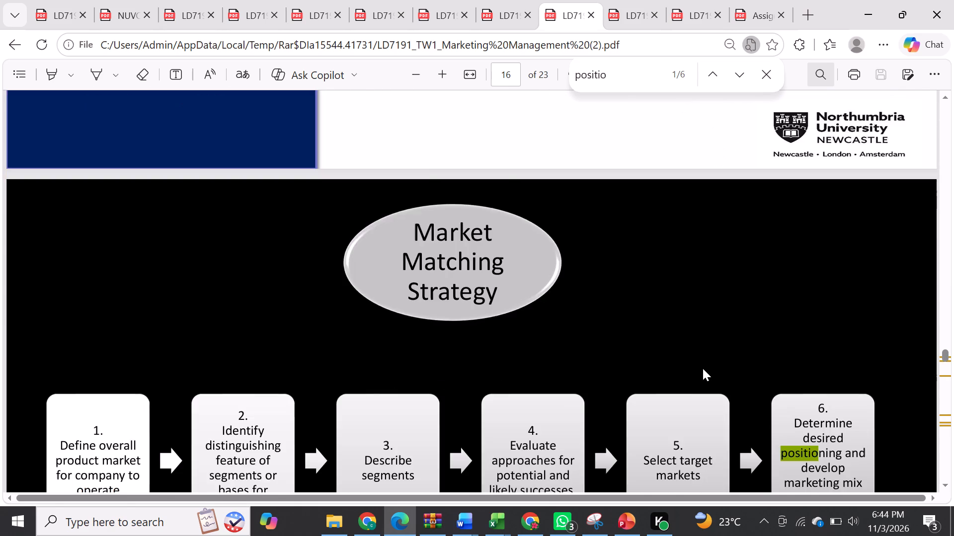
scroll(703, 368, "down", 5)
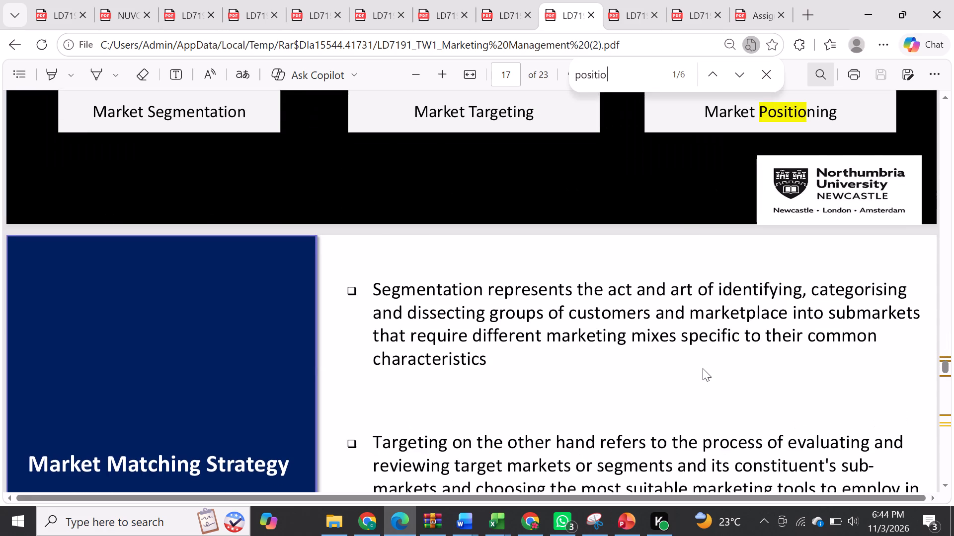
scroll(703, 368, "down", 4)
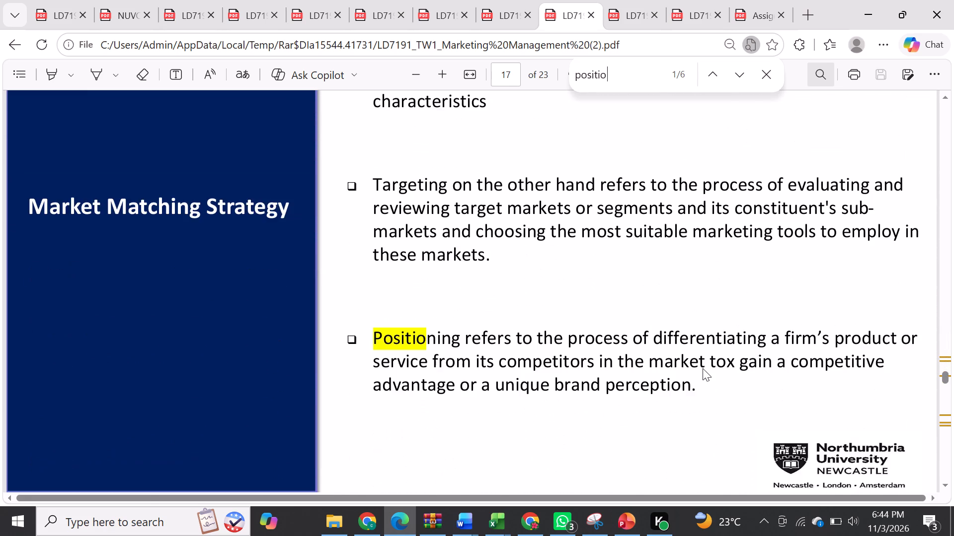
scroll(703, 368, "down", 6)
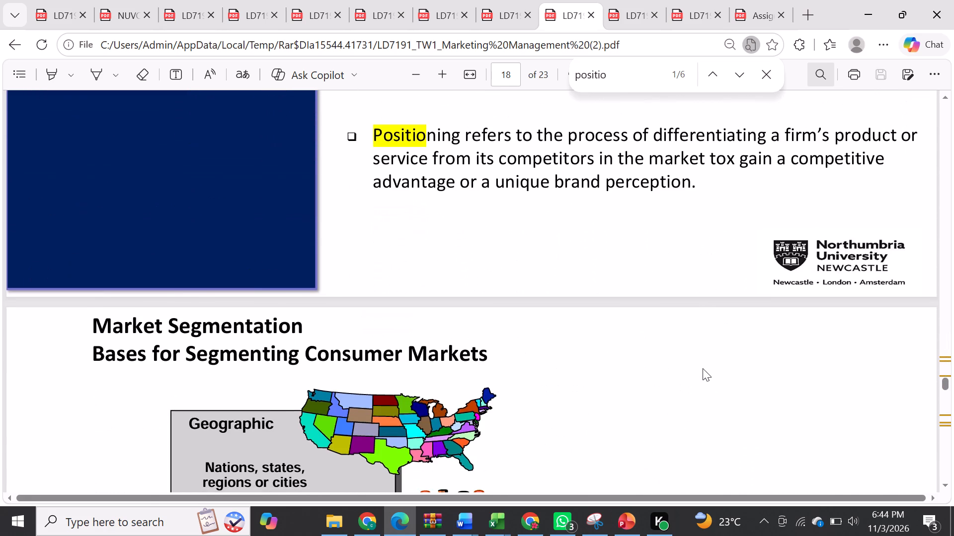
Copy the Kotler and Keller (2009) "Marketing Management", 13th Edition entry from the reference list on the final slide.
left_click_drag(945, 384, 939, 497)
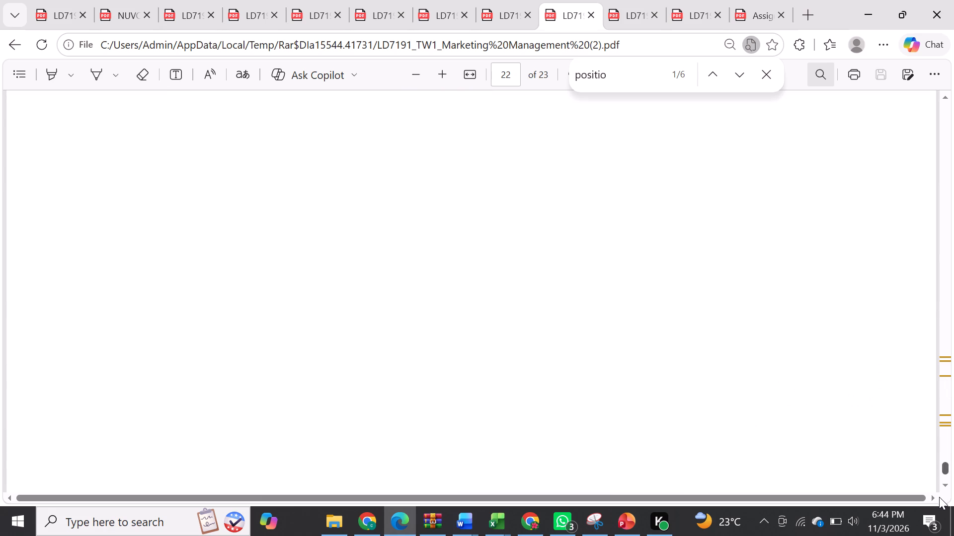
left_click_drag(939, 497, 937, 507)
scroll(526, 289, "down", 1)
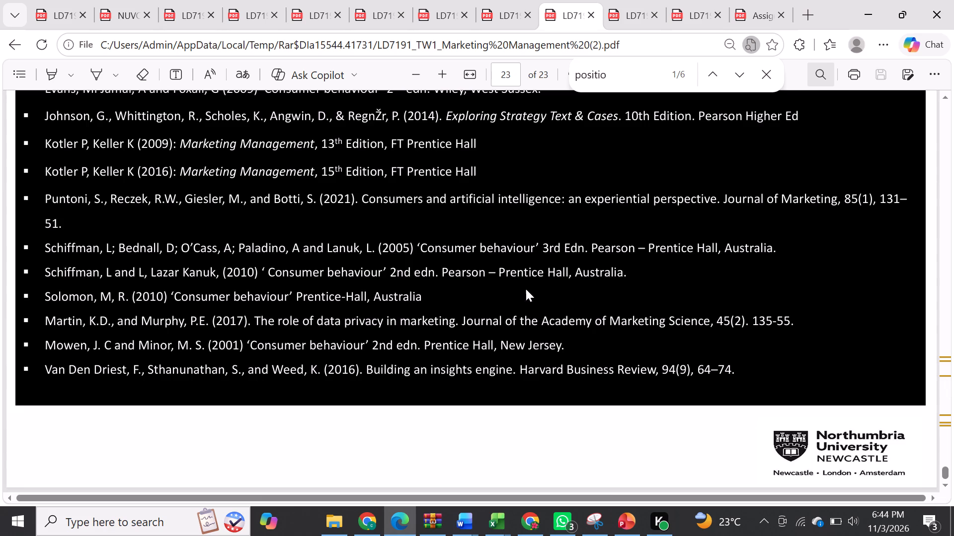
scroll(526, 289, "down", 1)
scroll(526, 289, "up", 3)
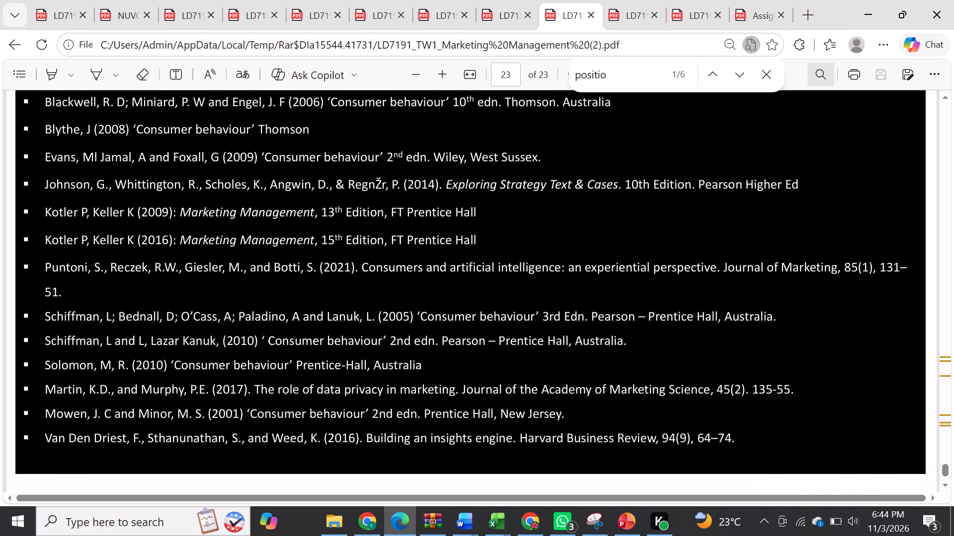
left_click_drag(46, 214, 478, 213)
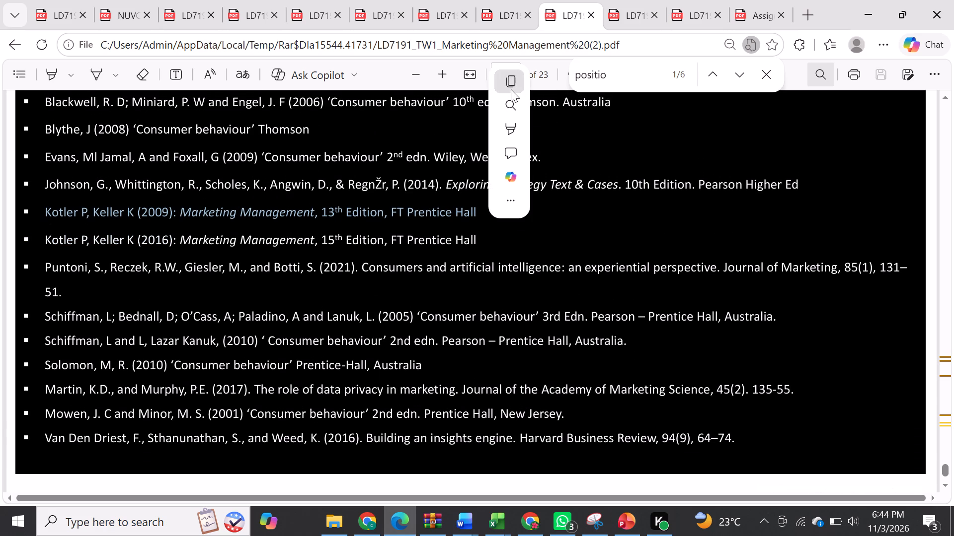
left_click(511, 89)
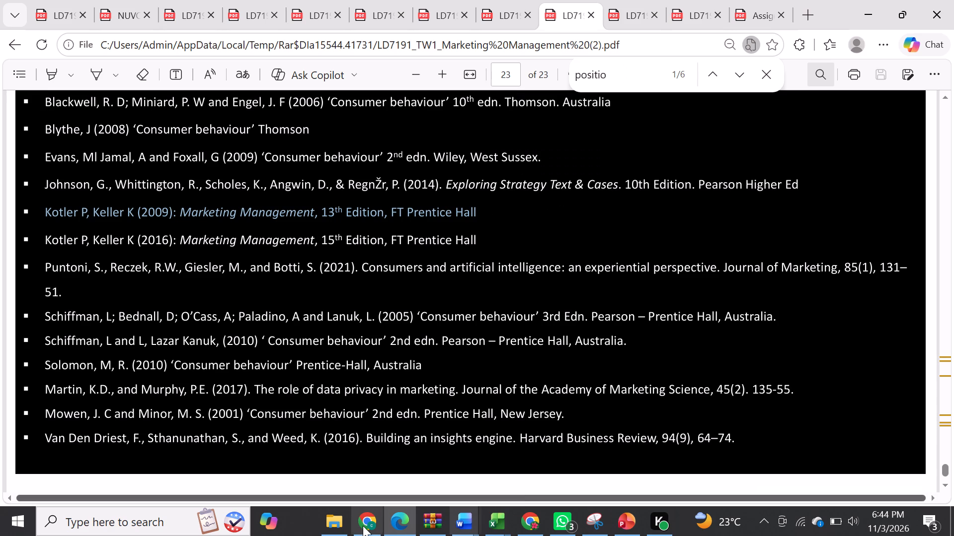
Switch to Google Scholar in Chrome and replace the old query with a search for the copied Kotler and Keller (2009) reference.
left_click(363, 526)
left_click(718, 262)
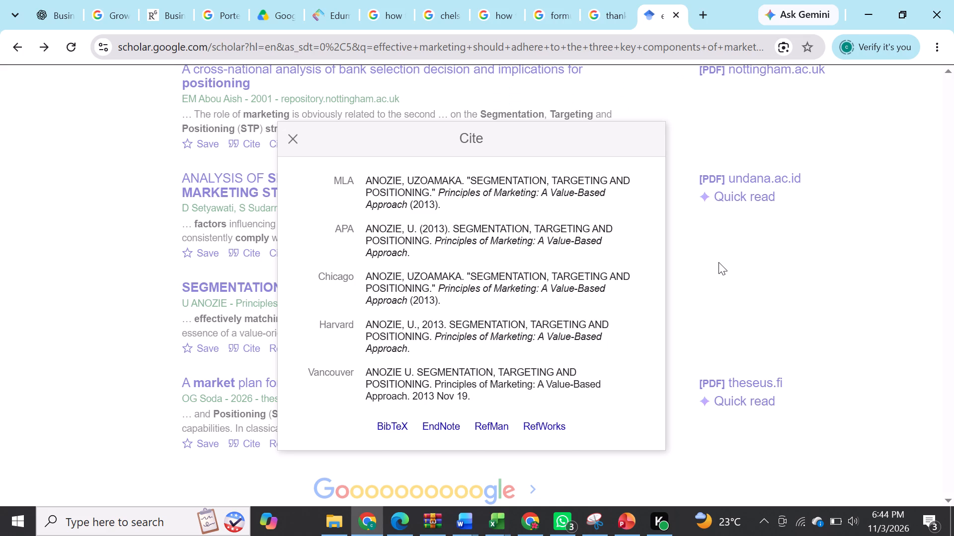
scroll(602, 231, "up", 6)
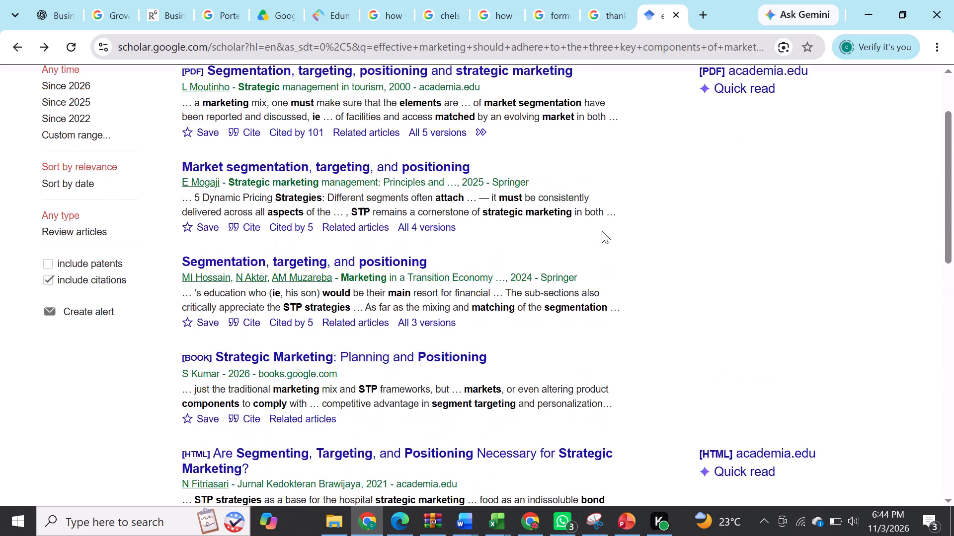
scroll(602, 231, "up", 1)
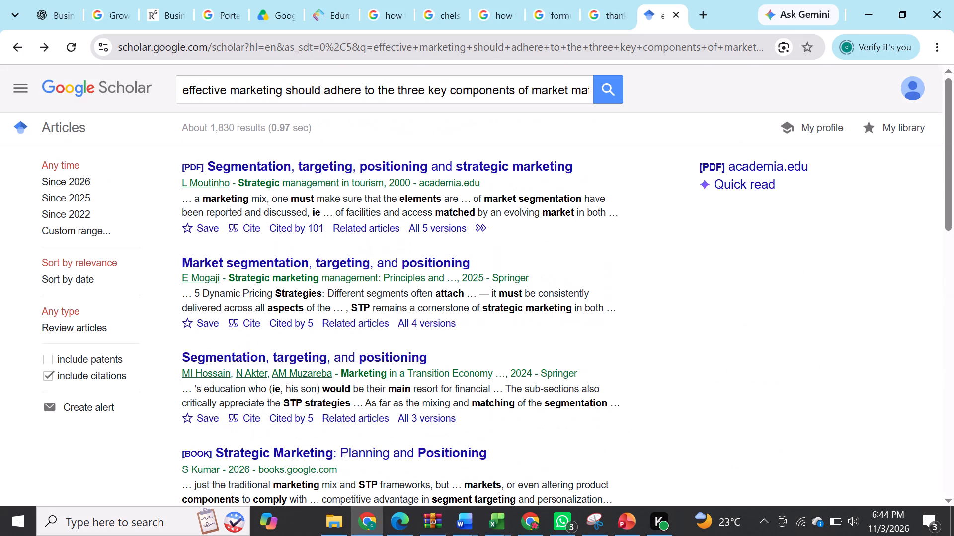
left_click(411, 84)
key("ctrl+a")
key("BackSpace")
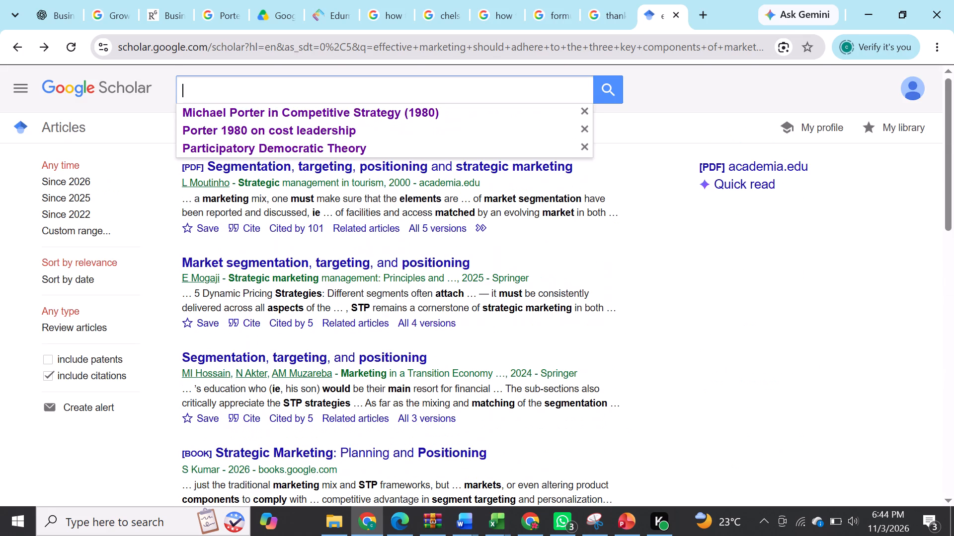
key("ctrl+v")
key("Return")
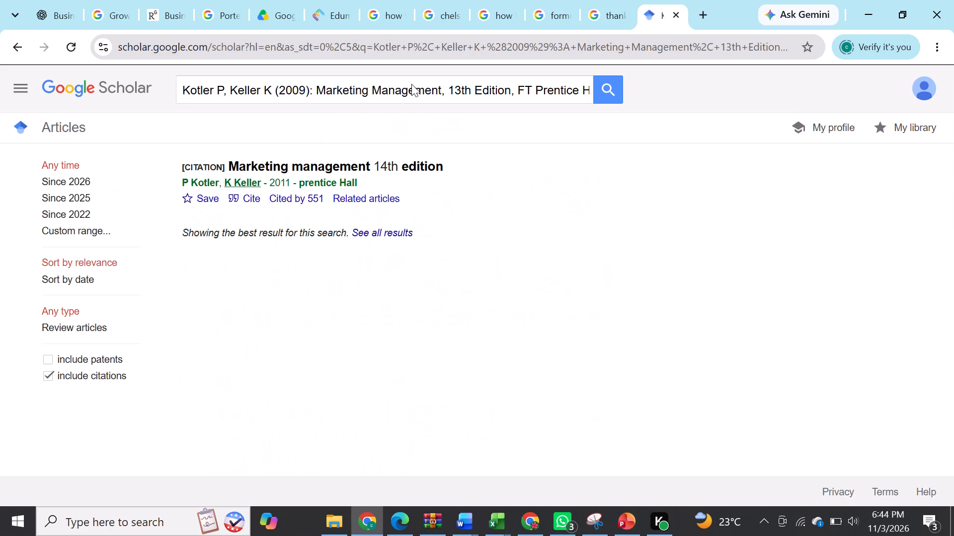
Copy the Harvard citation for Kotler and Keller's "Marketing management 14th edition" and paste it as a new line in Word's Document3.
left_click(232, 199)
left_click(404, 324)
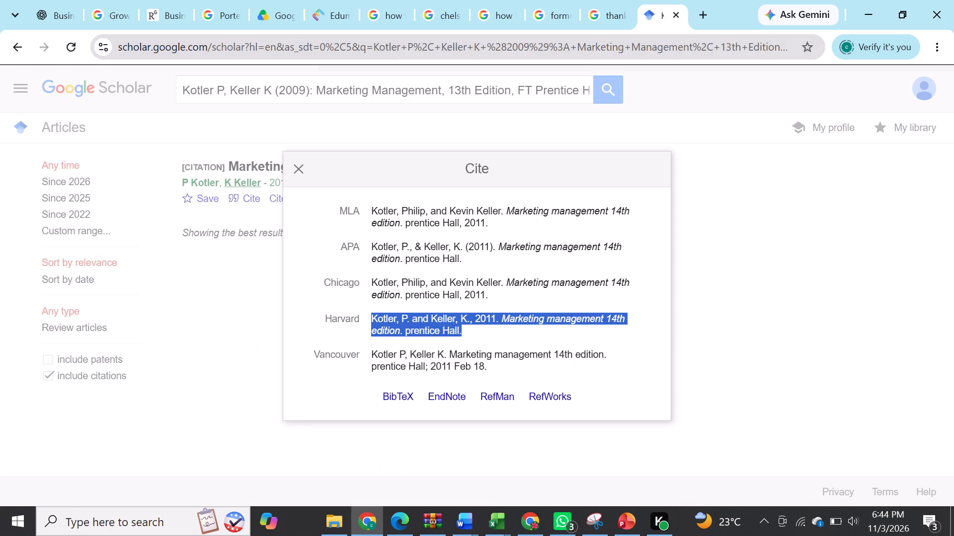
key("ctrl+c")
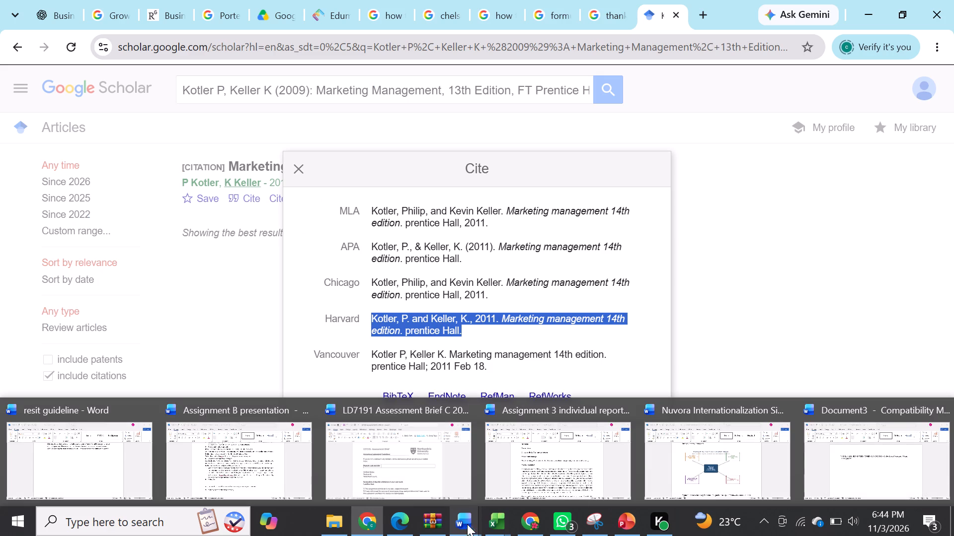
left_click(839, 468)
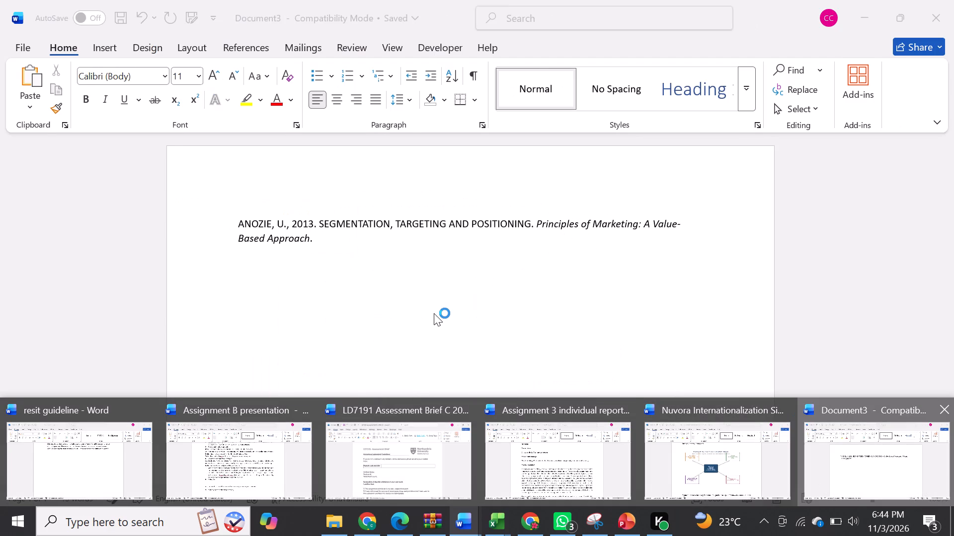
key("Return")
key("ctrl+v")
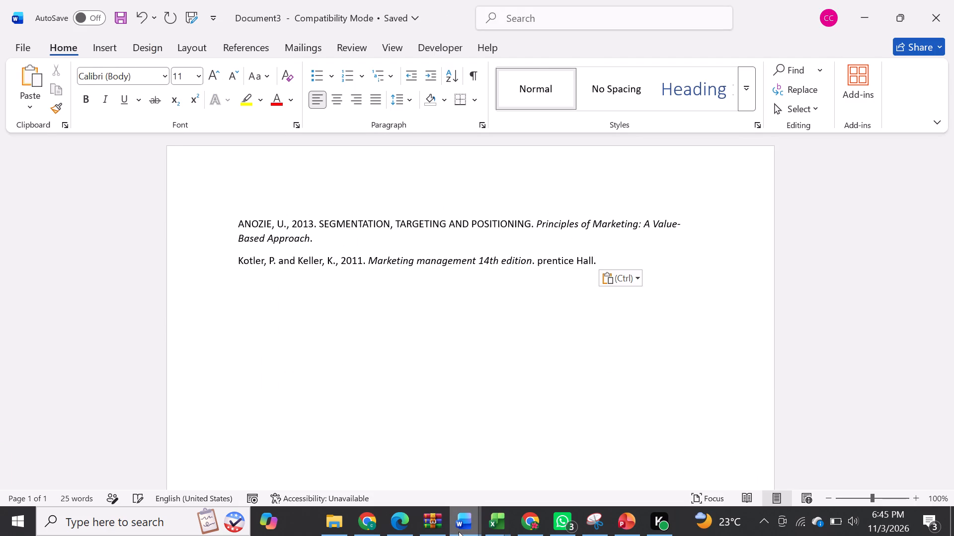
In the Assignment 3 individual report, change the Kotler et al. citation year in the pricing paragraph to 2011.
left_click(517, 476)
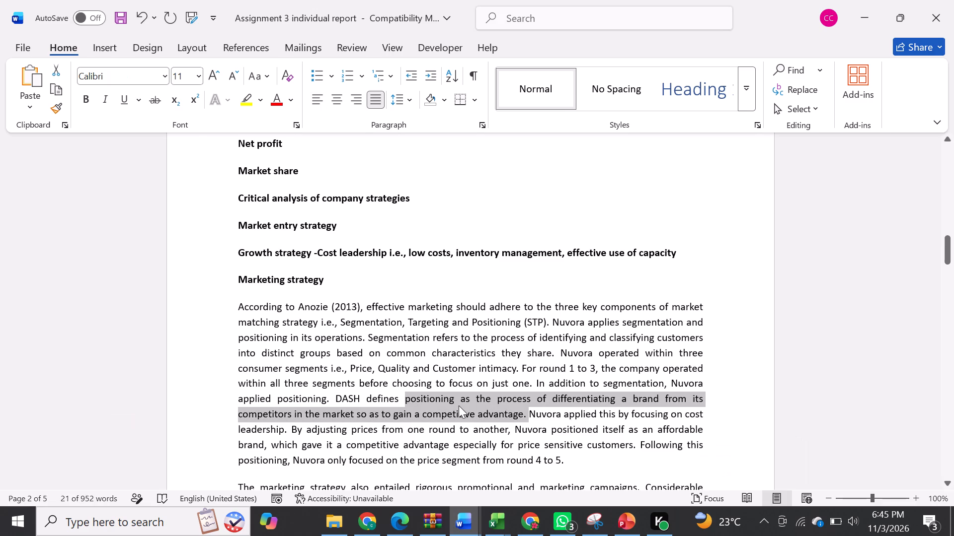
left_click(459, 405)
scroll(404, 359, "down", 1)
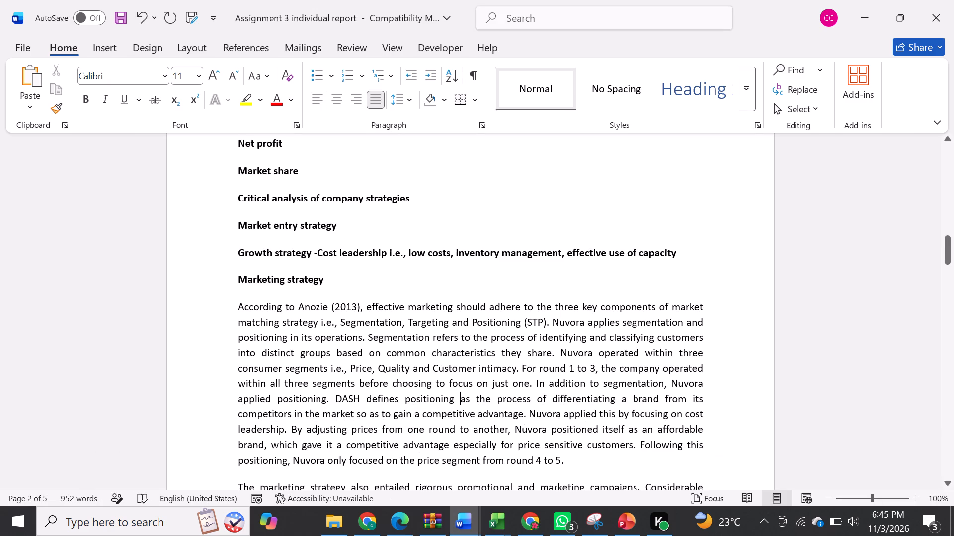
scroll(404, 359, "down", 5)
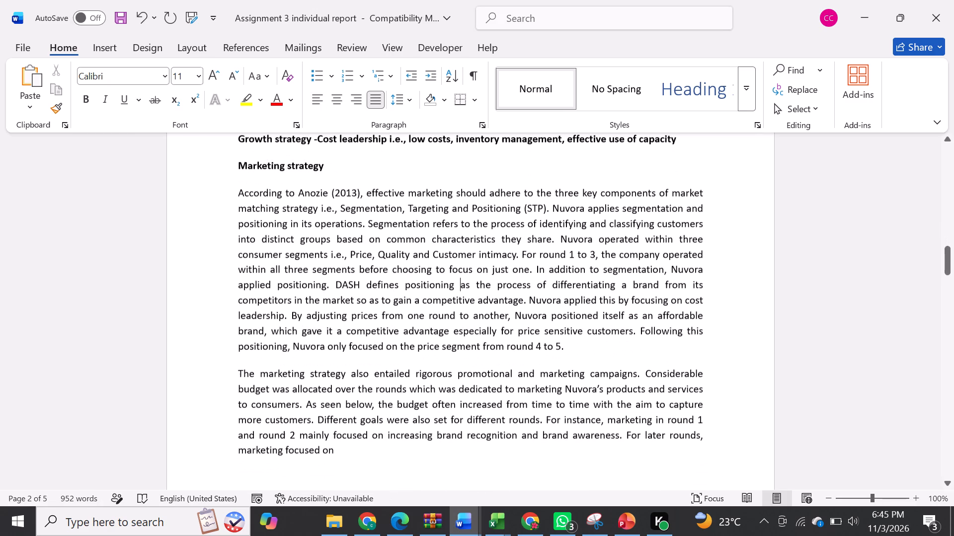
scroll(404, 359, "down", 3)
scroll(404, 359, "down", 20)
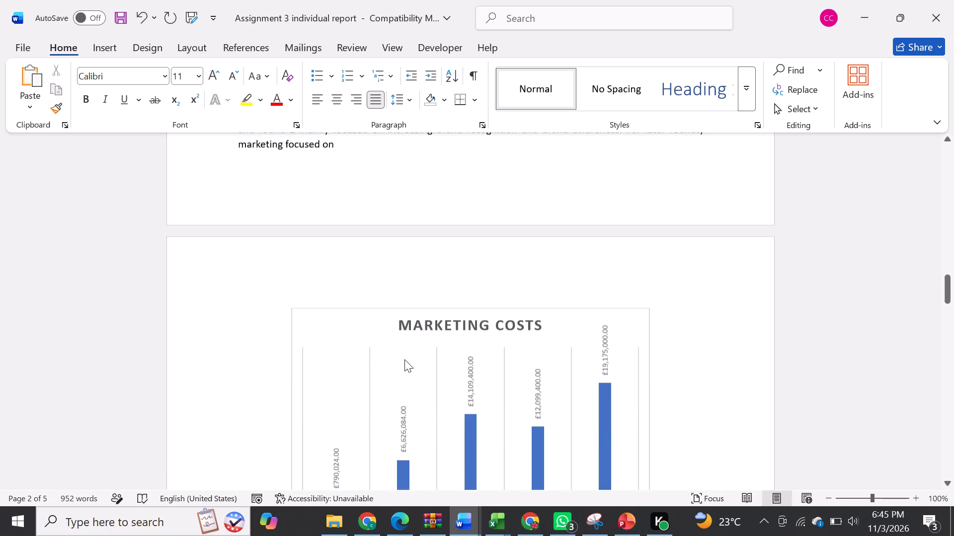
scroll(404, 359, "down", 5)
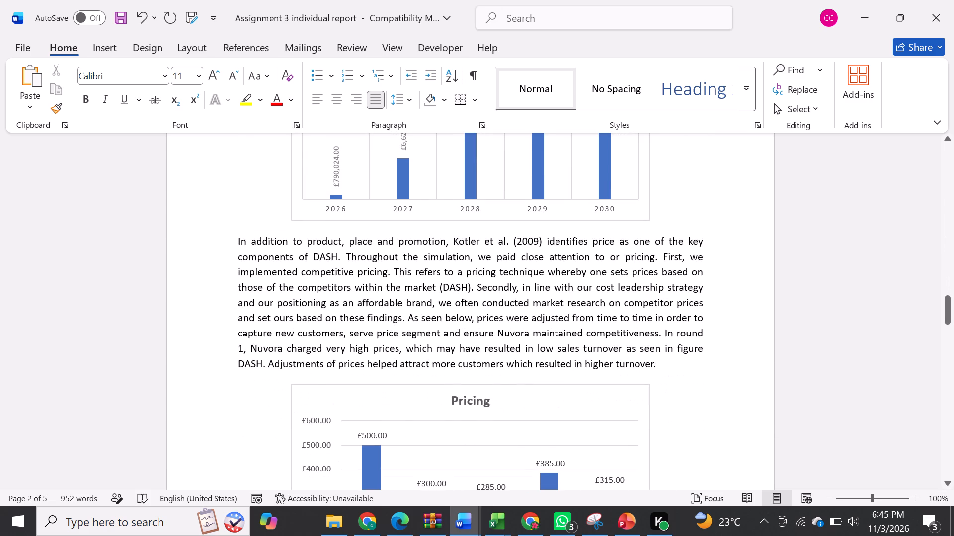
left_click(538, 242)
key("BackSpace")
key("BackSpace")
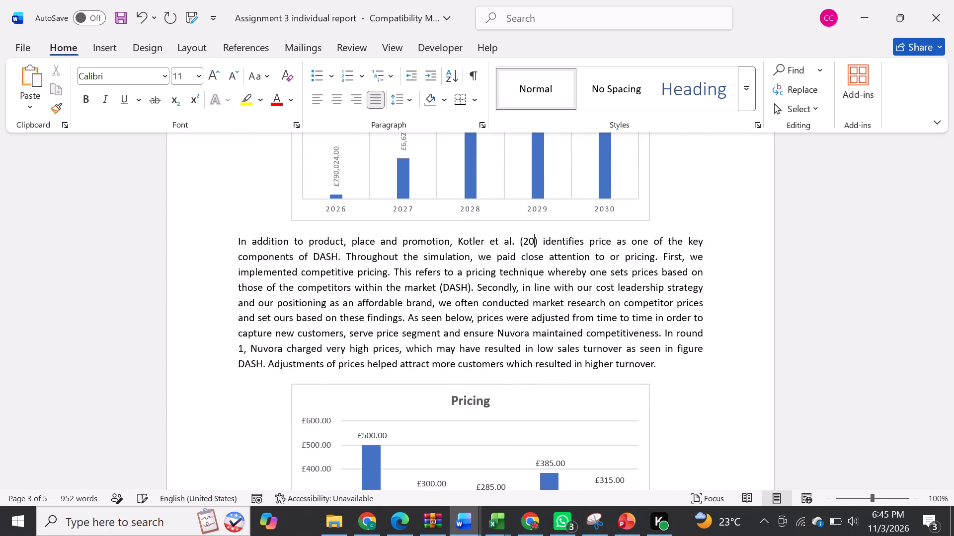
type("11")
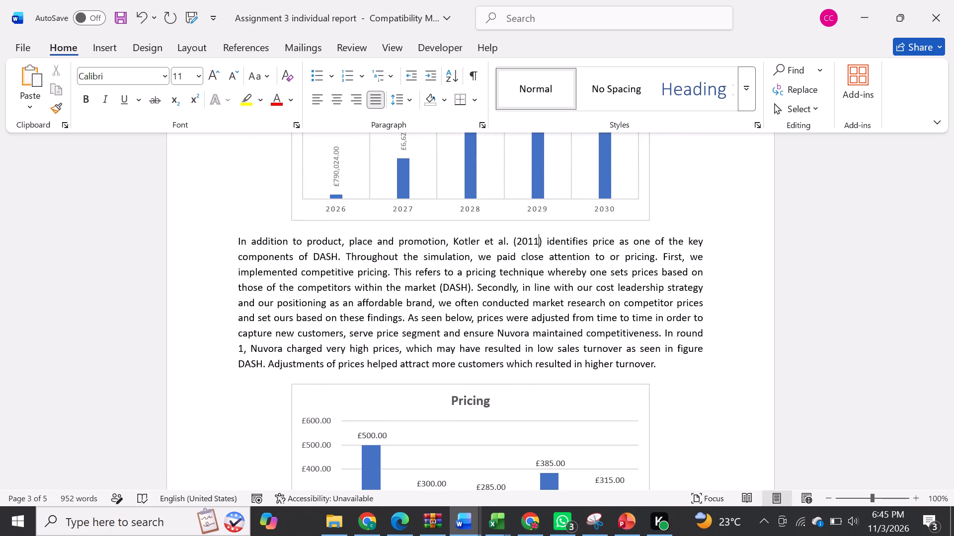
Copy the report's competitive pricing definition, without its DASH placeholder, and search Google Scholar in Chrome for it, replacing the old query.
left_click_drag(303, 272, 304, 272)
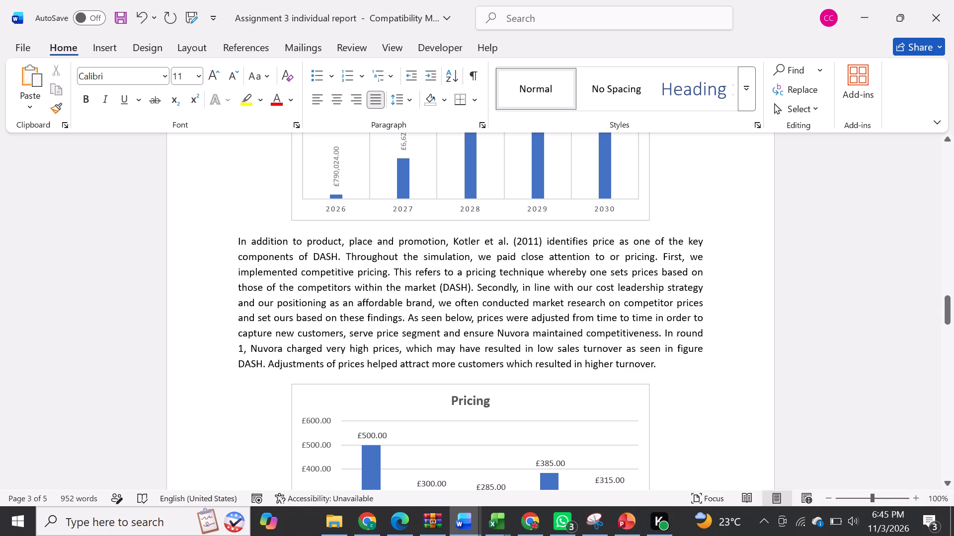
left_click_drag(304, 272, 432, 291)
key("ctrl+c")
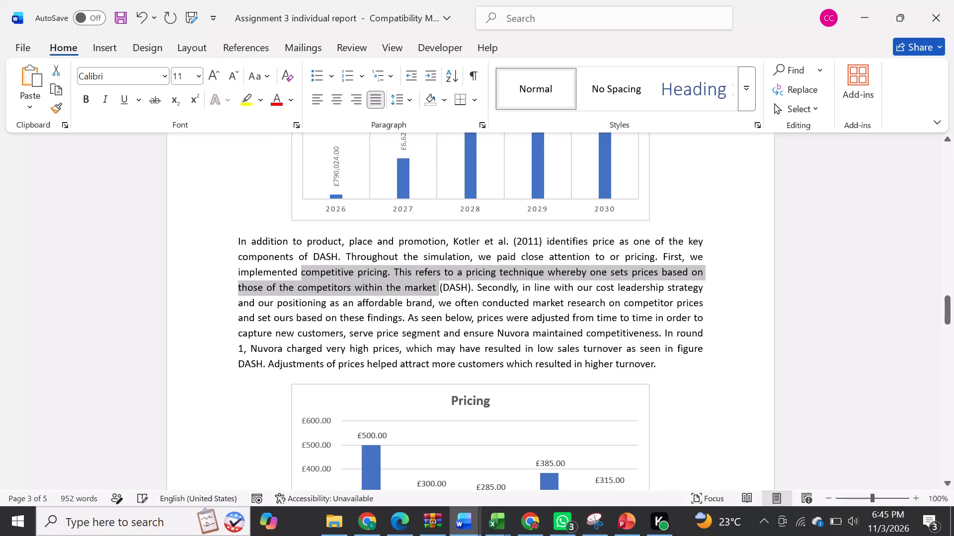
left_click(362, 521)
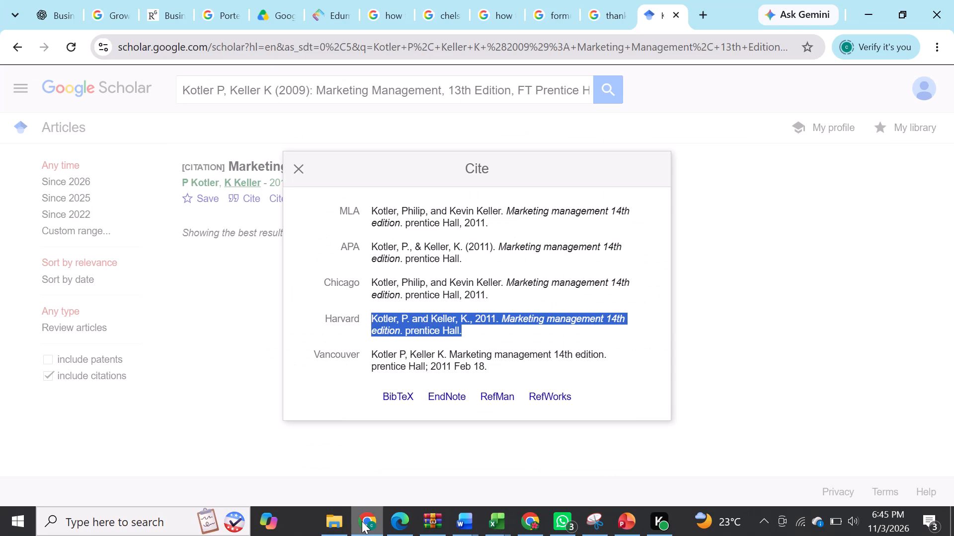
left_click(751, 337)
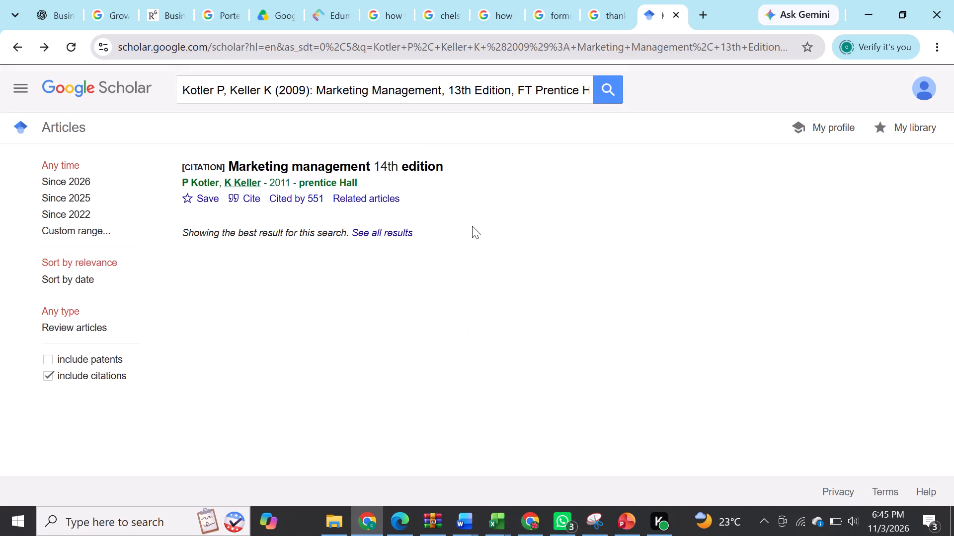
left_click(360, 95)
key("ctrl+a")
key("BackSpace")
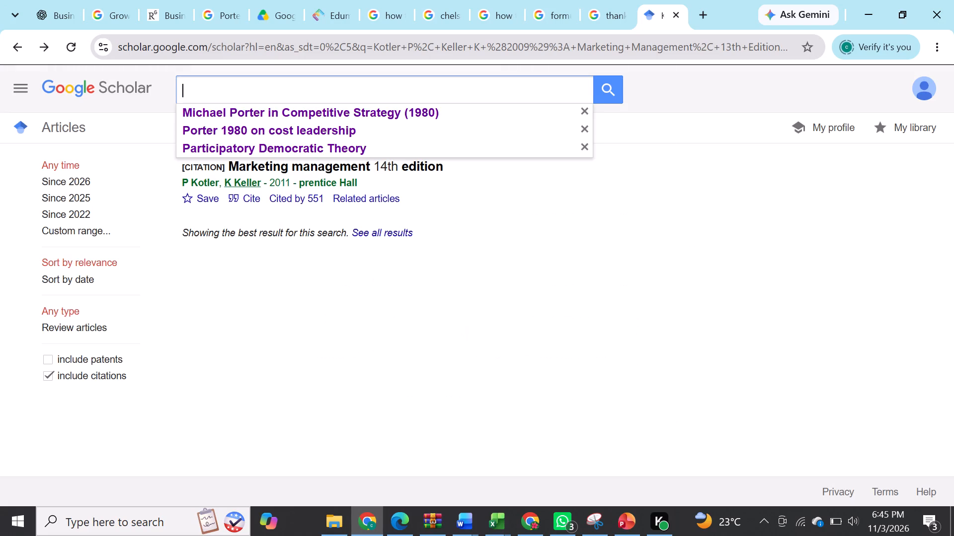
key("ctrl+v")
key("Return")
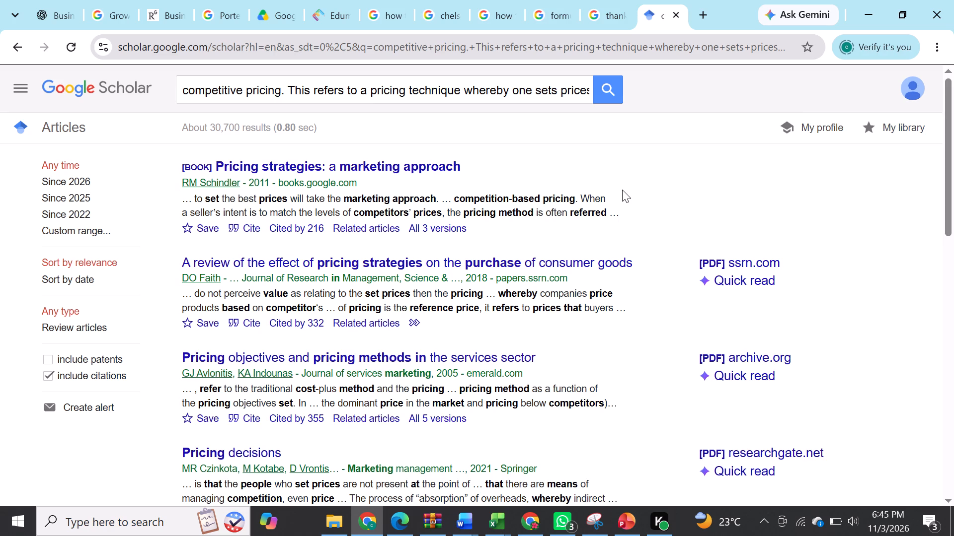
Examine the first page of Google Scholar results for a source that supports the competitive pricing definition.
scroll(622, 190, "down", 2)
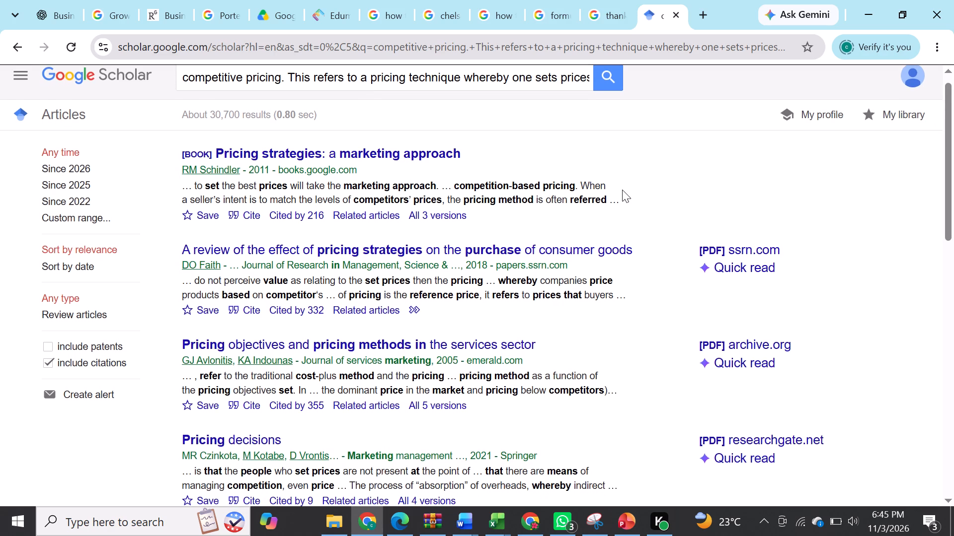
scroll(622, 190, "down", 3)
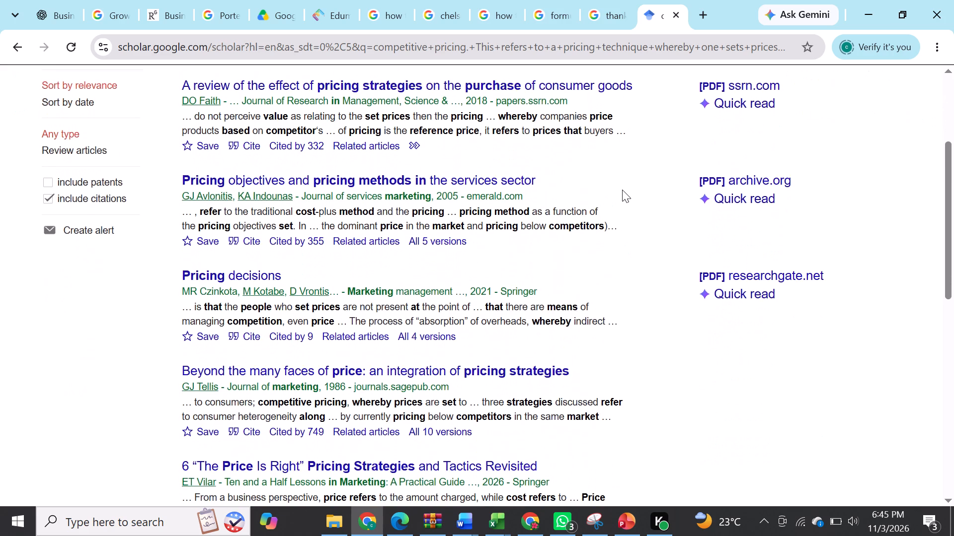
scroll(622, 190, "down", 1)
scroll(625, 332, "down", 1)
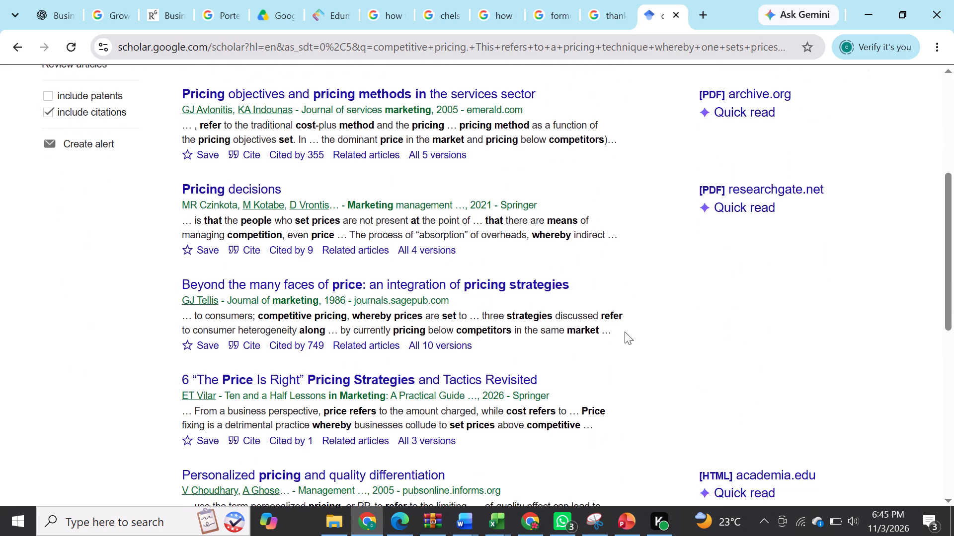
scroll(625, 332, "down", 2)
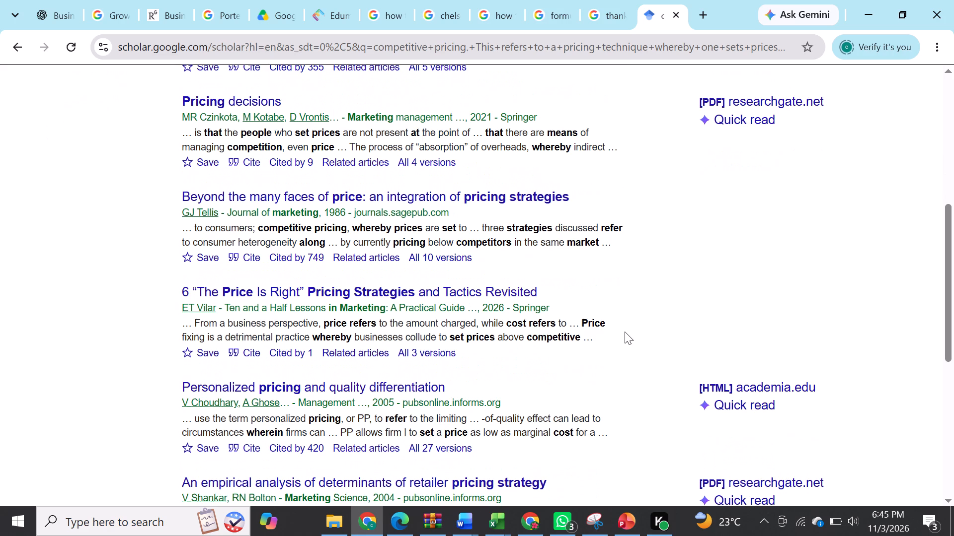
scroll(625, 332, "down", 4)
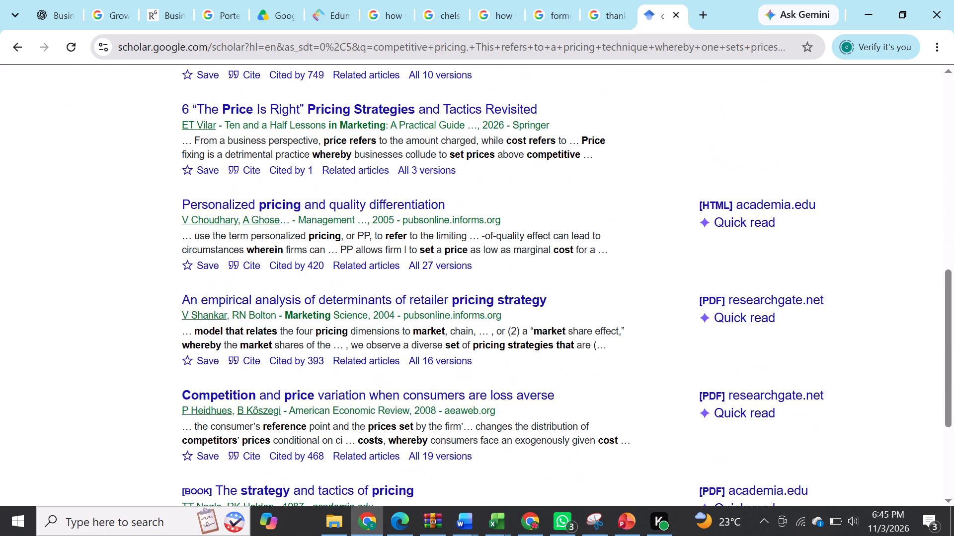
scroll(452, 348, "down", 5)
scroll(452, 348, "up", 2)
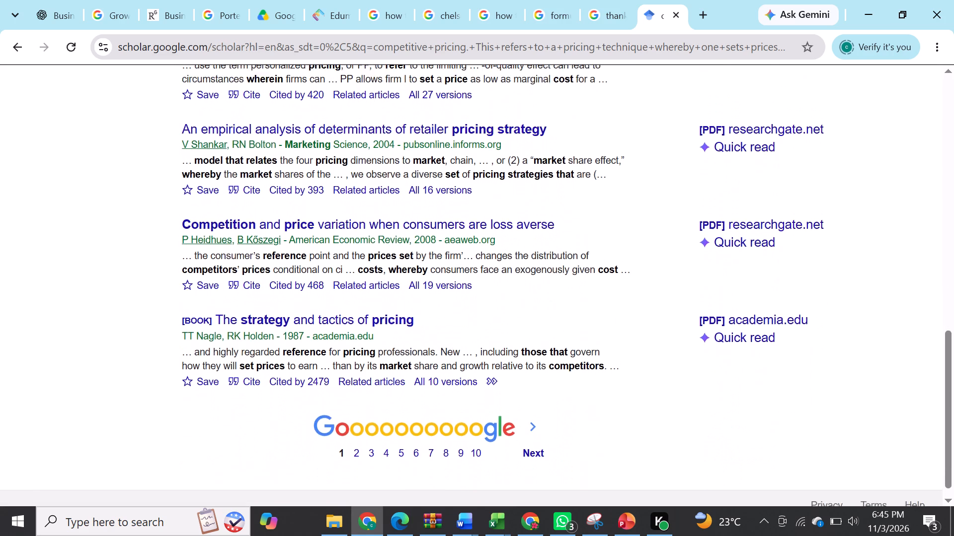
scroll(452, 348, "up", 1)
scroll(564, 283, "up", 1)
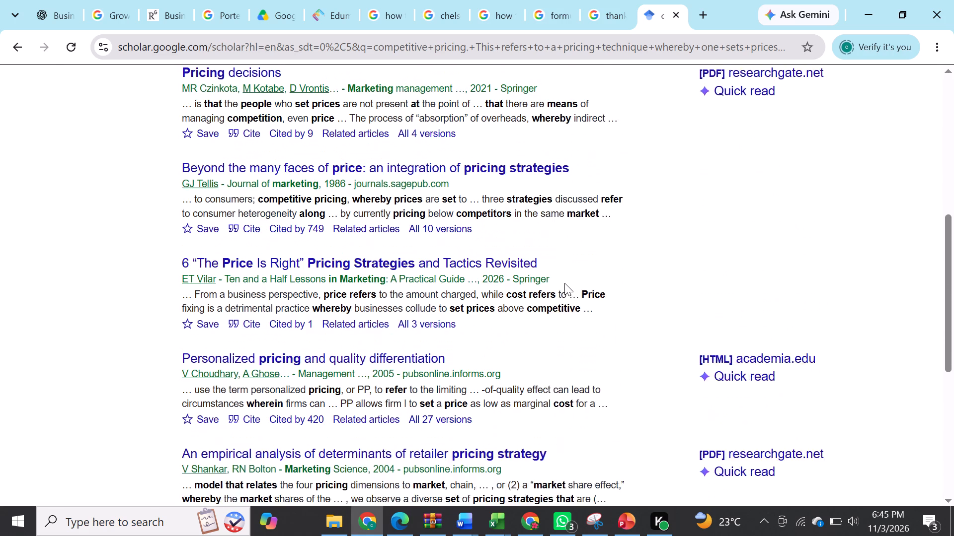
scroll(564, 283, "up", 2)
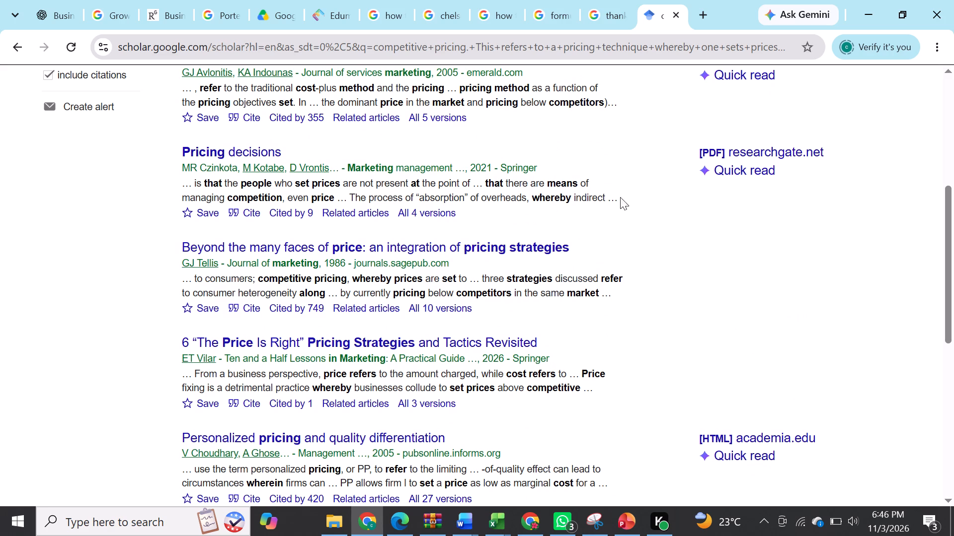
Search Google in a new browser tab for the copied competitive pricing definition.
left_click(706, 8)
key("ctrl+v")
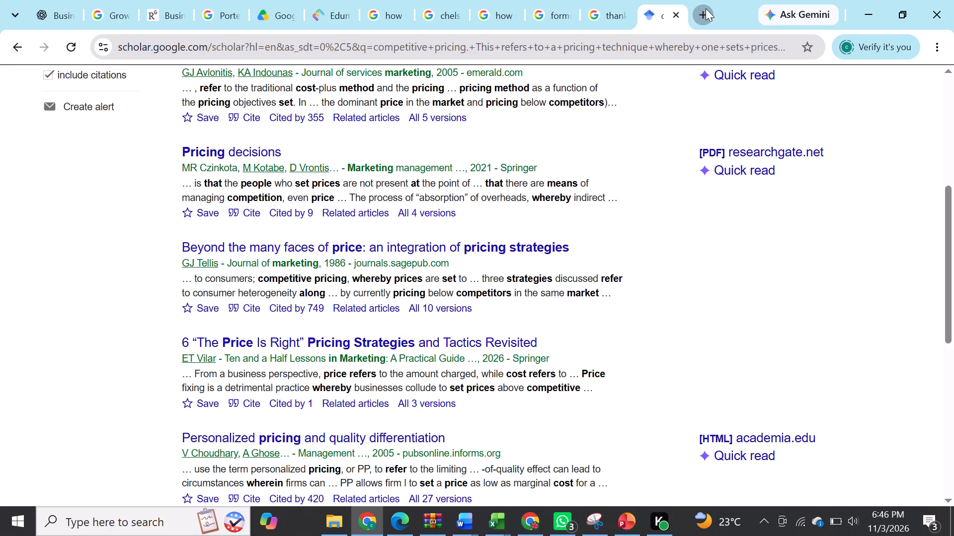
key("Return")
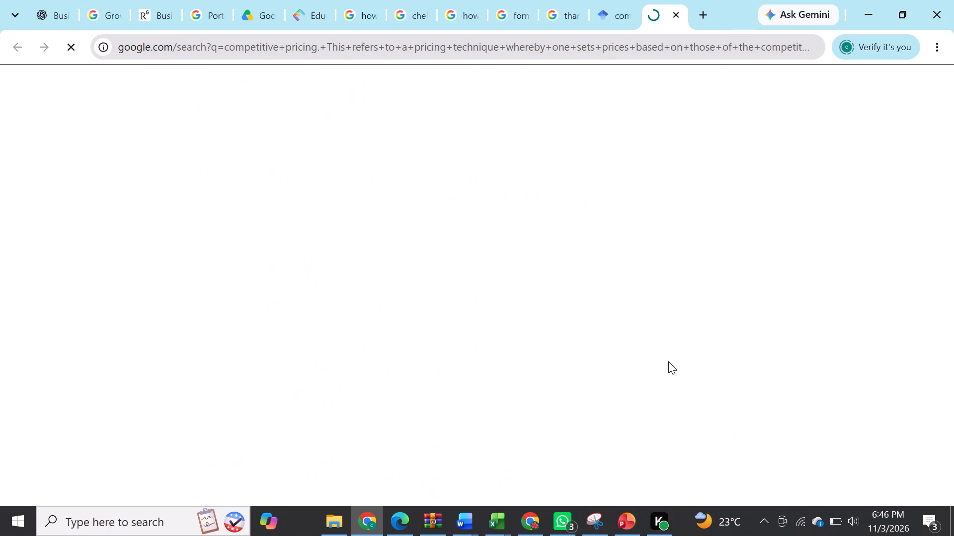
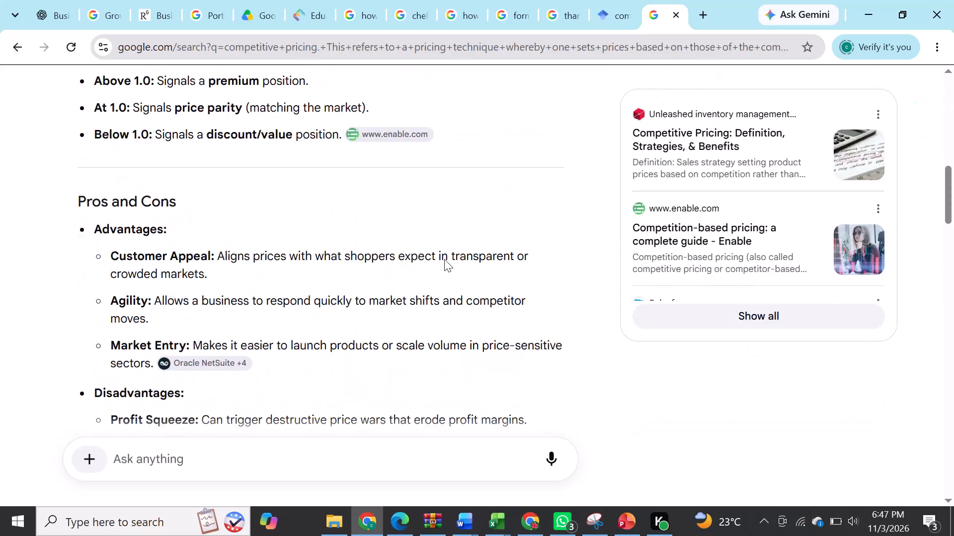
Examine the Google results for a source that supports the competitive pricing definition.
scroll(444, 259, "down", 7)
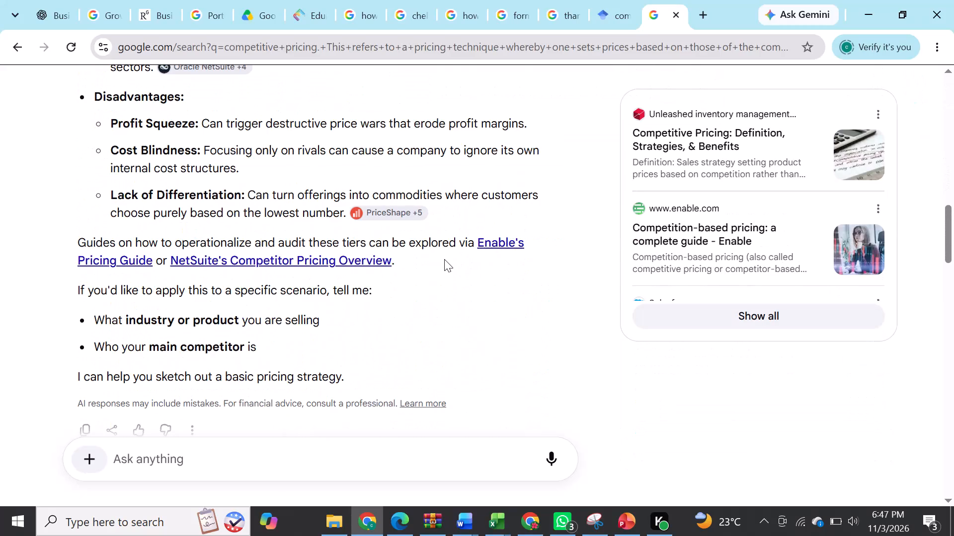
scroll(444, 259, "down", 7)
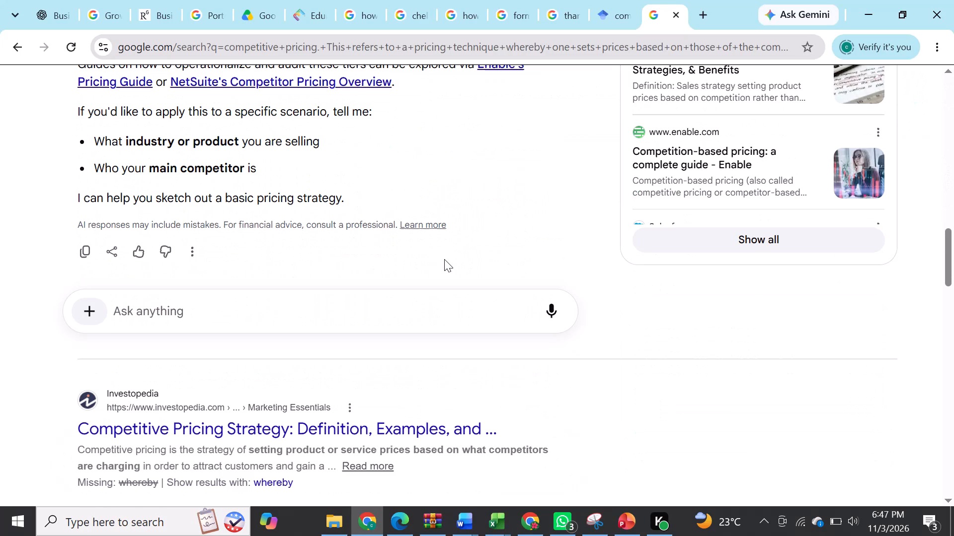
scroll(444, 259, "down", 7)
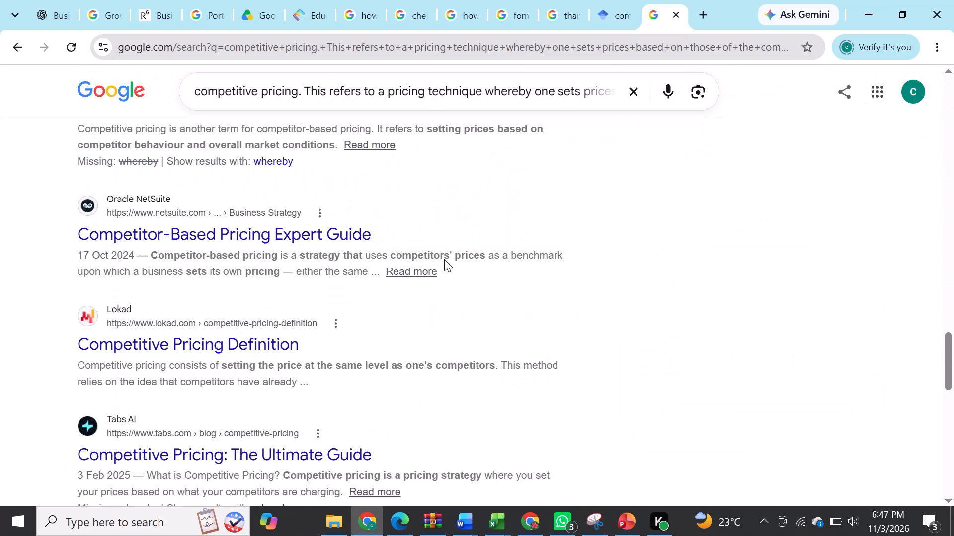
scroll(444, 259, "down", 3)
Copy the Harvard reference for Tellis (1986), "Beyond the many faces of price", from Google Scholar onto a new line in Word's Document3 reference list.
left_click(602, 0)
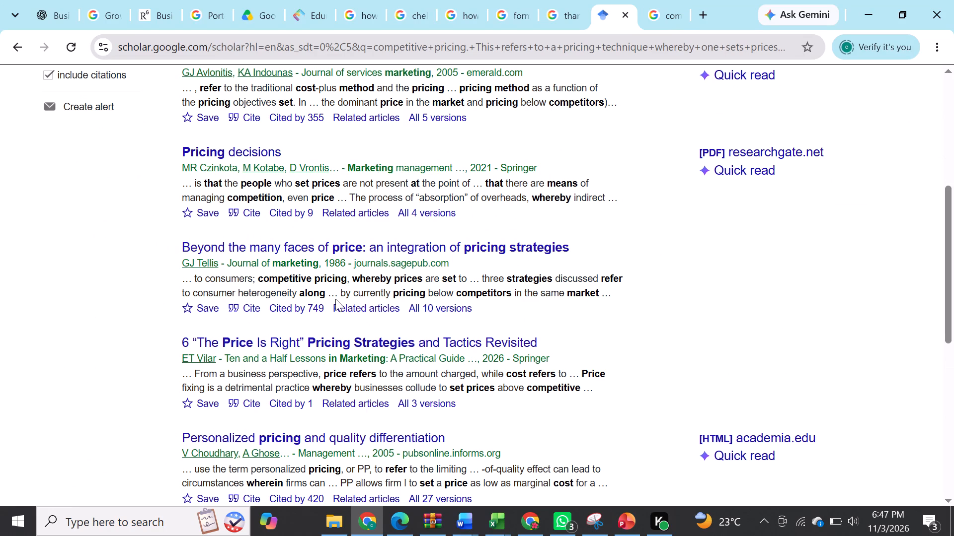
left_click(234, 306)
left_click(385, 336)
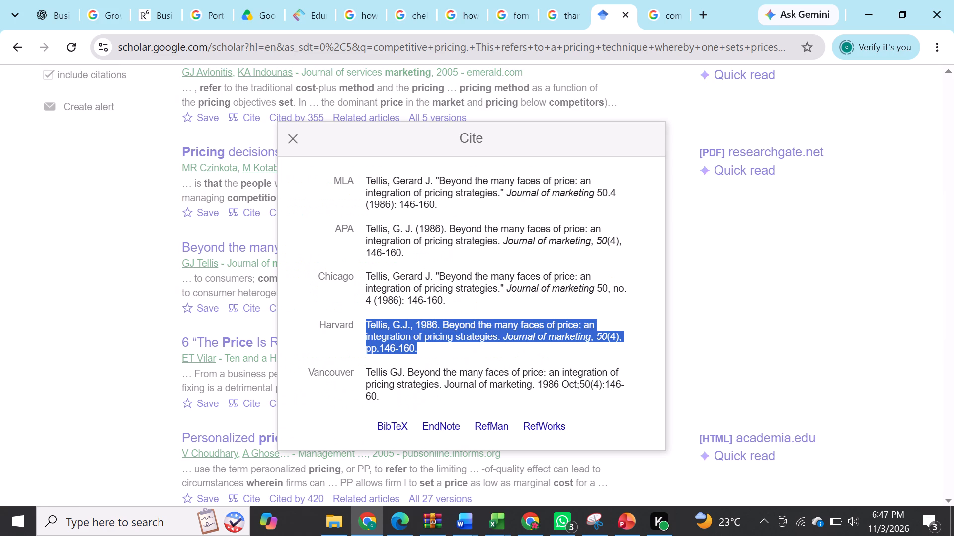
key("ctrl+c")
left_click(857, 470)
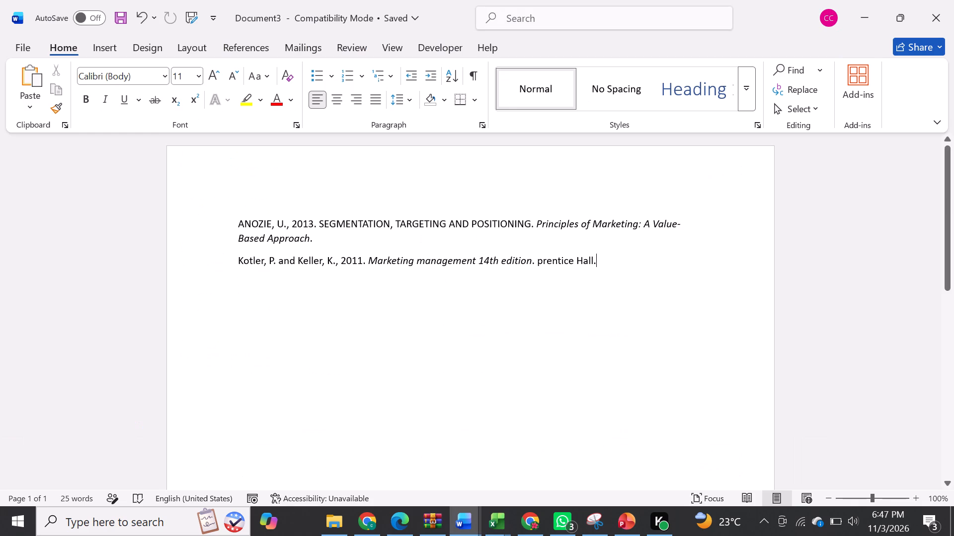
key("Return")
key("ctrl+v")
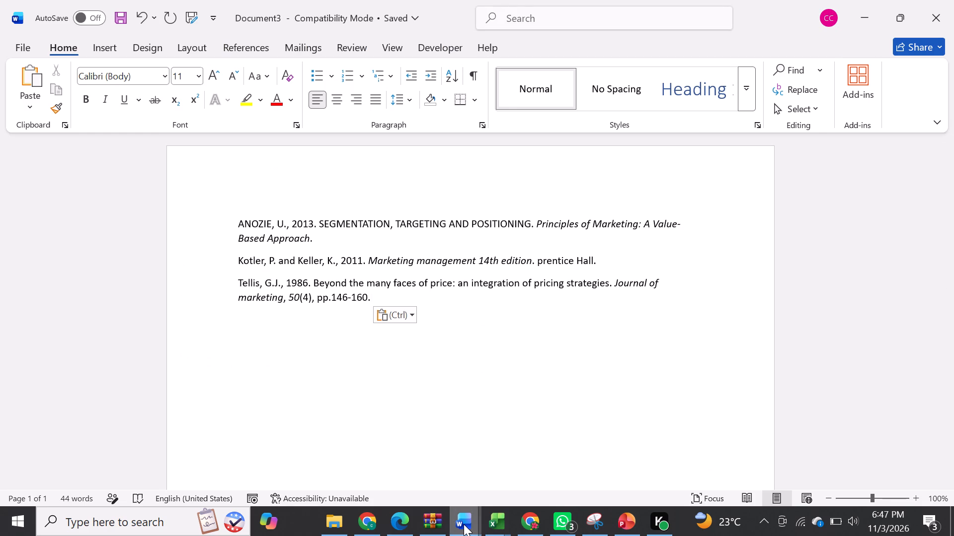
In the Assignment 3 individual report, replace the DASH placeholder after the competitive pricing definition with the citation "Tellis, 1986".
left_click(549, 483)
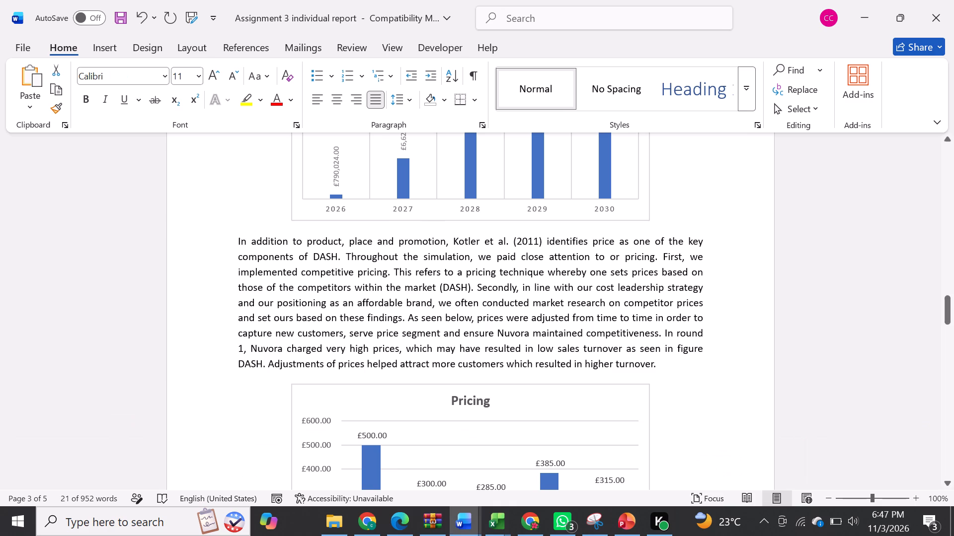
left_click(445, 288)
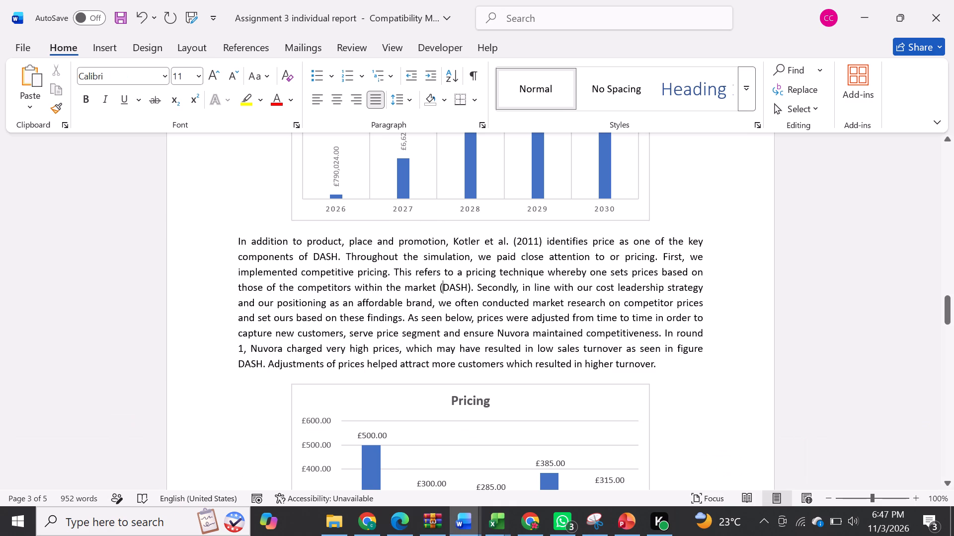
type("is, 1986")
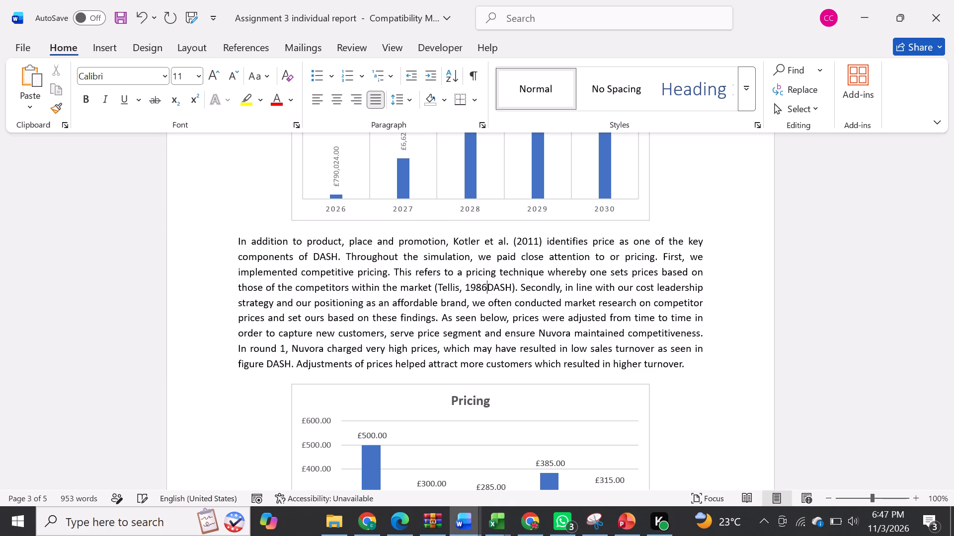
key("Delete")
key("Delete")
key("Delete")
key("Delete")
left_click(509, 325)
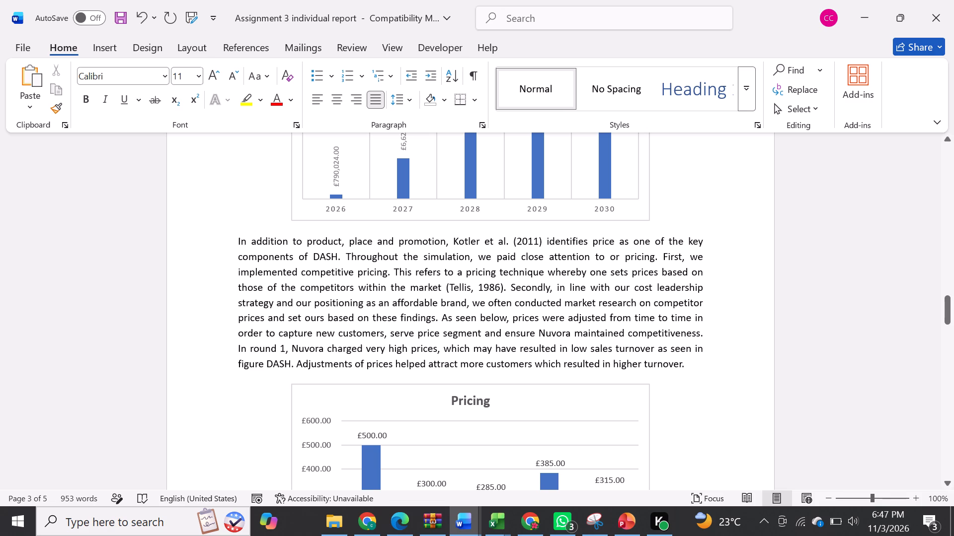
Delete the DASH placeholder after "one of the key components of" in the pricing paragraph.
scroll(419, 320, "up", 1)
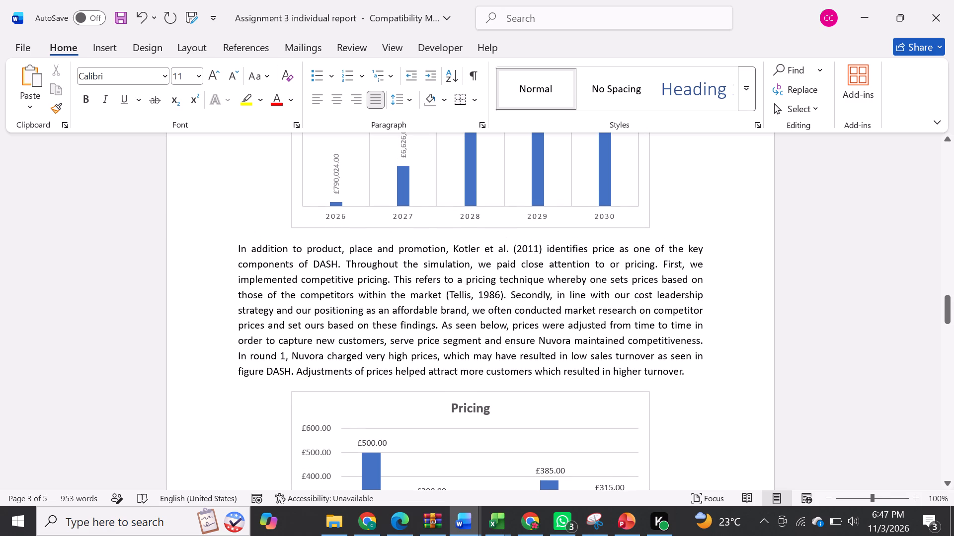
scroll(419, 320, "down", 3)
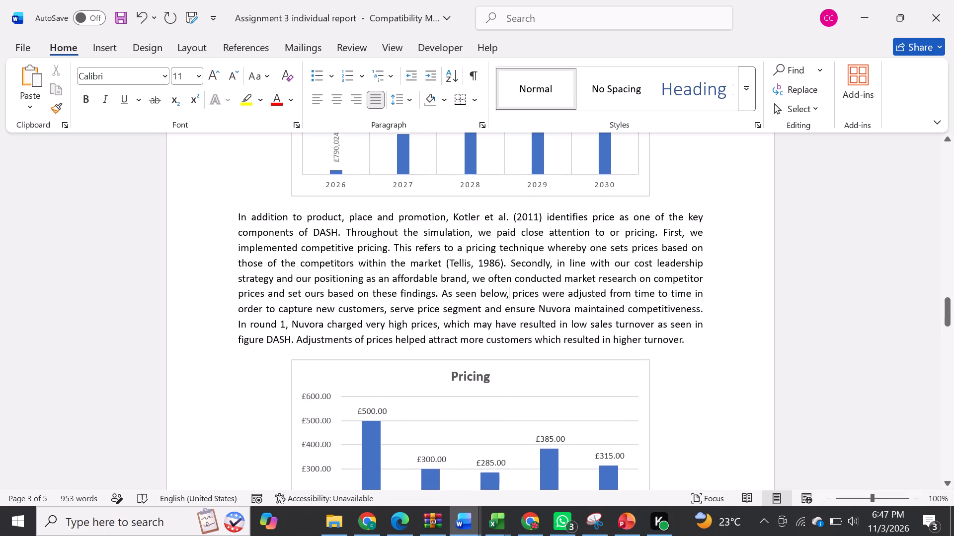
scroll(419, 320, "down", 1)
scroll(419, 320, "up", 2)
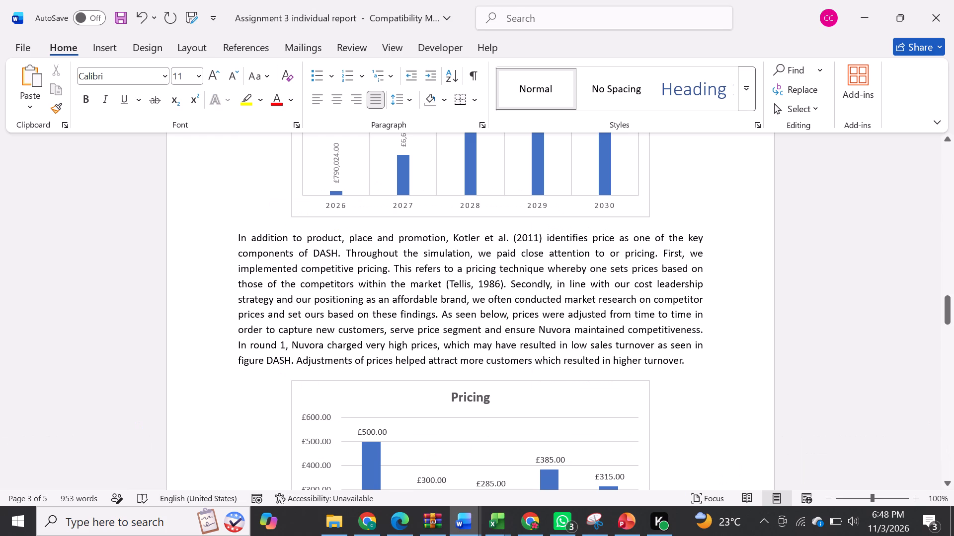
left_click(338, 254)
key("BackSpace")
key("BackSpace")
key("BackSpace")
key("BackSpace")
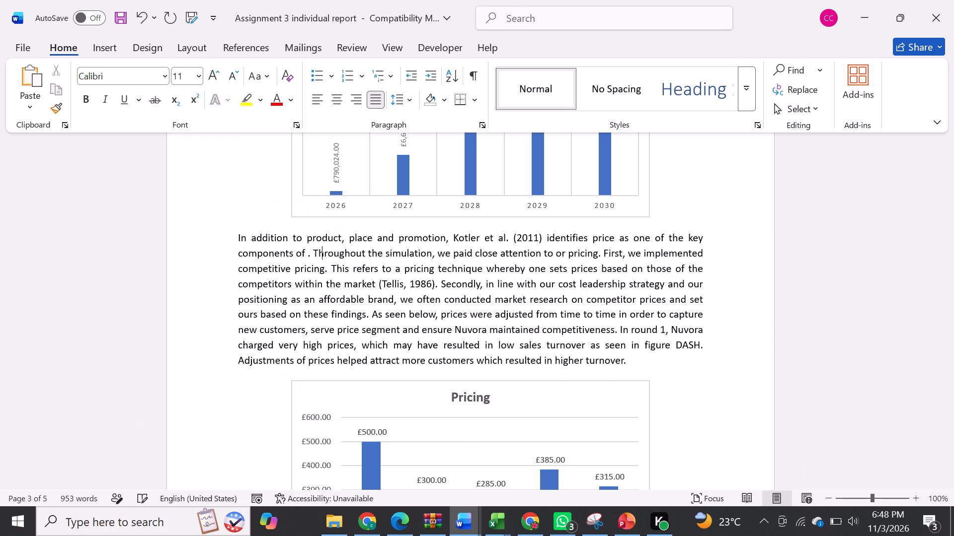
key("BackSpace")
key("space")
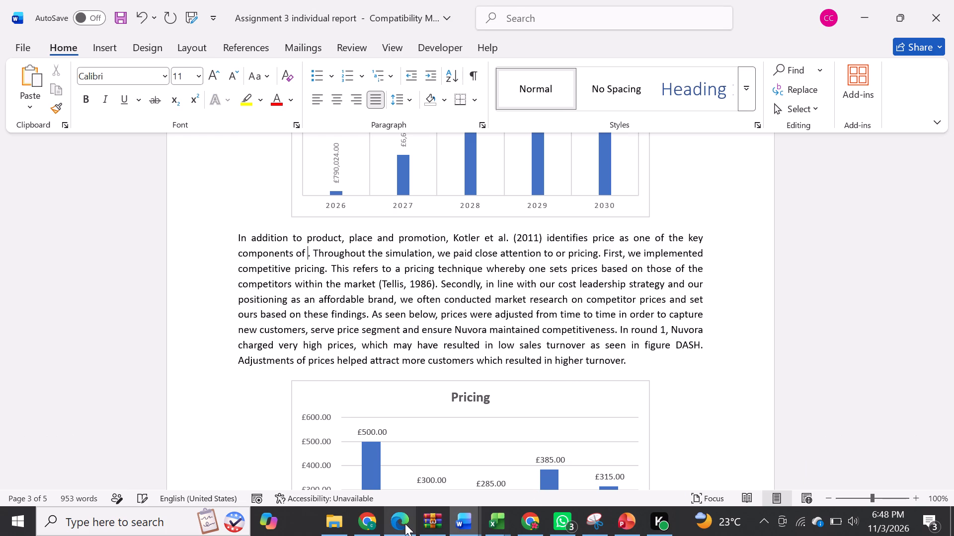
Switch to Edge and examine the References slide of the Marketing Management lecture PDF.
left_click(405, 524)
left_click(633, 0)
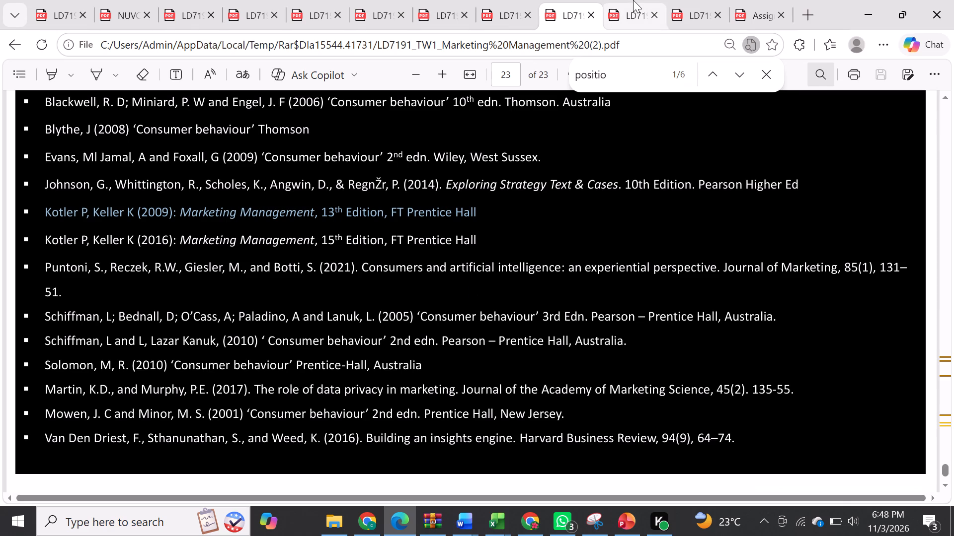
left_click(560, 17)
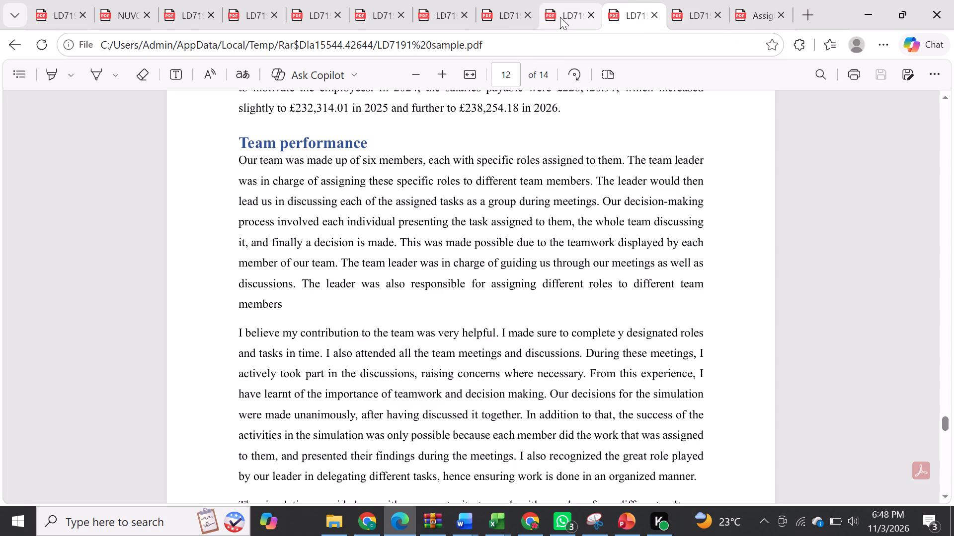
left_click(299, 271)
scroll(299, 271, "up", 1)
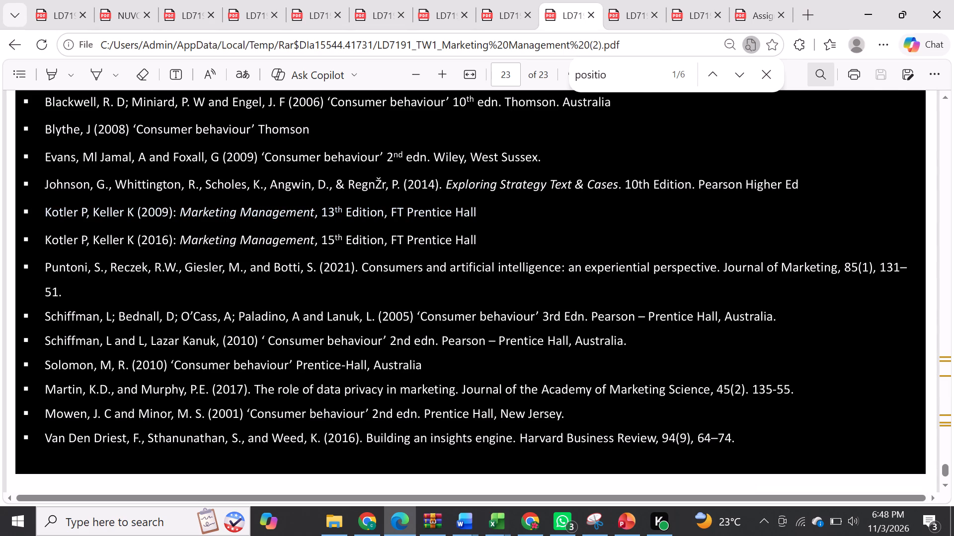
scroll(299, 271, "up", 2)
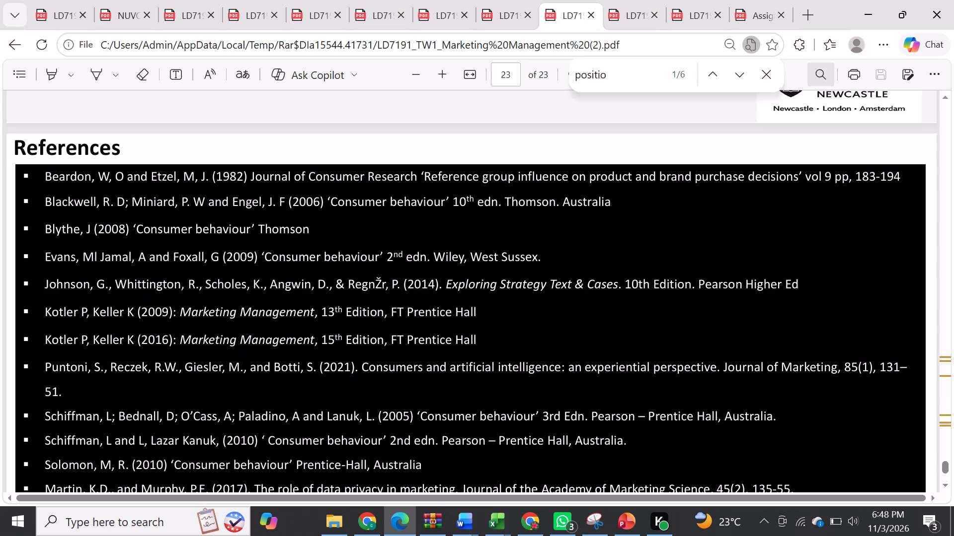
left_click(169, 234)
key("Down")
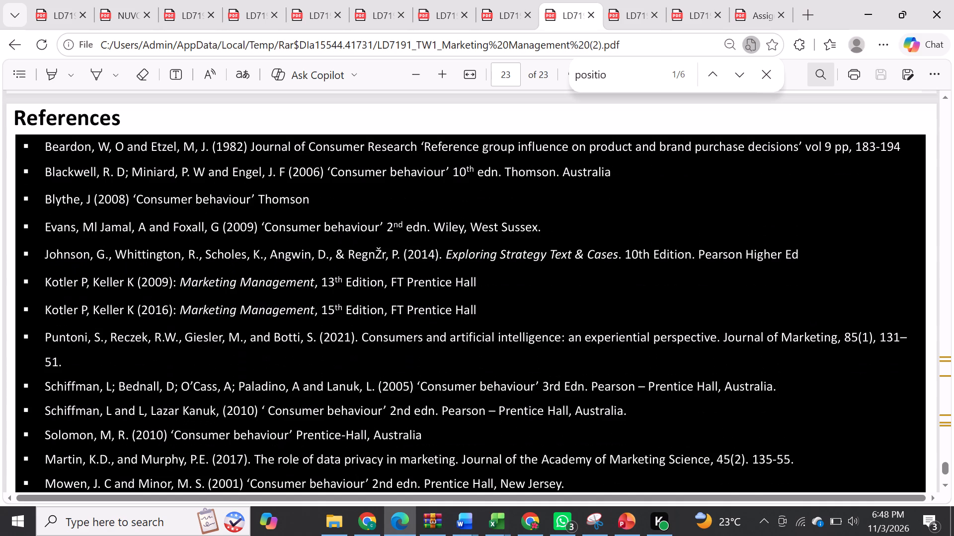
key("Down")
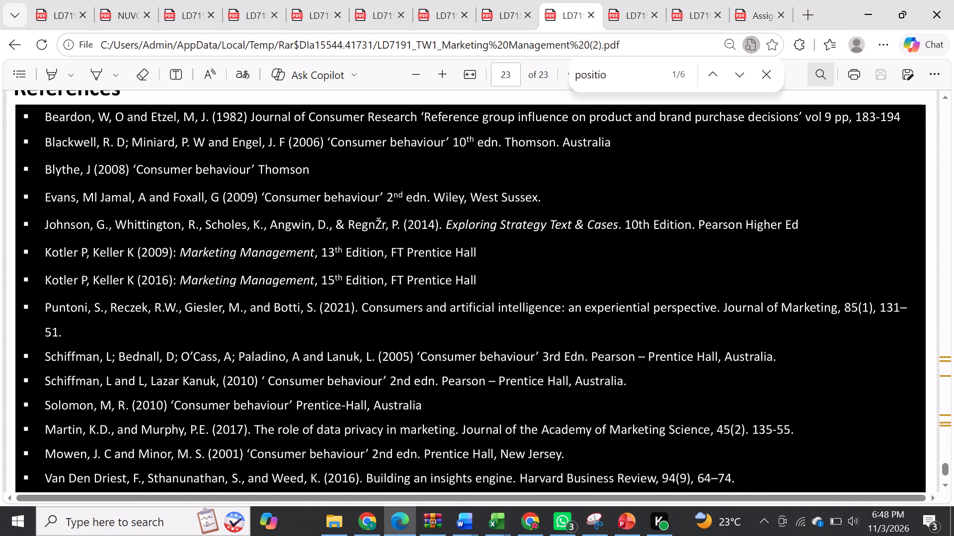
key("Down")
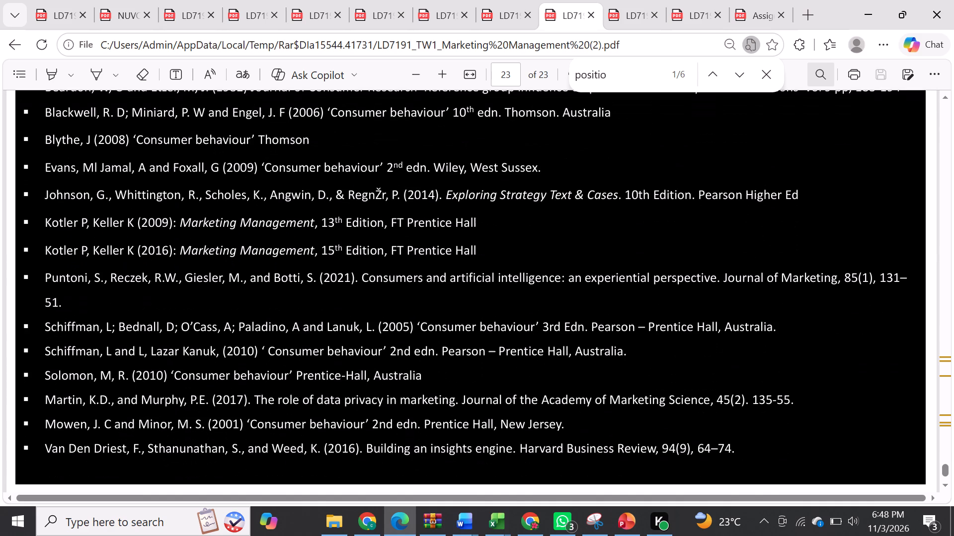
key("Down")
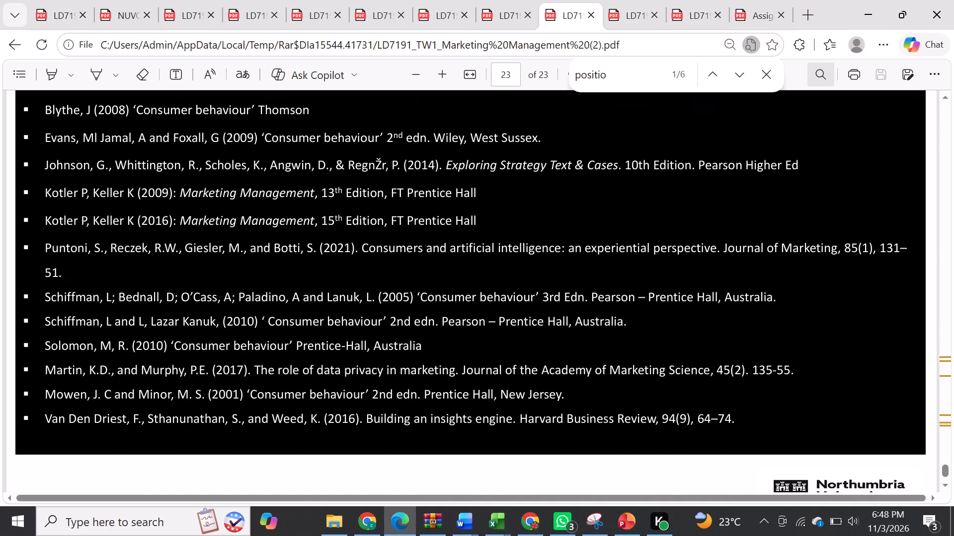
key("Down")
key("Down")
key("Down")
key("Down")
key("Down")
key("Down")
key("Down")
key("Down")
key("Down")
key("Down")
key("Down")
key("Down")
key("Down")
key("Down")
key("Down")
key("Down")
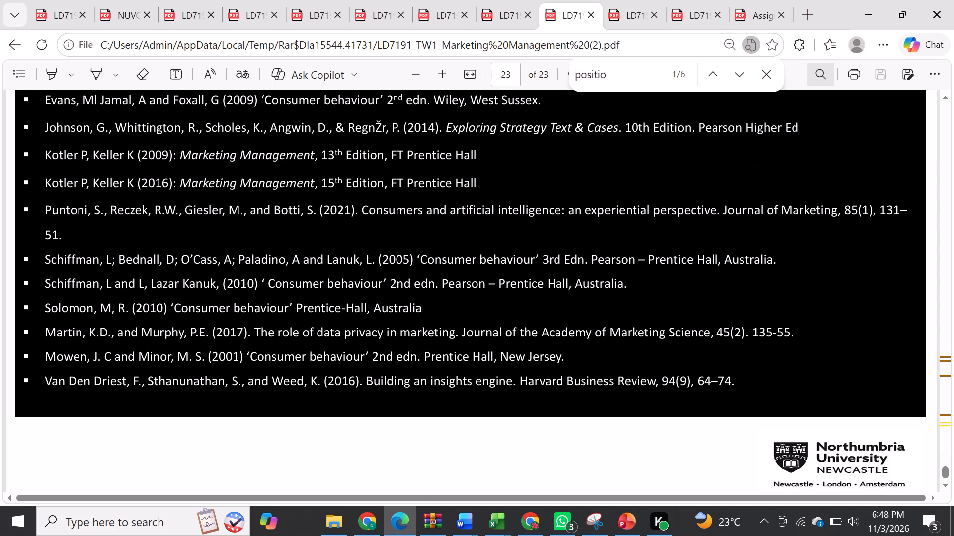
Read the Market Positioning Strategies slide in the lecture PDF for wording on the marketing mix.
key("Up")
key("Up")
key("Up")
key("Up")
key("Up")
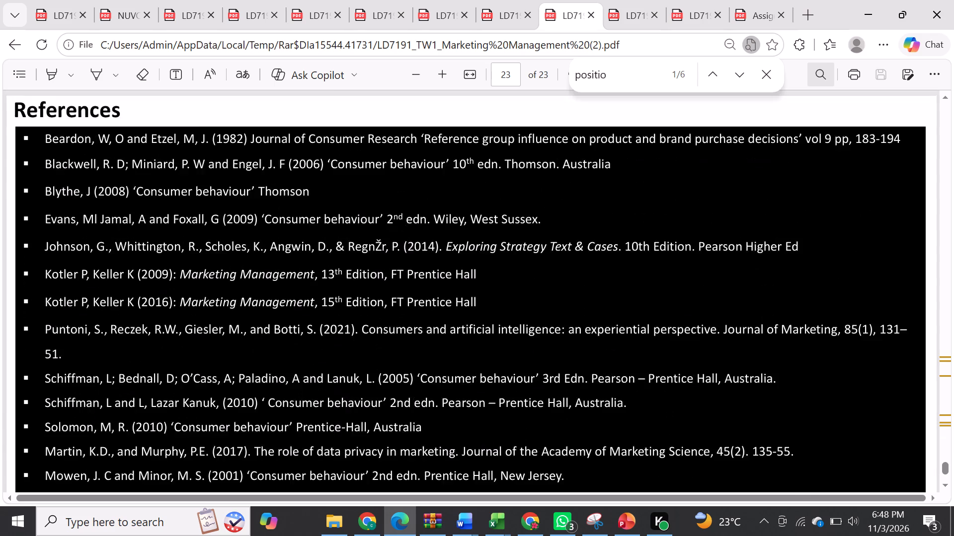
key("Up")
key("Up")
key("Up")
key("Up")
key("Up")
key("Up")
key("Up")
key("Up")
key("Up")
key("Up")
key("Up")
key("Up")
key("Up")
key("Up")
key("Up")
key("Up")
key("Up")
key("Up")
key("Up")
key("Up")
key("Up")
key("Up")
key("Up")
key("Up")
key("Up")
key("Up")
key("Up")
key("Up")
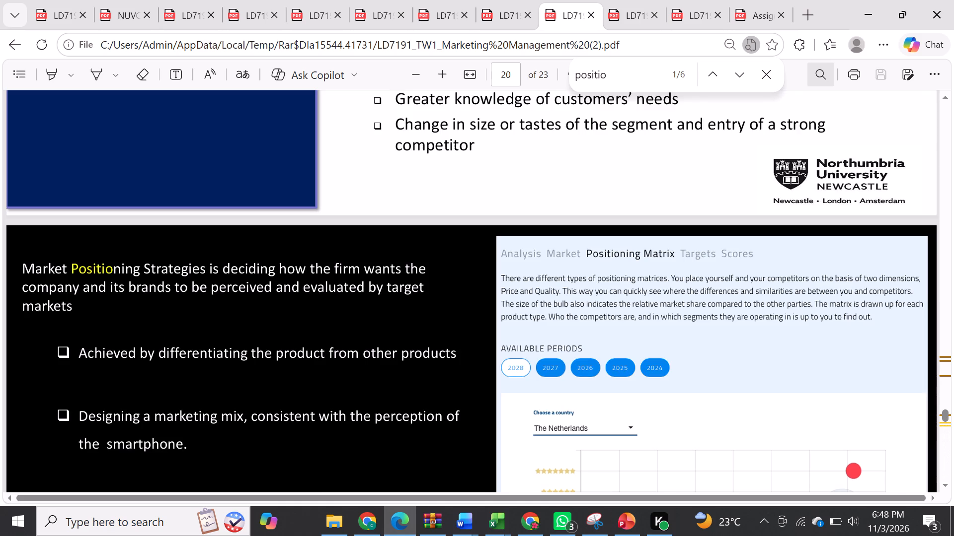
key("Down")
key("Down")
key("Down")
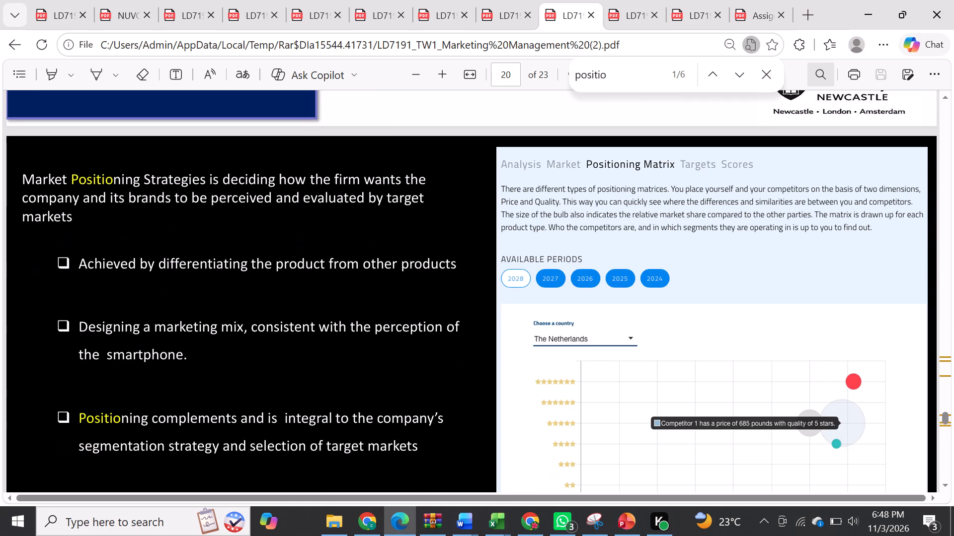
key("Down")
key("Down")
key("Down")
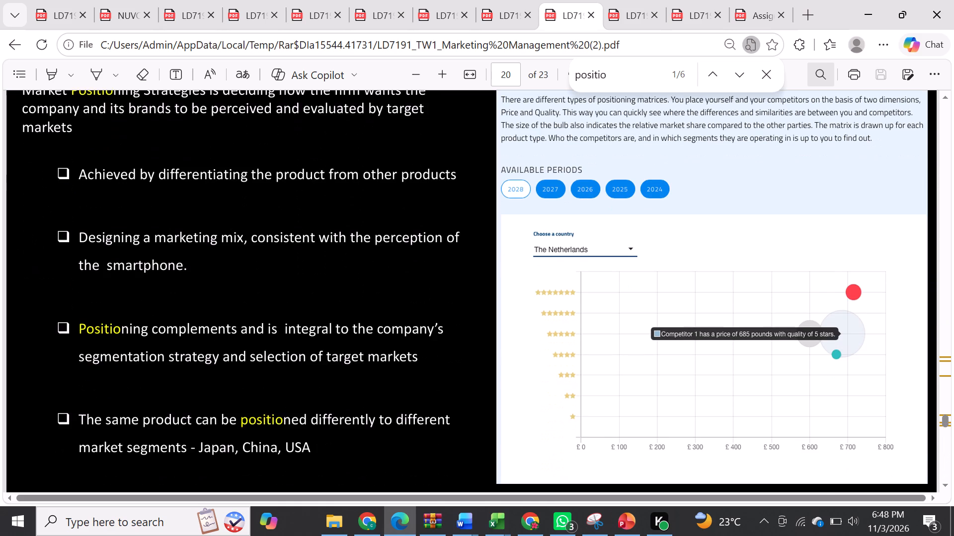
key("Down")
key("Down")
key("Up")
key("Up")
key("Up")
key("Up")
key("Up")
key("Up")
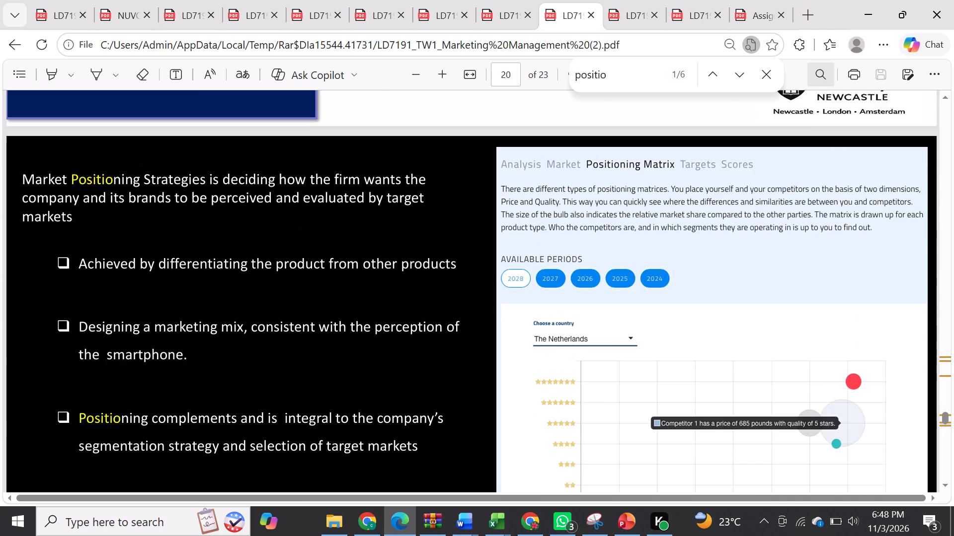
Read the Market Targeting Strategies slide in the lecture PDF for the targeting strategy that fits Nuvora.
key("Up")
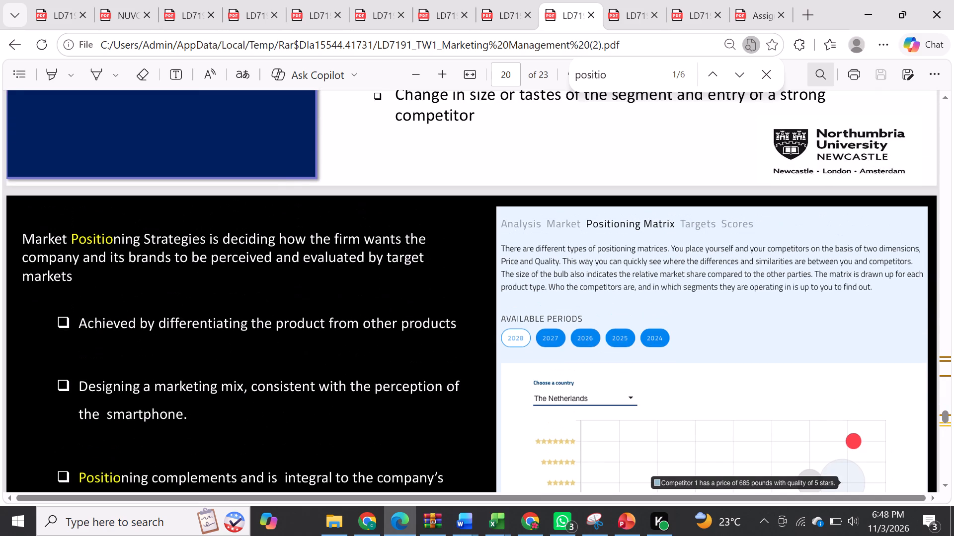
key("Up")
key("Up")
key("Up")
key("Up")
key("Up")
key("Up")
key("Up")
key("Up")
key("Up")
key("Up")
key("Up")
key("Up")
key("Up")
key("Up")
key("Up")
key("Up")
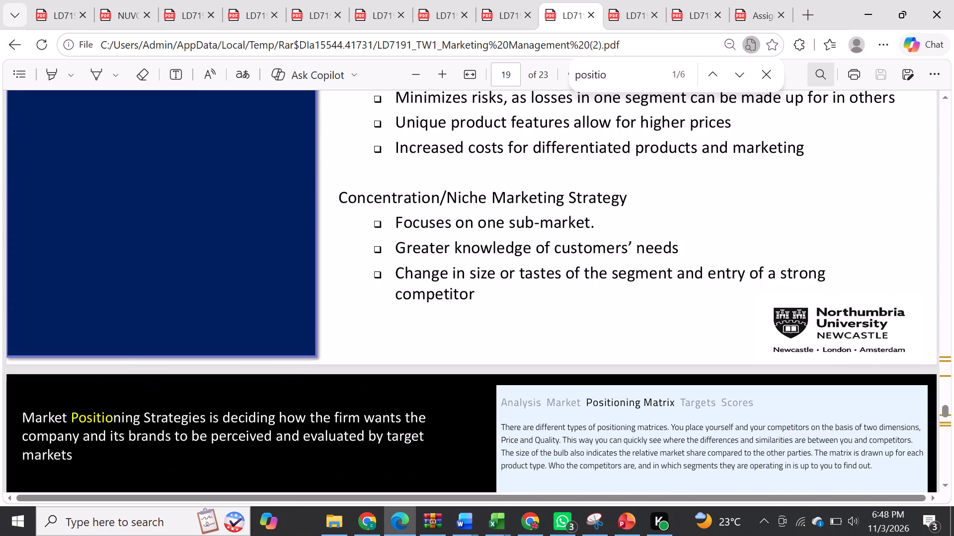
key("Down")
key("Down")
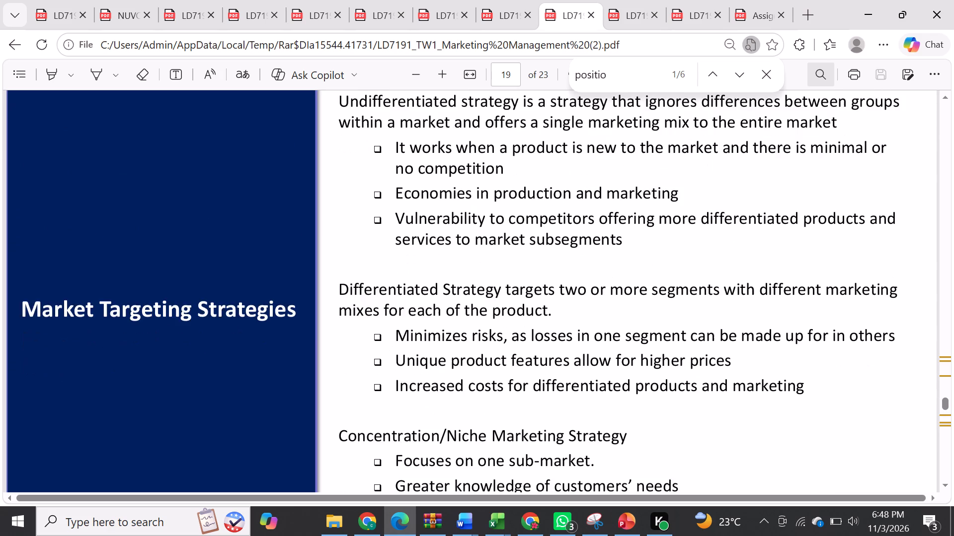
key("Down")
key("Down")
key("Down")
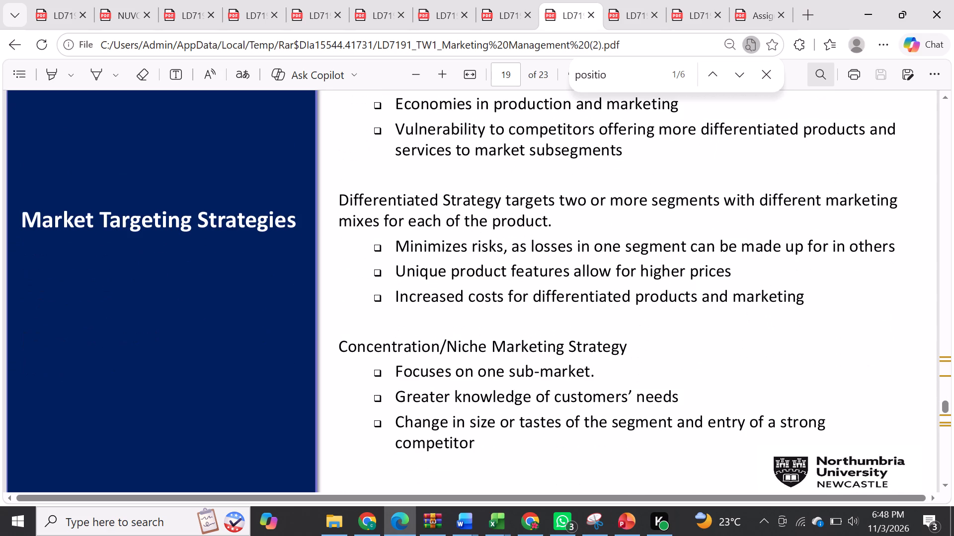
key("Down")
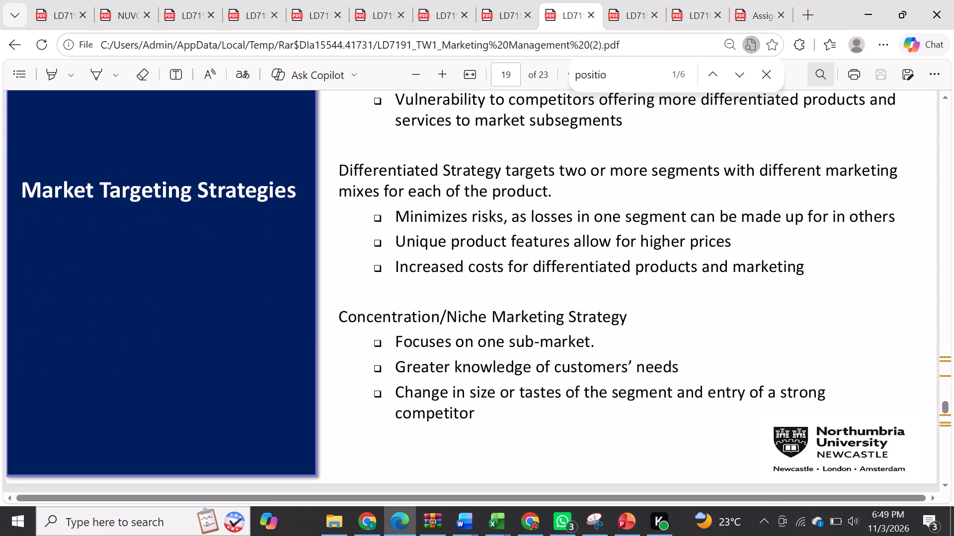
Copy the heading "Concentration/Niche Marketing Strategy" from the Market Targeting Strategies slide.
left_click(514, 358)
left_click_drag(339, 316, 626, 324)
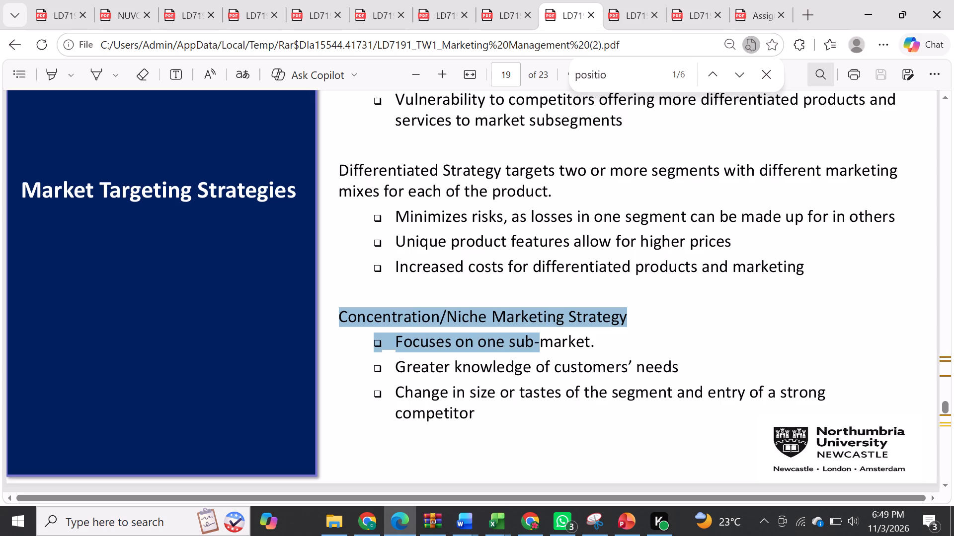
left_click_drag(626, 324, 629, 320)
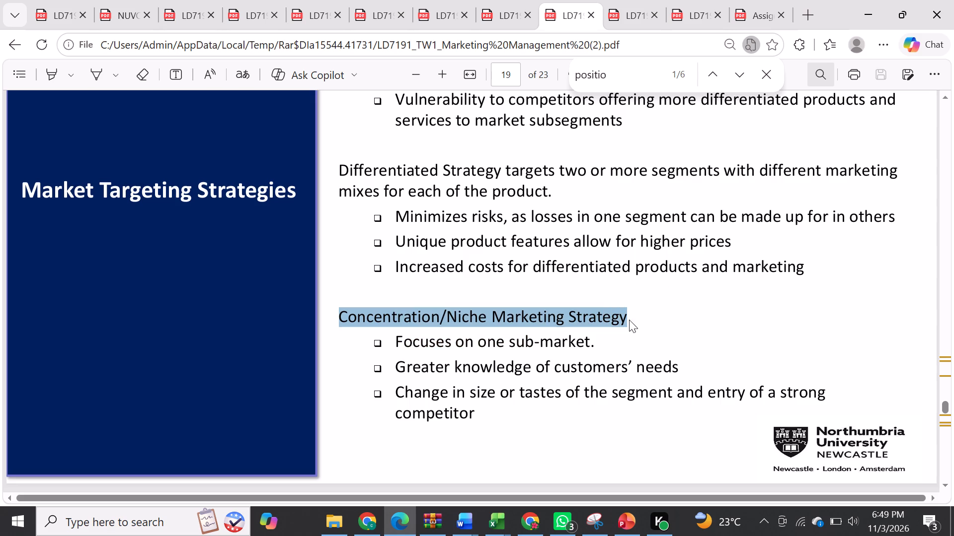
key("ctrl+c")
In the Assignment 3 individual report in Word, delete "Nuvora applies segmentation and positioning in its operations." from the Marketing strategy section.
left_click(476, 519)
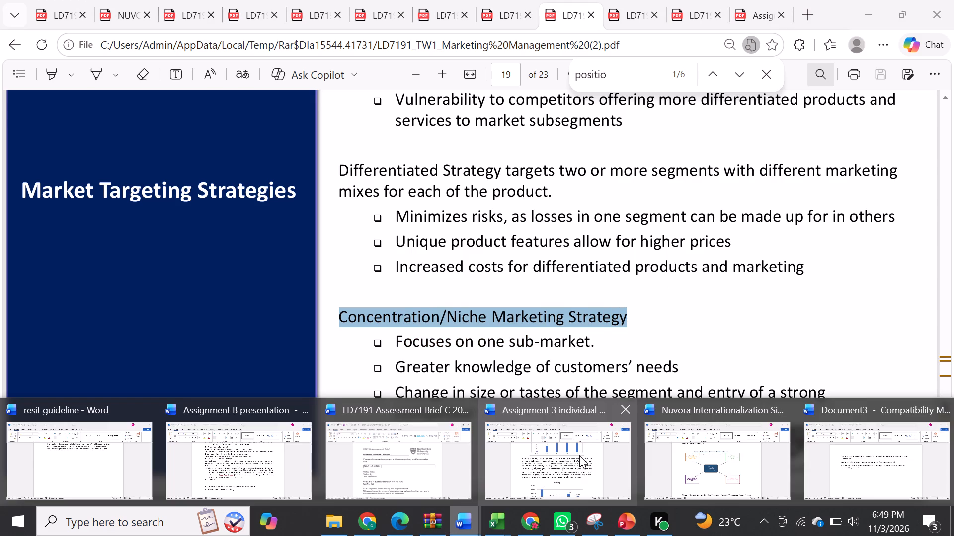
left_click(579, 455)
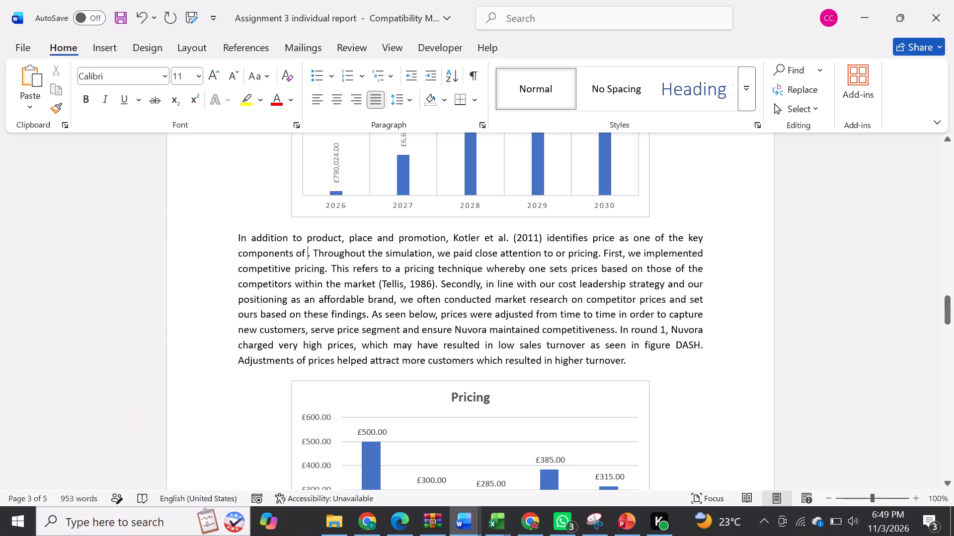
scroll(486, 316, "up", 5)
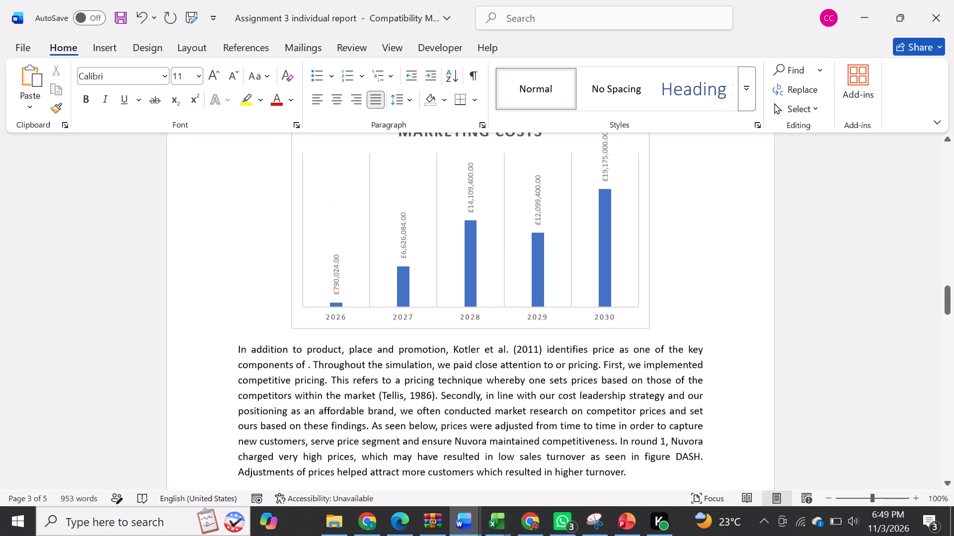
scroll(486, 316, "up", 3)
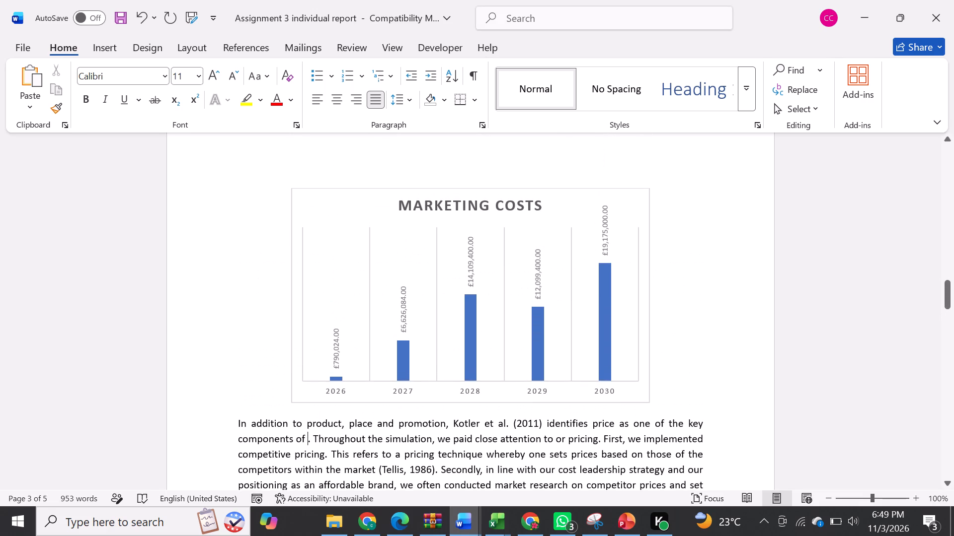
scroll(486, 316, "up", 1)
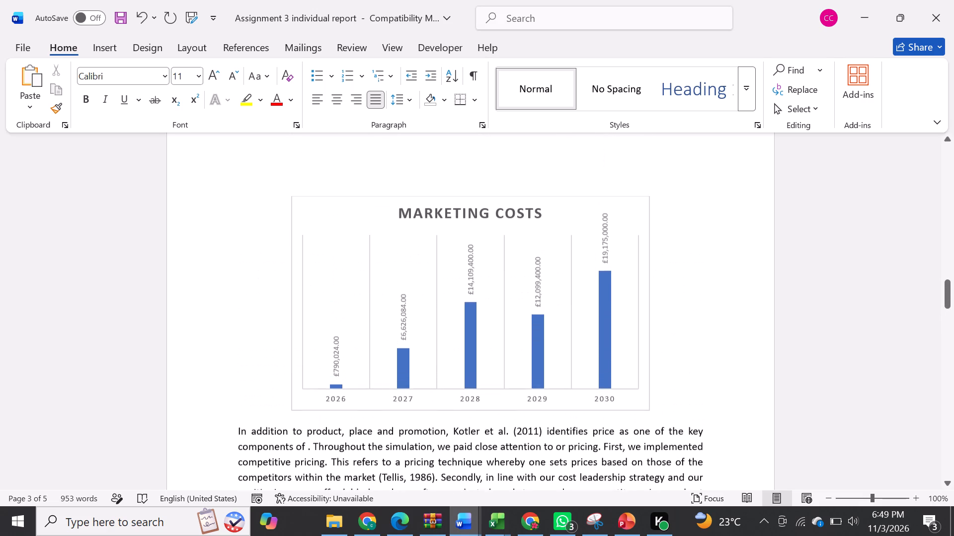
scroll(486, 316, "up", 8)
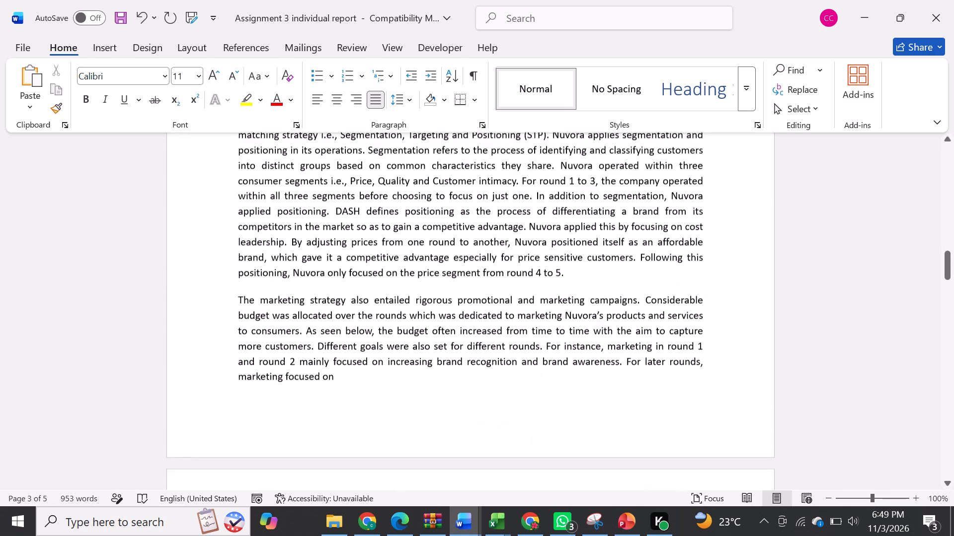
scroll(486, 316, "up", 3)
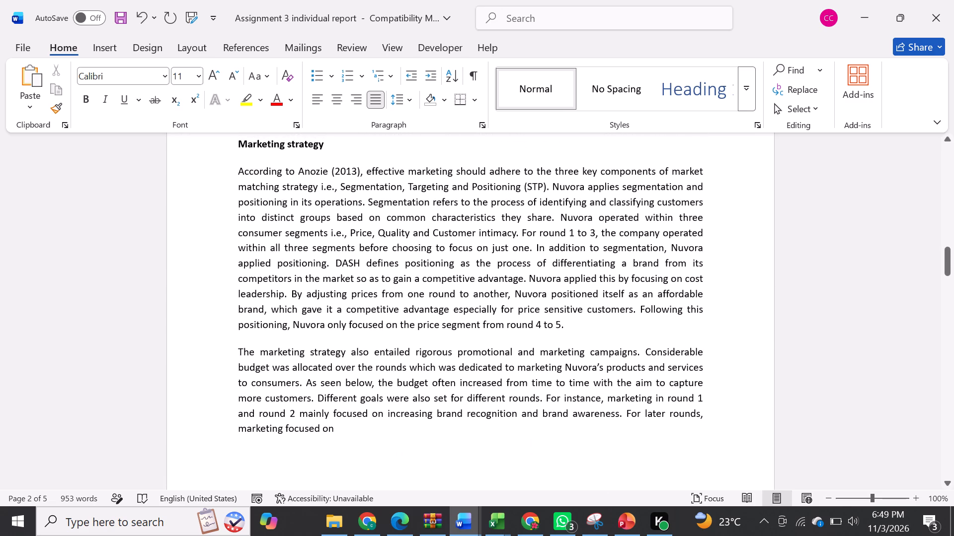
left_click_drag(364, 201, 556, 182)
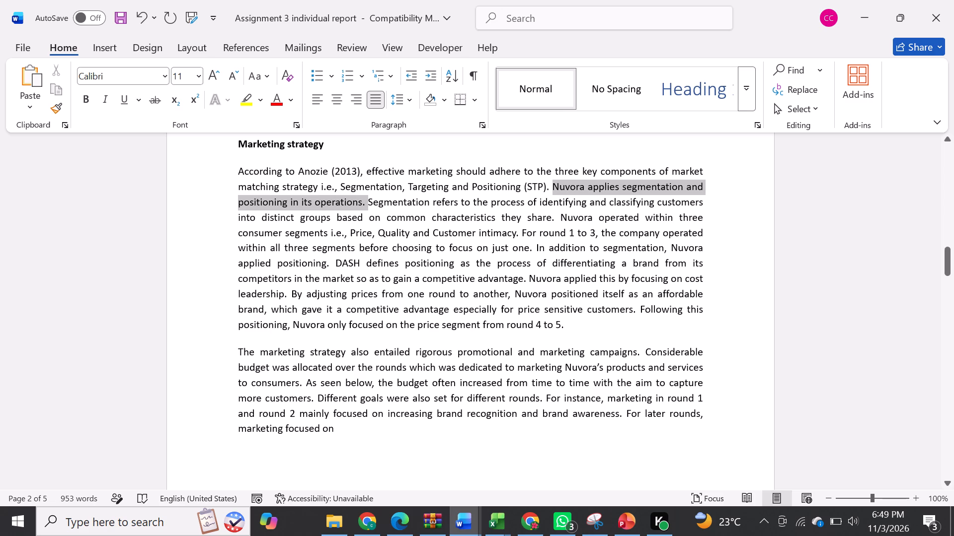
left_click_drag(556, 182, 553, 184)
key("BackSpace")
key("BackSpace")
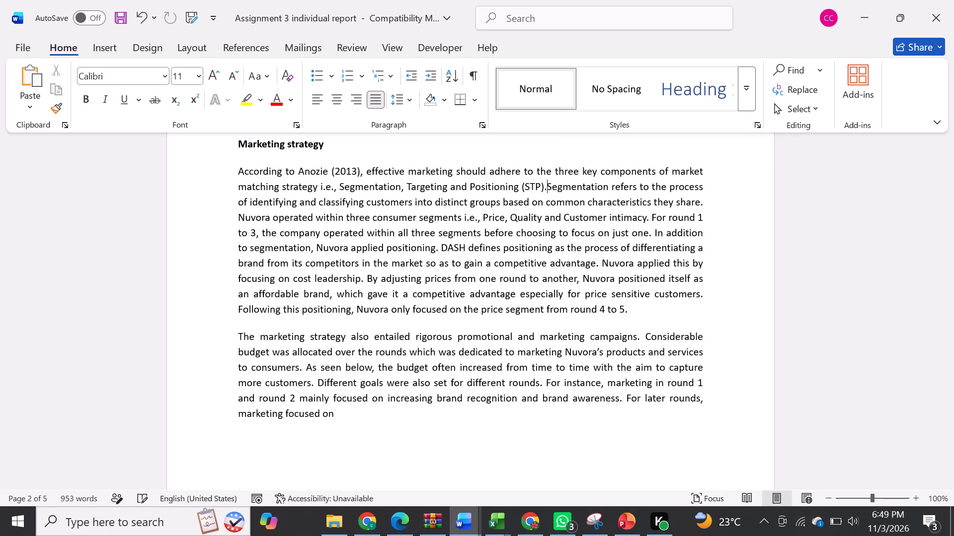
key("space")
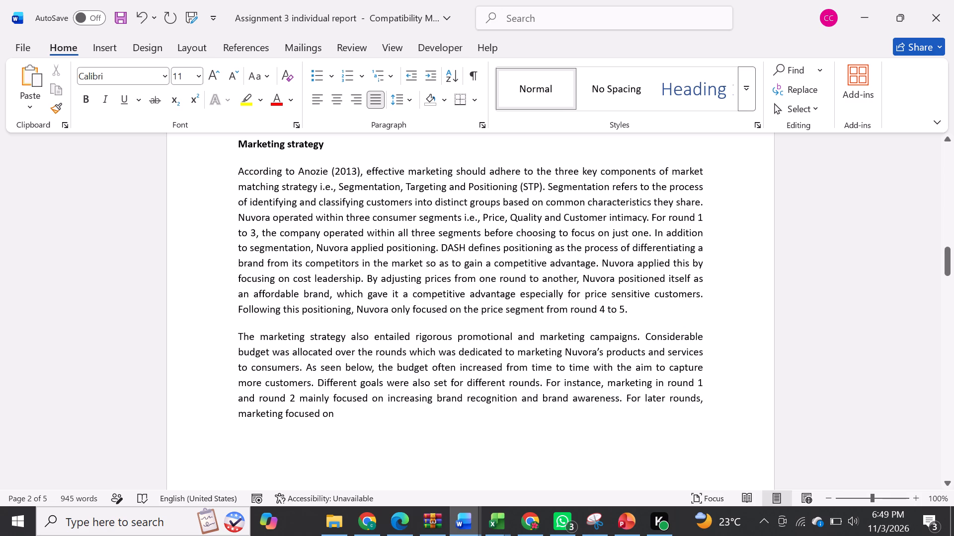
Before "Following this positioning", add "Lastly, as part of targeting, Nuvora applied a" plus the copied strategy name, moving the remaining sentence several paragraphs down.
left_click(240, 306)
type("tly")
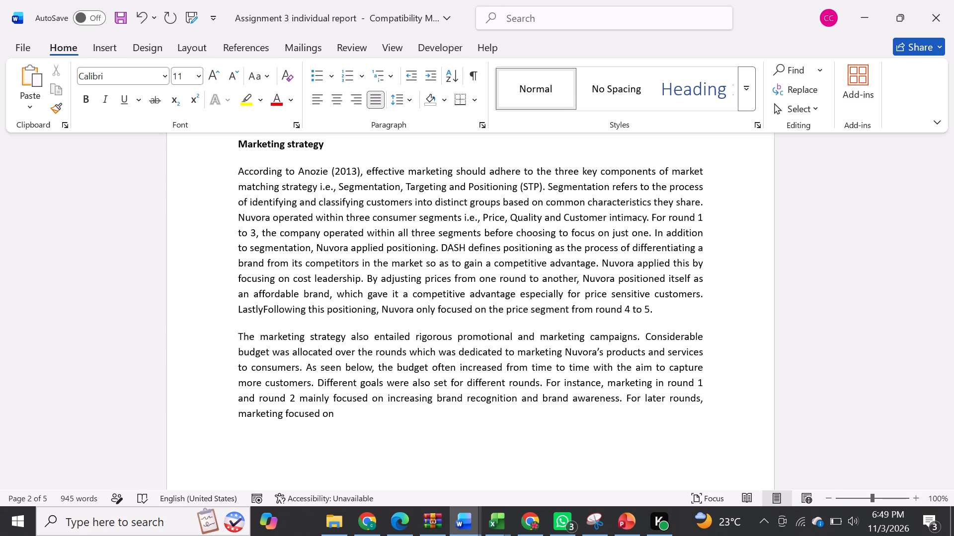
type(",")
key("space")
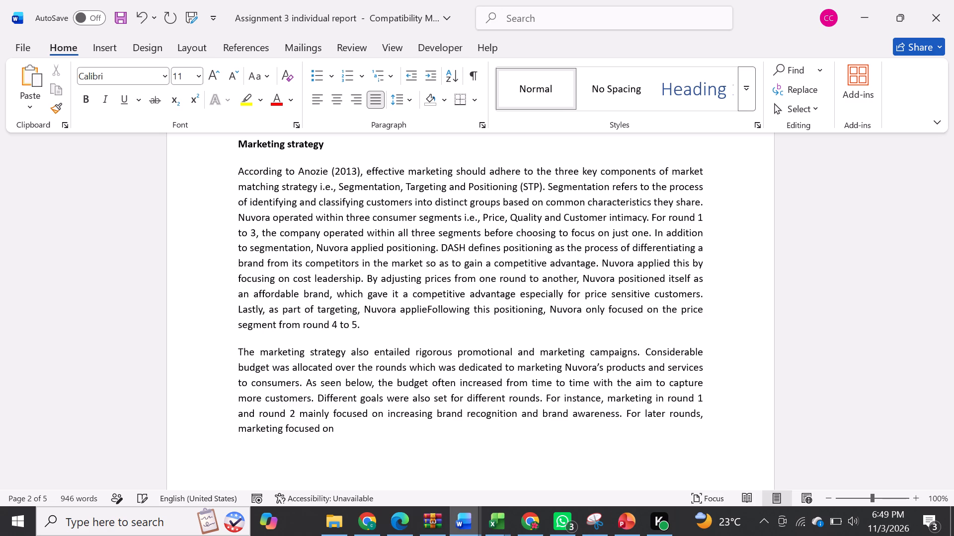
key("Return")
key("Return")
key("Return")
key("Return")
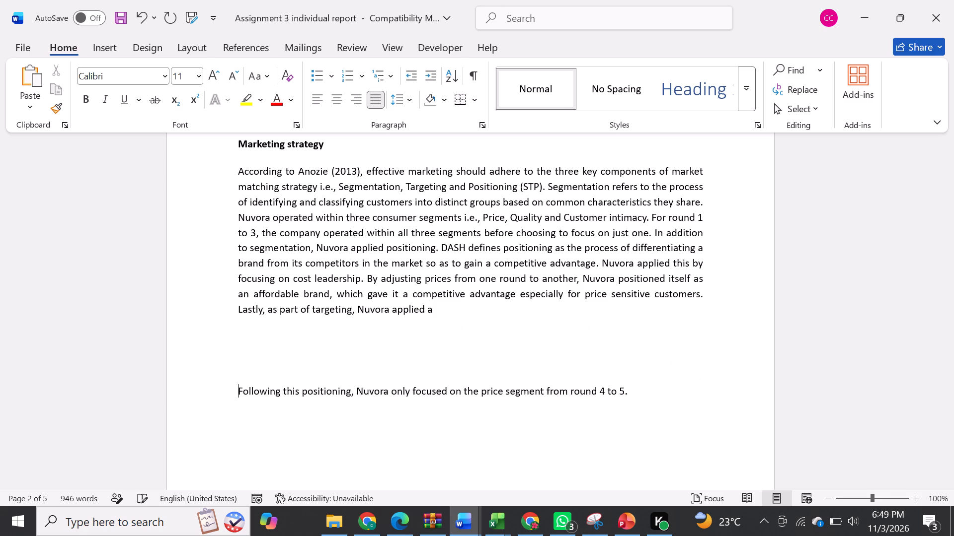
key("Up")
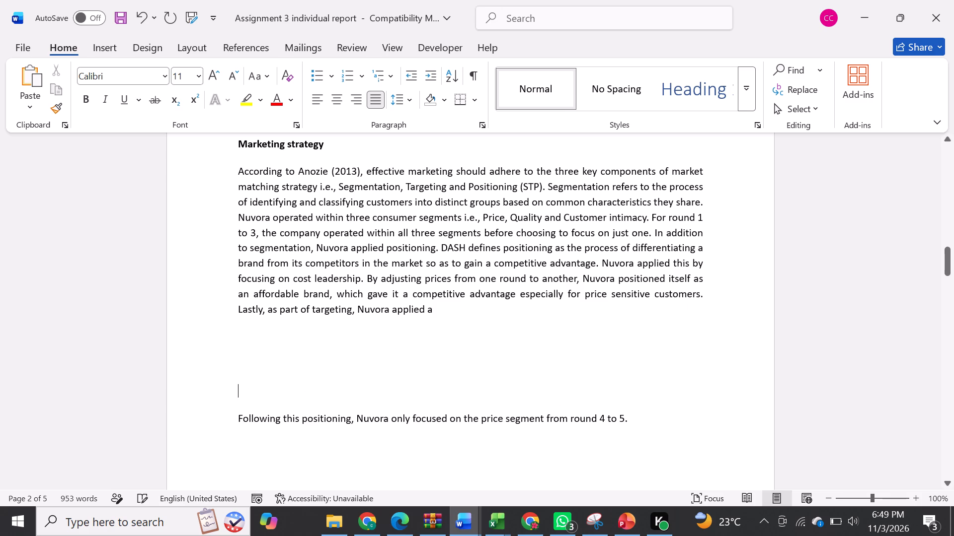
left_click(447, 320)
key("ctrl+v")
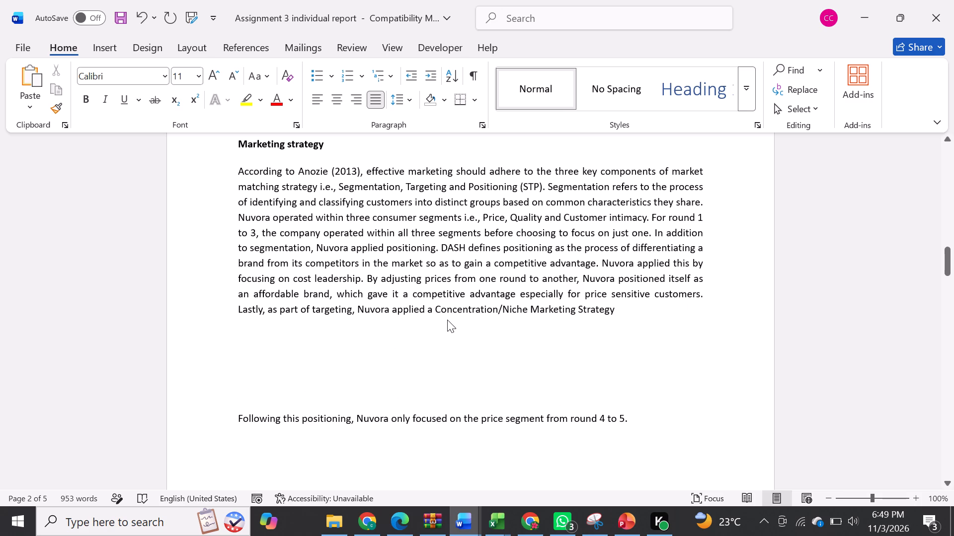
Reword the pasted strategy name as "concentration or niche marketing strategy" in lower case.
left_click(504, 310)
key("BackSpace")
key("space")
type("or")
key("space")
key("Delete")
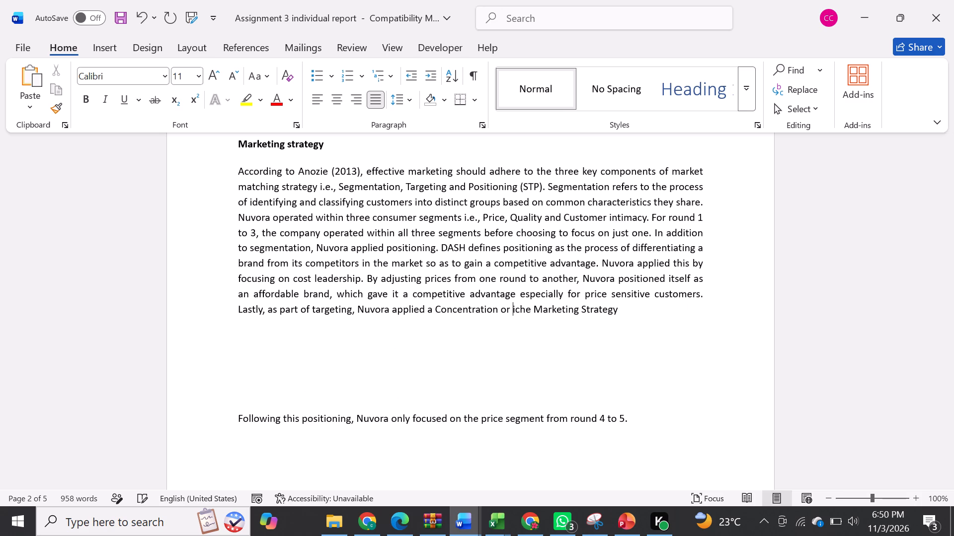
key("n")
left_click(442, 311)
key("BackSpace")
key("c")
left_click(547, 311)
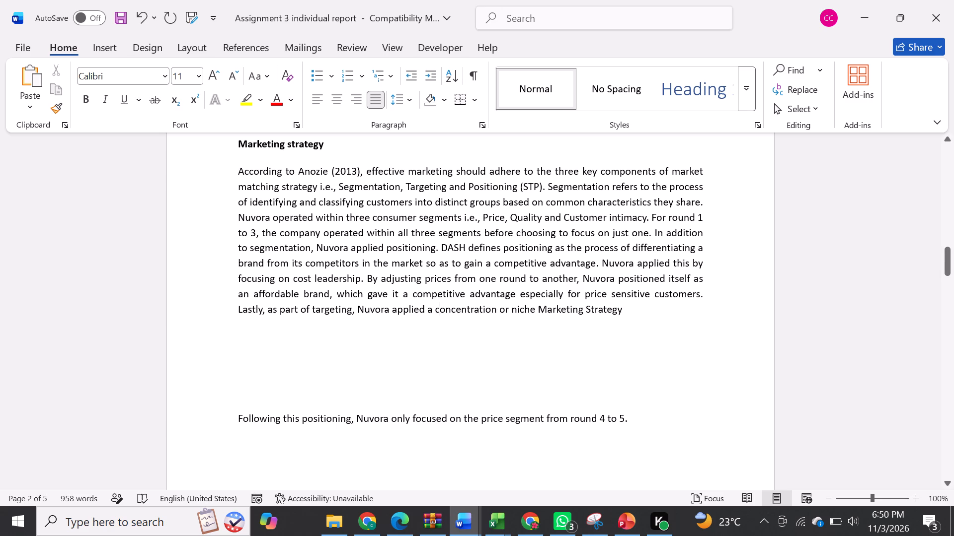
key("BackSpace")
key("m")
left_click(590, 309)
key("BackSpace")
key("s")
End the targeting sentence and add "This refers to a targeting strategy whereby a company focuses on one sub-market.".
left_click(623, 312)
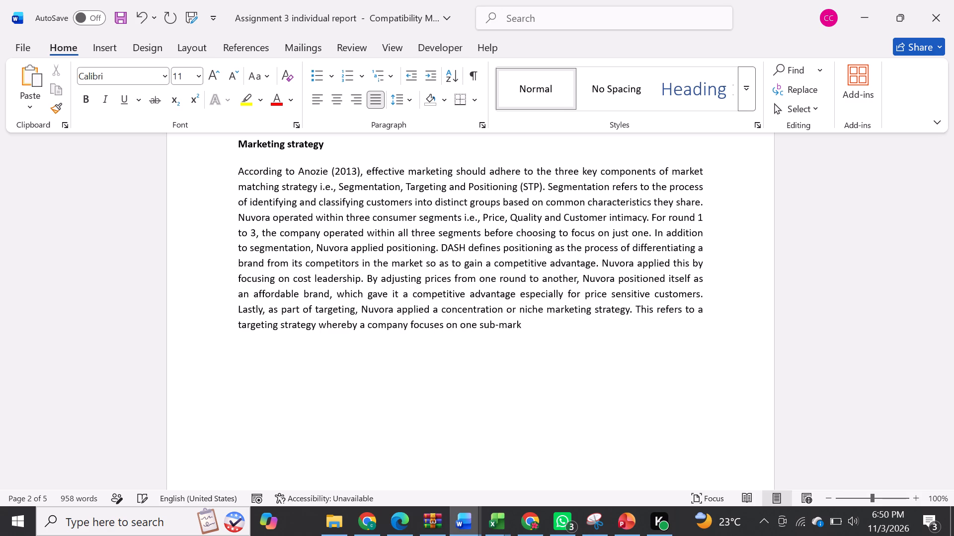
type(".")
key("space")
Remove the empty paragraphs so "Following this positioning" continues directly after the sub-market sentence, separated by a single space.
scroll(623, 312, "down", 1)
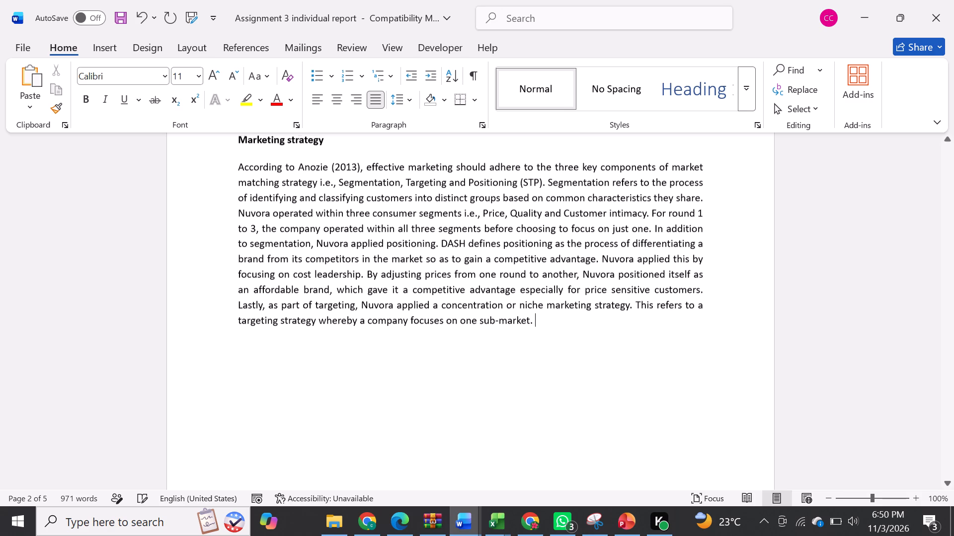
scroll(623, 312, "down", 1)
key("Delete")
key("Delete")
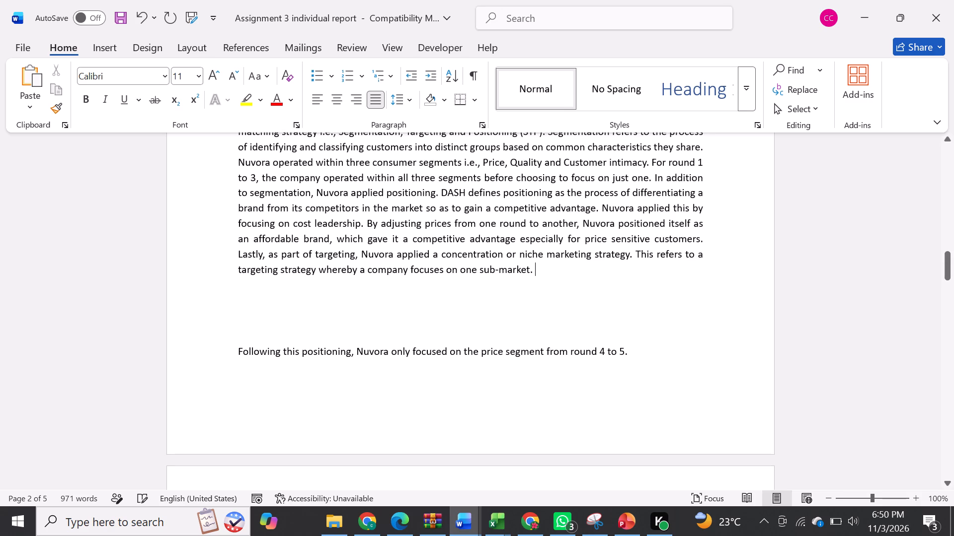
key("Delete")
key("Delete")
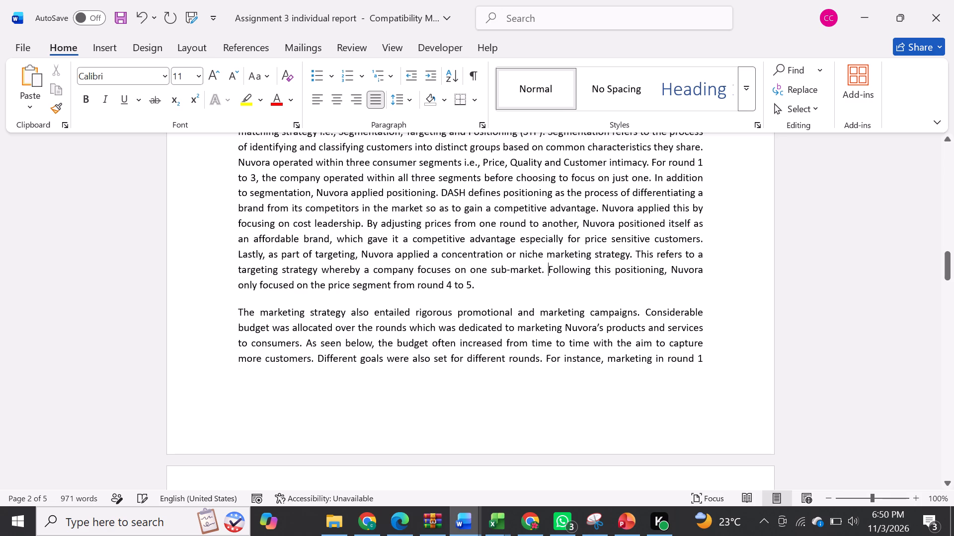
key("BackSpace")
key("space")
Replace "this" with "Nuvora's" in "Following this positioning" and remove the extra space after it.
double_click(598, 268)
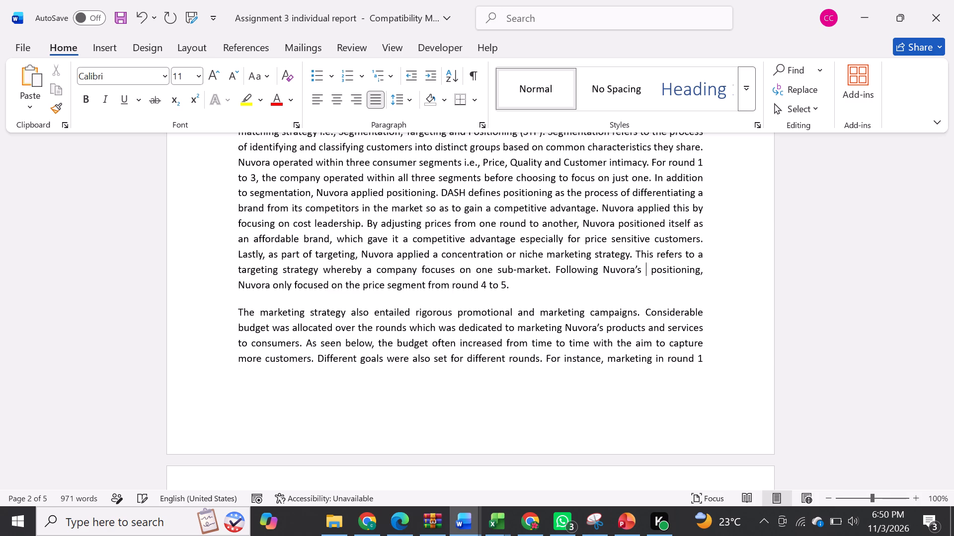
key("Delete")
Leave a single space between "Nuvora's" and "positioning".
key("BackSpace")
key("space")
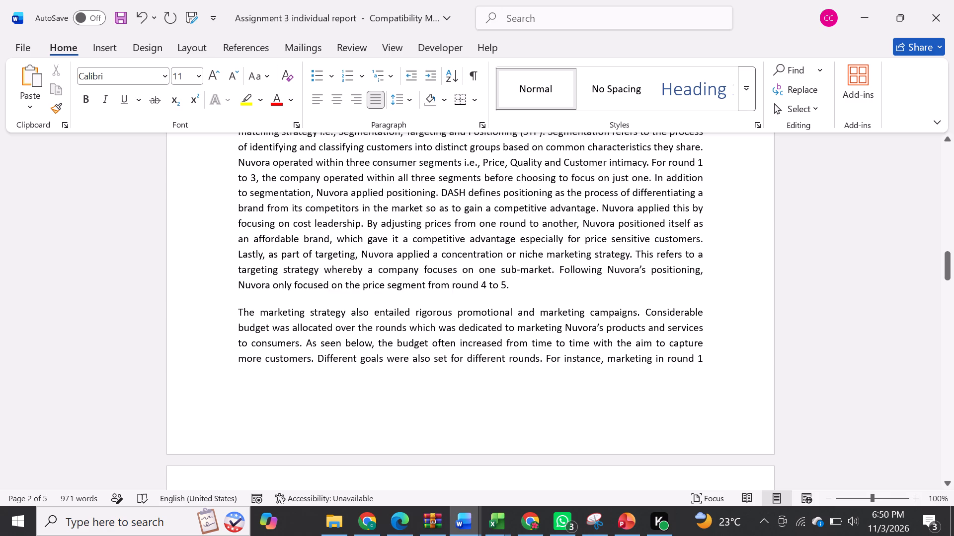
Replace the comma after "positioning" with "as an affordable brand, the company decided to focus on one main segment i.e.,".
left_click(702, 271)
key("Delete")
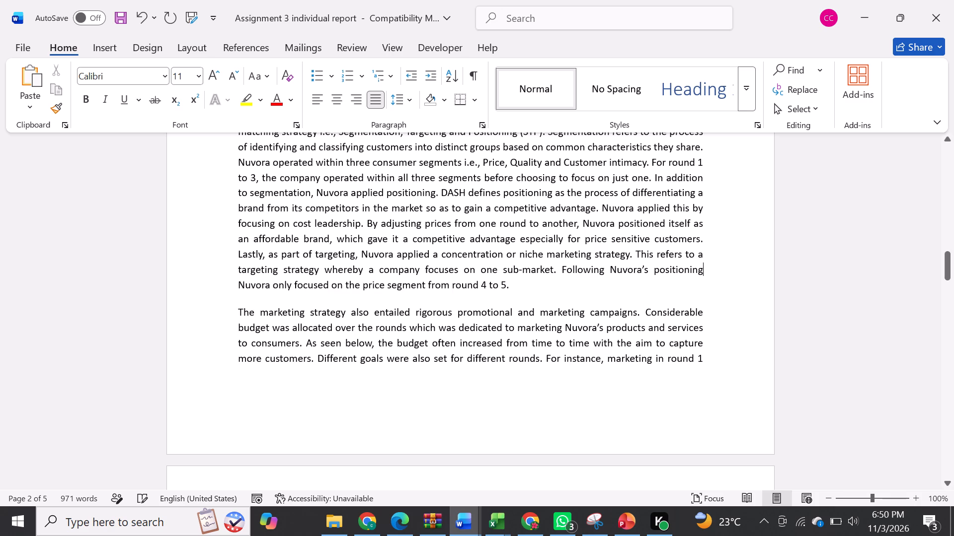
key("Delete")
key("space")
type("as an affordable brand, the company decided")
key("space")
key("r")
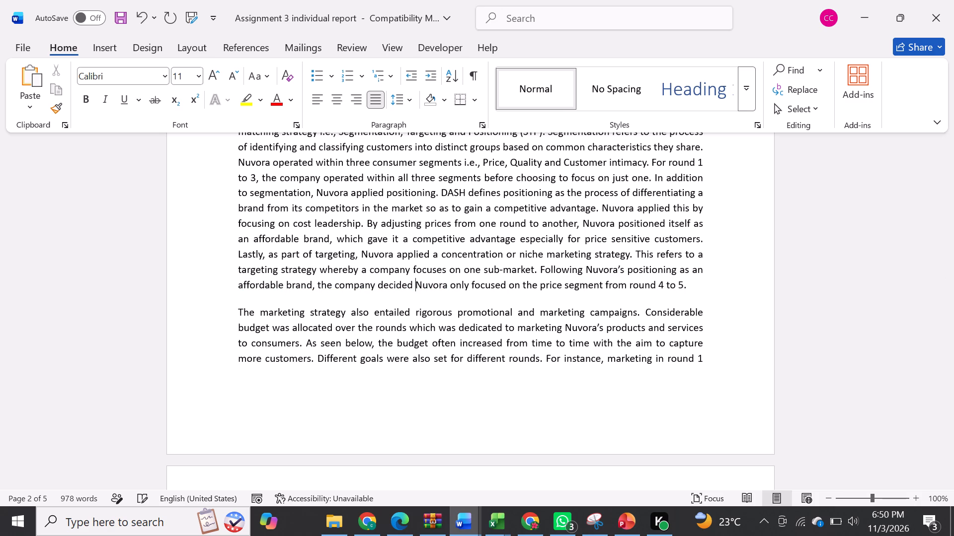
key("BackSpace")
type("to focus on one main de")
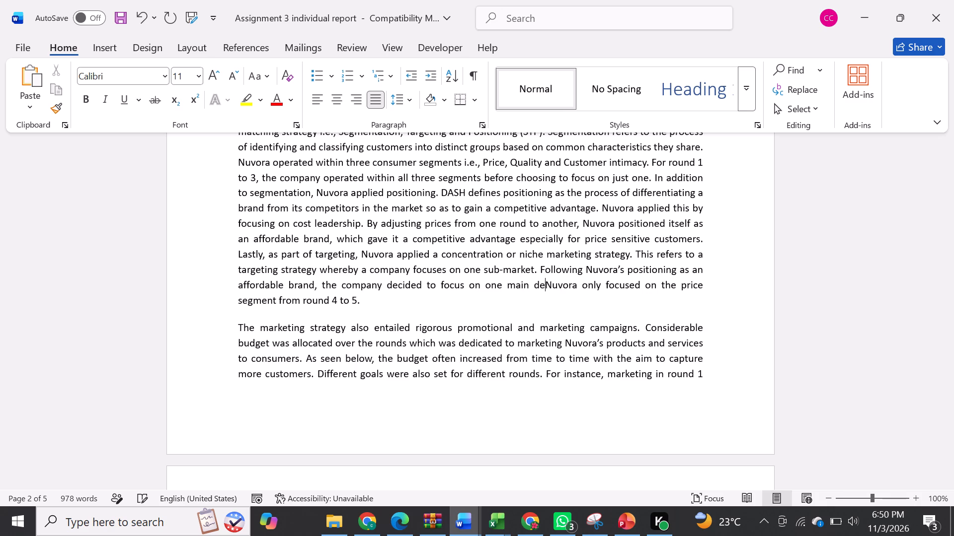
key("BackSpace")
key("BackSpace")
type("segment i.e.,")
key("space")
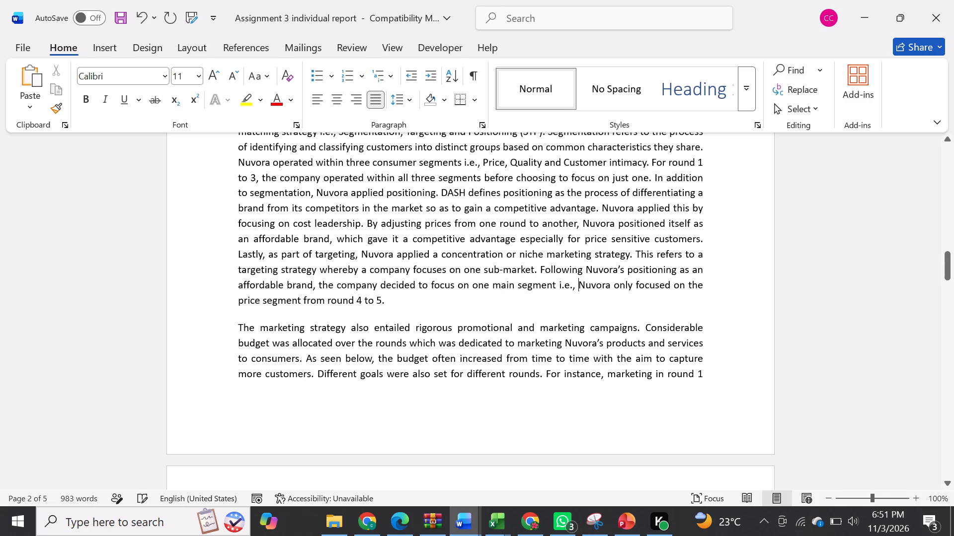
Delete "Nuvora only focused on the" so the sentence runs from "i.e.," straight into "price segment from round 4 to 5".
left_click_drag(714, 288, 632, 289)
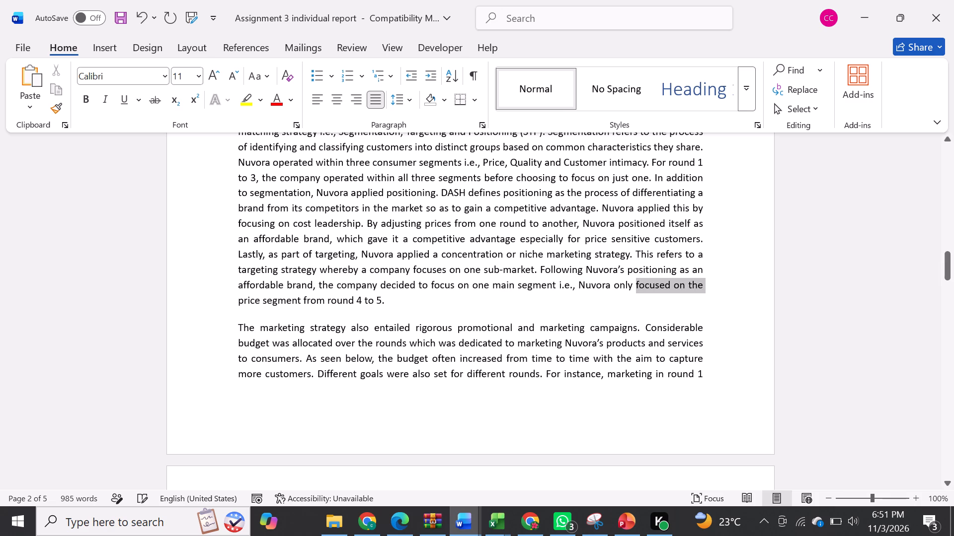
left_click_drag(632, 289, 588, 288)
key("BackSpace")
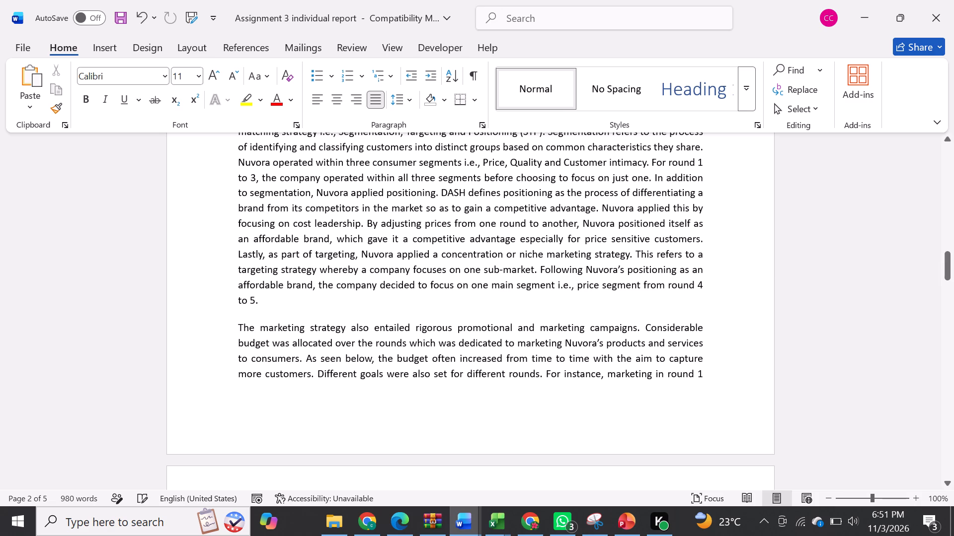
left_click(645, 282)
left_click(343, 318)
In the Marketing Management lecture PDF in Edge, copy the Concentration/Niche Marketing Strategy heading with its first two bullets.
left_click_drag(443, 254, 530, 279)
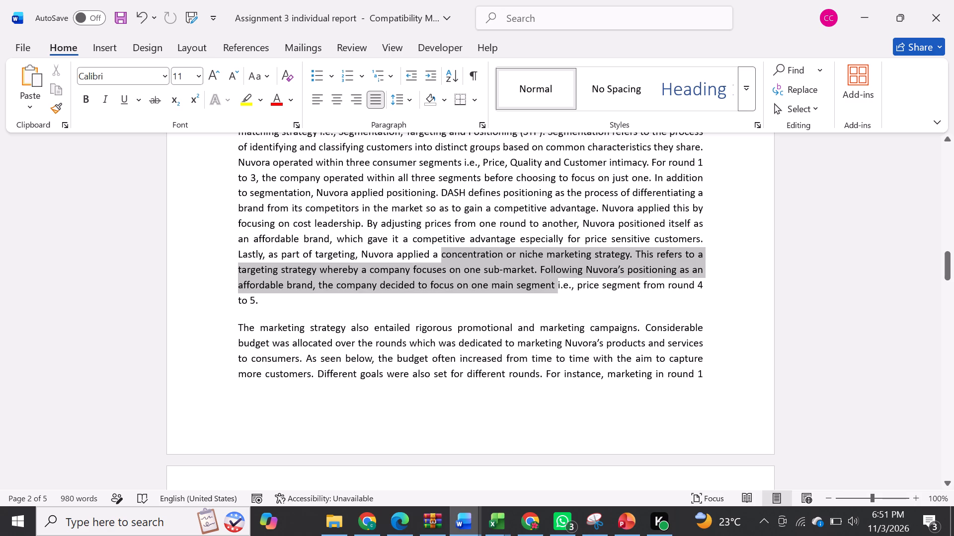
left_click_drag(530, 279, 537, 270)
left_click(413, 525)
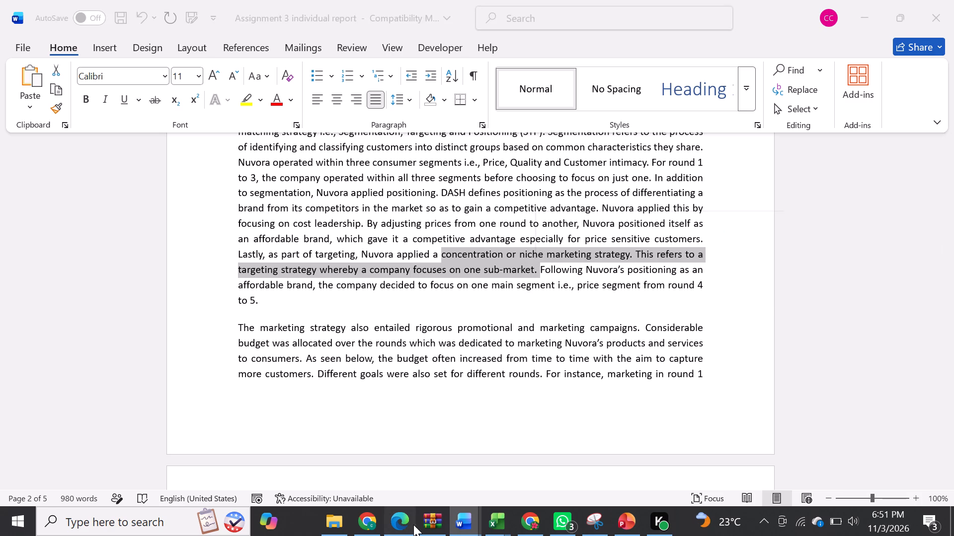
left_click(487, 360)
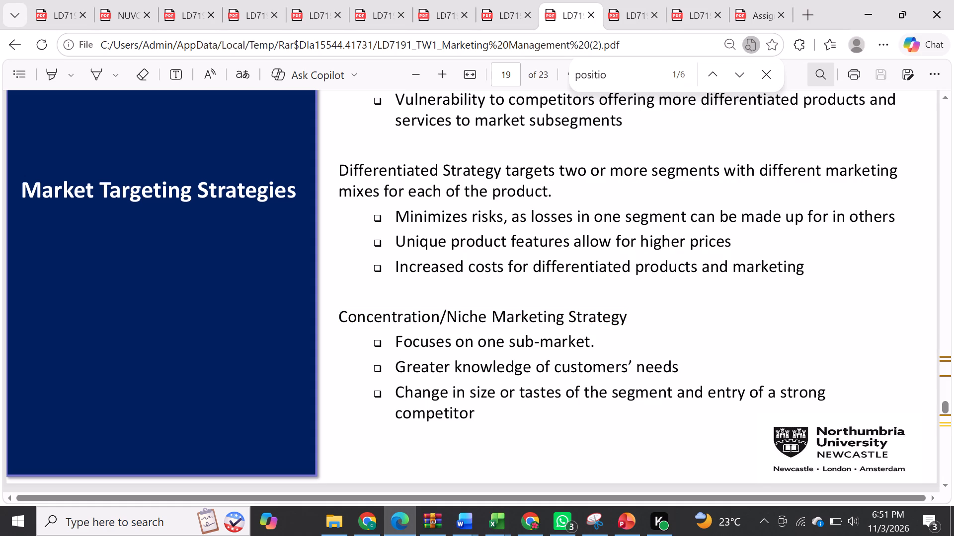
left_click_drag(338, 315, 481, 409)
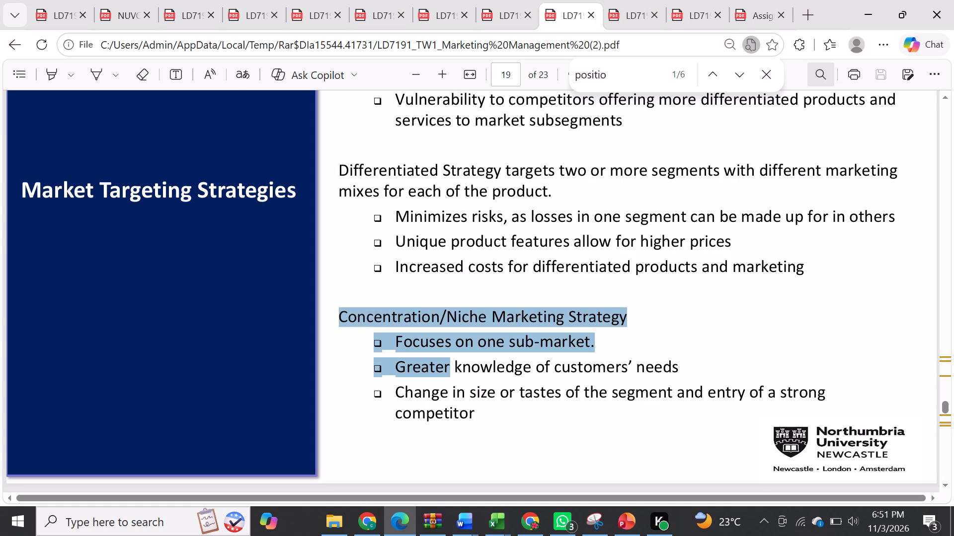
left_click_drag(481, 409, 482, 425)
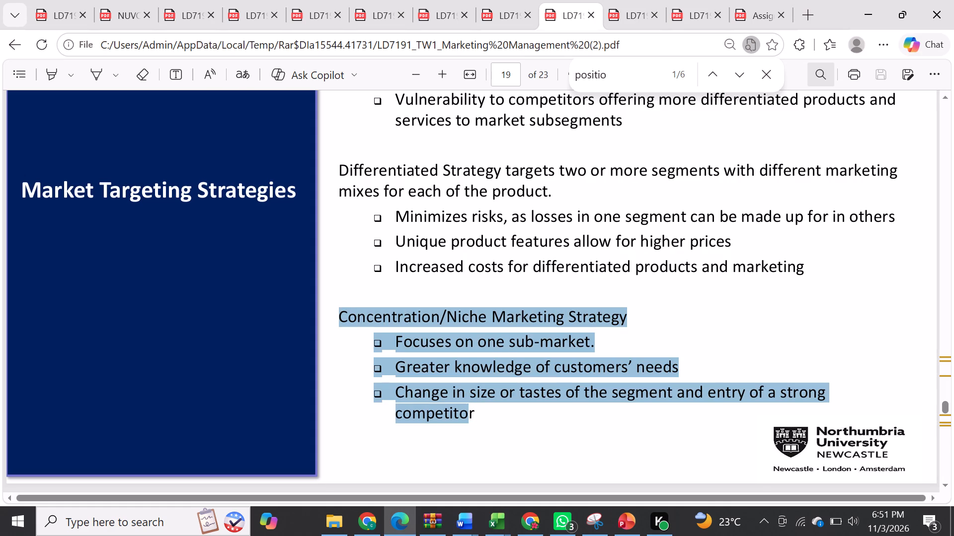
left_click_drag(482, 425, 644, 342)
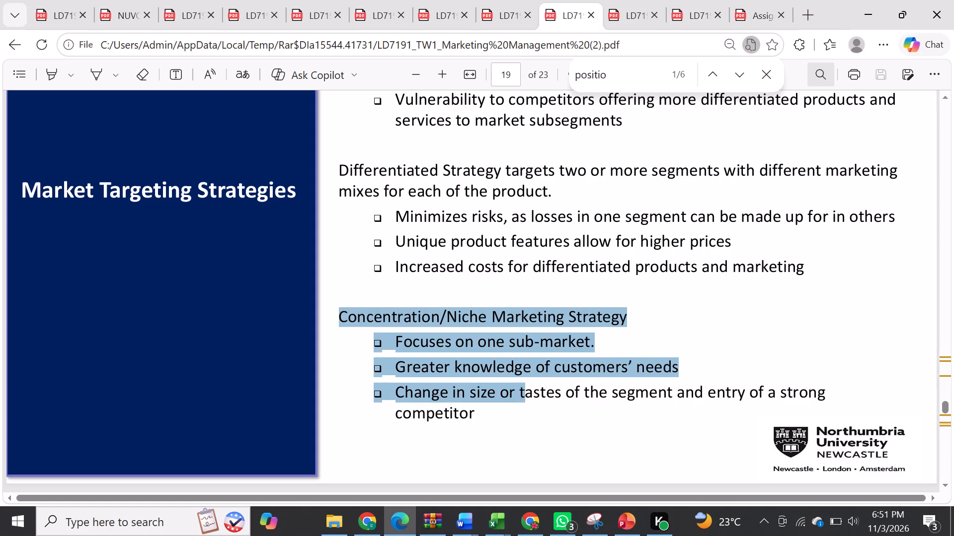
left_click_drag(644, 342, 681, 363)
key("ctrl+c")
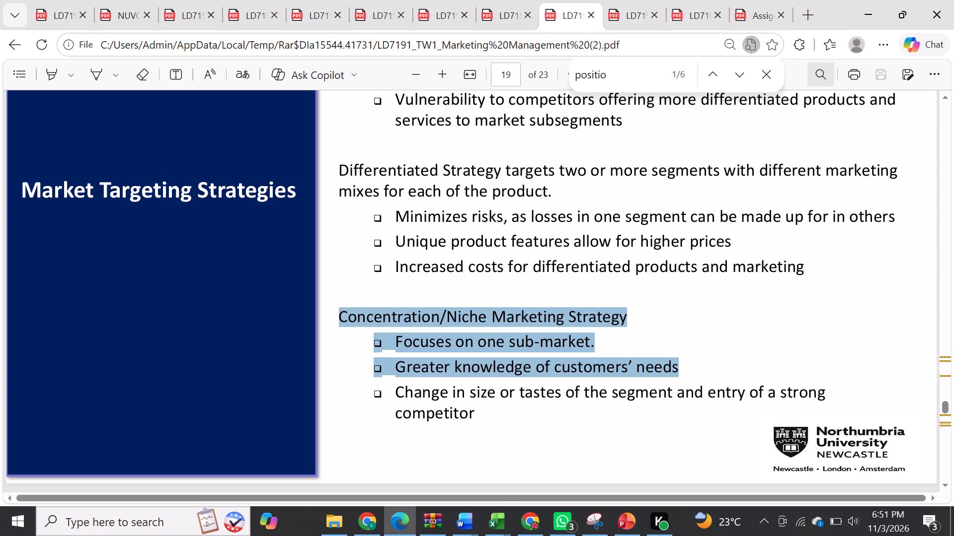
Switch to Google Scholar in Chrome and replace the old query with a search for the copied lecture text.
left_click(375, 524)
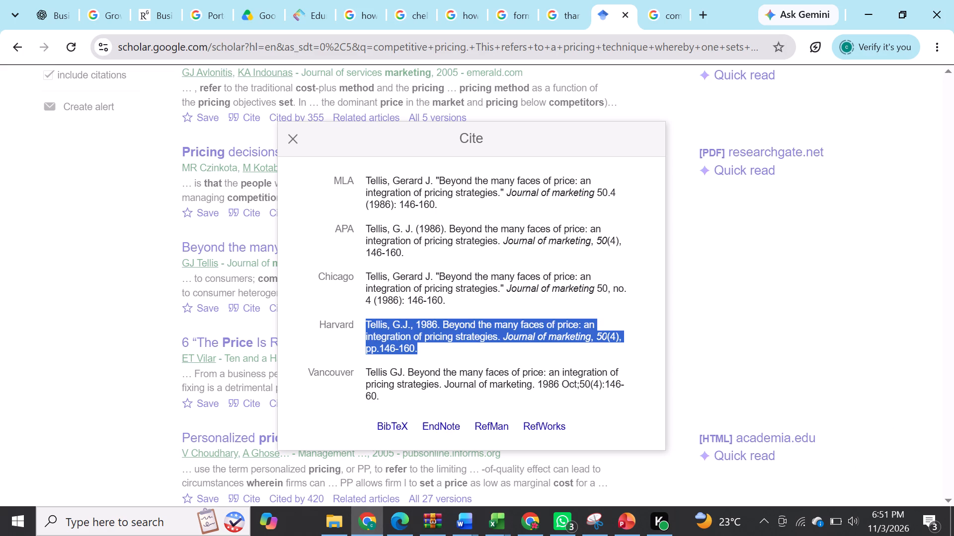
left_click(744, 353)
scroll(658, 255, "up", 8)
left_click(339, 92)
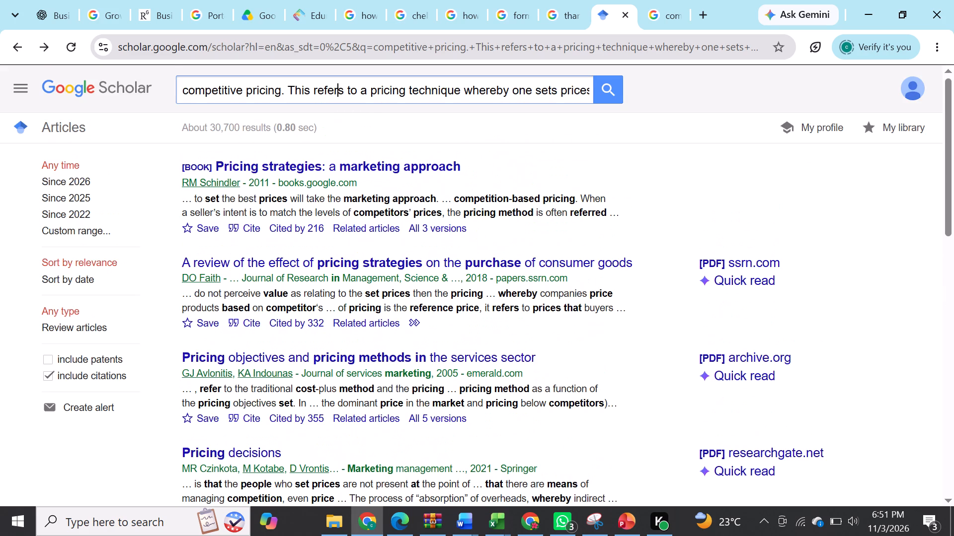
key("ctrl+a")
key("BackSpace")
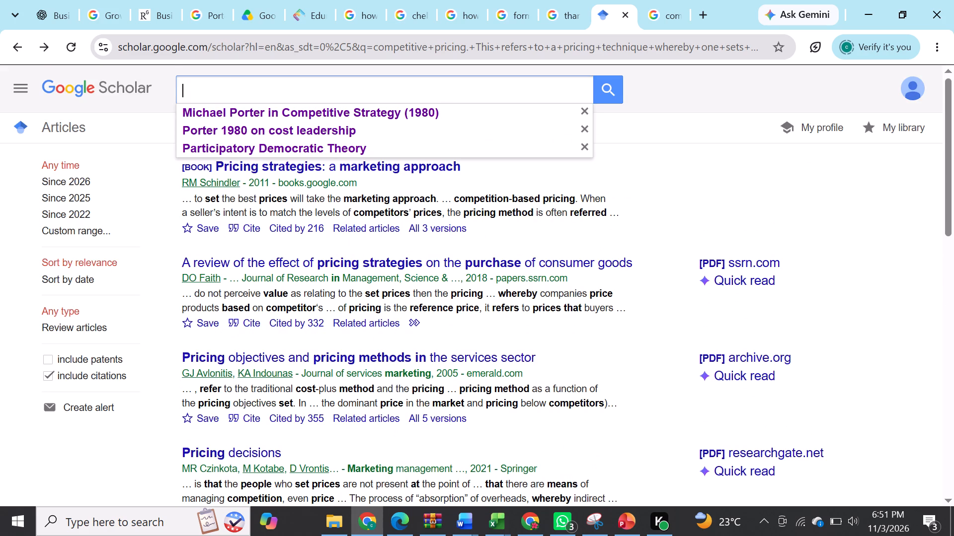
key("ctrl+v")
key("Return")
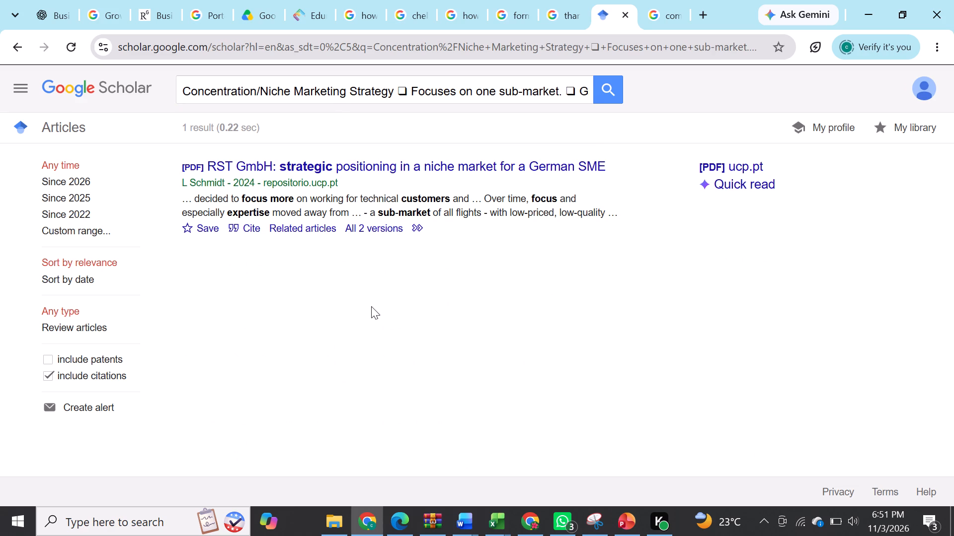
Shorten the Scholar query to "Concentration/Niche Marketing Strategy" and rerun the search.
left_click(414, 86)
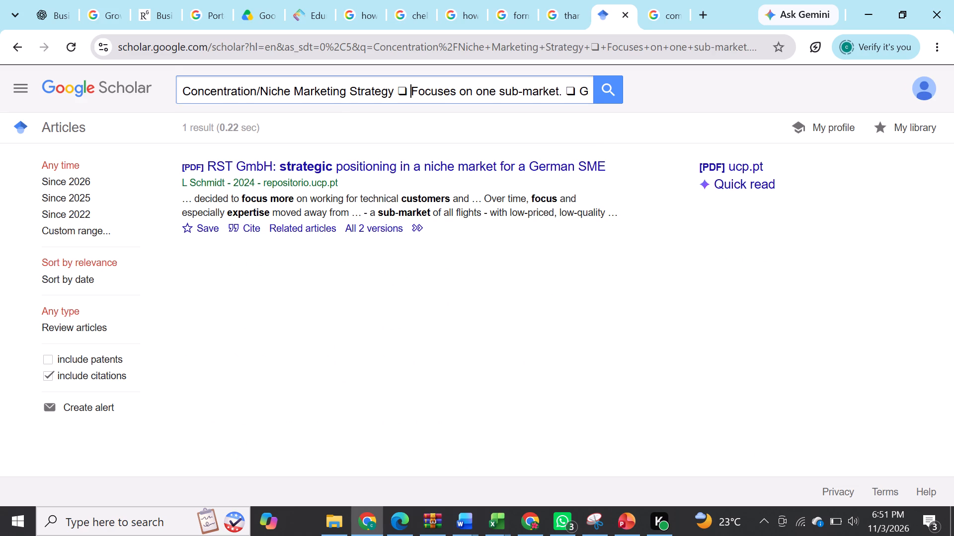
key("BackSpace")
key("BackSpace")
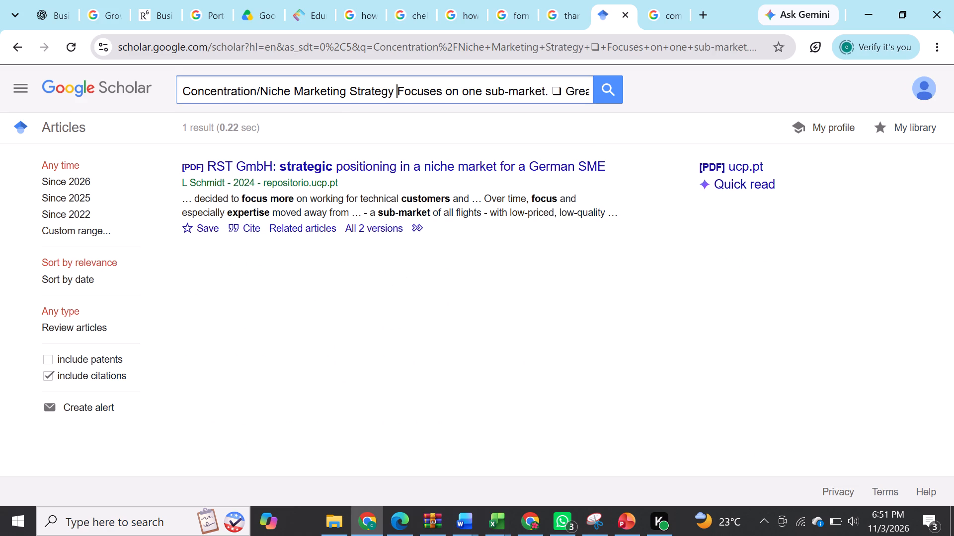
left_click_drag(397, 89, 724, 127)
key("BackSpace")
key("Return")
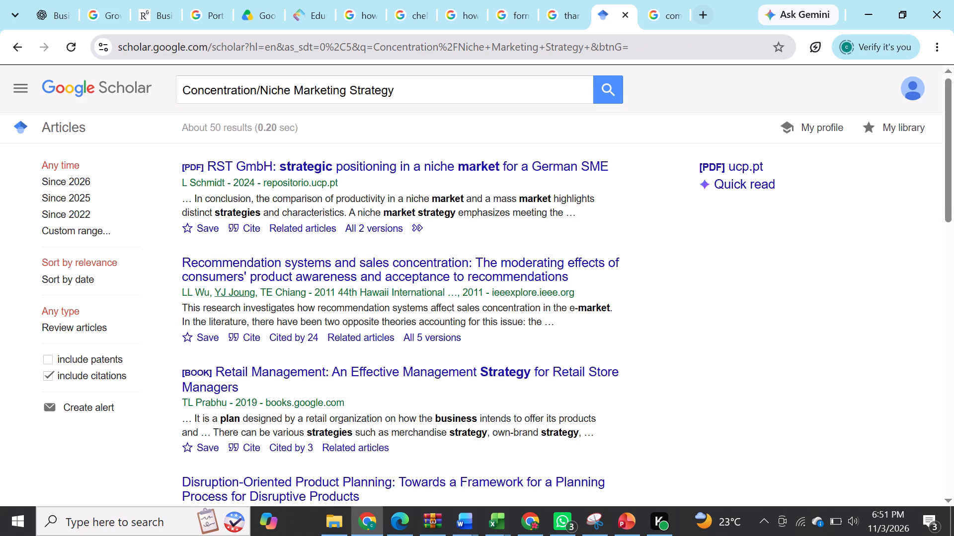
Search Google for the same "Concentration/Niche Marketing Strategy" phrase in place of the old competitive pricing query.
left_click(405, 97)
key("ctrl+a")
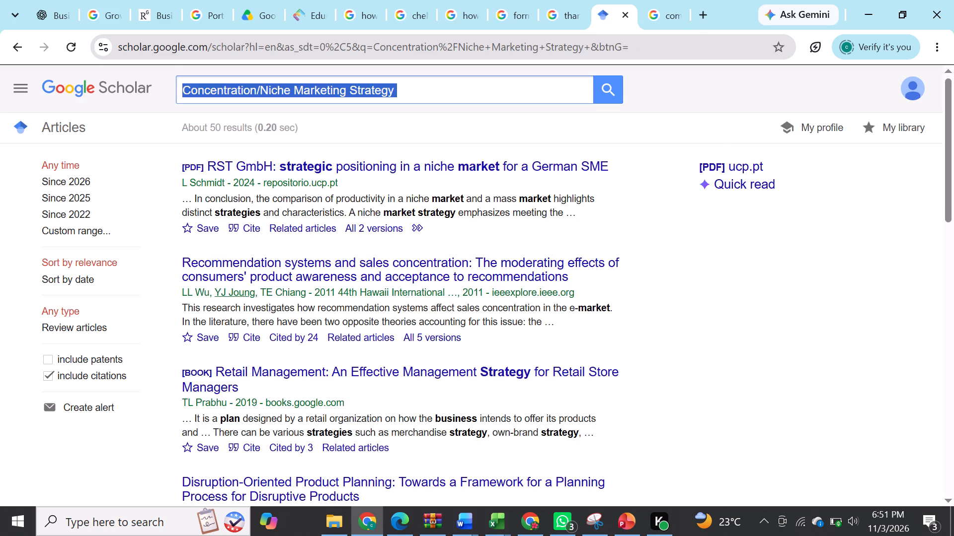
key("ctrl+c")
key("ctrl+x")
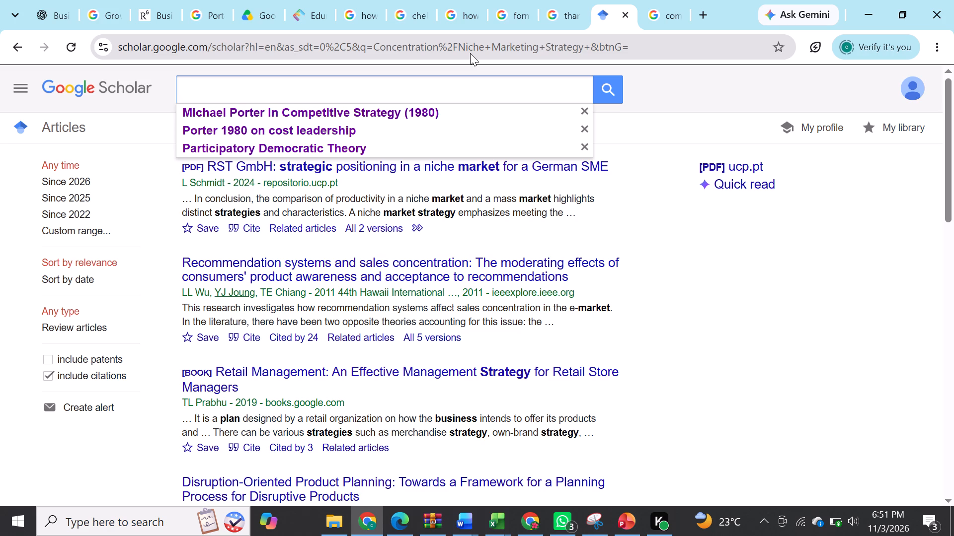
left_click(662, 9)
left_click(590, 56)
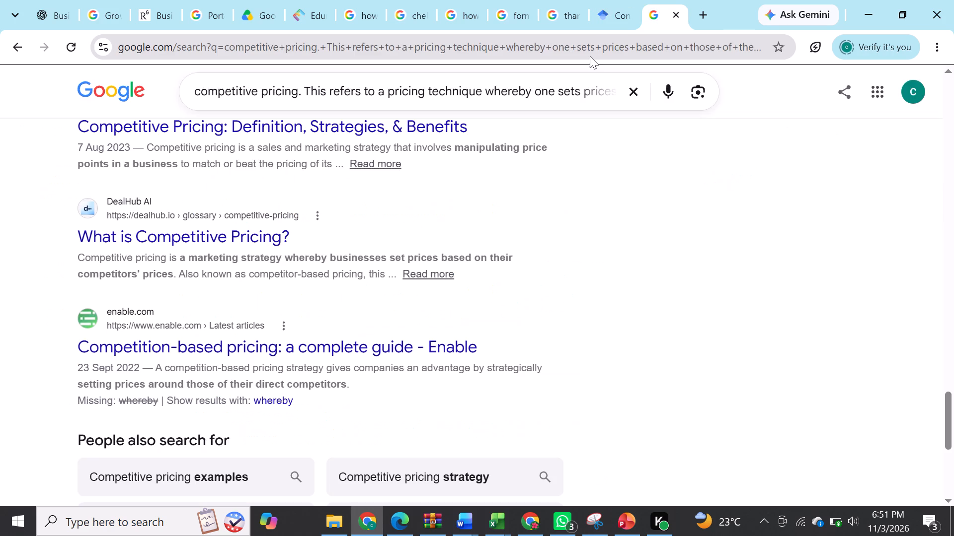
key("BackSpace")
key("ctrl+v")
key("Return")
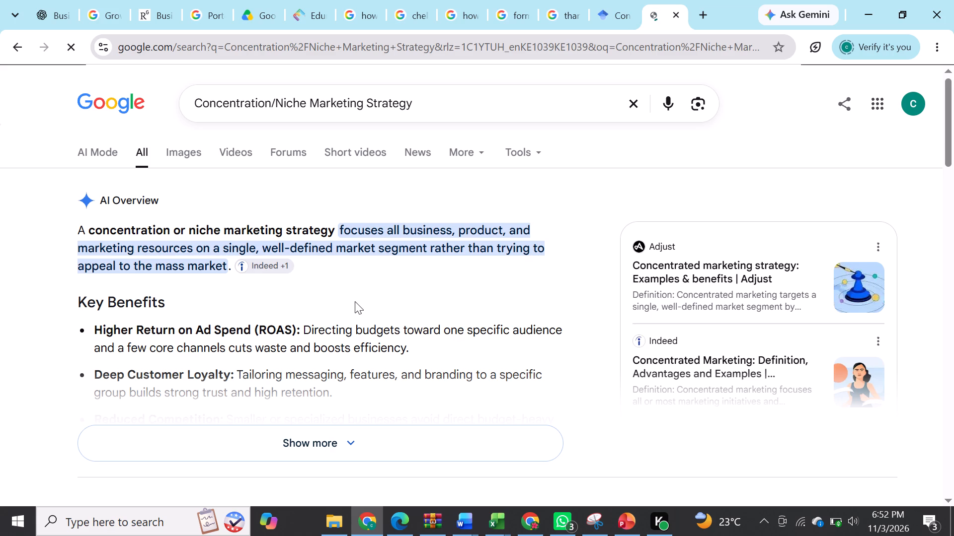
Open The Strategy Institute's niche market strategy article from the results and copy its full title.
scroll(368, 318, "down", 3)
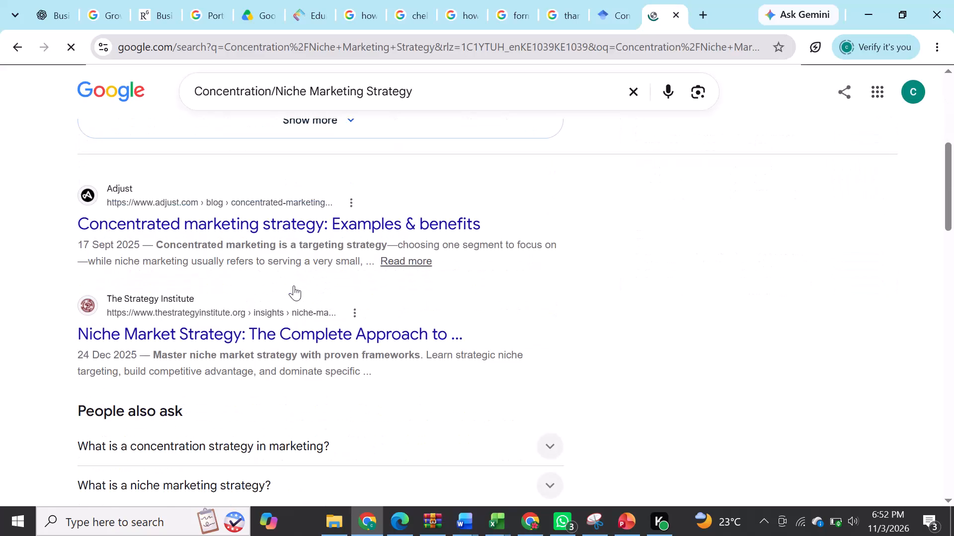
double_click(226, 320)
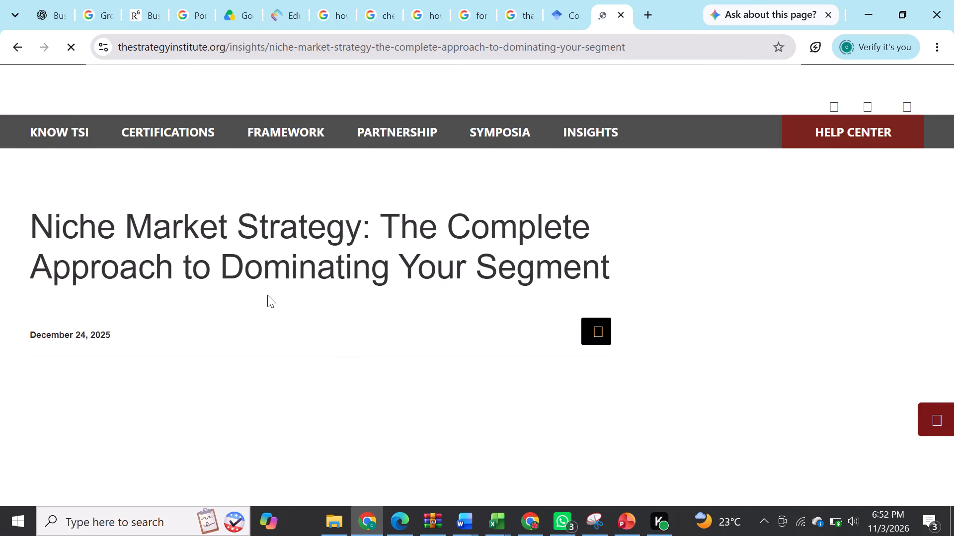
left_click_drag(29, 228, 600, 285)
key("ctrl+c")
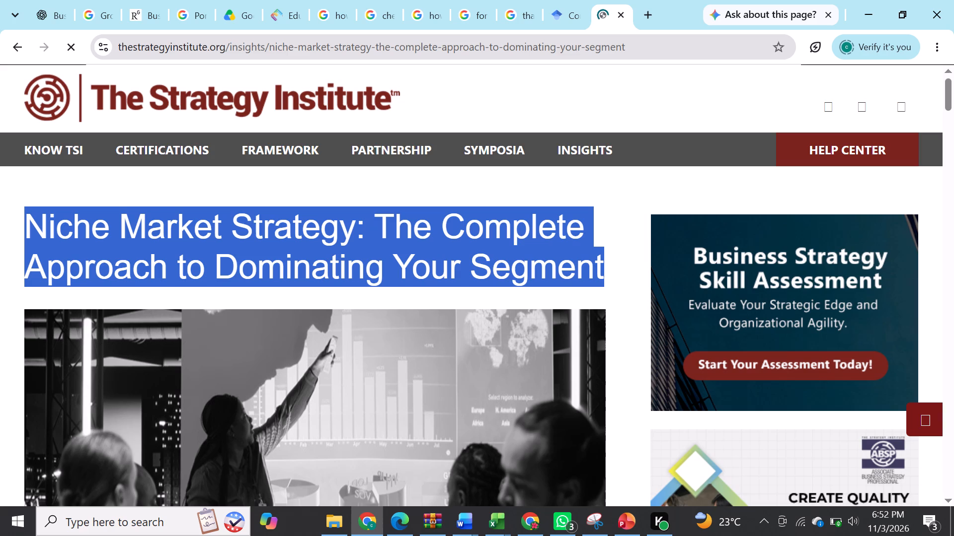
Search Google Scholar for the copied article title "Niche Market Strategy: The Complete Approach to Dominating Your Segment".
left_click(547, 0)
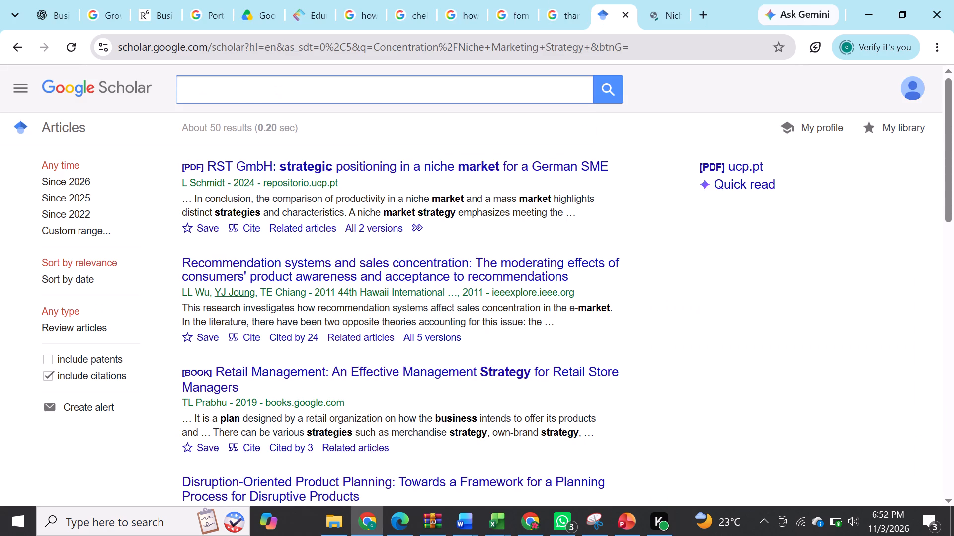
left_click(322, 90)
key("ctrl+v")
key("Return")
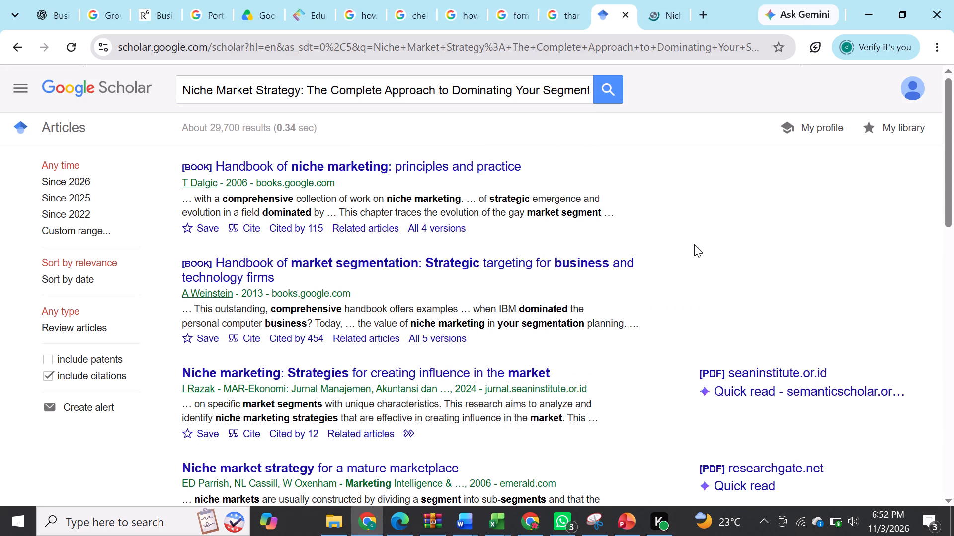
Look through the Scholar results for a citable source on niche marketing strategy.
scroll(583, 376, "down", 2)
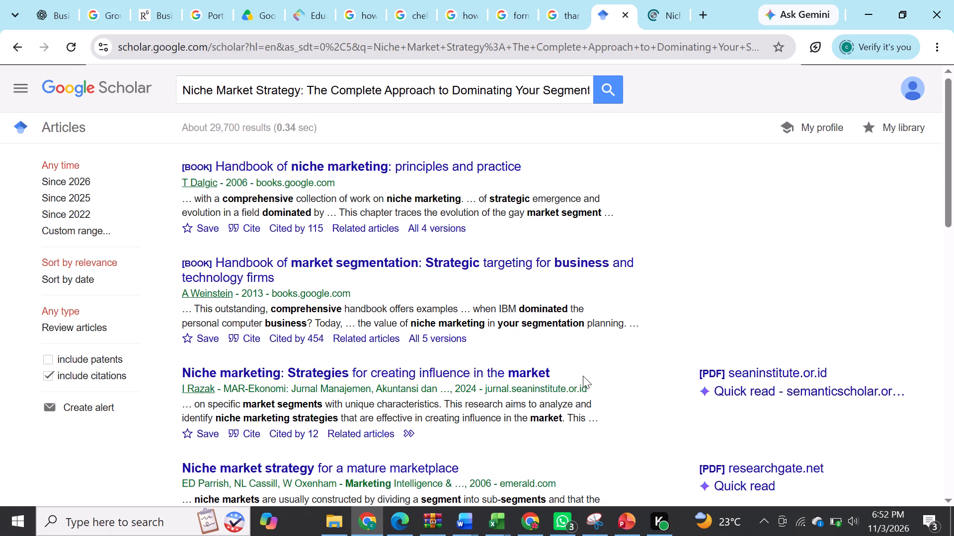
scroll(583, 376, "down", 1)
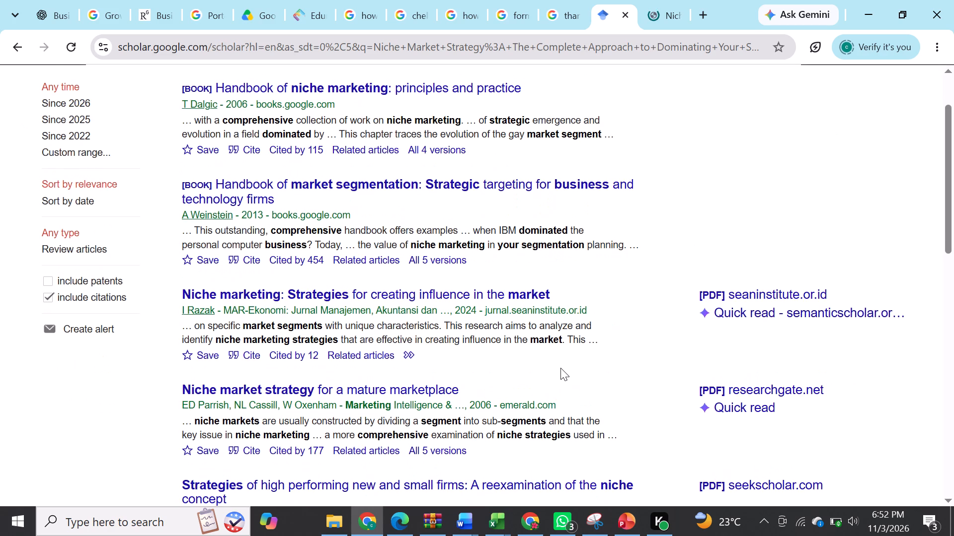
scroll(560, 368, "down", 4)
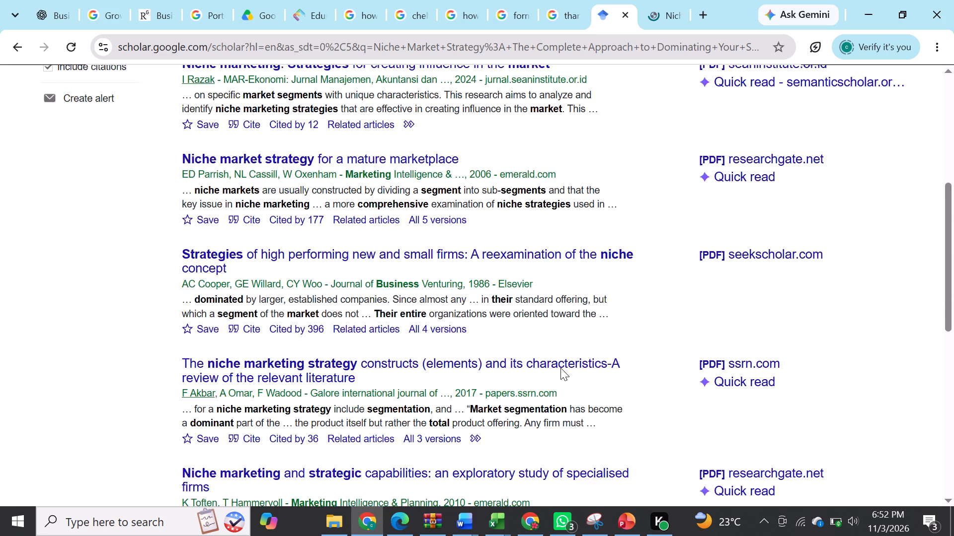
scroll(560, 368, "down", 1)
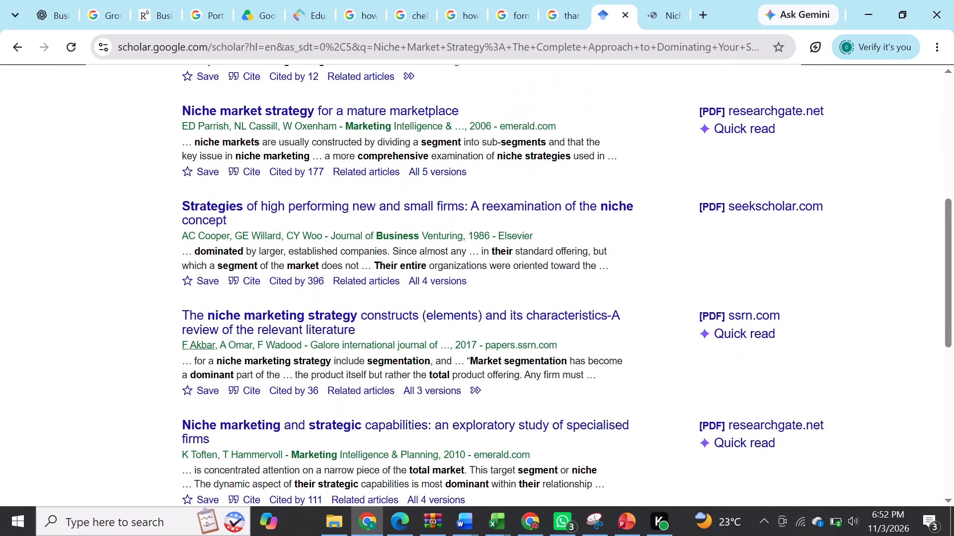
scroll(527, 389, "down", 3)
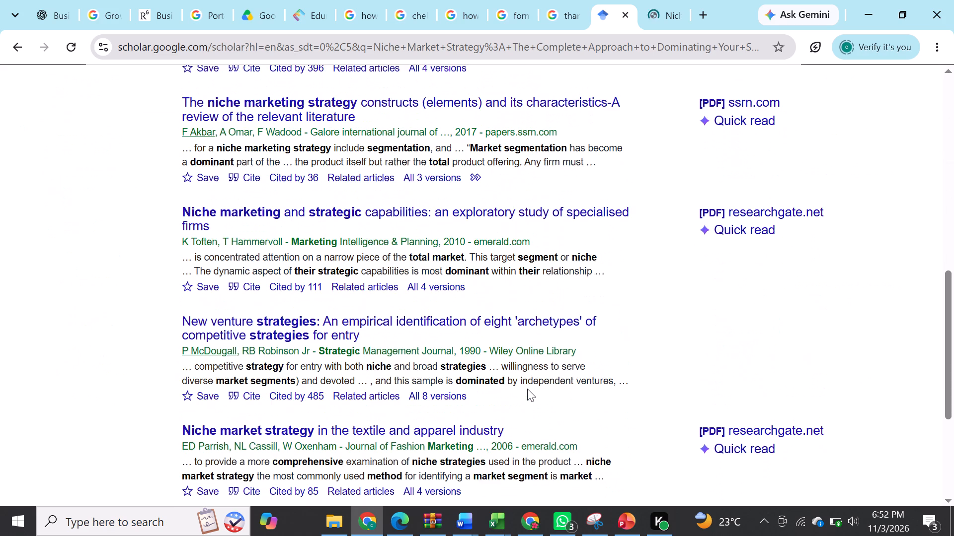
scroll(433, 380, "down", 1)
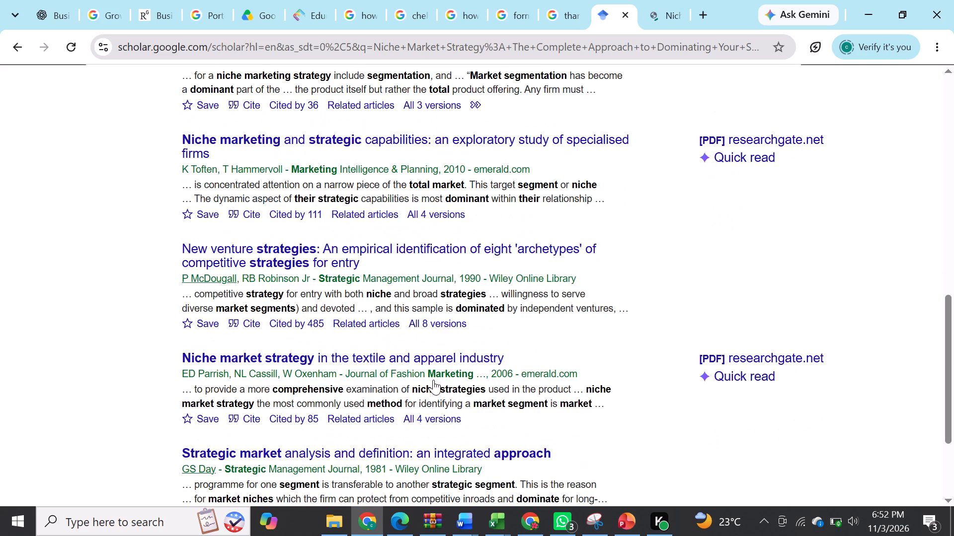
scroll(433, 380, "down", 2)
scroll(433, 380, "up", 3)
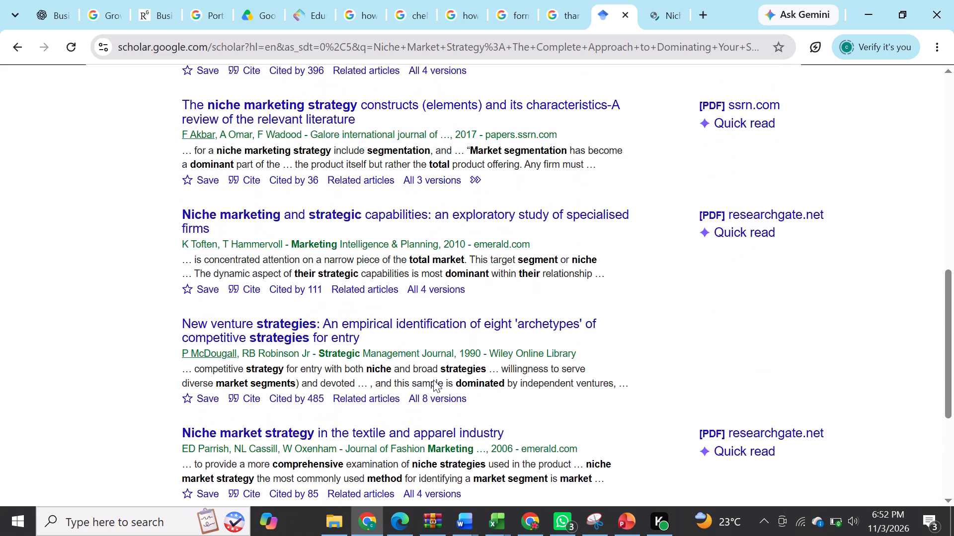
scroll(433, 380, "up", 3)
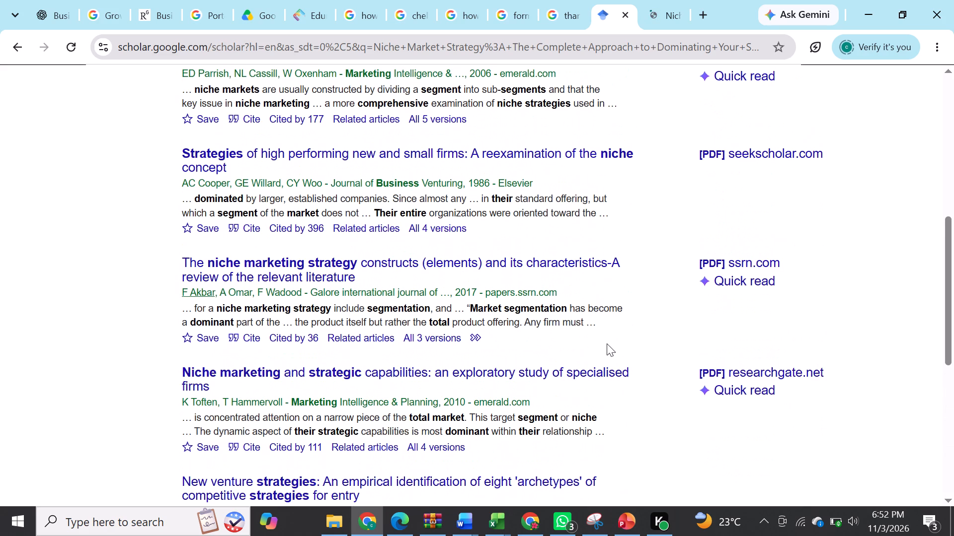
scroll(349, 325, "up", 1)
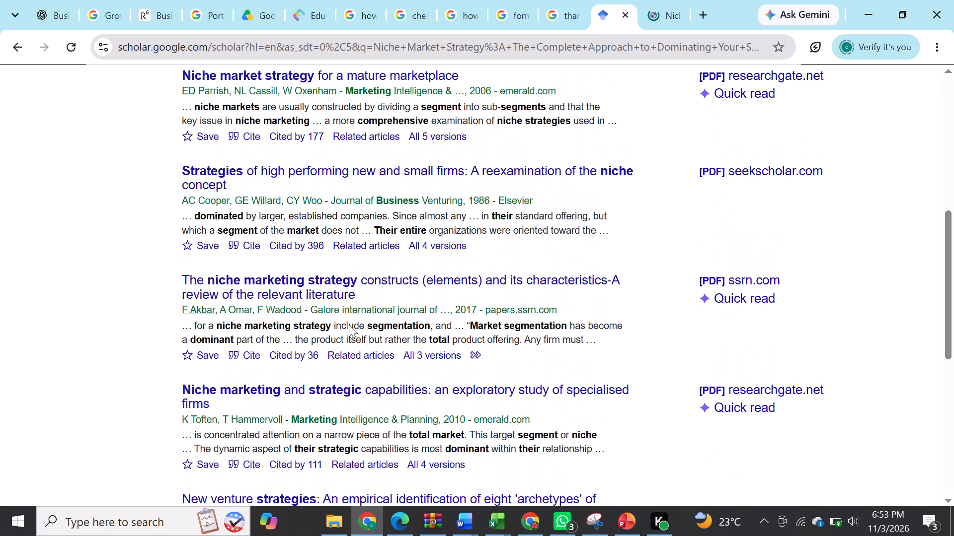
scroll(349, 325, "up", 3)
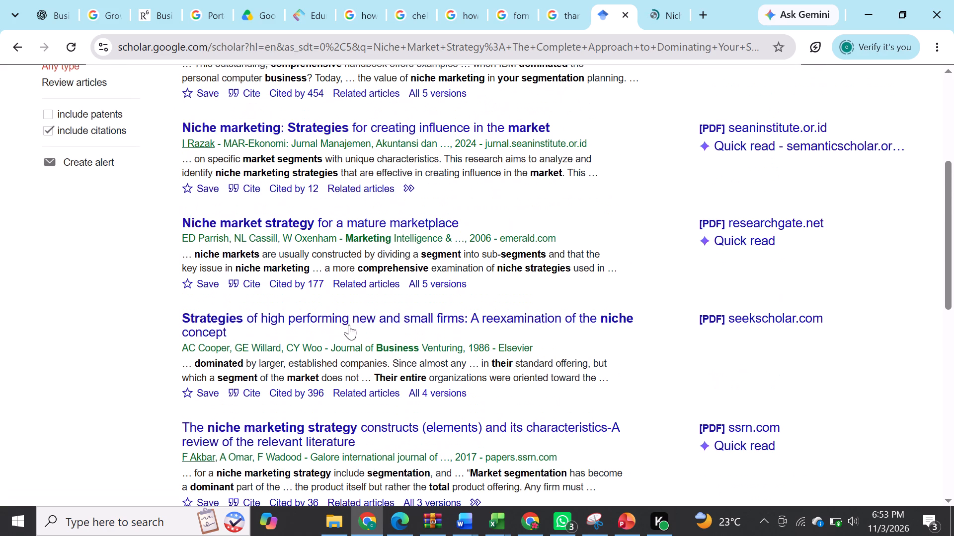
scroll(349, 325, "up", 1)
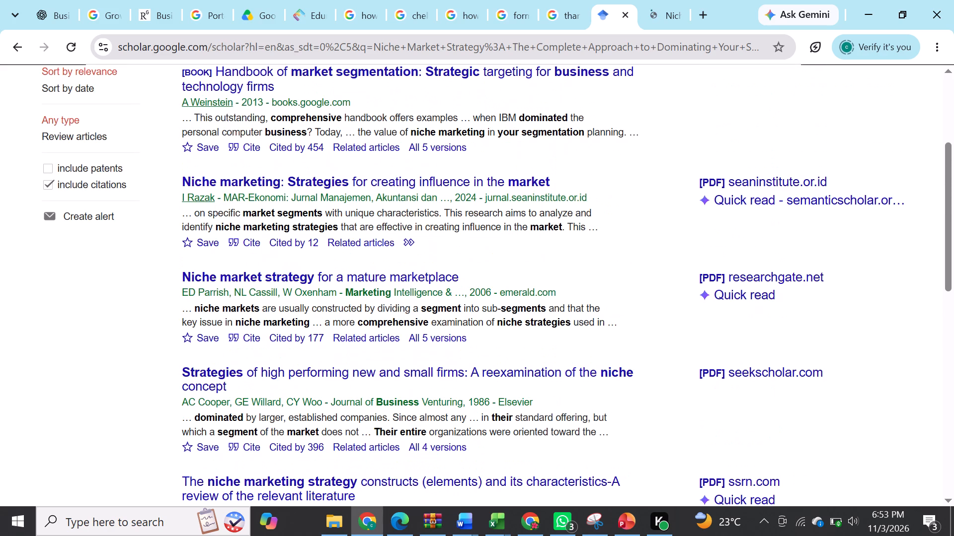
Copy the Harvard reference for Razak's 2024 "Niche marketing: Strategies for creating influence in the market" to the end of the Document3 reference list.
left_click(236, 243)
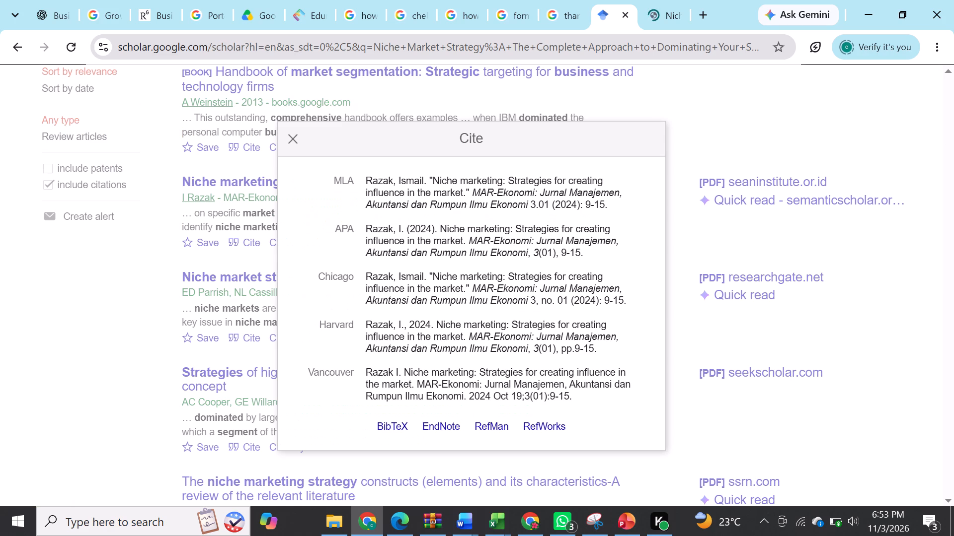
left_click(425, 323)
key("ctrl+c")
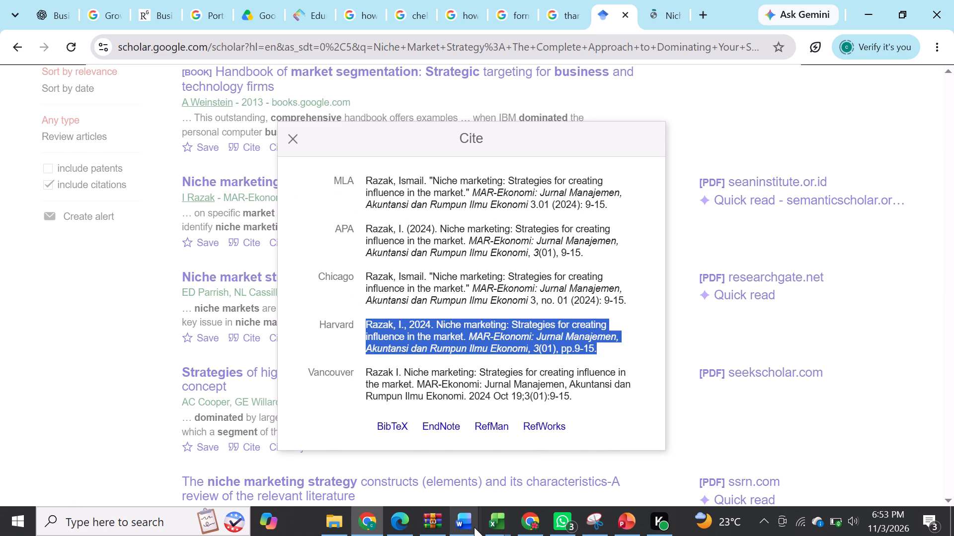
left_click(821, 461)
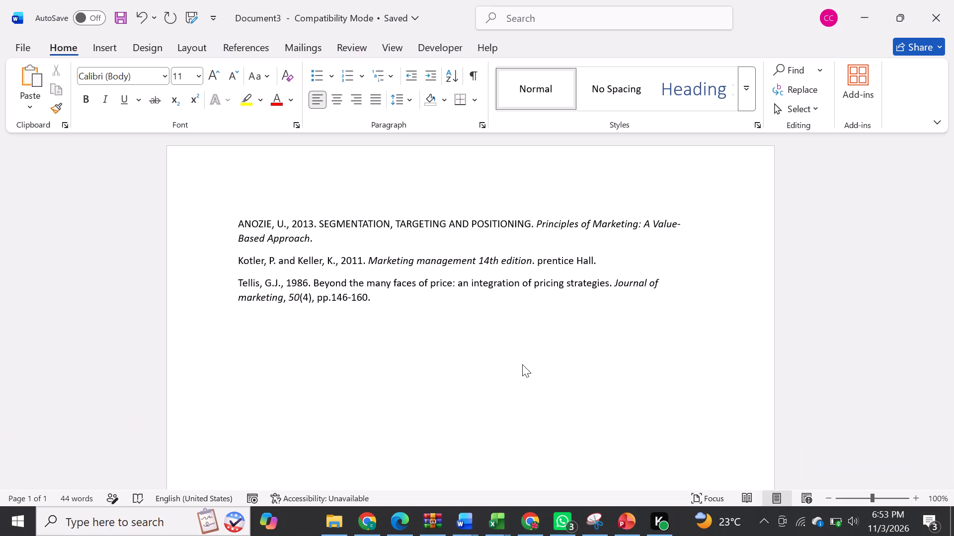
key("Return")
key("ctrl+v")
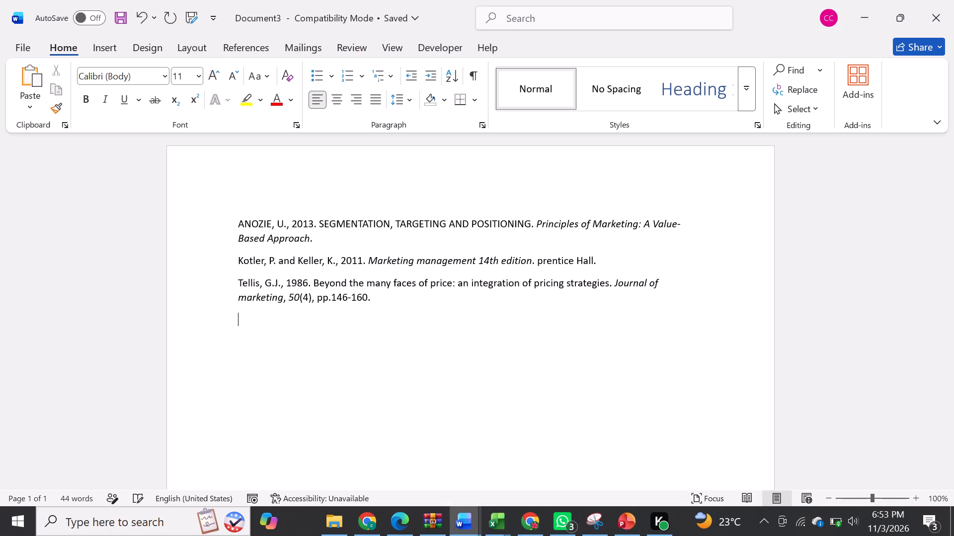
In the Assignment 3 report, insert the citation (Razak, 2024) after "focuses on one sub-market" in the niche marketing definition.
left_click(459, 535)
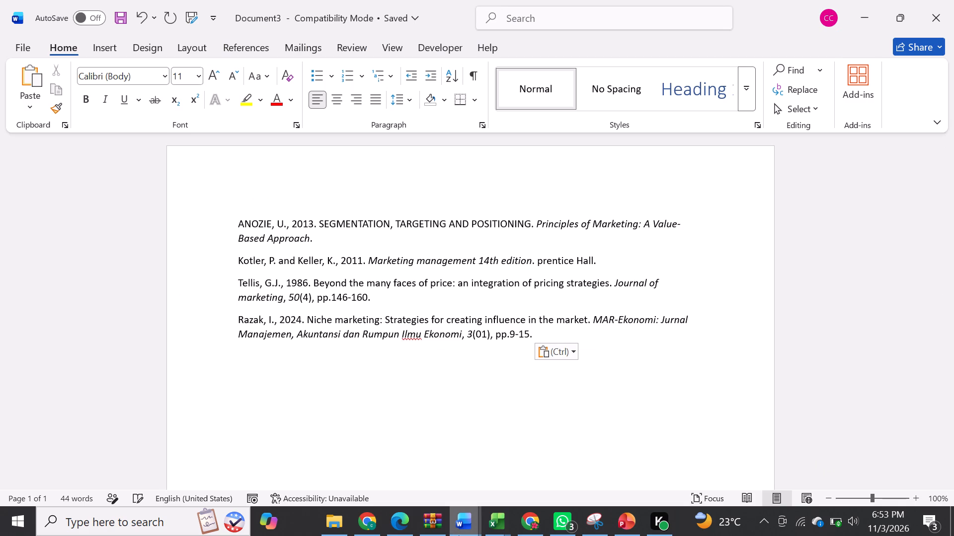
left_click(541, 462)
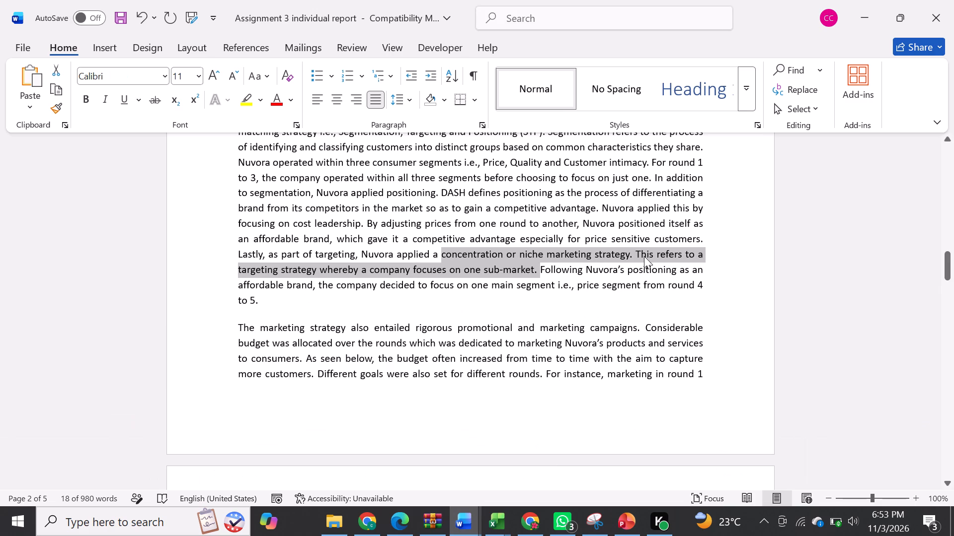
left_click(534, 272)
key("space")
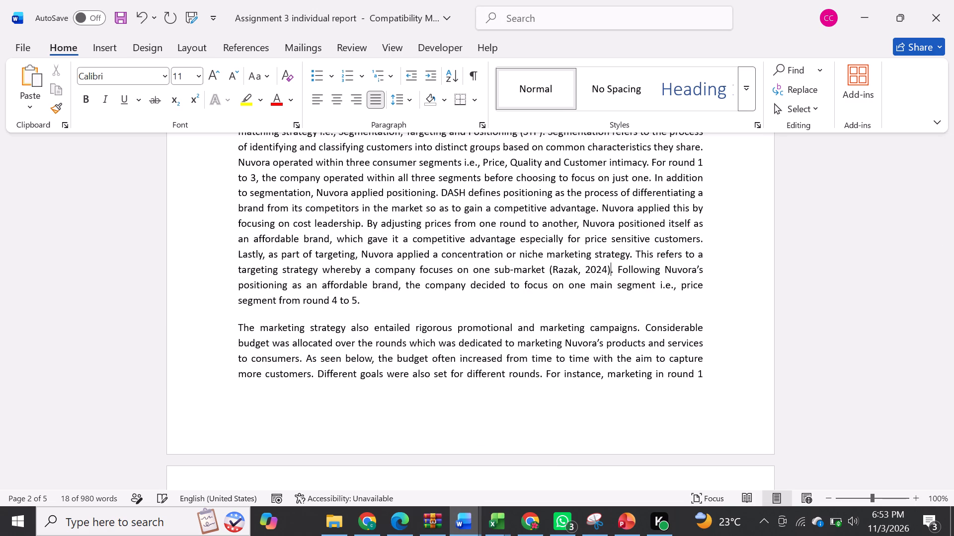
Copy the report's definition of positioning and search Google Scholar for it in place of the niche strategy title.
scroll(436, 221, "up", 2)
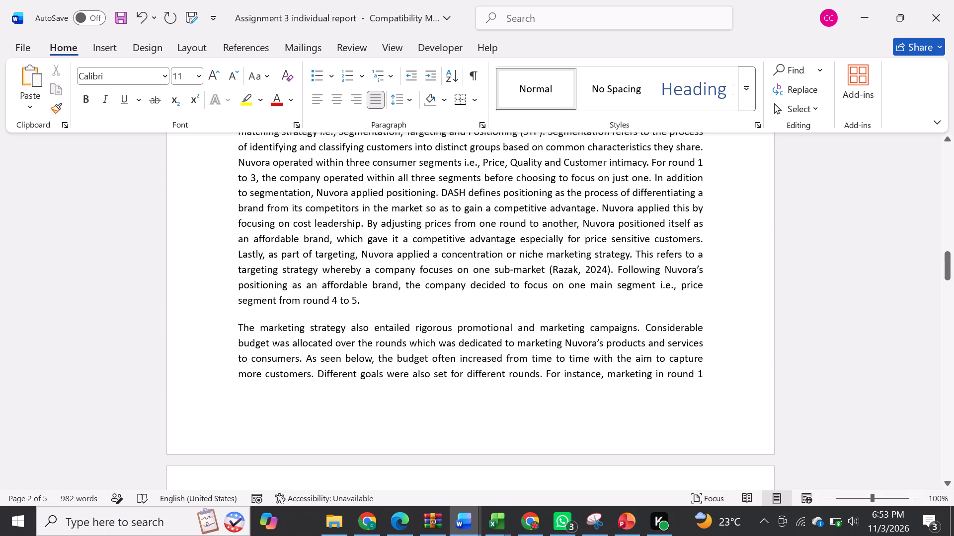
left_click_drag(503, 211, 595, 224)
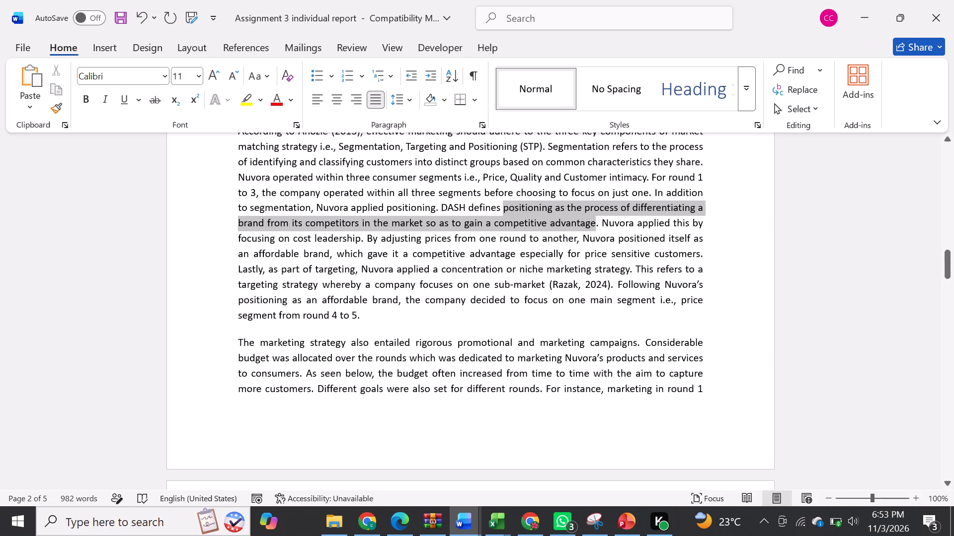
left_click_drag(595, 224, 599, 224)
key("ctrl+c")
left_click(367, 524)
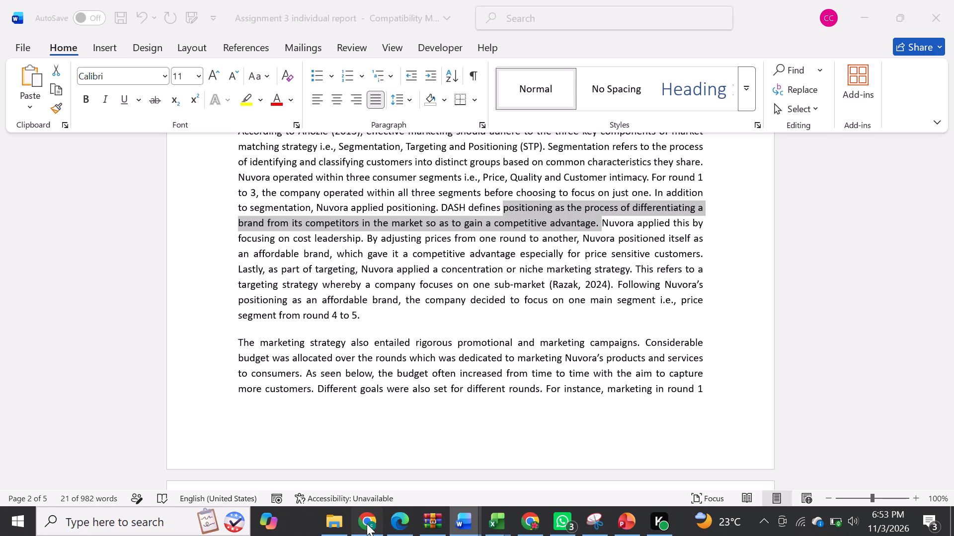
left_click(675, 315)
scroll(637, 195, "up", 4)
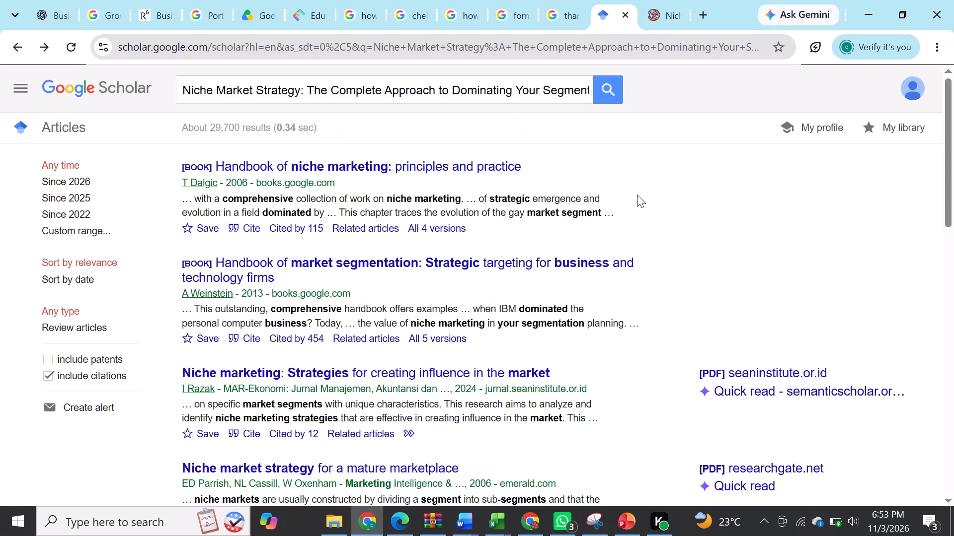
left_click(294, 91)
key("ctrl+a")
key("BackSpace")
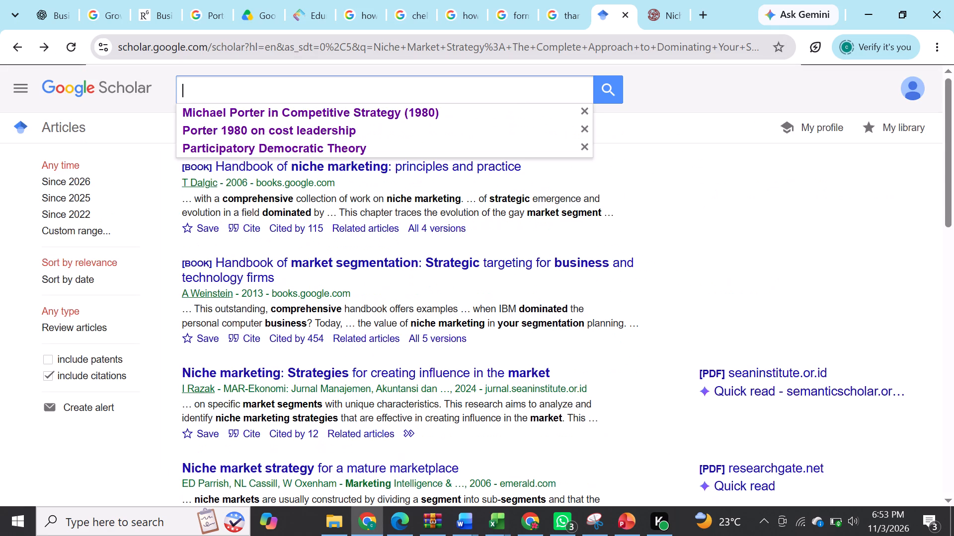
key("ctrl+v")
key("Return")
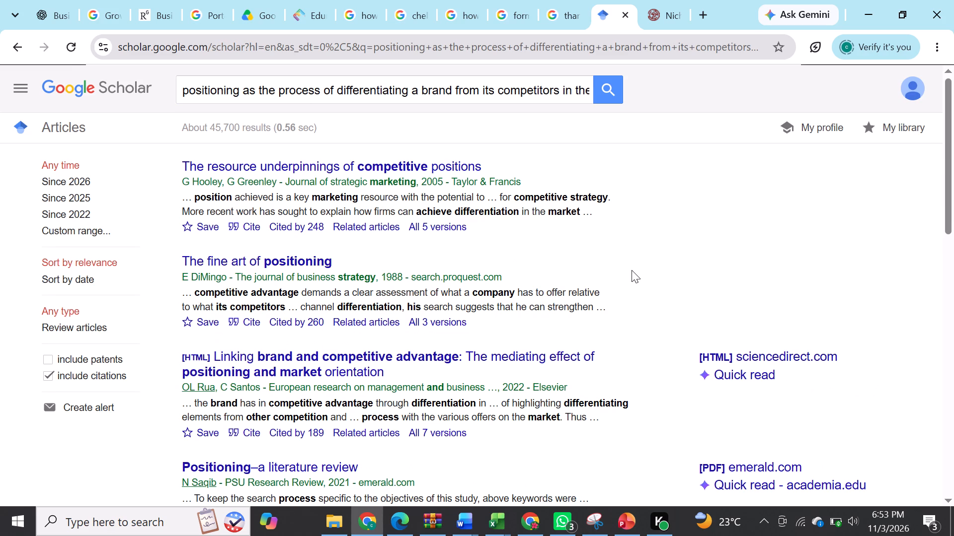
Add the Harvard reference for Rua and Santos's 2022 article on linking brand and competitive advantage to the end of the Document3 reference list.
scroll(600, 256, "down", 1)
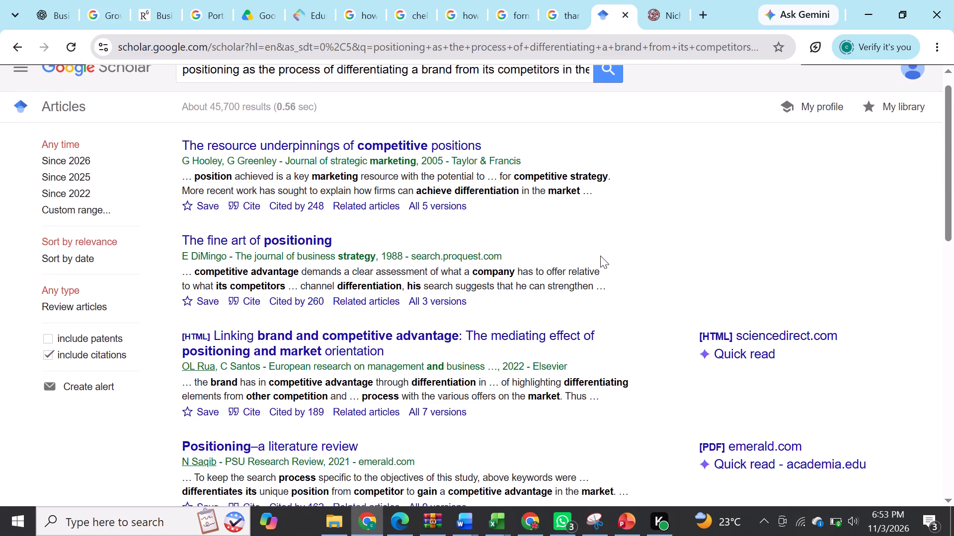
scroll(600, 256, "down", 1)
scroll(573, 373, "down", 1)
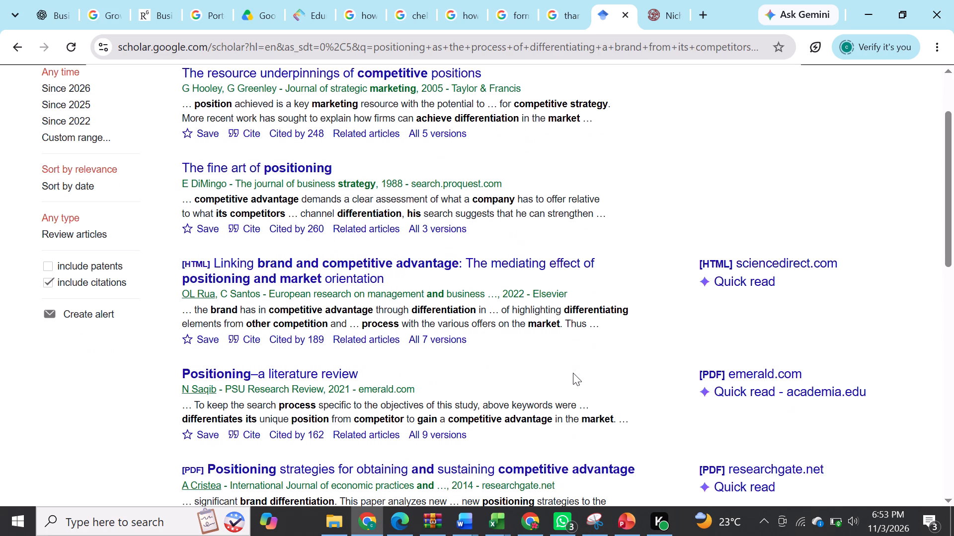
scroll(573, 373, "down", 1)
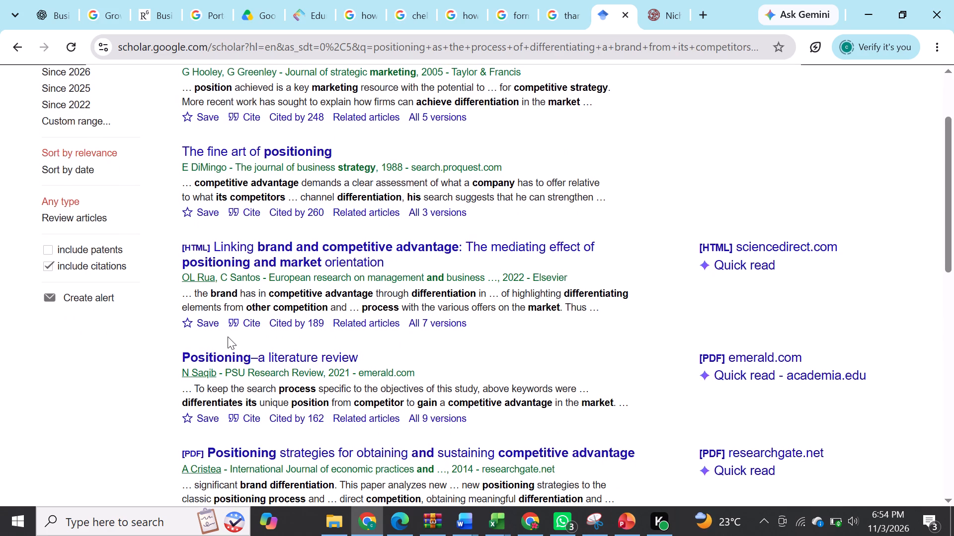
left_click(233, 317)
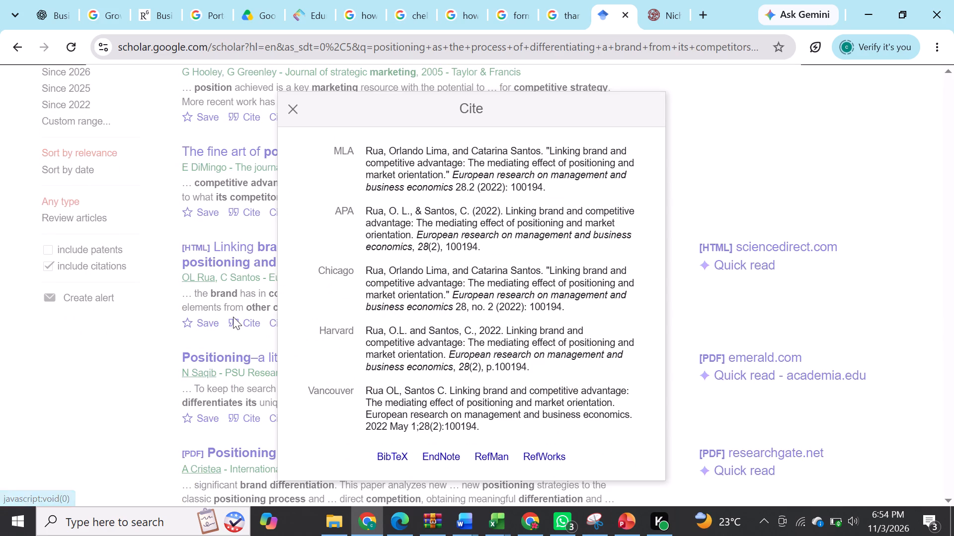
left_click(432, 345)
key("ctrl+c")
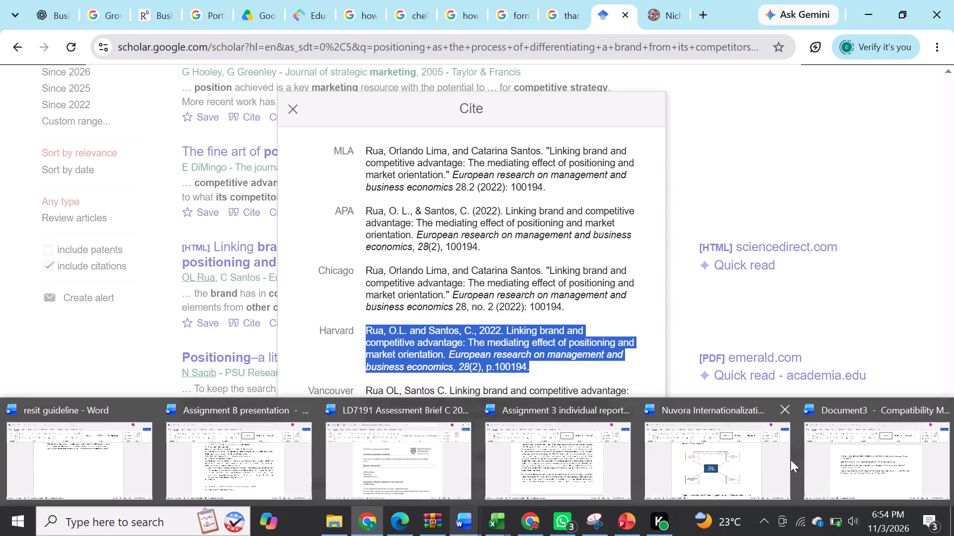
left_click(819, 464)
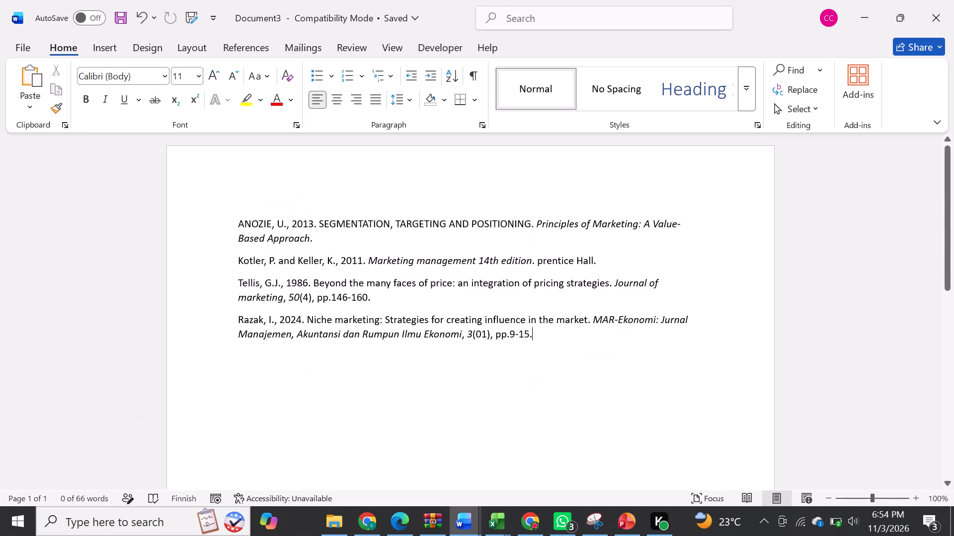
key("Return")
key("ctrl+v")
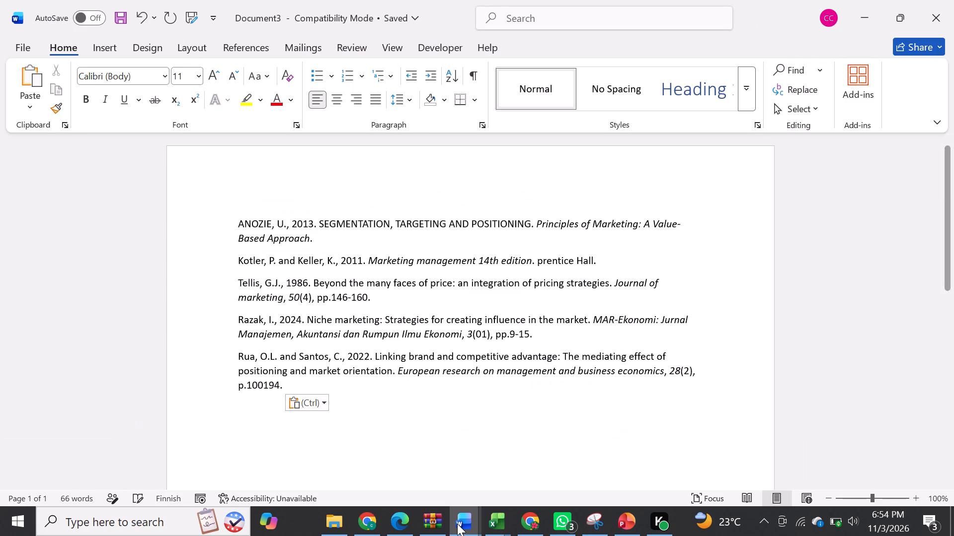
In the Assignment 3 report, replace the DASH placeholder before the positioning definition with "Rua and Santos (2022)" and change "defines" to "define".
left_click(521, 490)
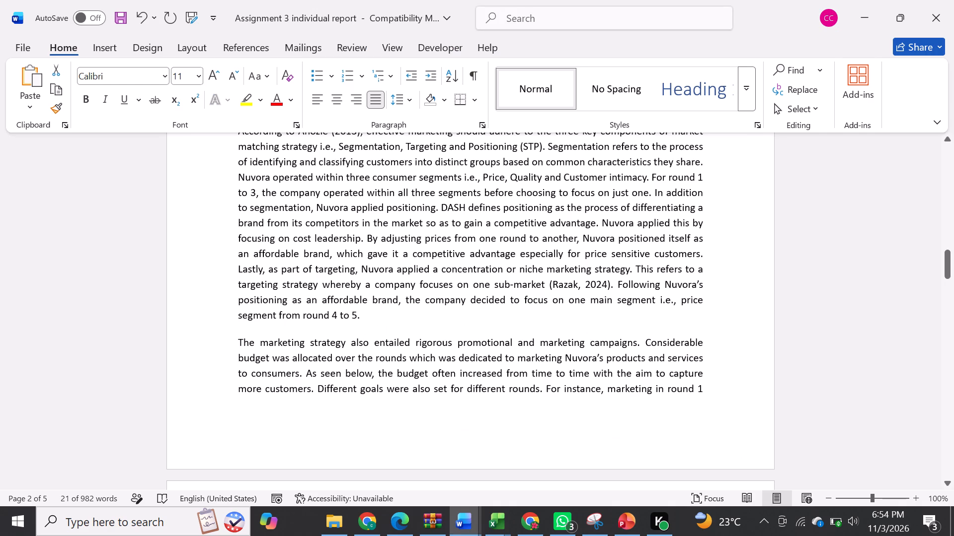
double_click(451, 204)
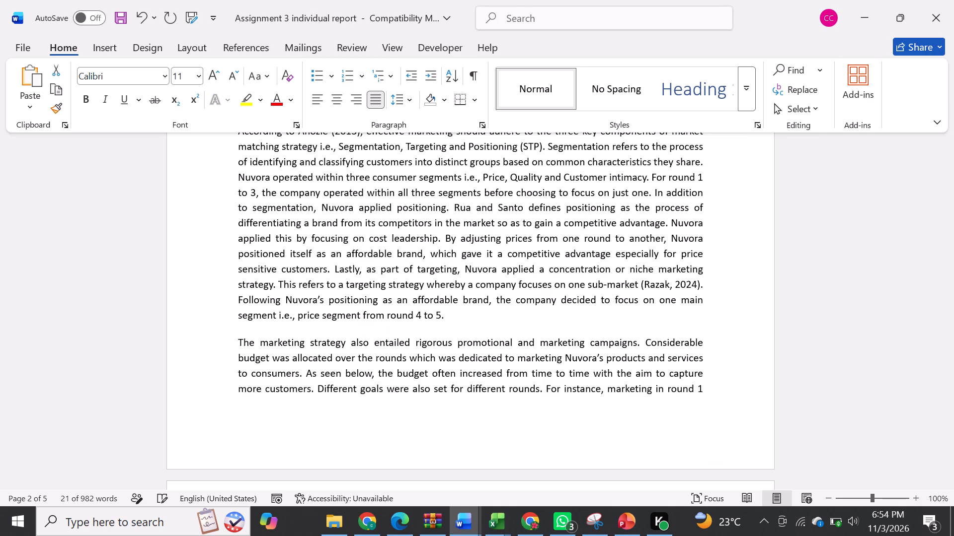
type("(2022)")
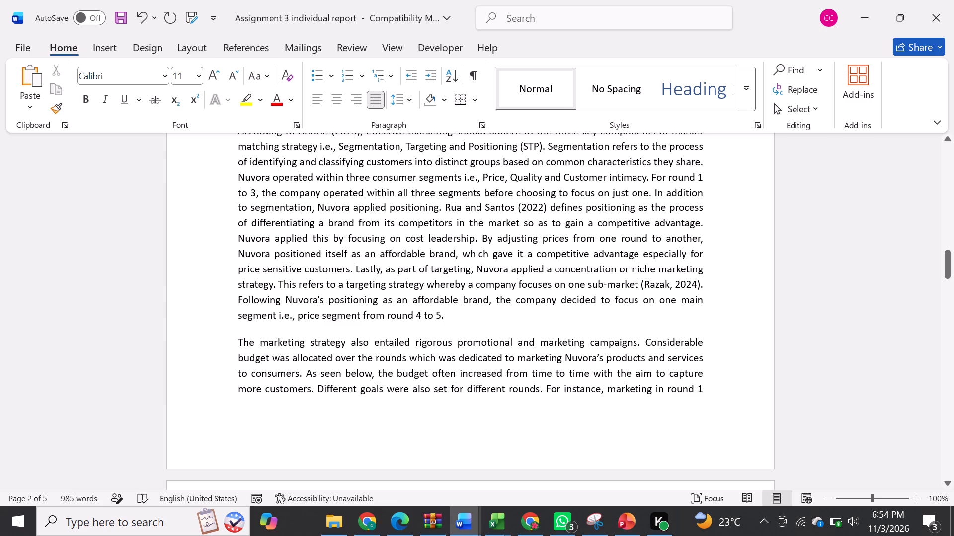
left_click(580, 211)
key("Delete")
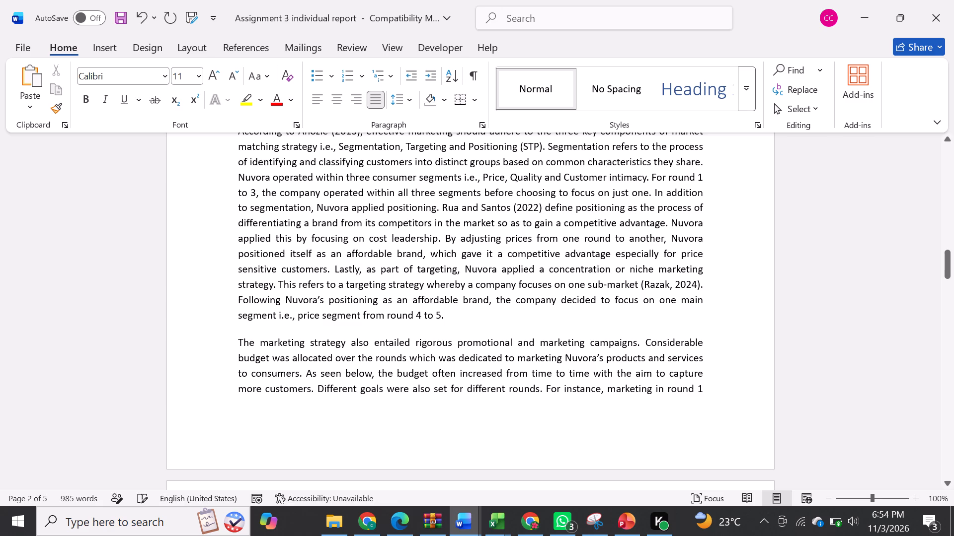
Review the report's earlier sections, from the marketing strategy back through the round notes to the five-round performance table.
scroll(479, 255, "up", 10)
scroll(479, 255, "down", 2)
scroll(479, 255, "up", 11)
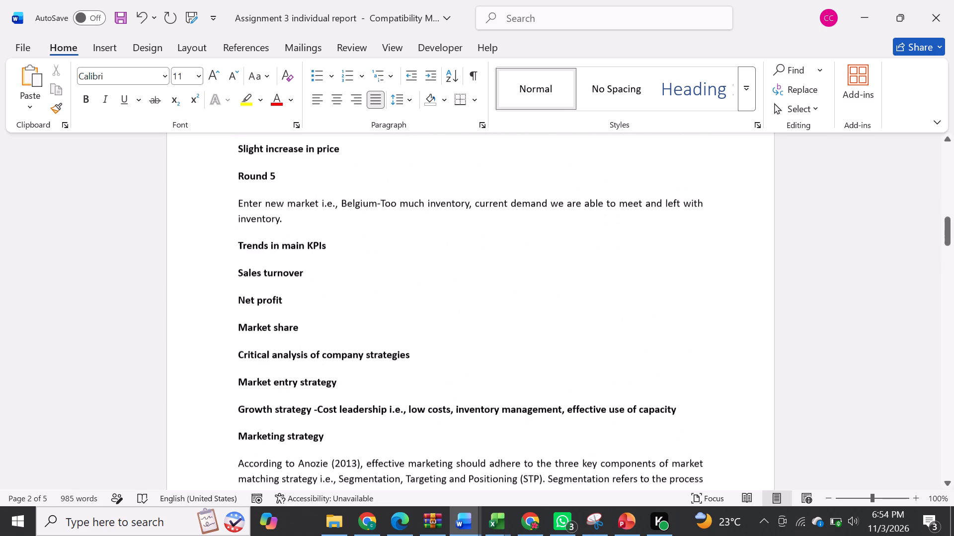
scroll(479, 255, "up", 8)
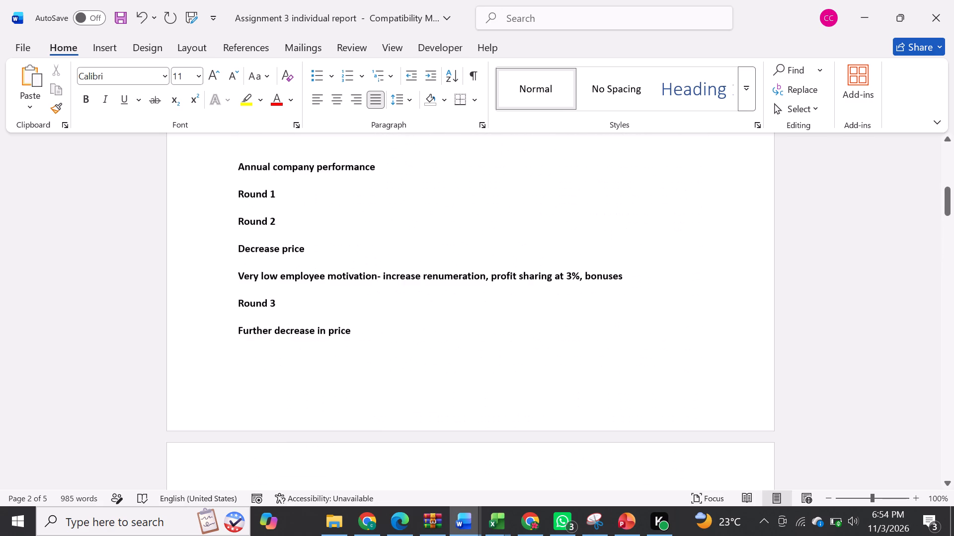
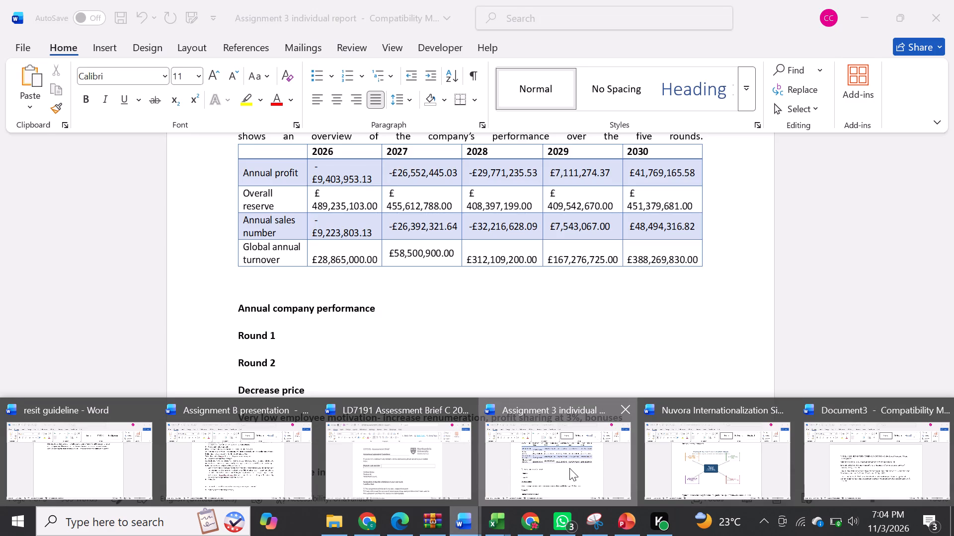
left_click(294, 341)
key("Return")
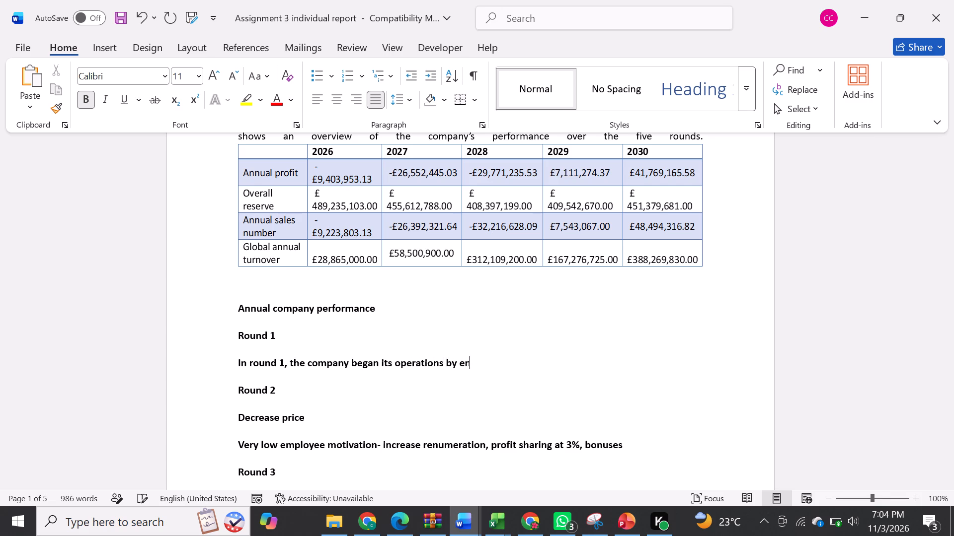
key("Return")
key("Return")
key("ctrl+v")
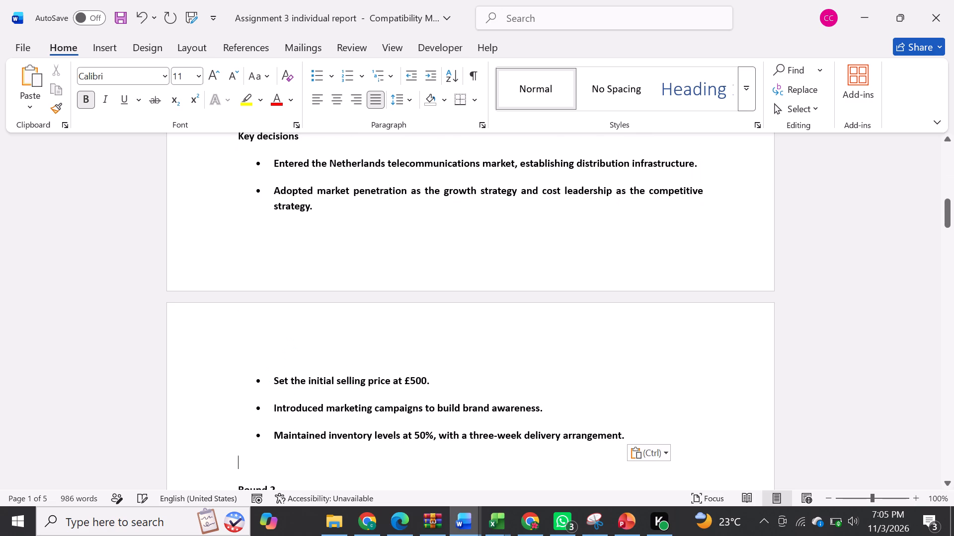
Remove bold from the Round 1 opening sentence and the pasted key decisions.
left_click_drag(253, 453, 245, 148)
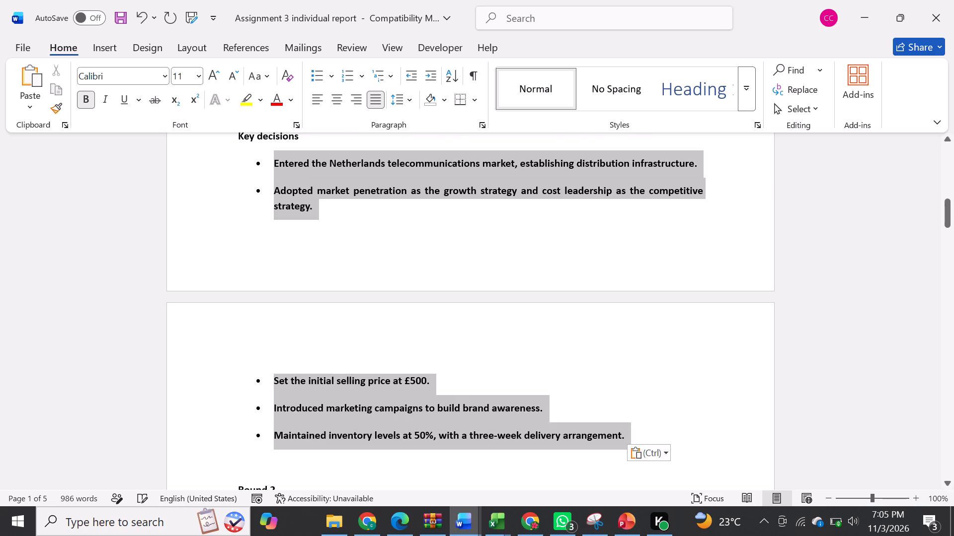
left_click_drag(245, 148, 238, 211)
key("ctrl+b")
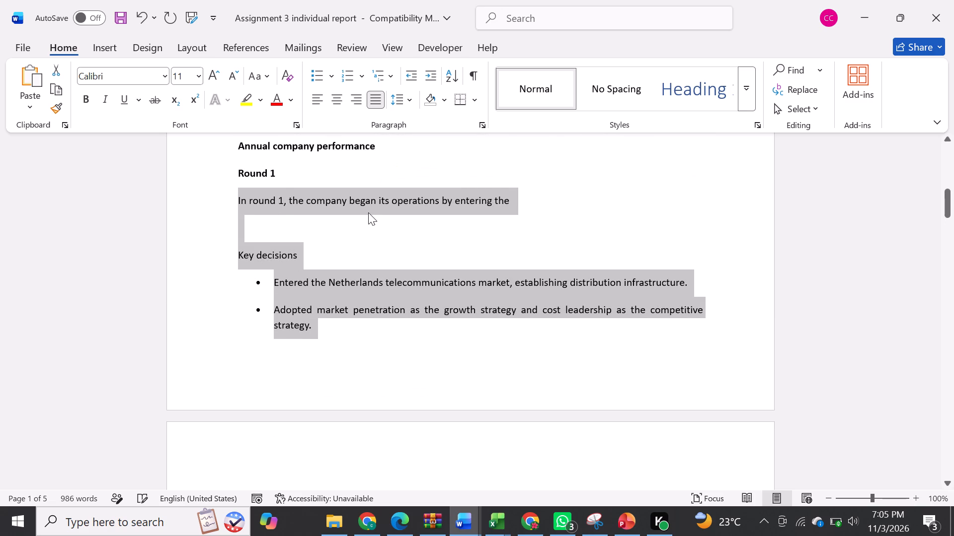
left_click(368, 212)
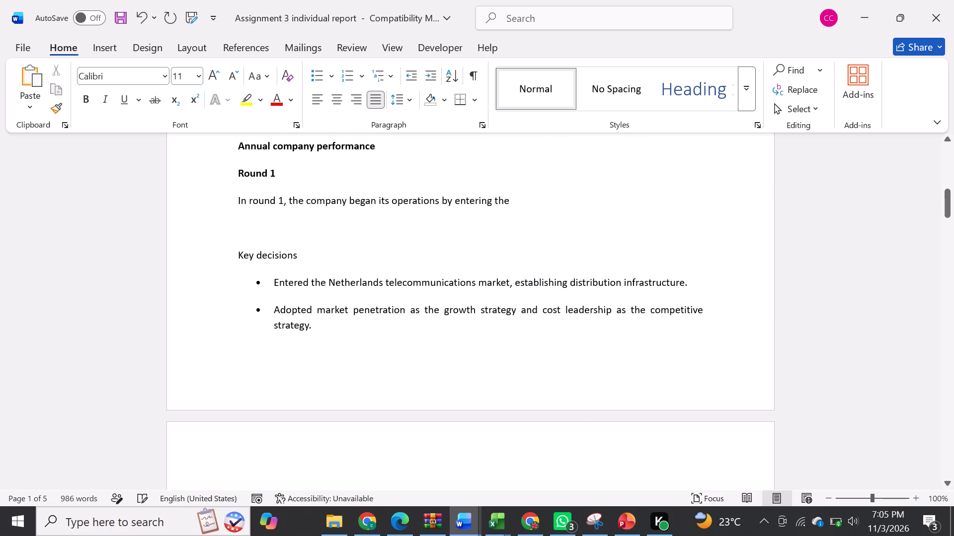
Delete "Key decisions" and "Entered the", and join the Netherlands telecommunications market text to the Round 1 opening sentence.
left_click_drag(324, 284, 231, 256)
key("BackSpace")
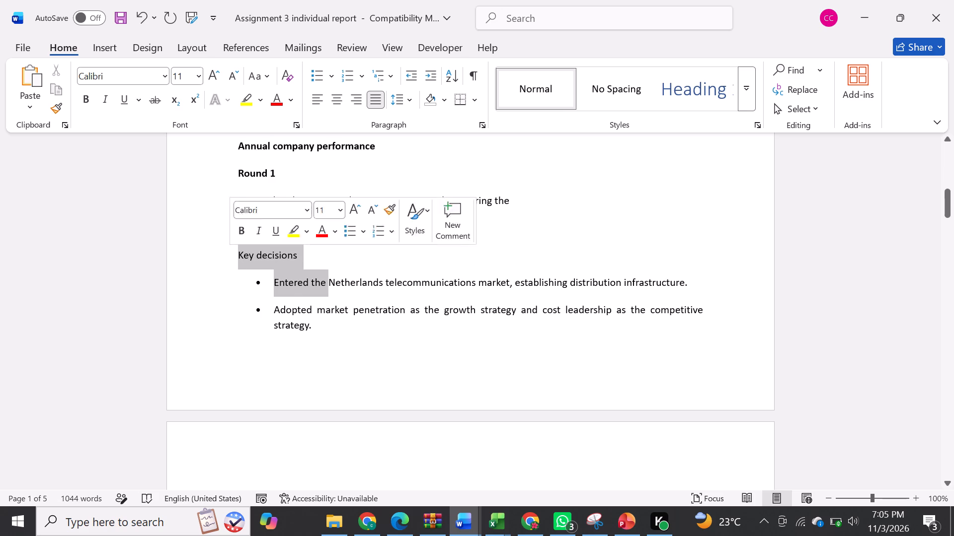
key("BackSpace")
key("BackSpace")
key("BackSpace")
key("BackSpace")
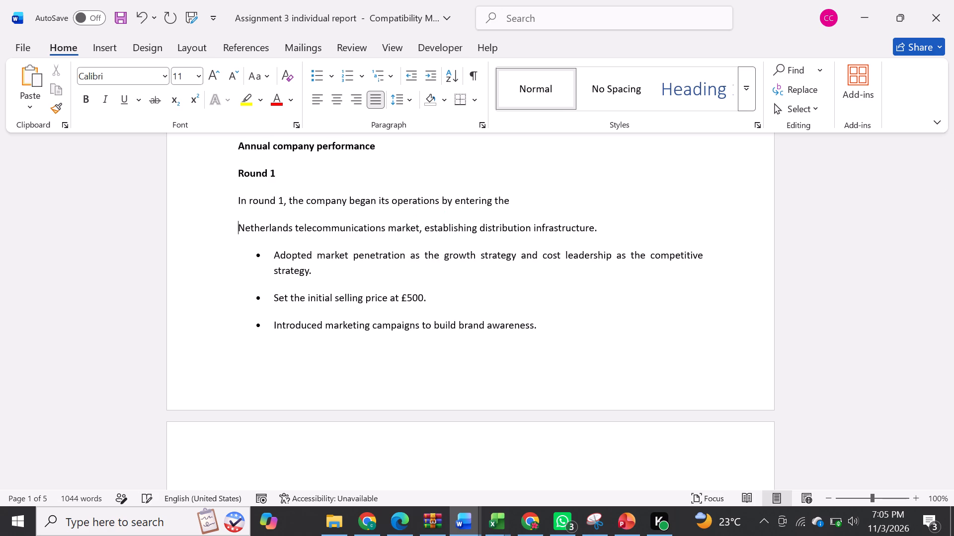
key("BackSpace")
key("space")
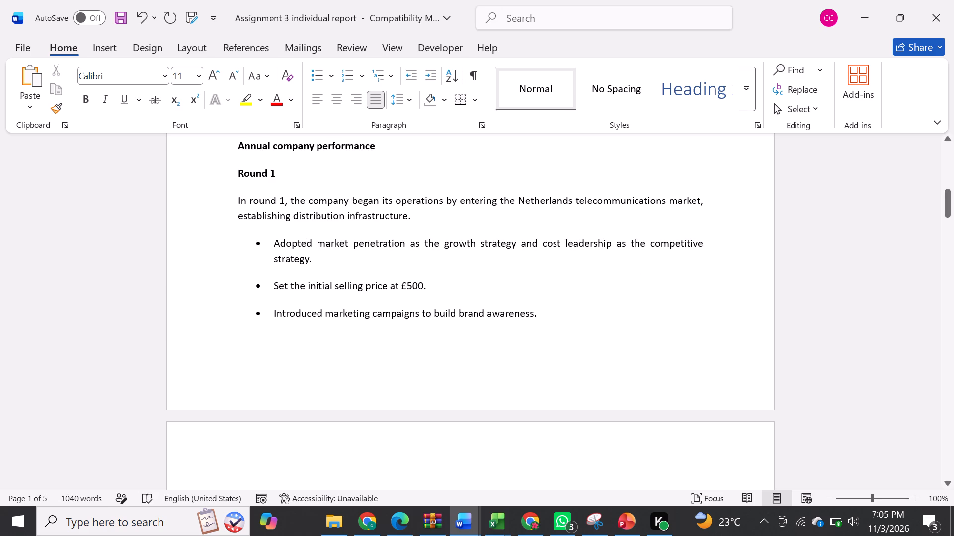
After "Netherlands", insert "market. Decisions were based on a market penetration strategy. To ensure high sales turnover, price was set at".
left_click(575, 199)
type("market.")
key("space")
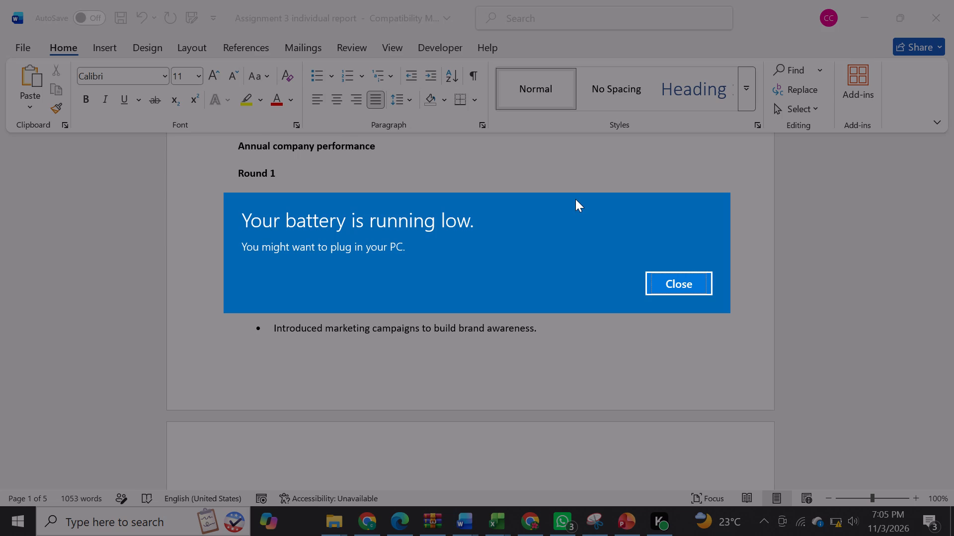
left_click(685, 288)
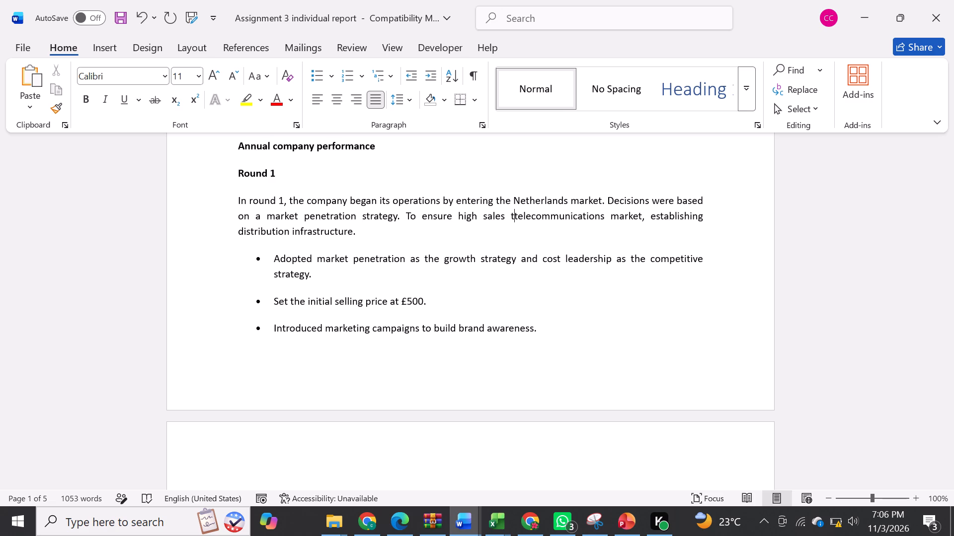
type("urnover, price was set at")
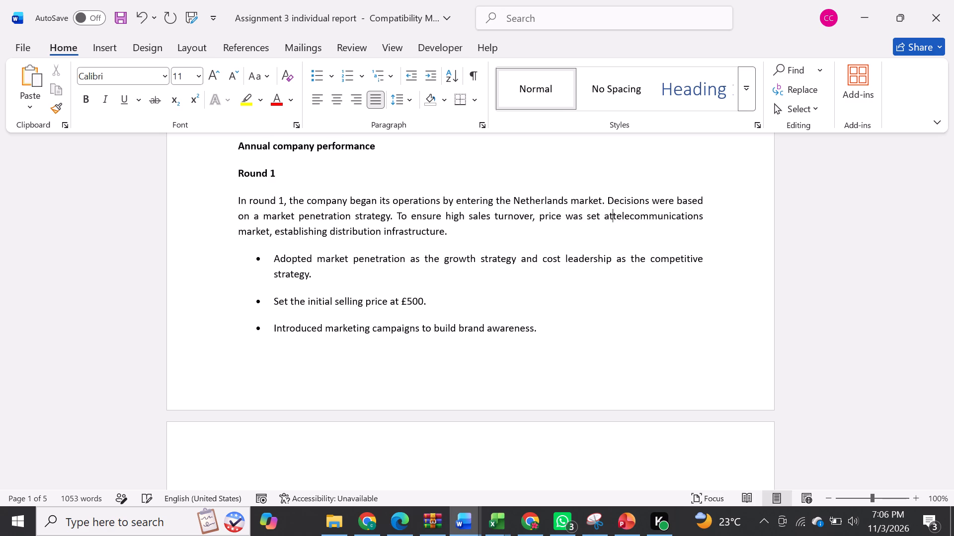
key("space")
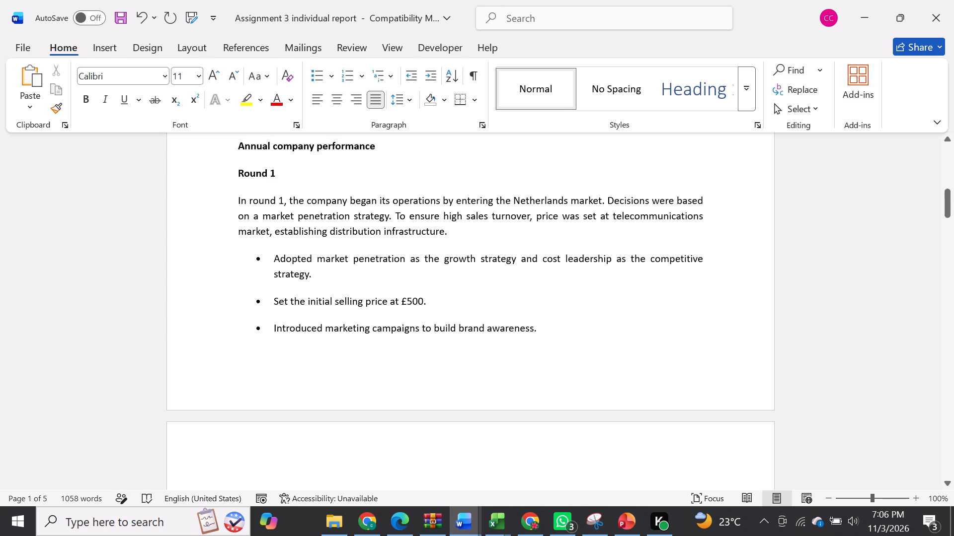
Move the selling price wording from its bullet into the Round 1 paragraph, making it read "selling price was set at £500.".
left_click_drag(423, 301, 346, 301)
key("ctrl+x")
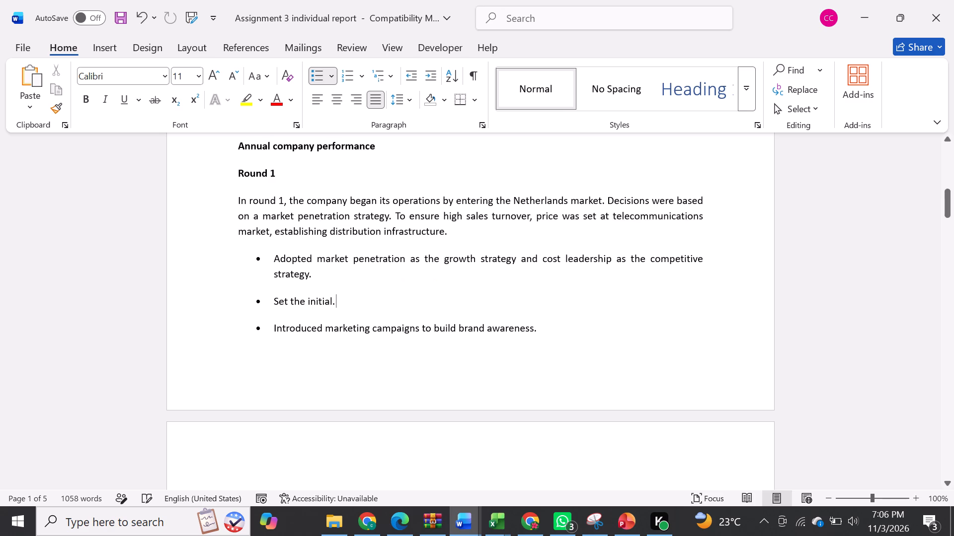
left_click(537, 217)
key("ctrl+v")
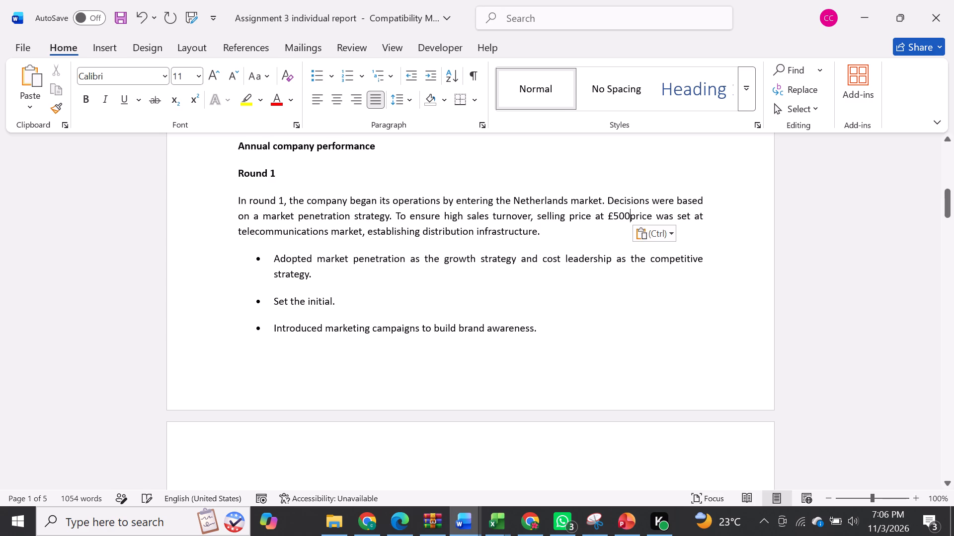
left_click(596, 217)
type("was set")
key("space")
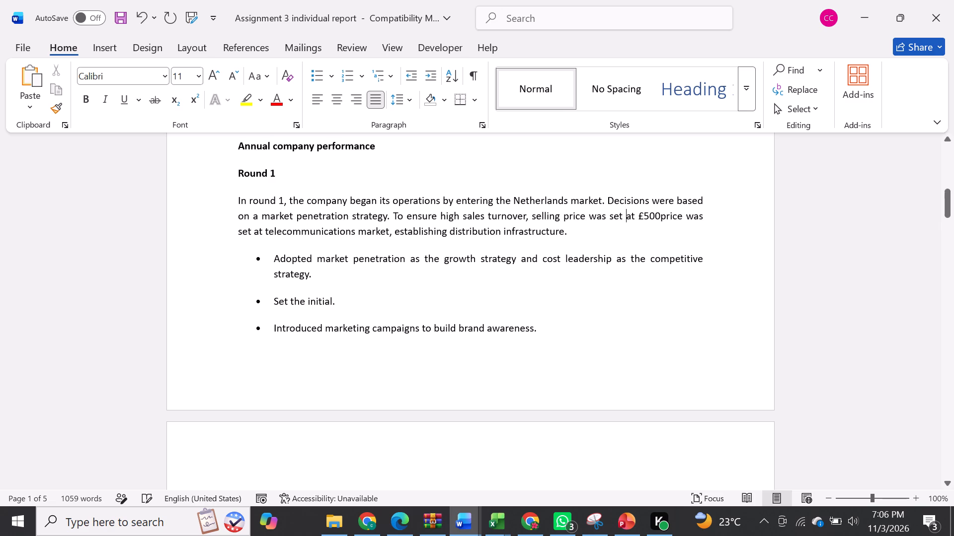
left_click(662, 216)
type(".")
key("space")
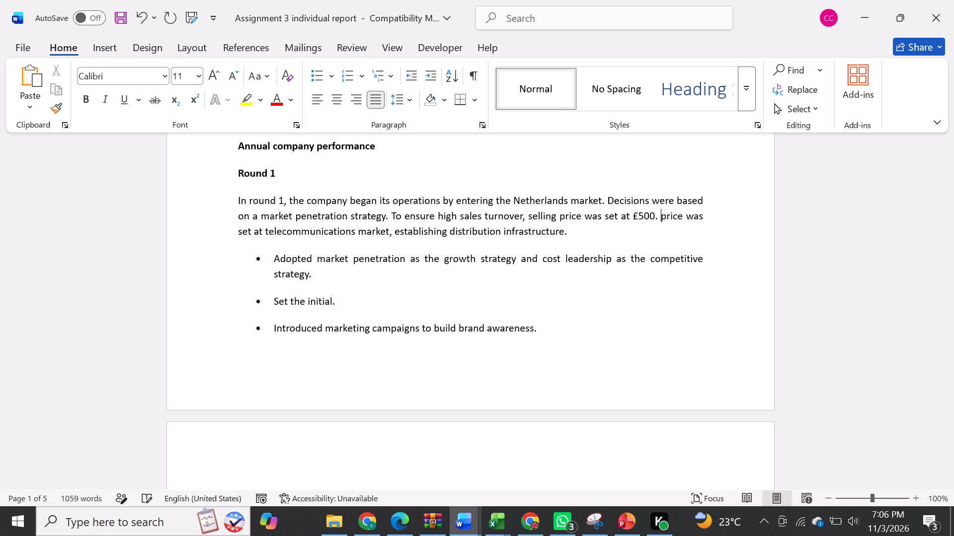
Add a Round 1 sentence saying marketing campaigns were also introduced at this point to raise brand awareness and improve recognition.
scroll(529, 289, "down", 1)
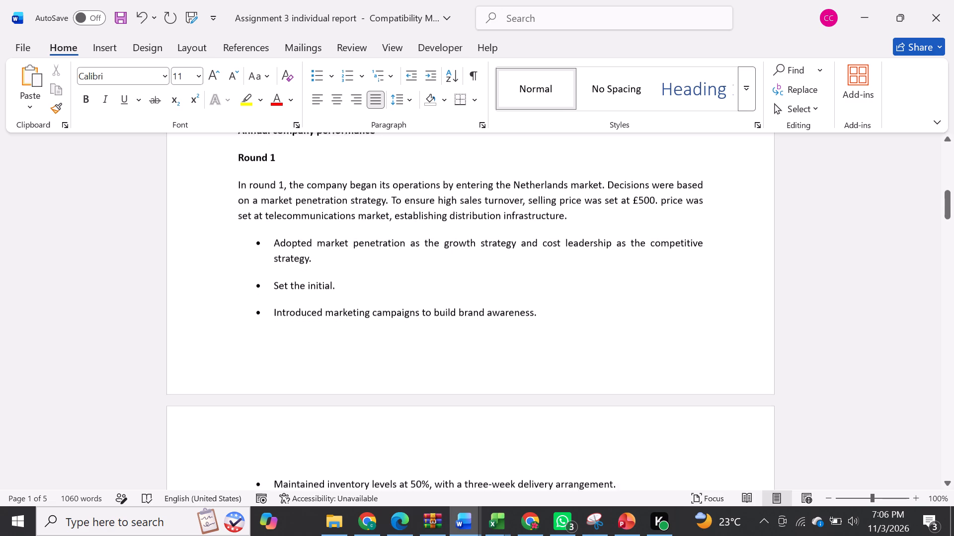
scroll(529, 289, "down", 1)
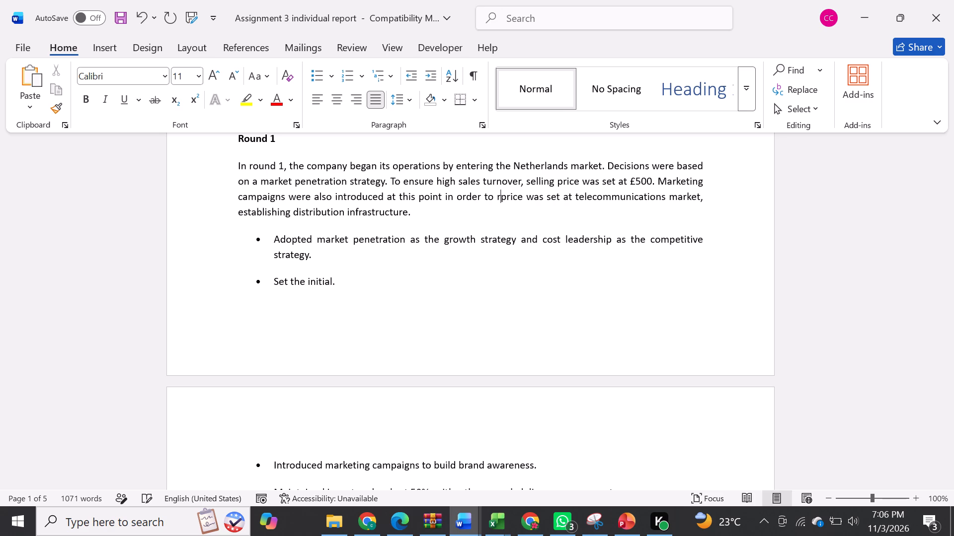
type("aise brand awarenes and improve")
key("space")
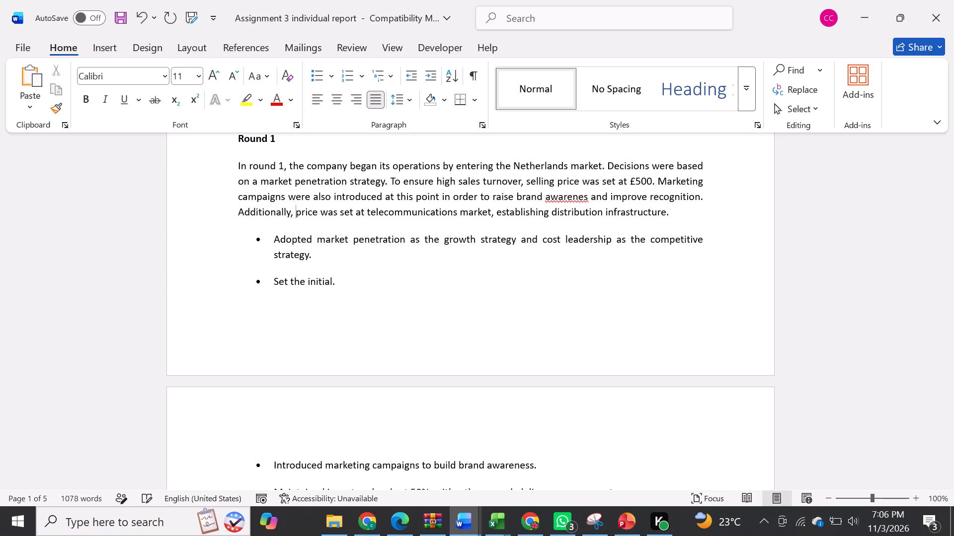
Complete the "Additionally," sentence with "inventory management was done by ensuring inventory held was at 50%.".
type("inventory management was done by ensuring")
key("space")
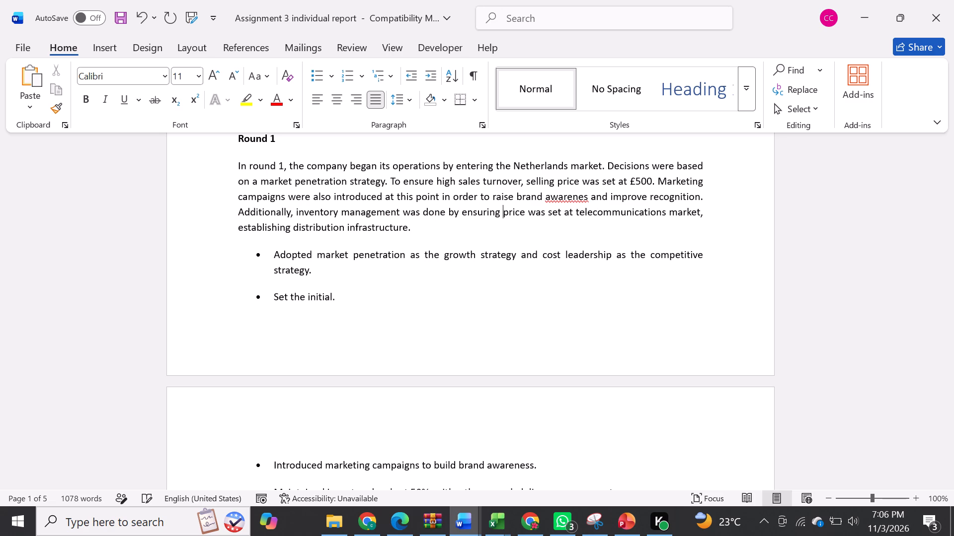
type("inventory hedl was at 50")
type("%.")
key("space")
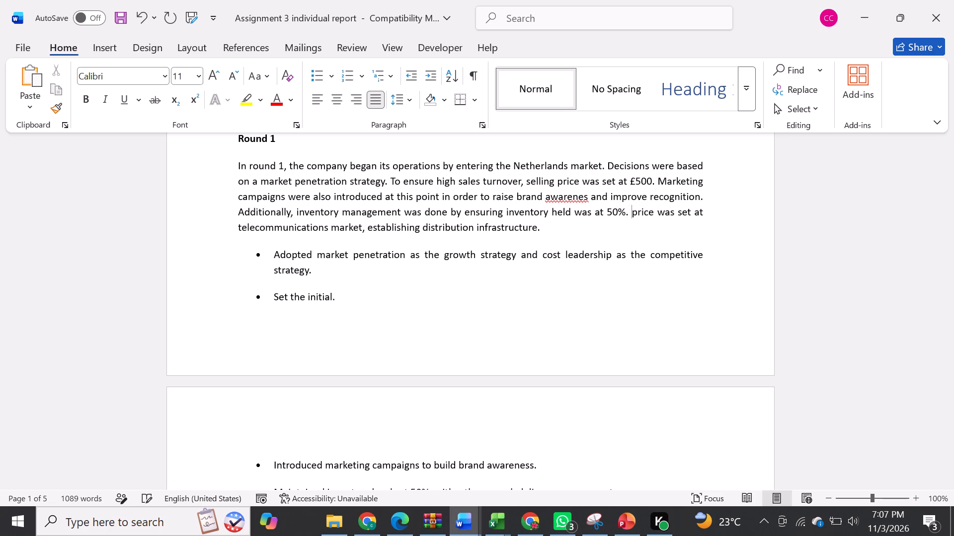
Delete the leftover text after "inventory held was at 50%." together with all the Round 1 bullets below it.
scroll(548, 258, "down", 1)
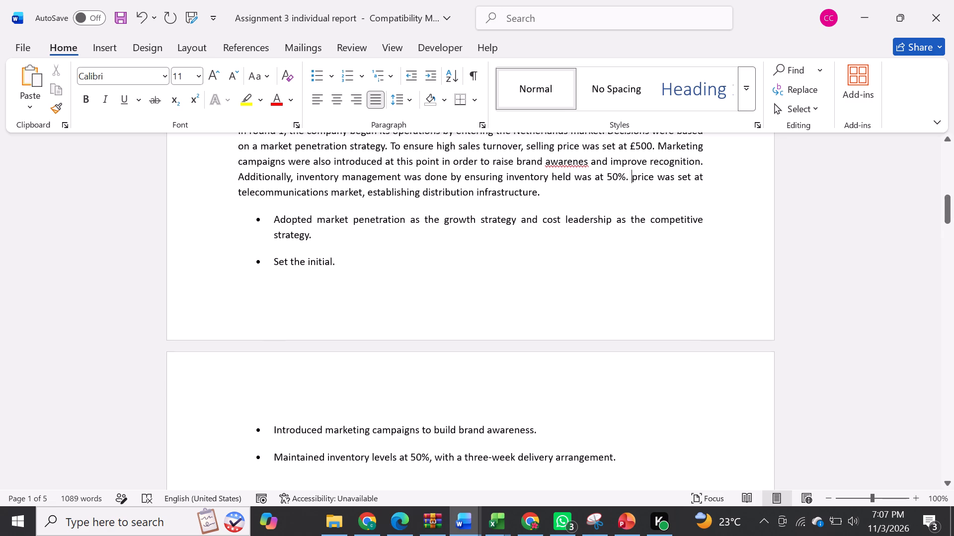
left_click_drag(621, 453, 629, 176)
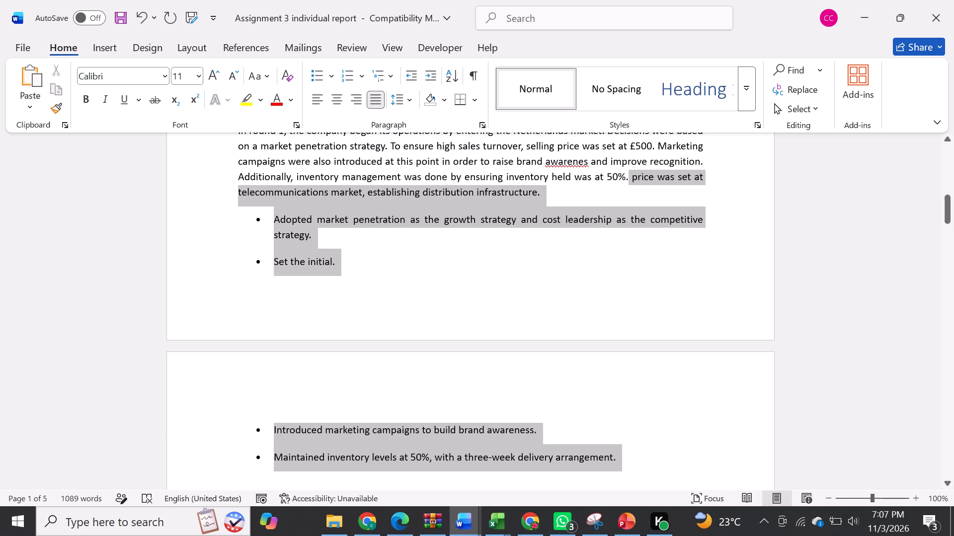
left_click_drag(629, 176, 634, 176)
key("BackSpace")
key("BackSpace")
Add a sentence saying that following these decisions, the company recorded poor round 1 performance, indicated by losses made, low sales turnover, low employee motivation.
key("space")
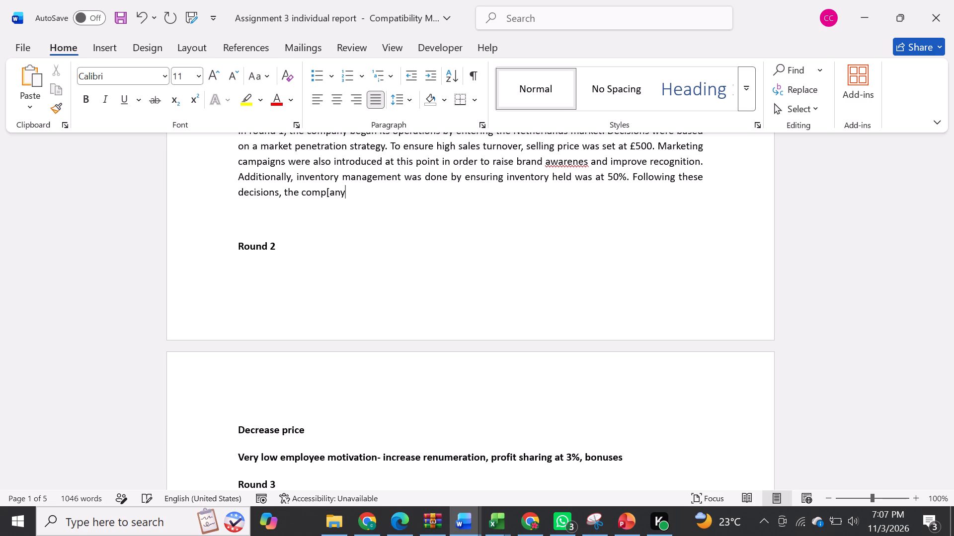
key("BackSpace")
key("BackSpace")
key("BackSpace")
key("BackSpace")
key("BackSpace")
type("any recorded poor performance for the round")
key("space")
type("1 as indicated y losses,")
key("BackSpace")
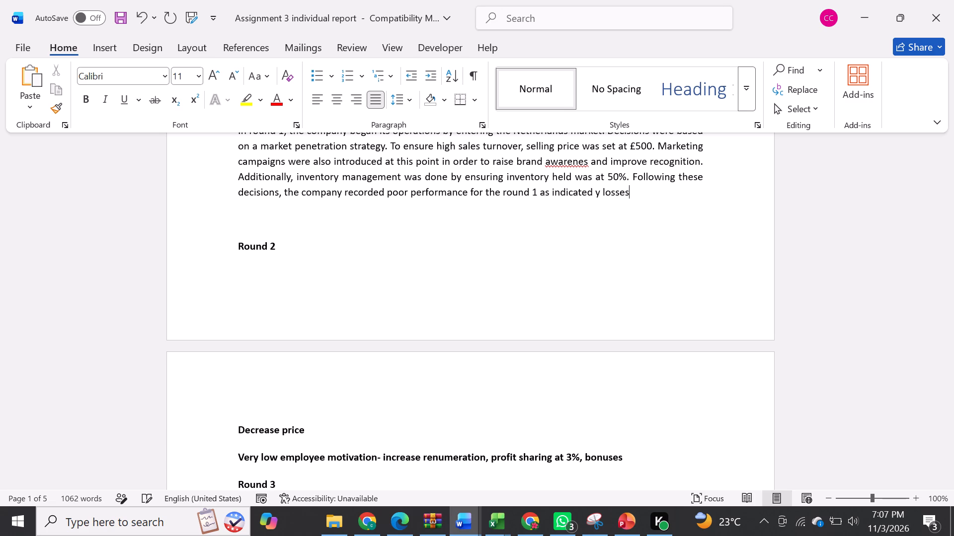
key("space")
type("made, low sales turnover, low em")
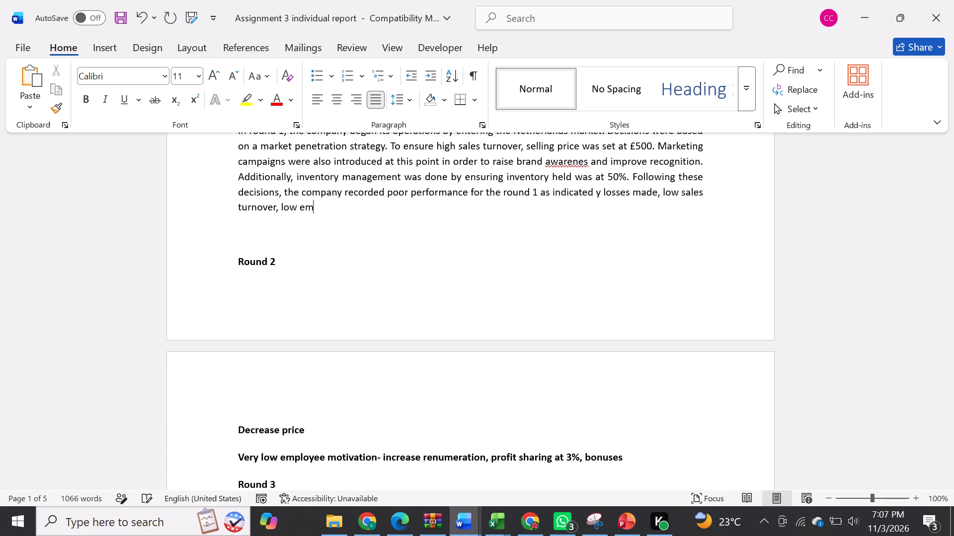
type("ployee motivation")
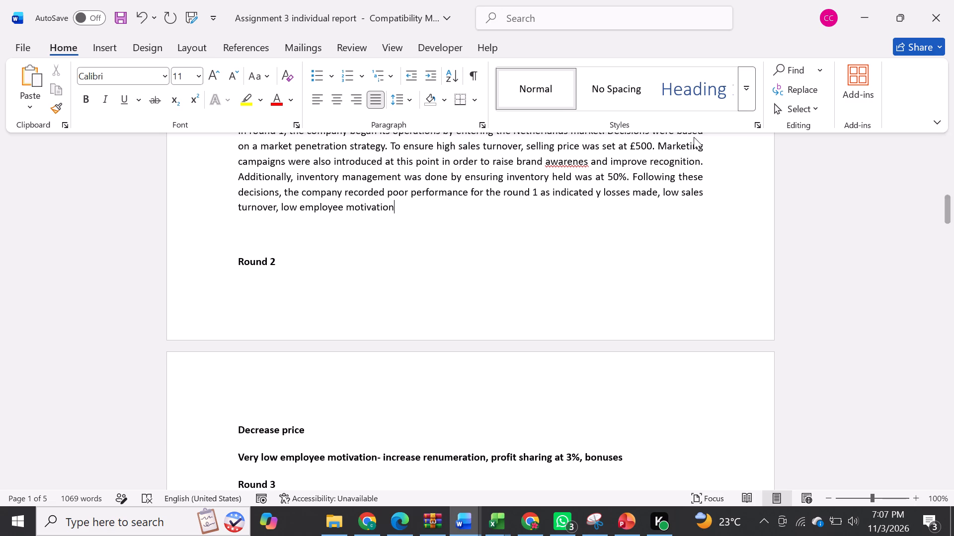
Correct the misspelled "awarenes" to "awareness" in the Round 1 paragraph.
left_click(587, 161)
key("s")
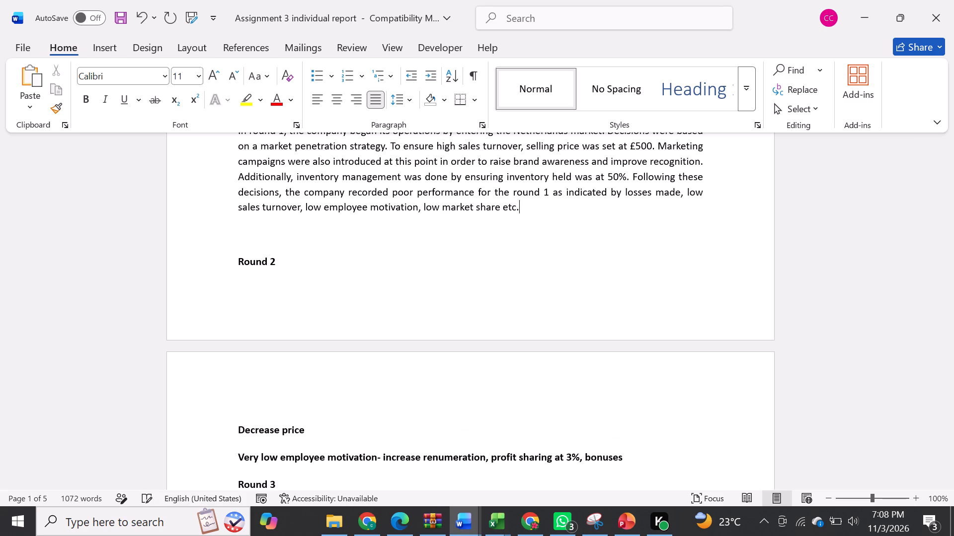
Add a sentence starting with "Despite", paste the copied turnover and net loss text after it, and remove the duplicated "despite".
key("space")
scroll(478, 201, "up", 1)
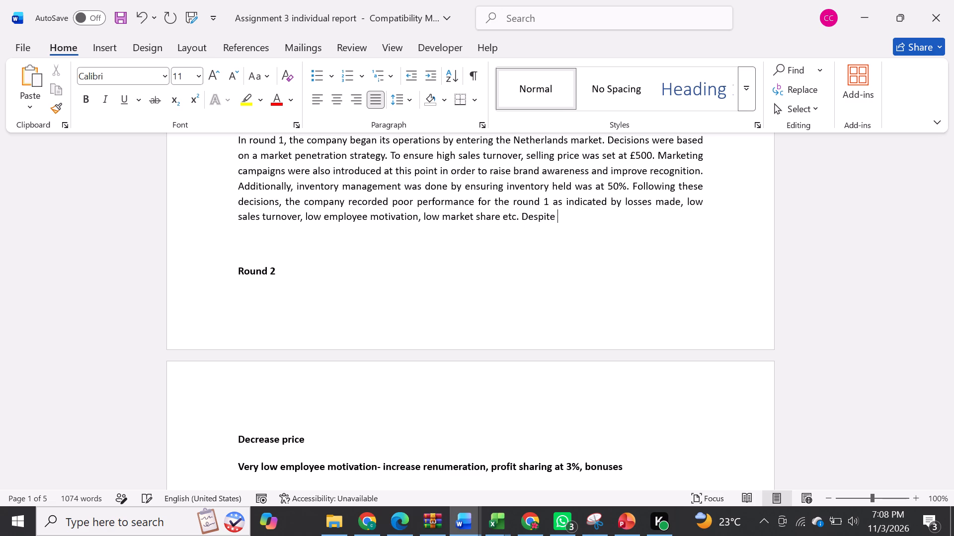
key("ctrl+v")
double_click(595, 212)
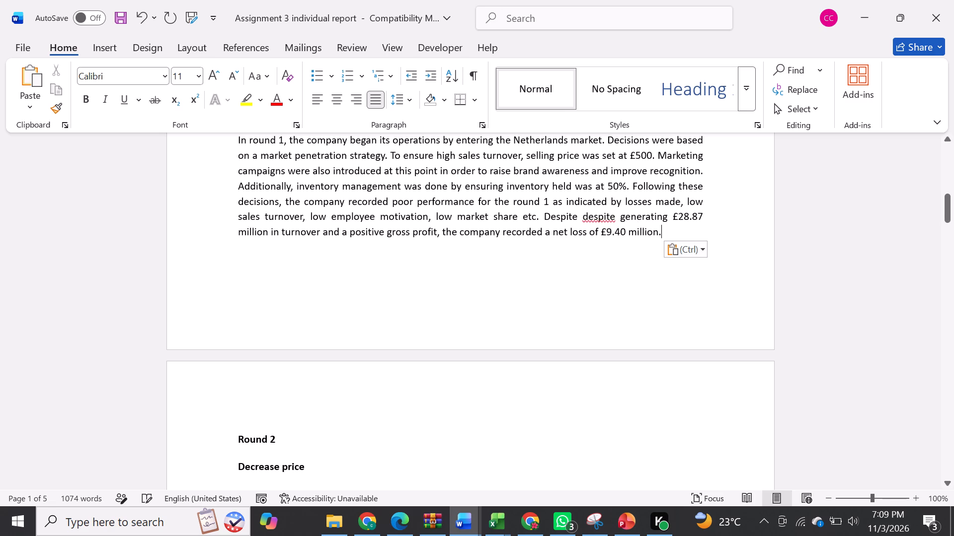
key("BackSpace")
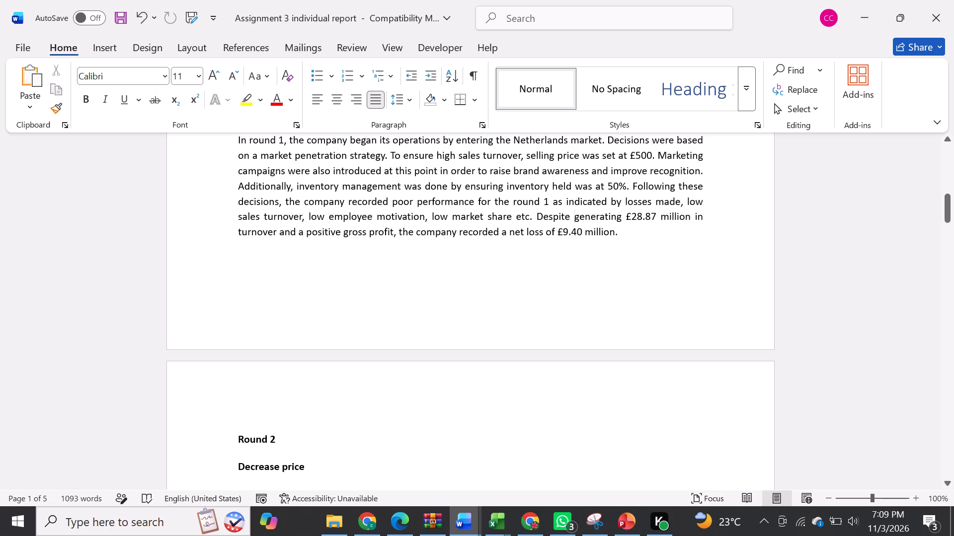
Reword the pasted sentence to read "and having a positive gross profit, the company had a net loss of £9.40 million.".
left_click_drag(307, 234, 281, 233)
left_click(299, 234)
type("having")
key("space")
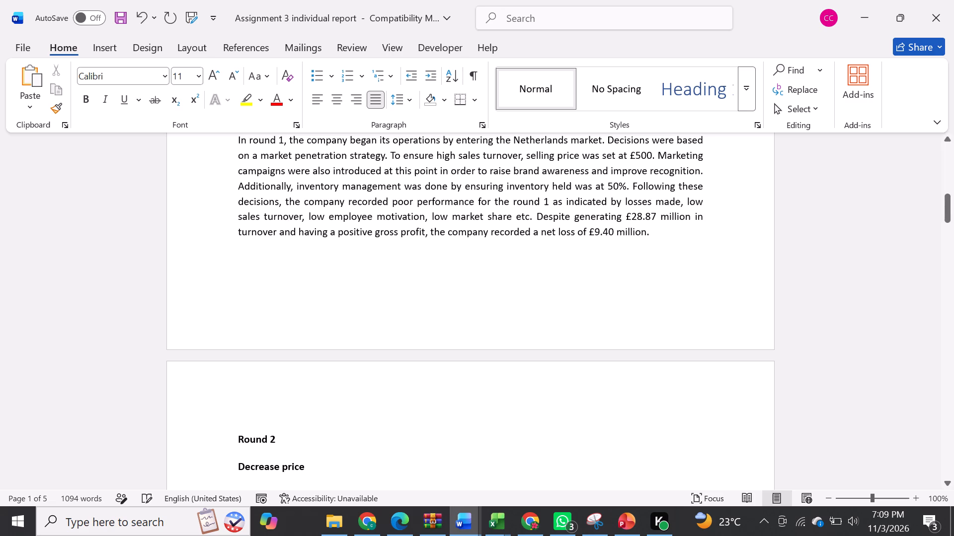
double_click(510, 233)
type("had")
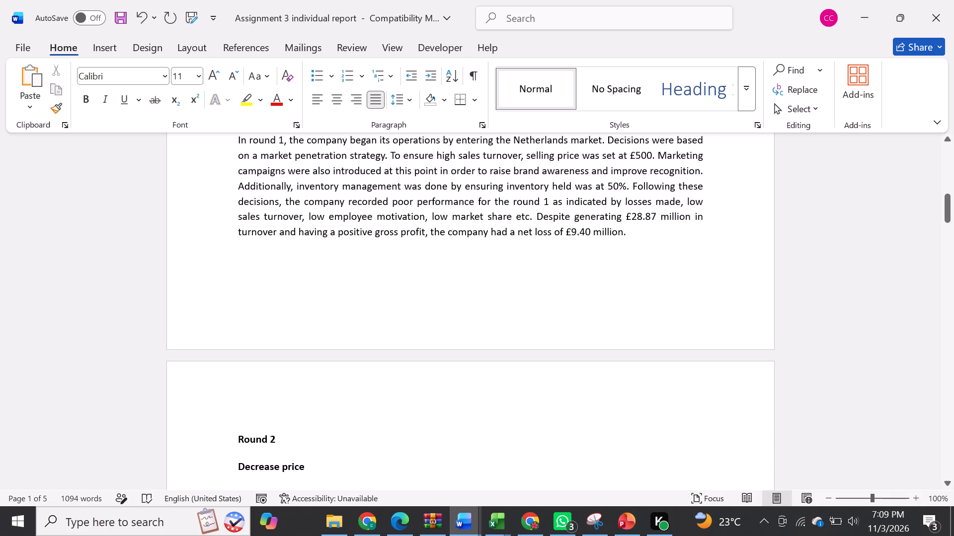
Continue the Round 1 paragraph with "Moreover, Nuvora only managed to capture 1.35% of the market and employee motivation was very low at", using the finance workbook's 2026 market share.
left_click(635, 233)
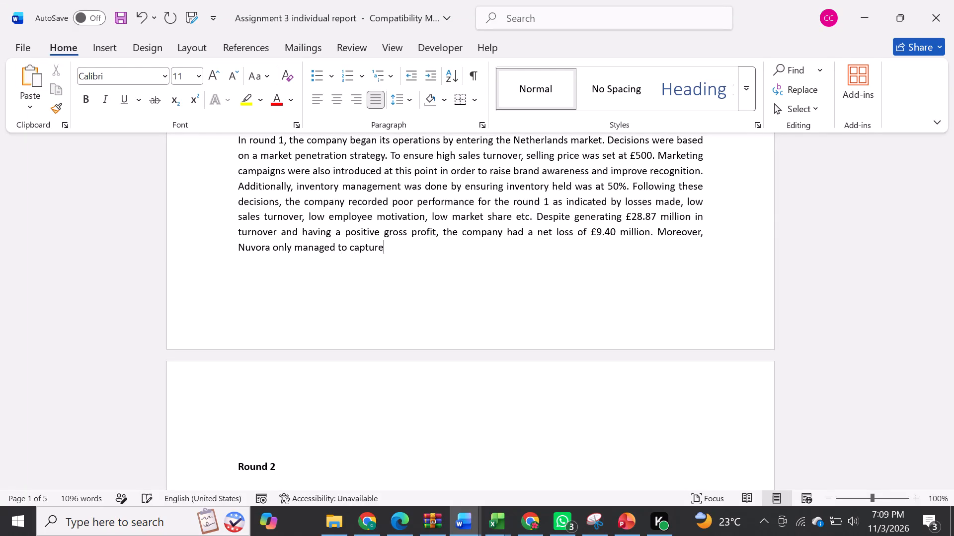
left_click(499, 516)
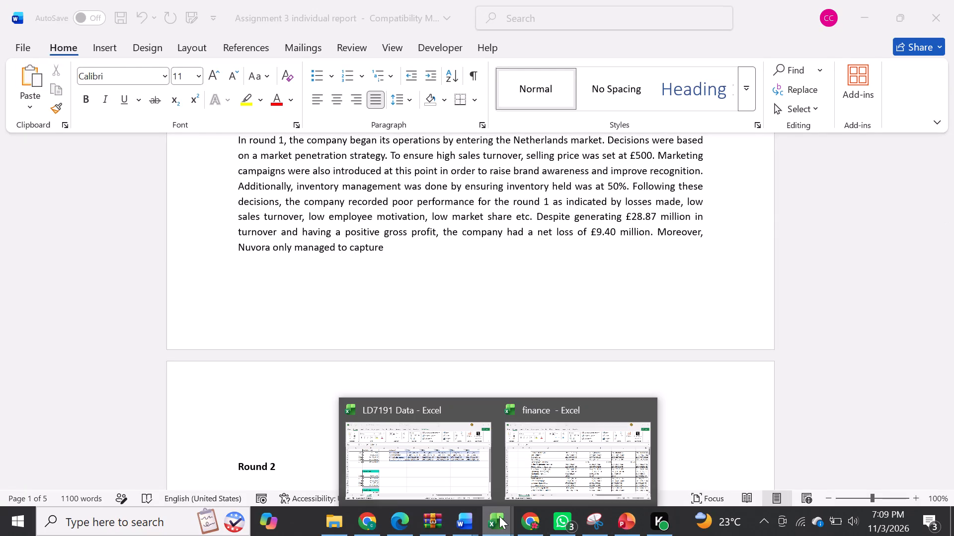
left_click(545, 470)
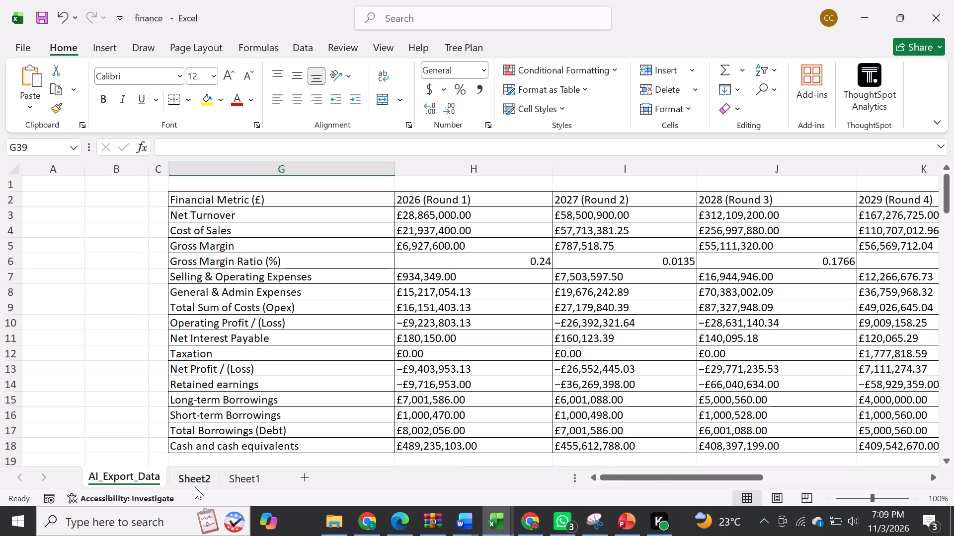
left_click(195, 487)
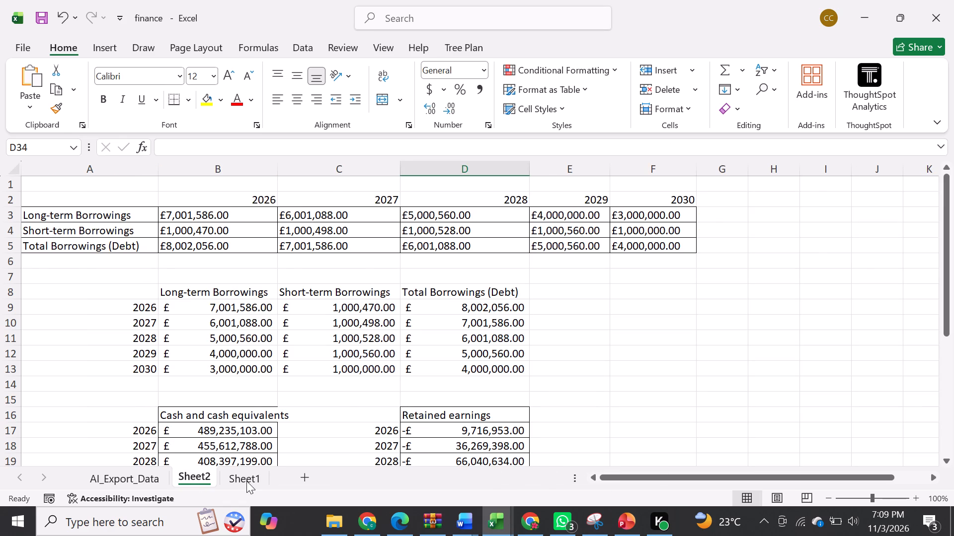
left_click(246, 481)
scroll(556, 276, "up", 1)
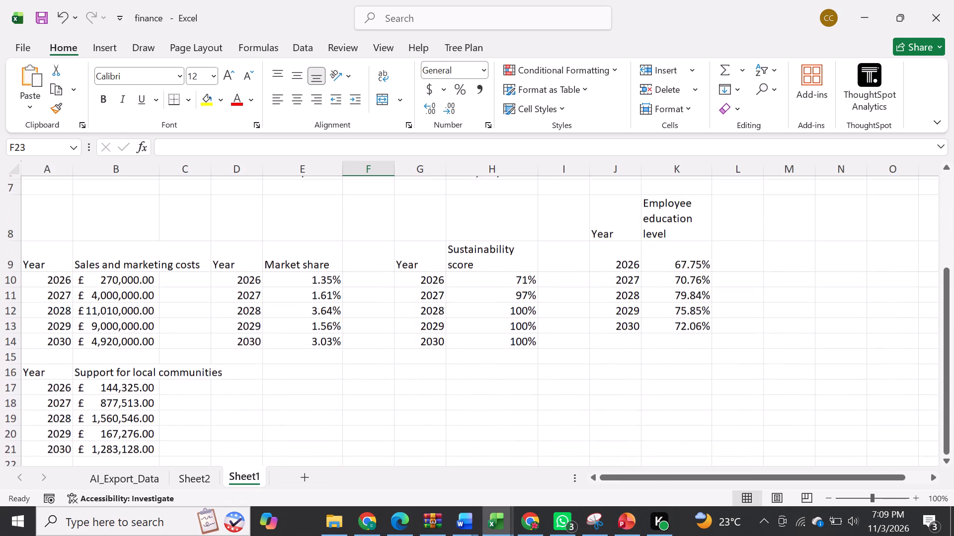
scroll(556, 276, "up", 1)
scroll(556, 276, "right", 1)
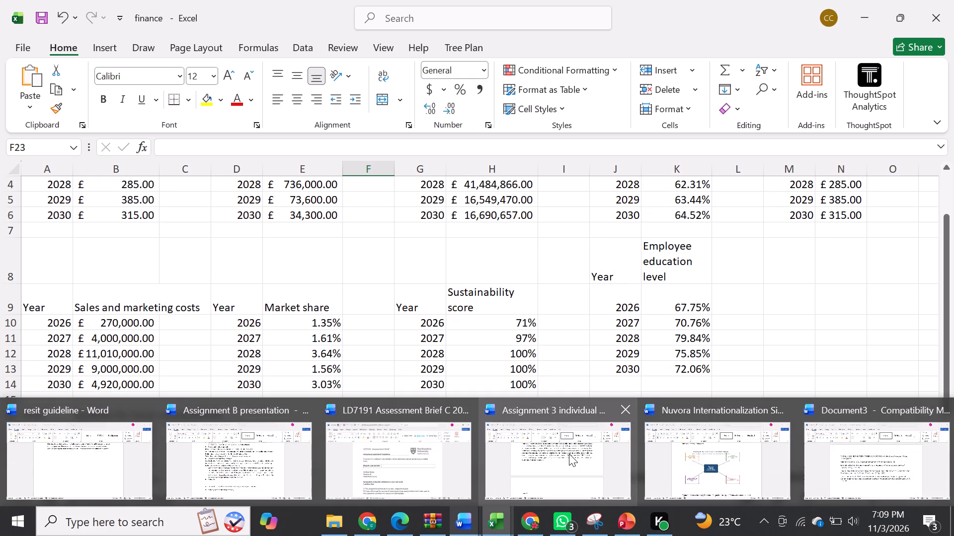
left_click(569, 454)
type("1.35% of the market and employee motivation was very low at")
key("space")
Look up the 2026 employee motivation in the finance workbook and complete the report's Round 1 sentence with "62.25%.".
left_click(508, 522)
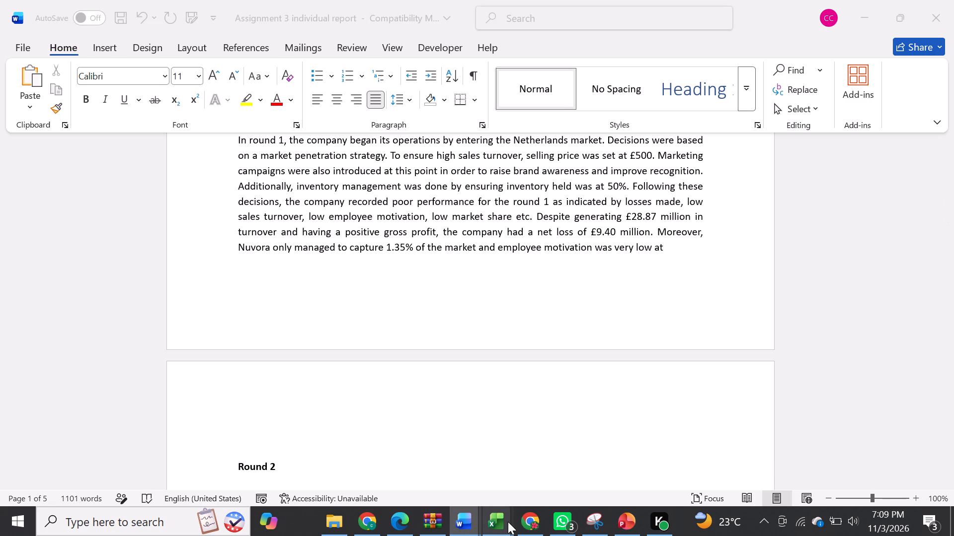
left_click(551, 468)
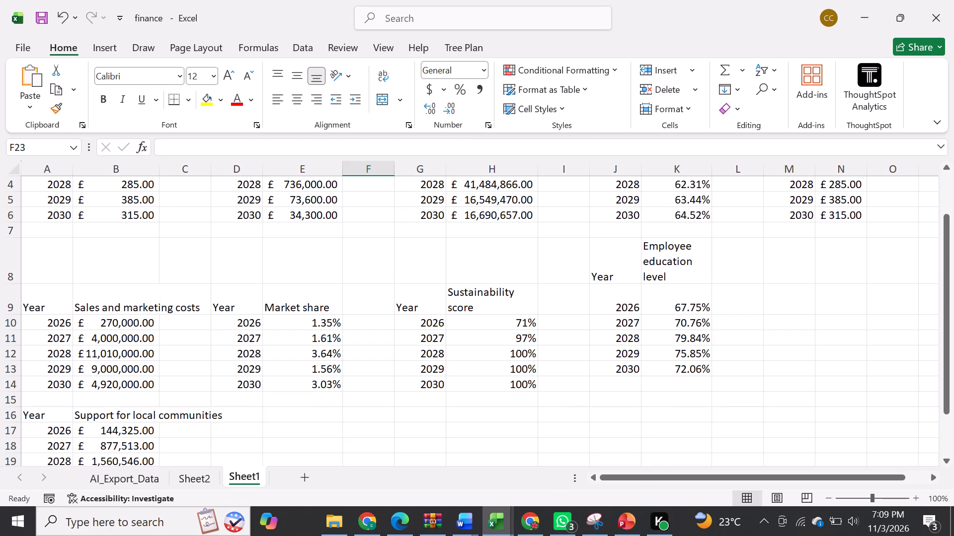
scroll(641, 308, "up", 1)
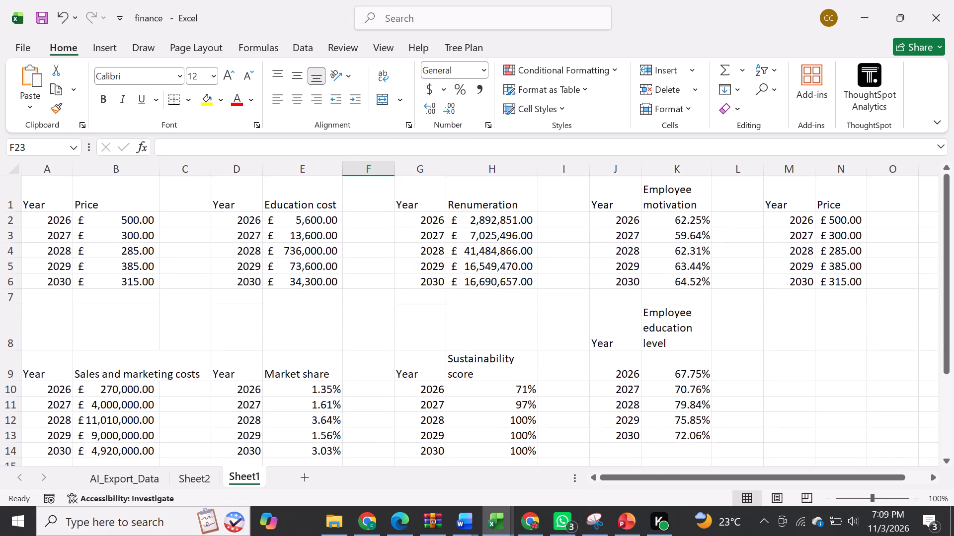
scroll(641, 308, "down", 1)
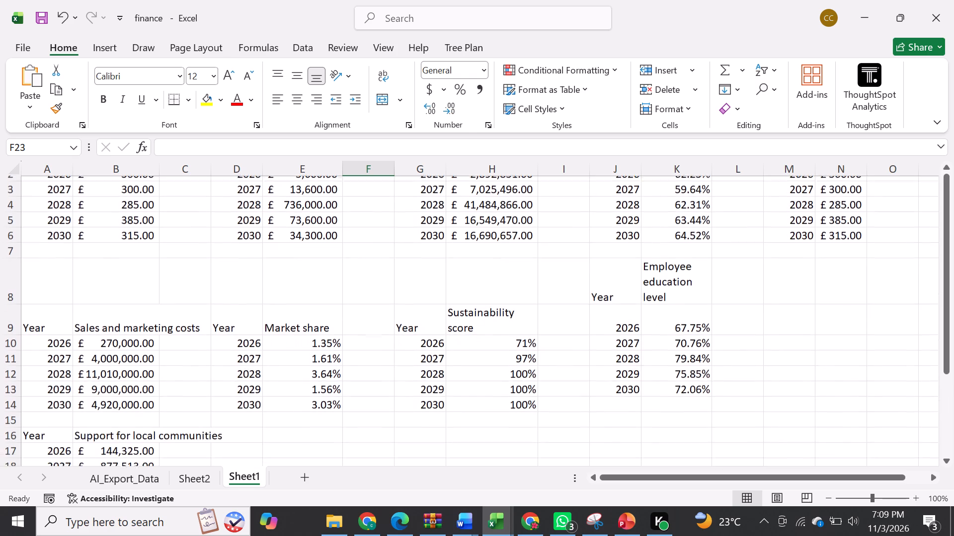
scroll(641, 308, "down", 1)
left_click(473, 512)
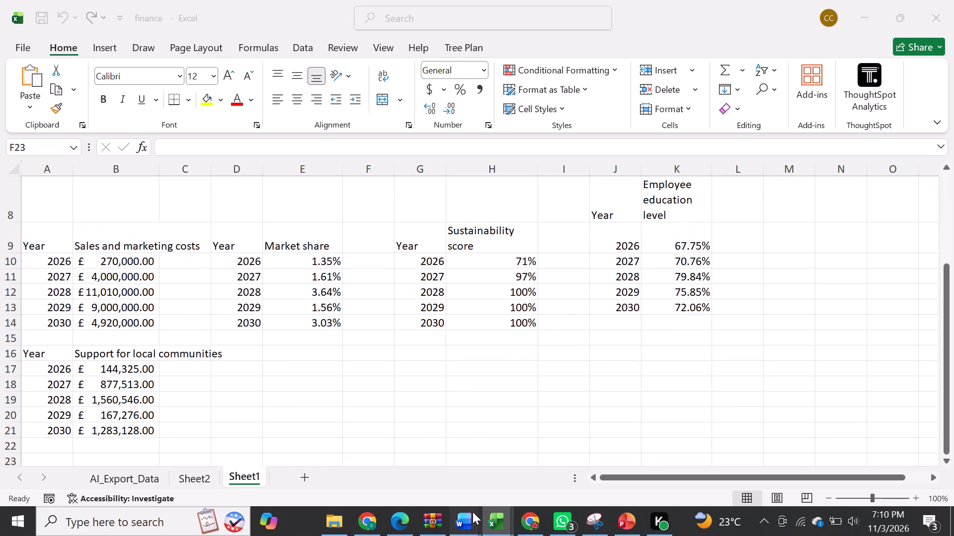
left_click(533, 457)
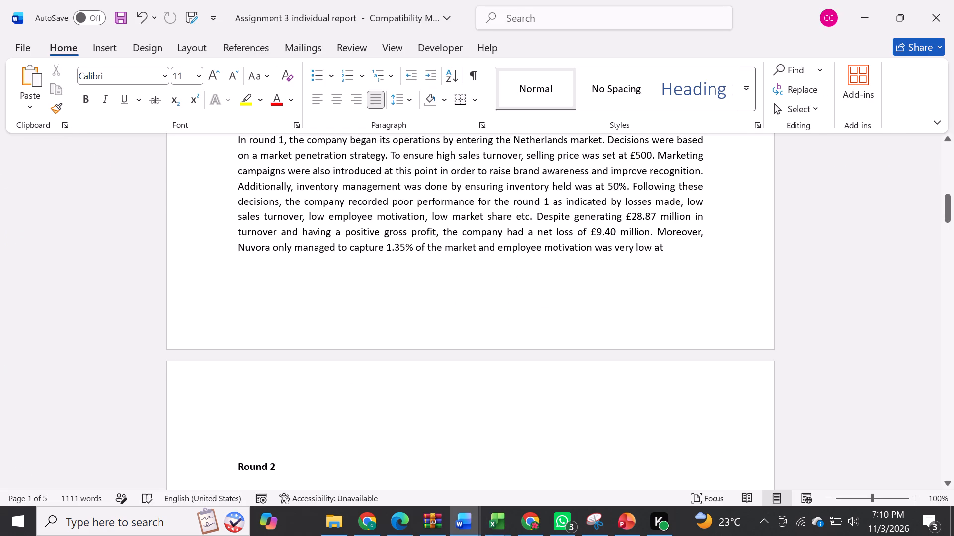
type("62.25%.")
key("space")
Insert a table of two columns and six rows on a new line below the Round 1 paragraph.
key("Return")
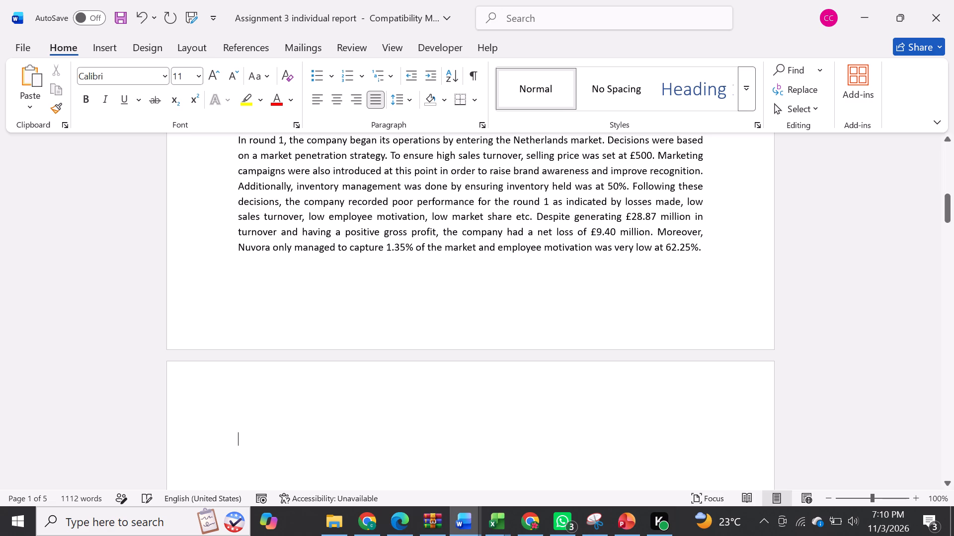
left_click(102, 49)
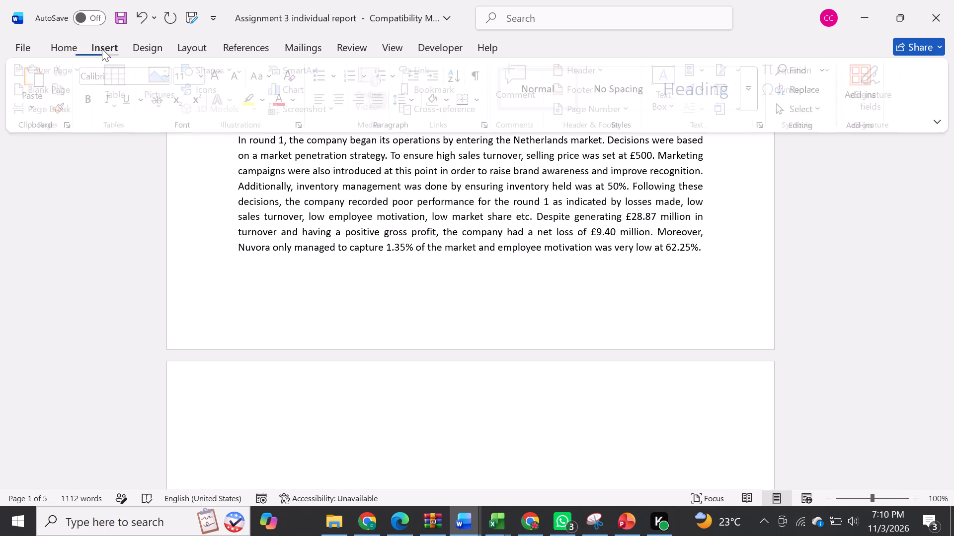
left_click(106, 61)
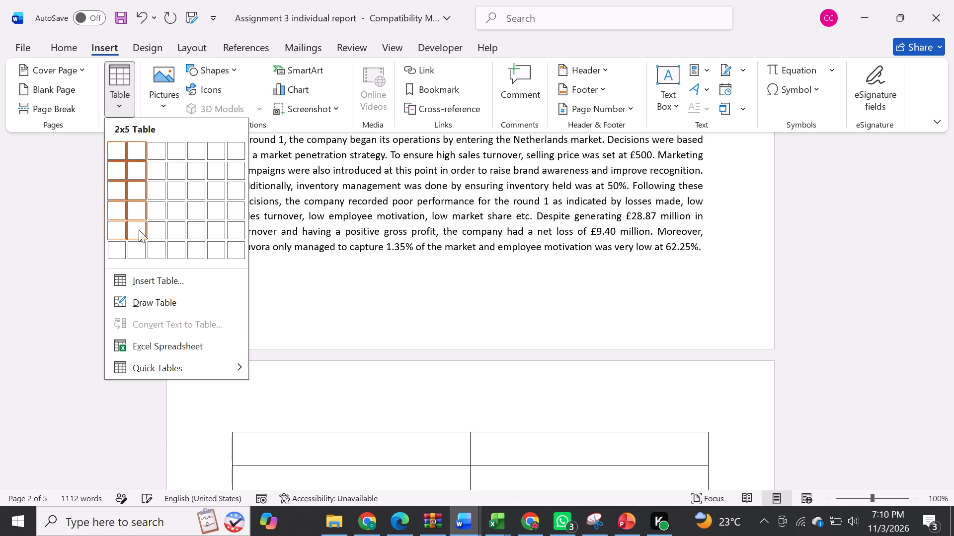
left_click(139, 249)
scroll(351, 428, "down", 3)
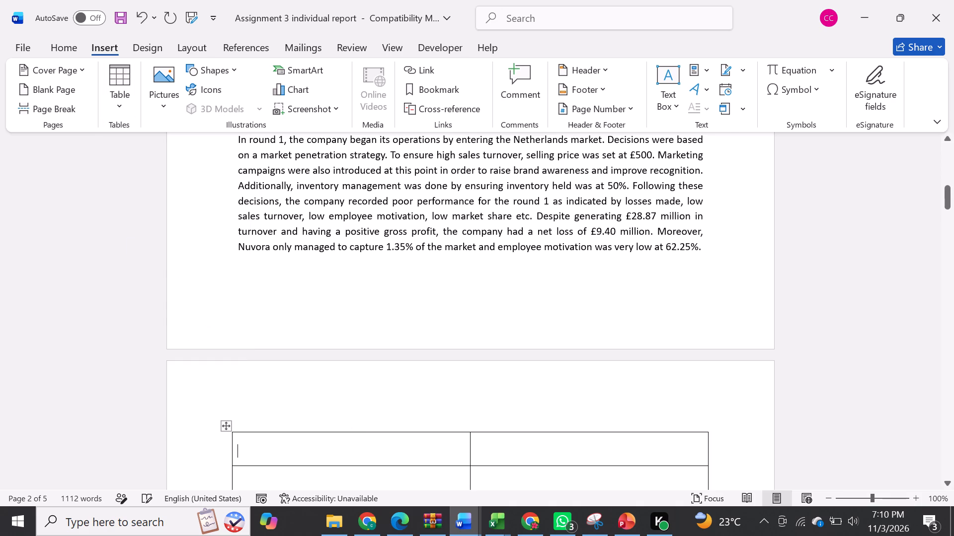
scroll(351, 428, "down", 4)
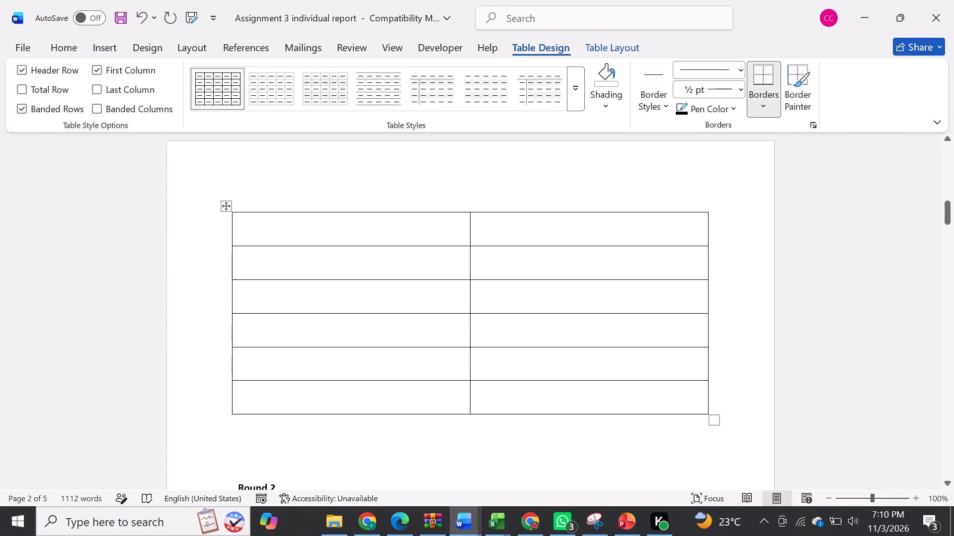
Label the first column from the second row down: Sales turnover, Gross profit, Operating profit/loss, Net profit/loss and Market share.
left_click(257, 257)
type("ales turnover")
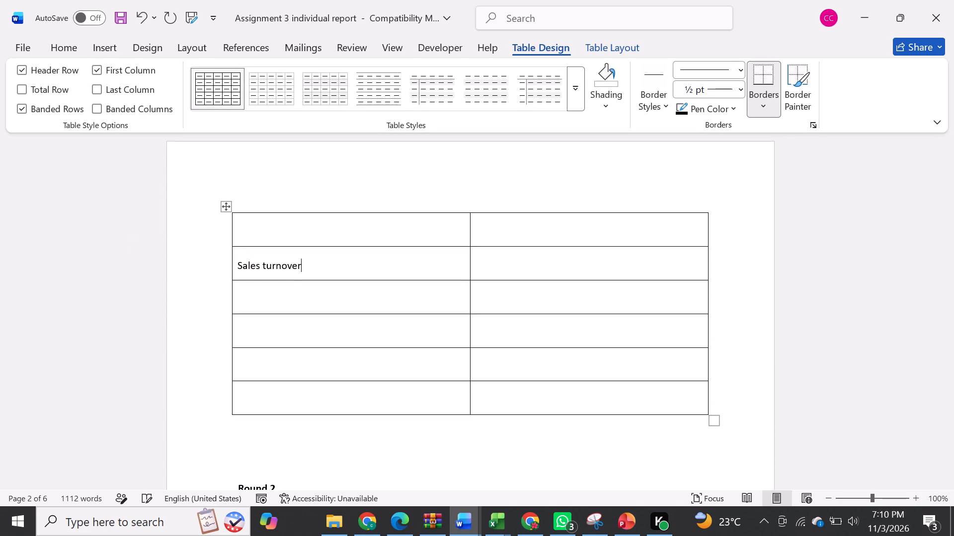
key("Down")
key("Down")
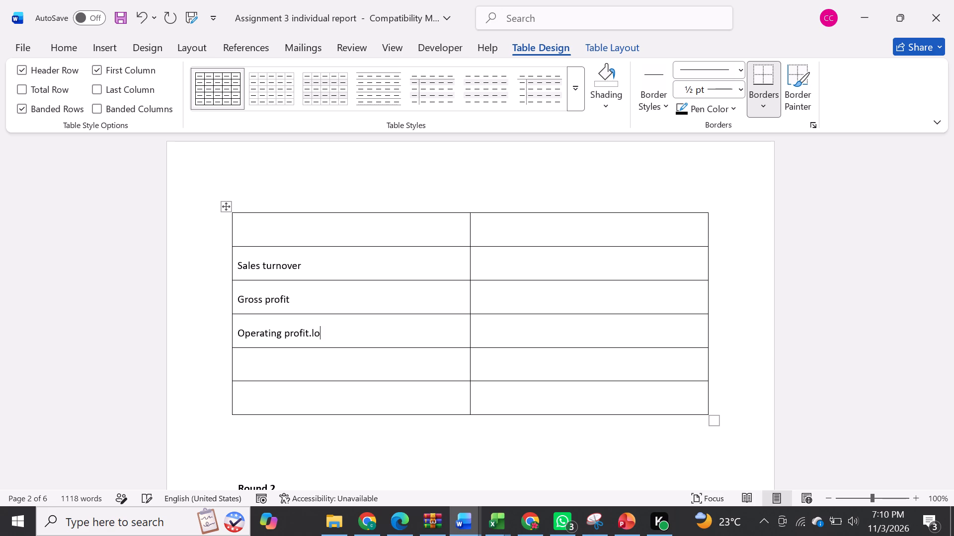
key("BackSpace")
key("BackSpace")
key("BackSpace")
key("period")
key("BackSpace")
type("/loss")
key("Down")
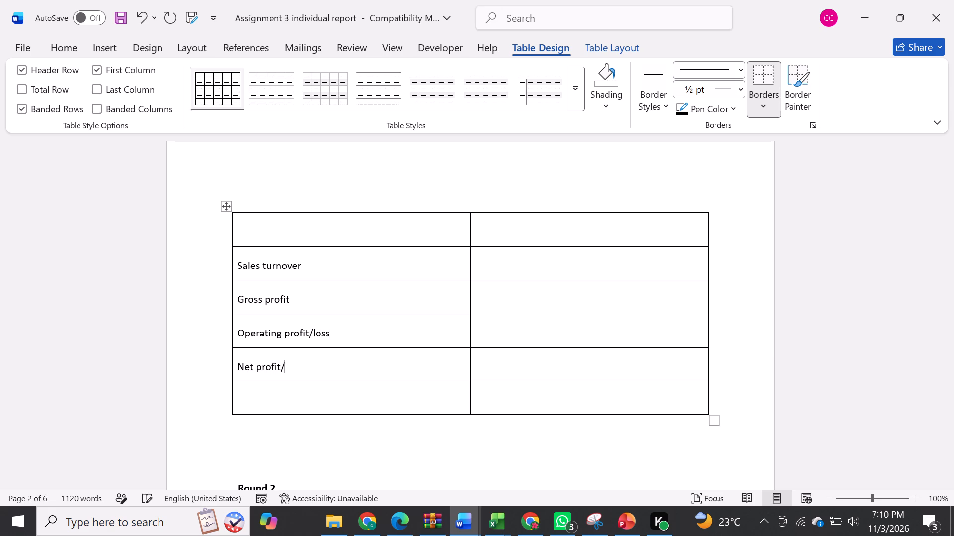
key("Down")
Add another row at the bottom of the table and label it Employee motivation.
key("Right")
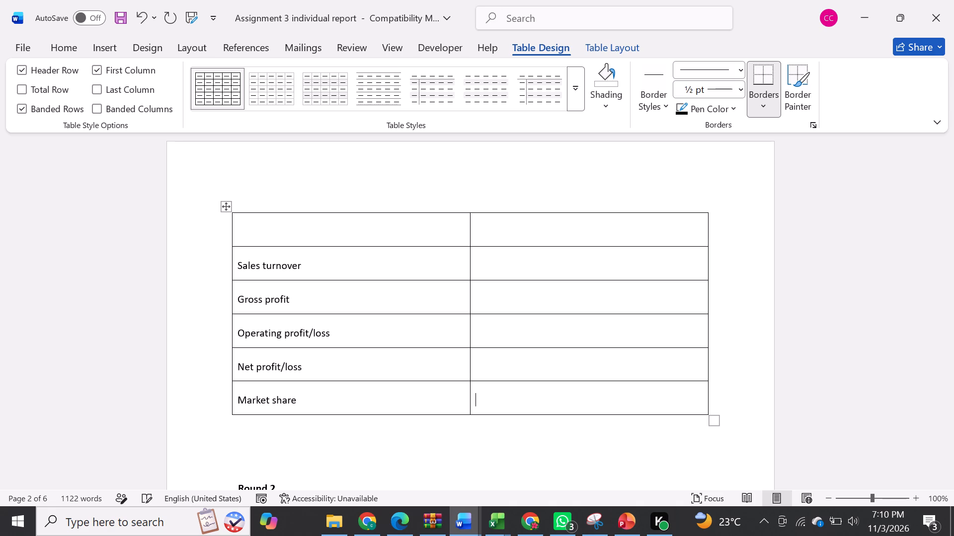
key("Right")
key("Return")
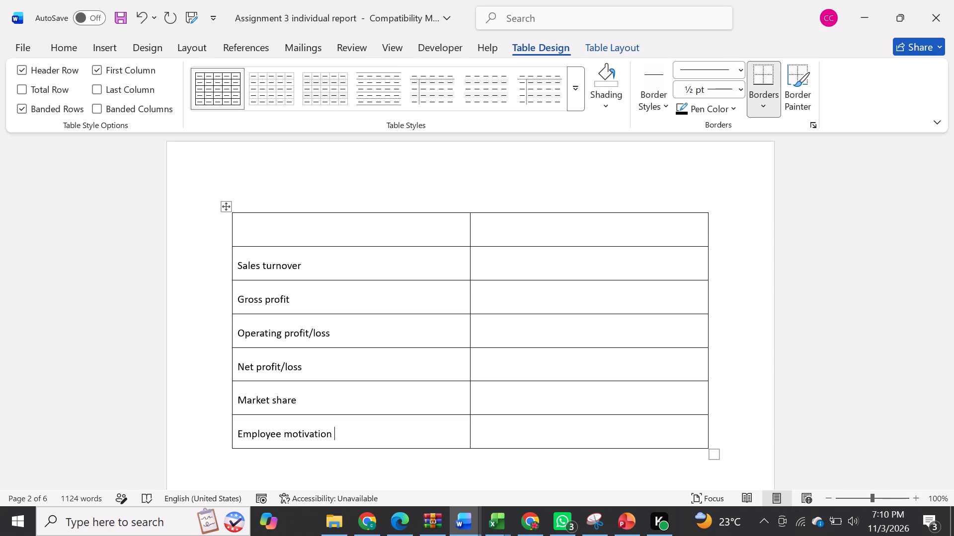
Fill in the table's second column with 1.35% for Market share and 62.25% for Employee motivation.
left_click(487, 397)
type("1.35")
key("shift+percent")
key("Down")
type("62.25%")
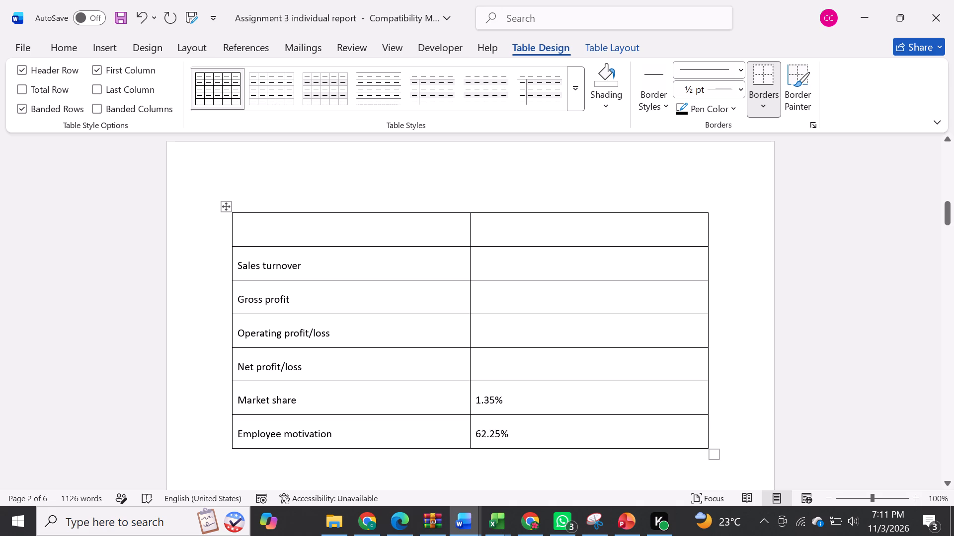
Remove the extra blank line between the table and the Round 2 heading.
scroll(471, 399, "down", 4)
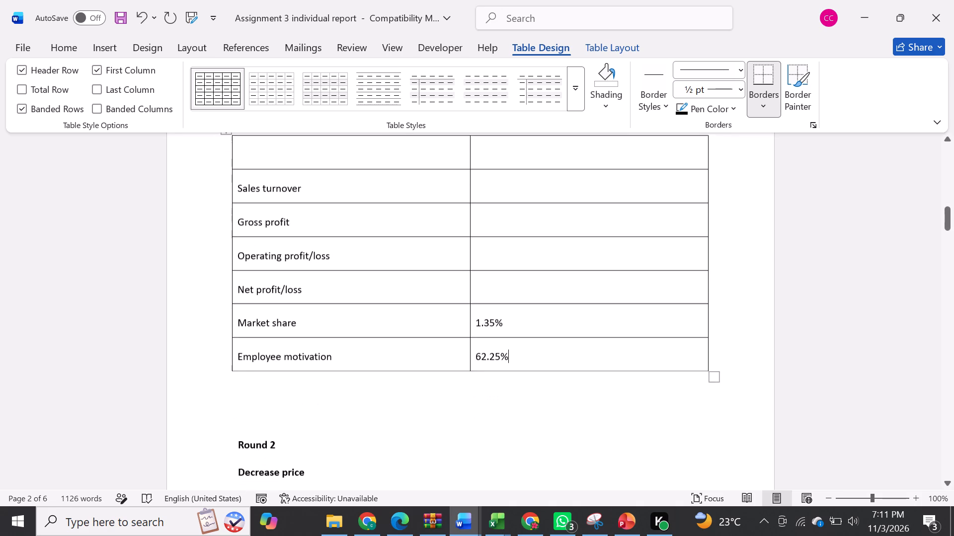
scroll(471, 399, "down", 3)
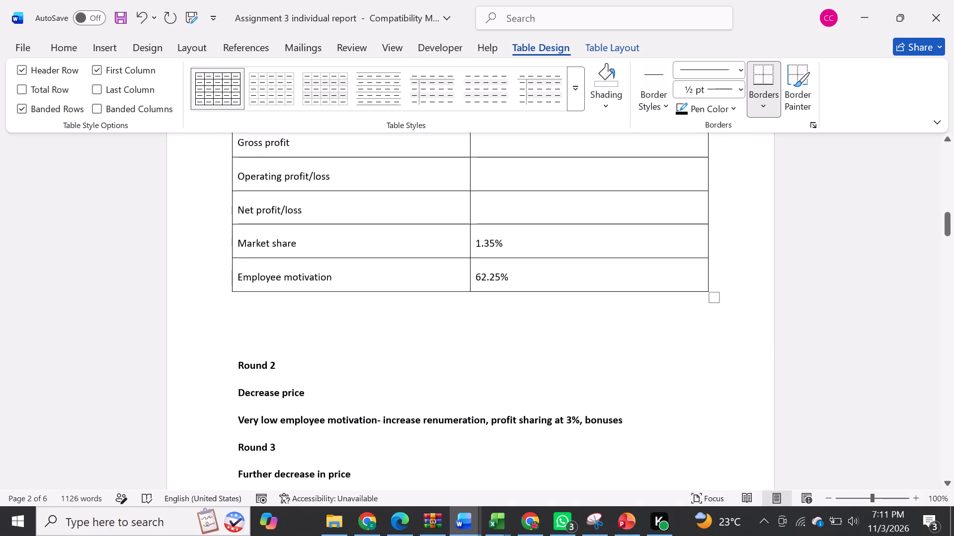
left_click(244, 333)
key("BackSpace")
key("BackSpace")
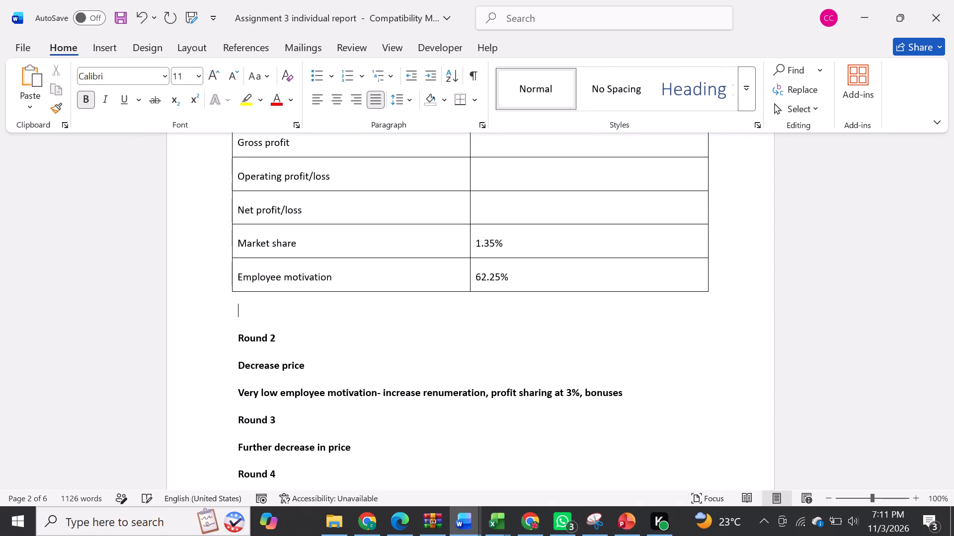
Before the "Decrease price" note, introduce Round 2's decisions following Round 1's poor performance, and write that price was decreased from 500 to 300 "in order to increase".
left_click(240, 367)
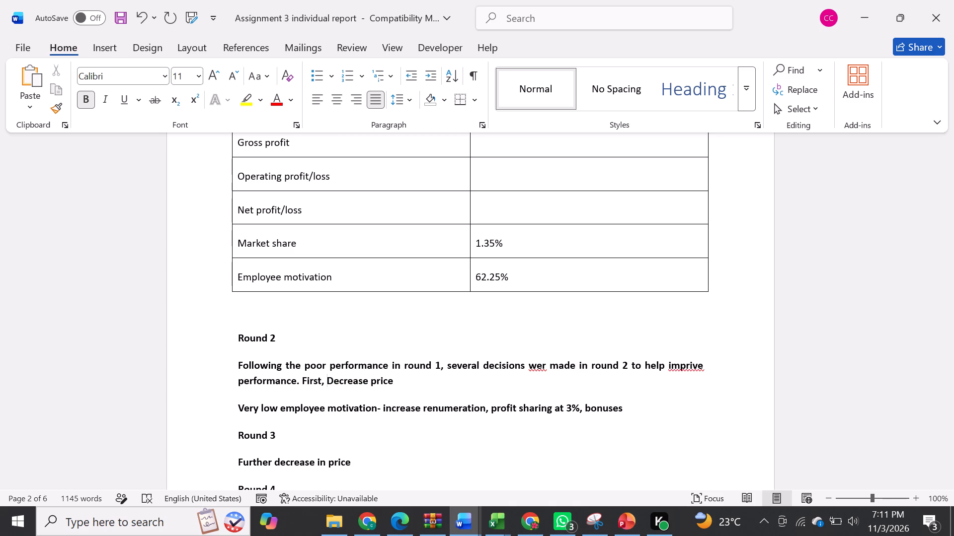
type("price was decreased from")
key("space")
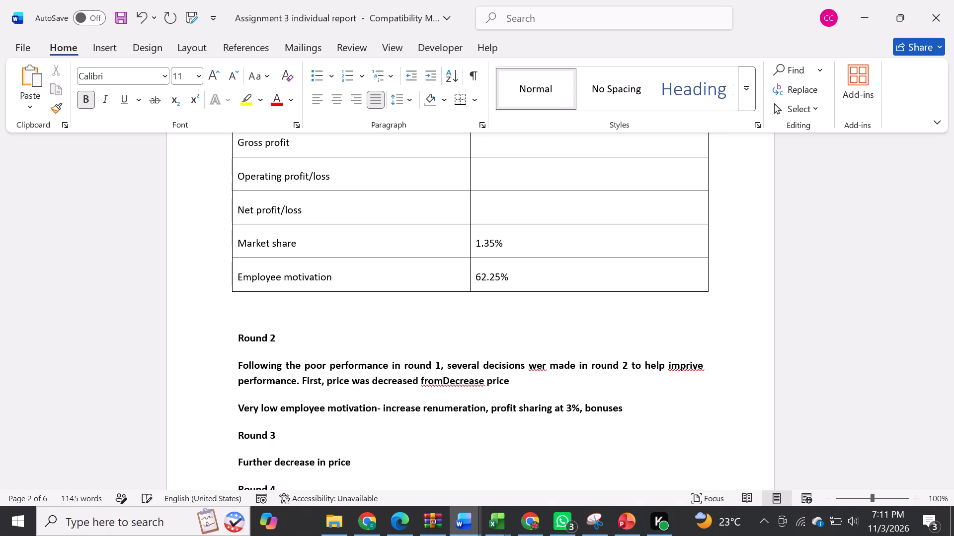
key("5")
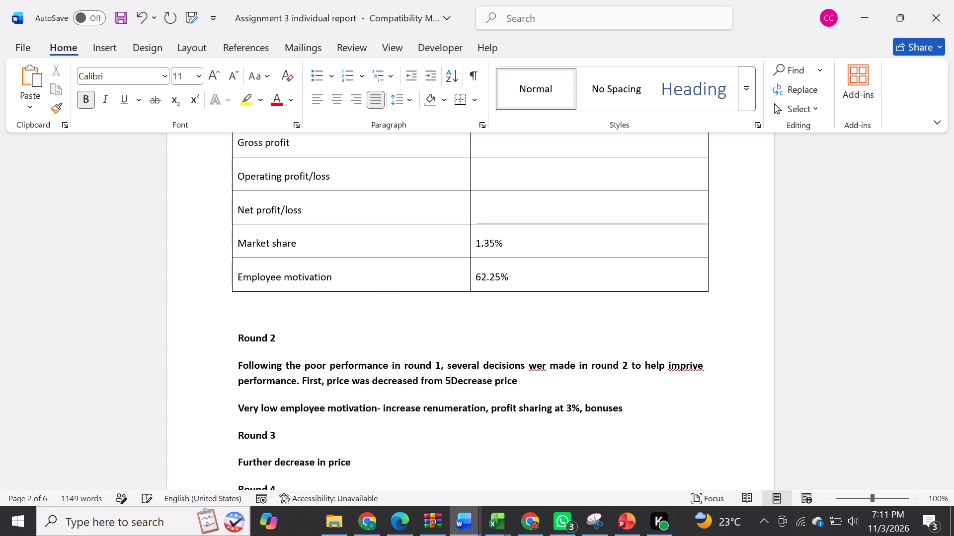
type("00 to 300 in order to increase")
Complete the price-cut sentence: it should attract more customers, which would help improve turnover and also increase market share.
key("BackSpace")
key("BackSpace")
key("BackSpace")
key("BackSpace")
key("BackSpace")
key("BackSpace")
key("BackSpace")
key("BackSpace")
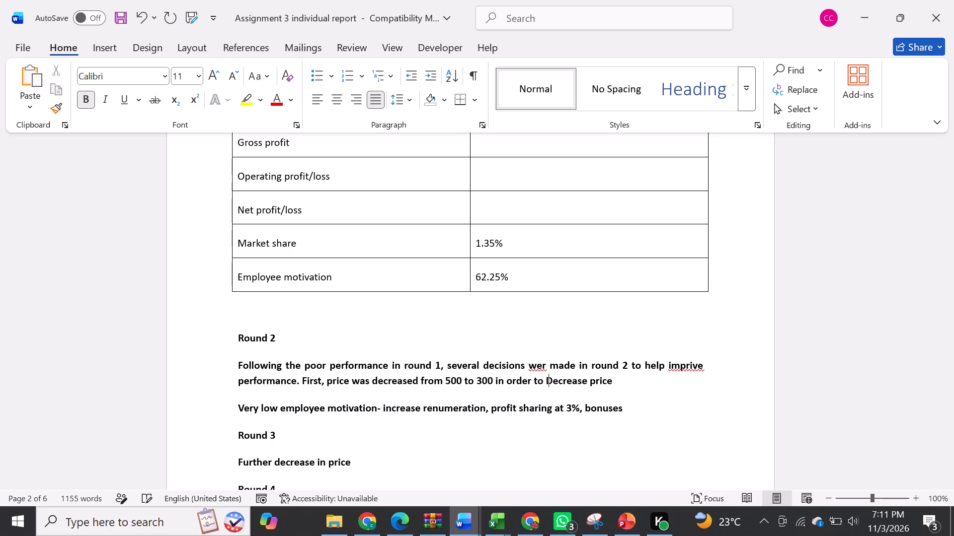
type("attract more customers, which would help")
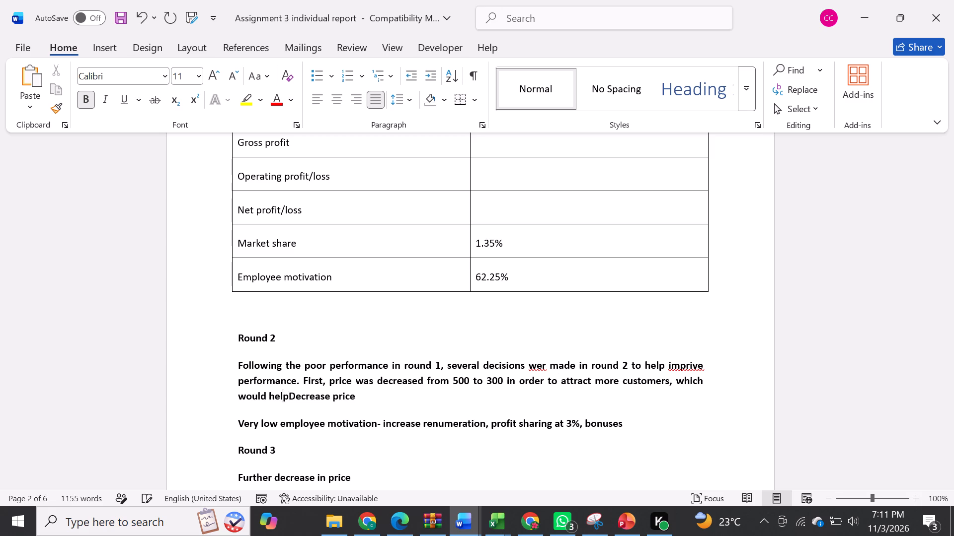
key("space")
type("improve turnover and also")
key("space")
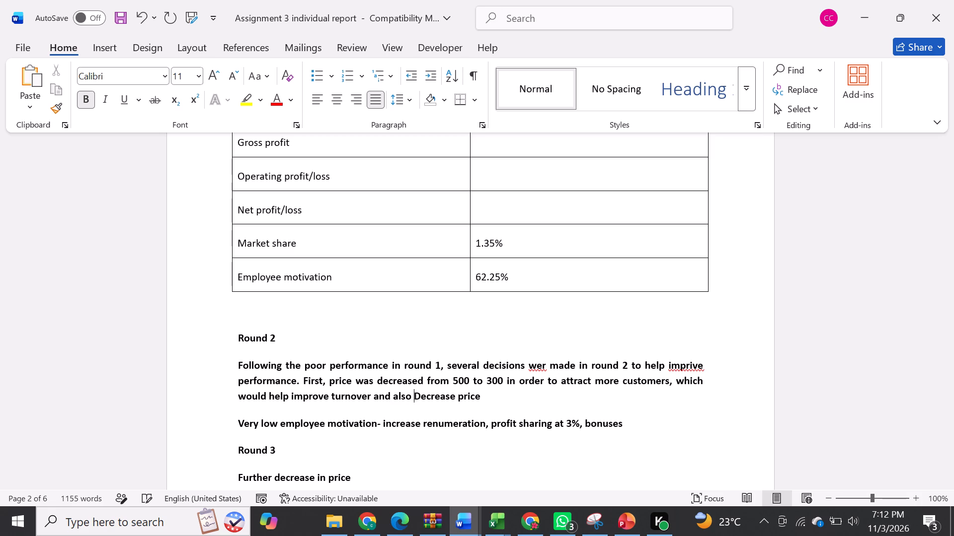
type("increase market share.")
key("space")
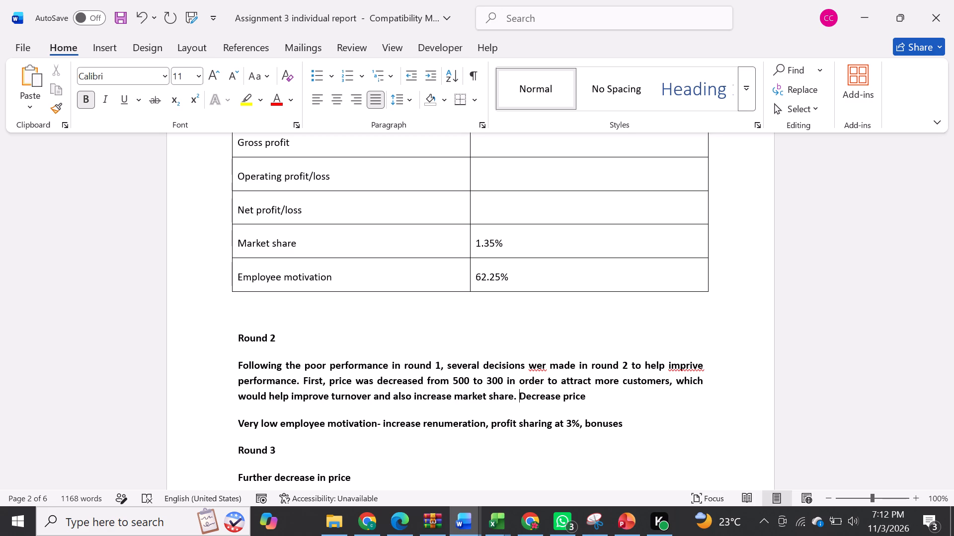
Add a sentence that the marketing and promotional budget was increased to create more awareness and brand recognition needed to attract customers.
type("n increase in marketing and promotional budget was also made to help inc")
key("BackSpace")
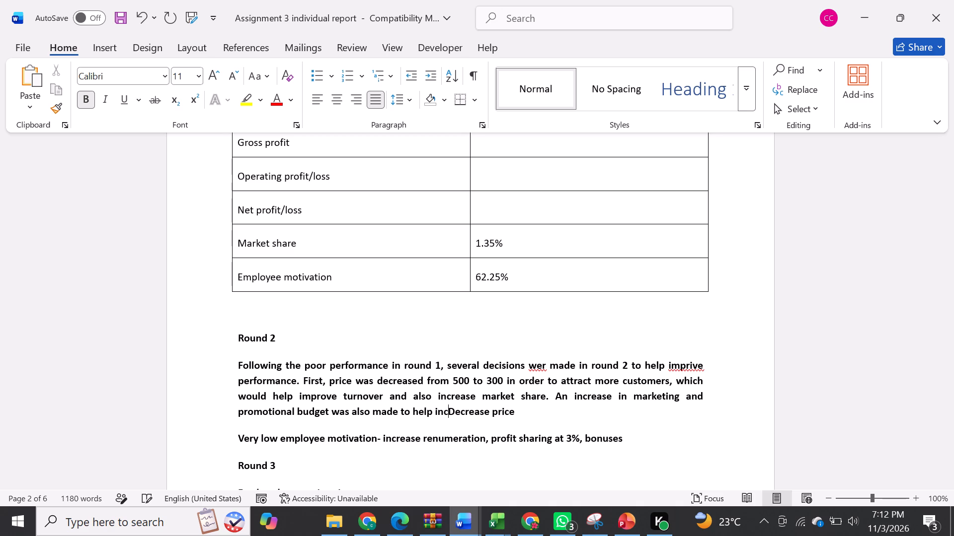
key("BackSpace")
key("BackSpace")
type("create more w")
key("BackSpace")
type("awareness and brand recognition needed to attract customers")
type(".")
key("space")
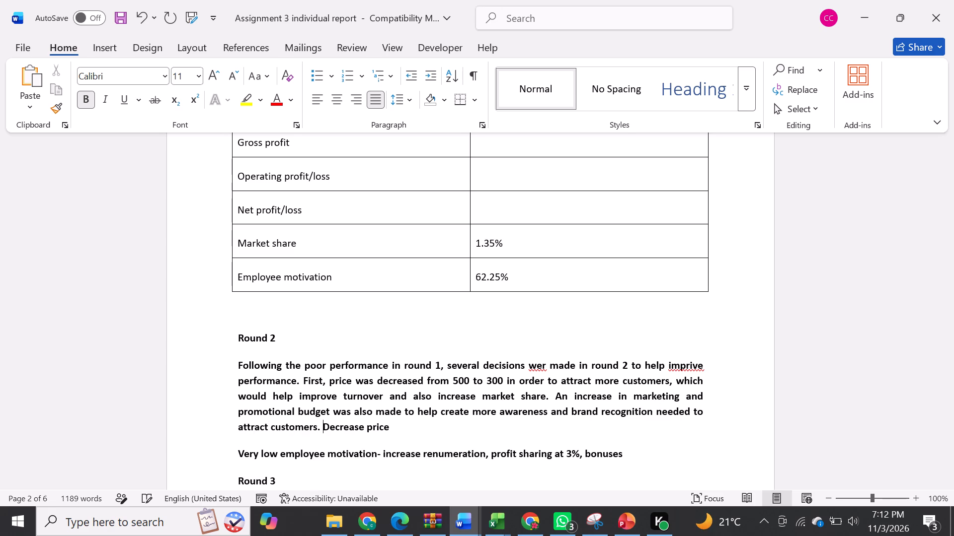
Add a sentence that employee profit sharing was set at 3% and renumeration increased in order to improve employee motivation.
scroll(240, 367, "down", 2)
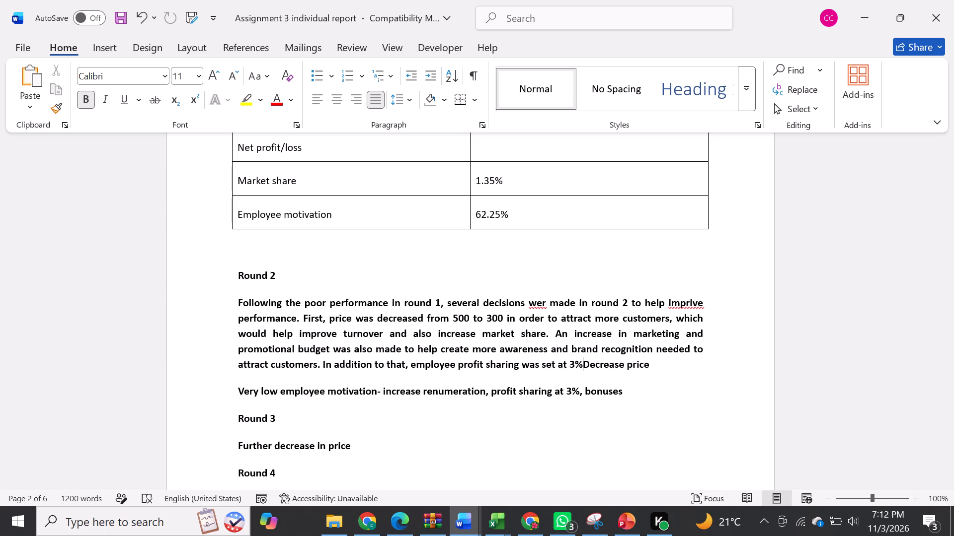
key("space")
type("n")
key("BackSpace")
type("and renumeration increased in order to imp[ro")
key("BackSpace")
key("BackSpace")
key("BackSpace")
type("rove employee motivation.")
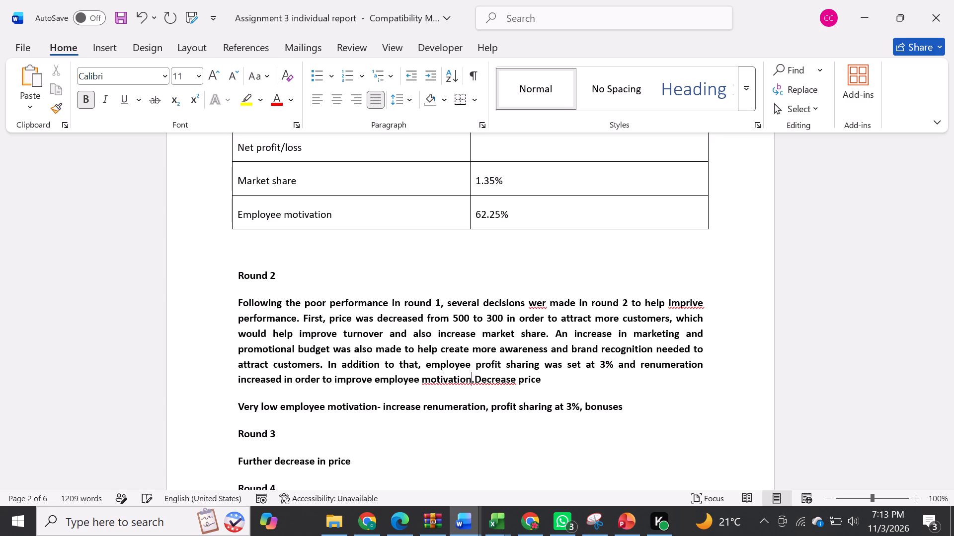
key("space")
Split the leftover Round 2 notes from the paragraph and delete both the "Decrease price" and "Very low employee motivation" lines.
key("Return")
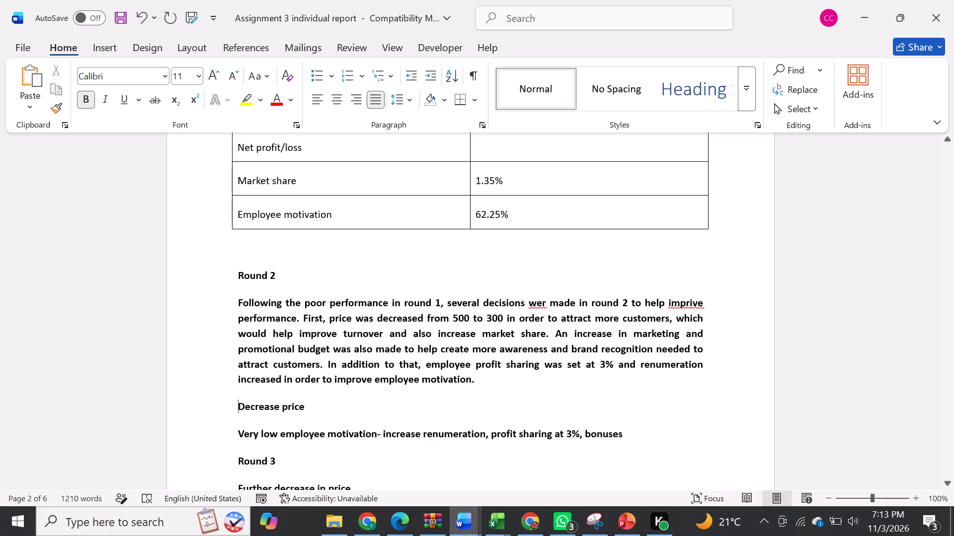
scroll(344, 377, "down", 1)
left_click_drag(630, 392, 234, 360)
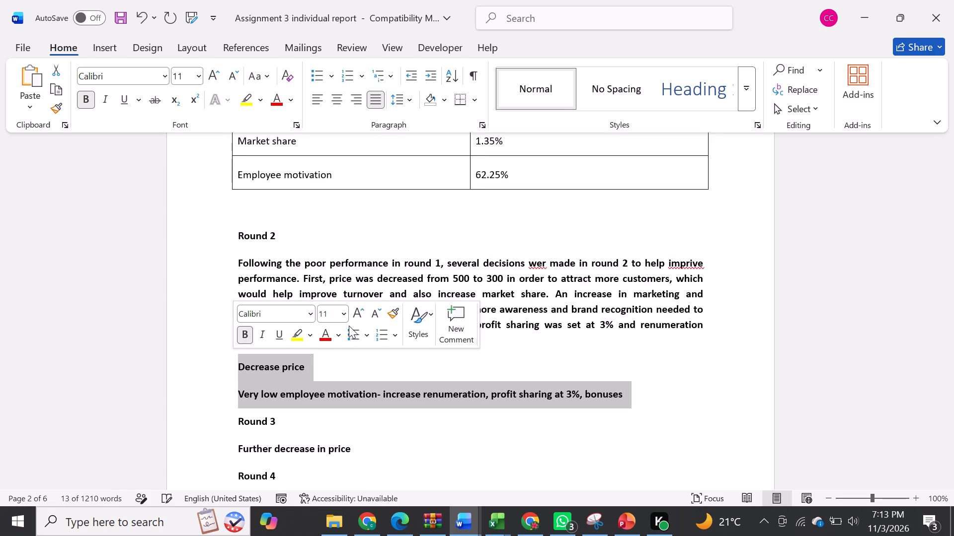
key("BackSpace")
Remove the bold formatting from the Round 2 decisions paragraph.
left_click_drag(483, 346, 352, 308)
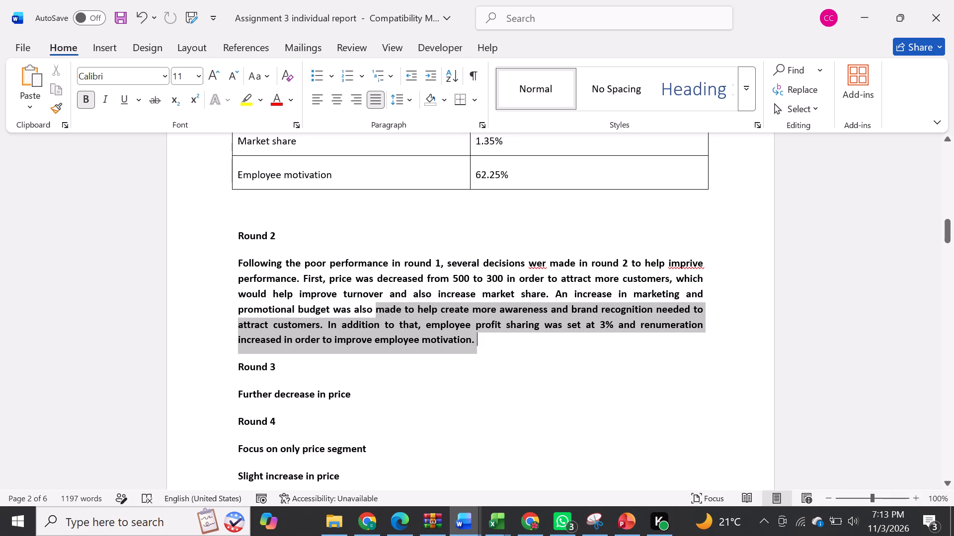
left_click_drag(352, 308, 247, 267)
key("ctrl+b")
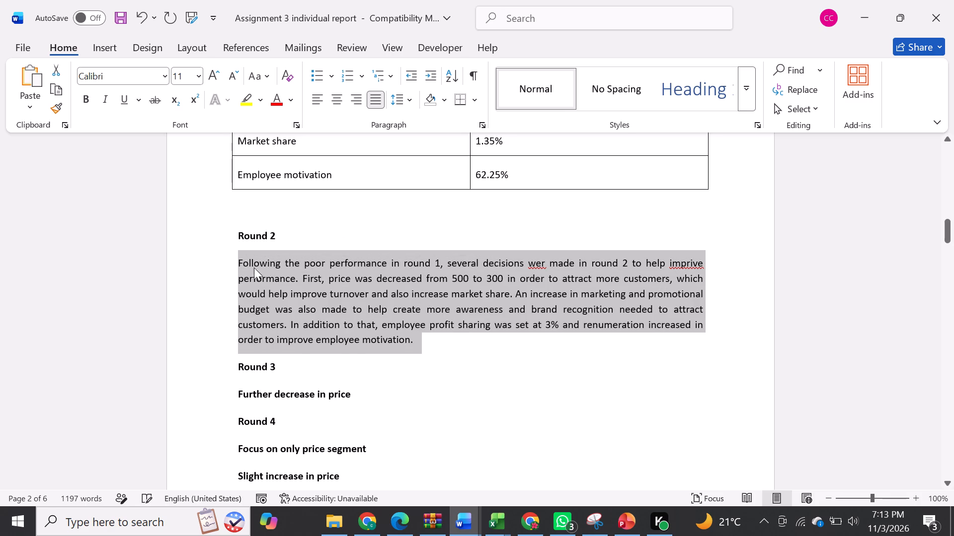
left_click(435, 322)
Start a second Round 2 paragraph saying that, despite losses, performance improved slightly in market share, sales turnover and gross profit.
left_click(417, 344)
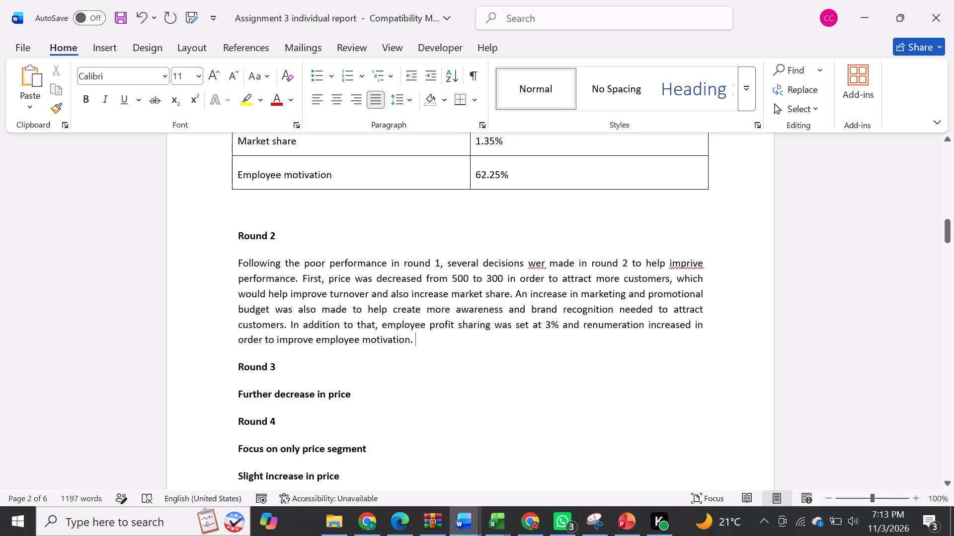
key("Return")
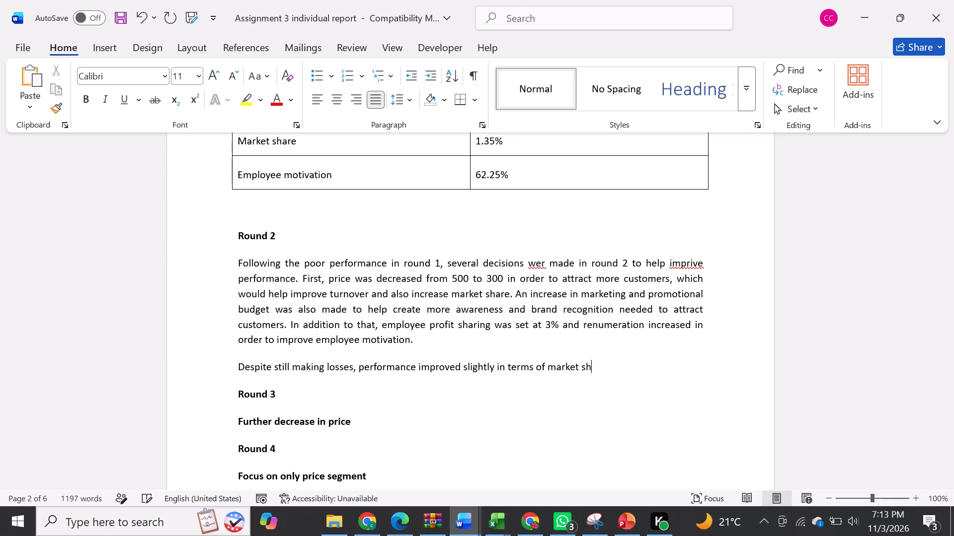
type("sales turnover and gross profit")
type(".")
key("space")
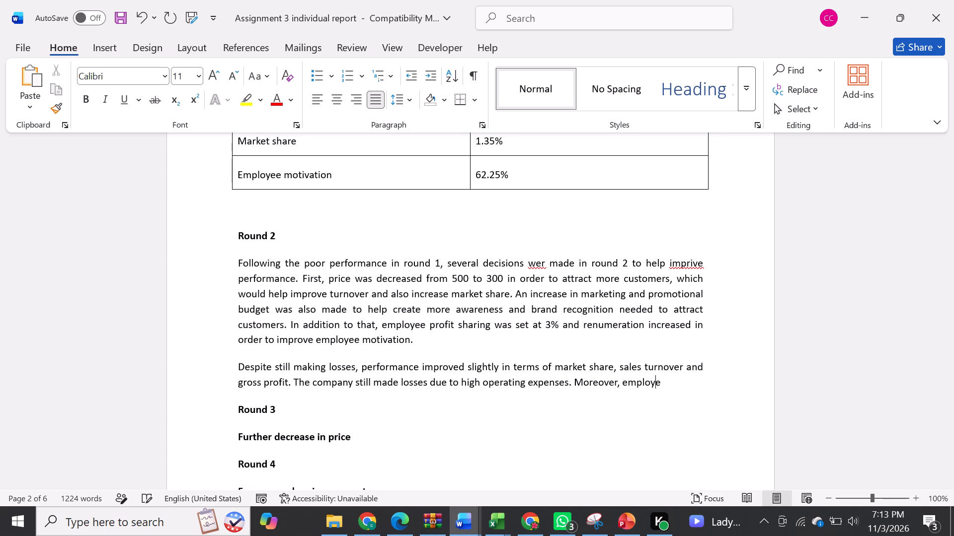
Attribute the losses to high operating expenses and add that employee motivation declined to 59.64%, checking the figure in the finance workbook.
key("BackSpace")
type("tivation declined")
key("space")
type("to")
key("space")
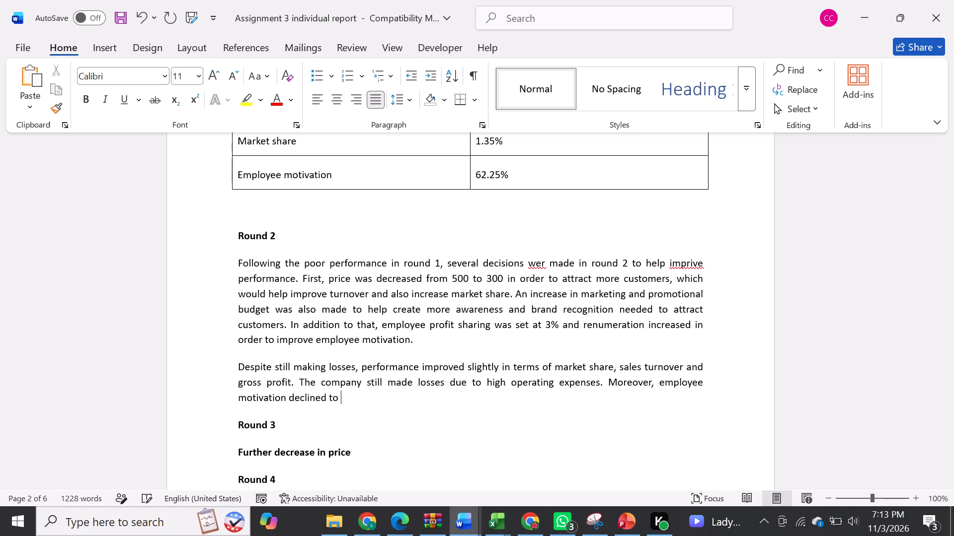
type("59.")
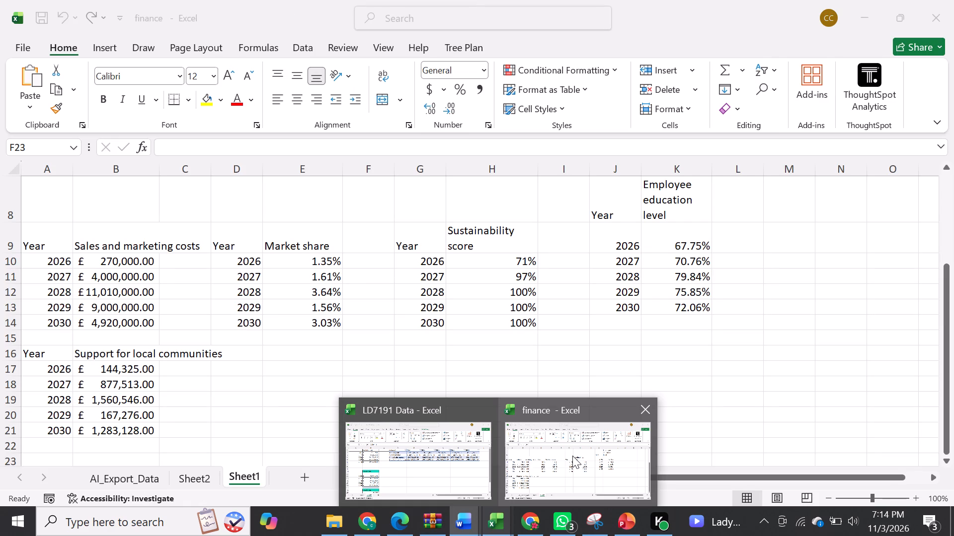
left_click(572, 456)
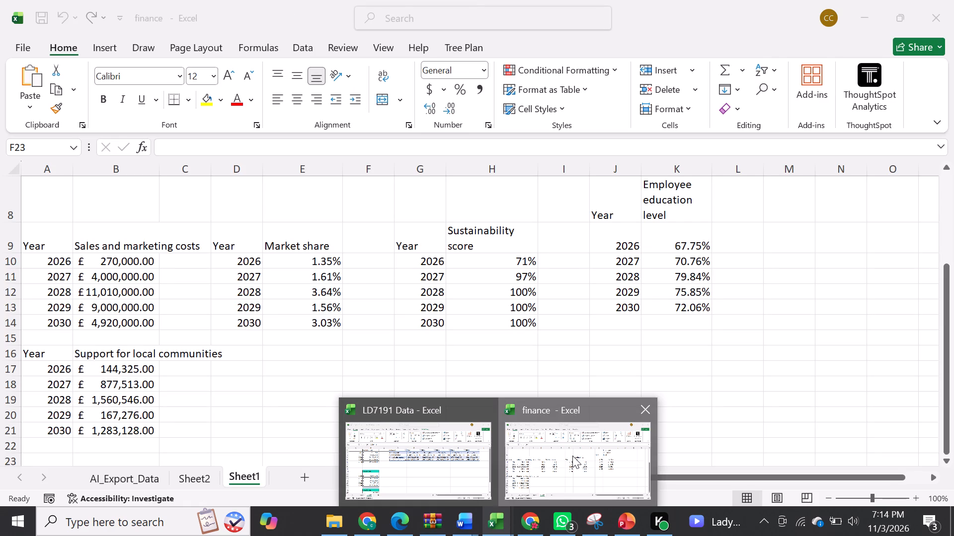
scroll(516, 364, "up", 2)
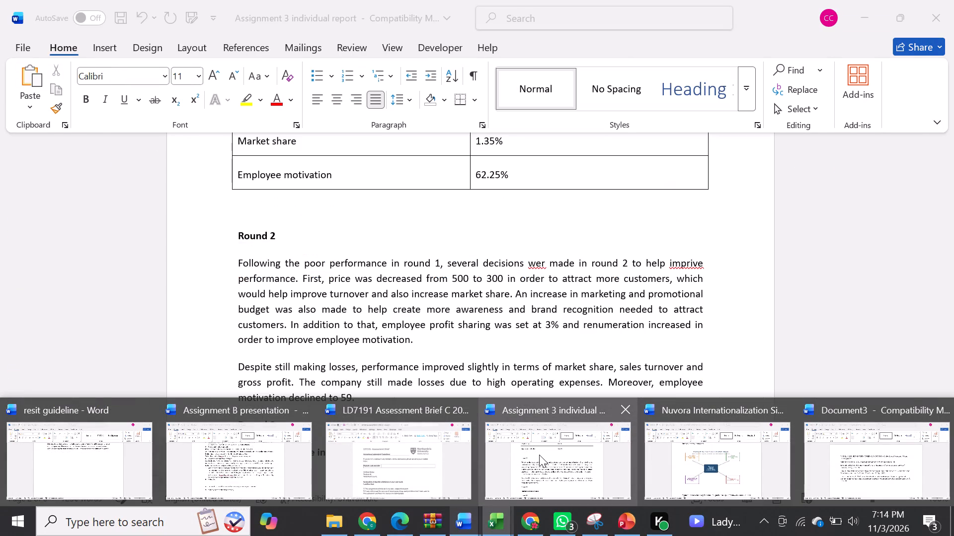
left_click(539, 455)
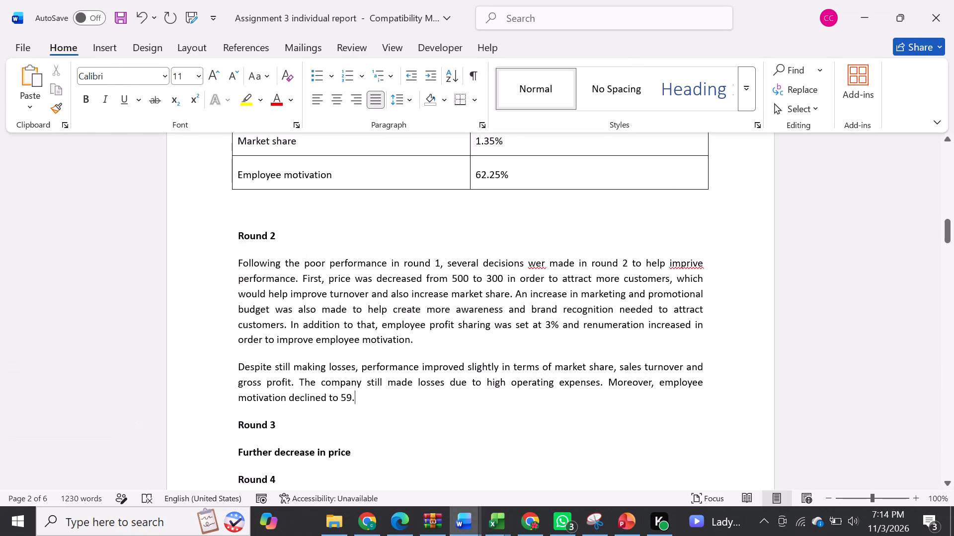
type("645")
key("BackSpace")
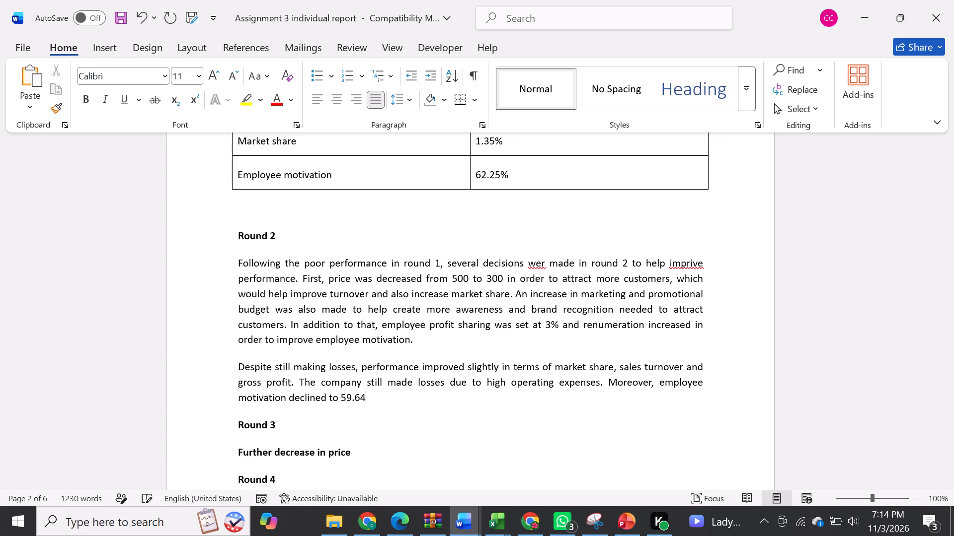
type("%.")
key("space")
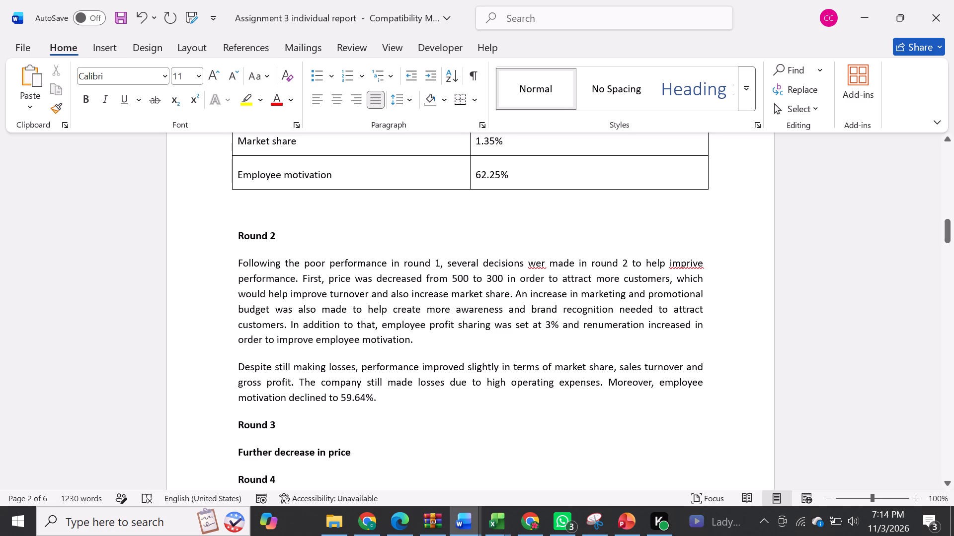
Copy the whole Round 1 results table above the Round 2 heading.
scroll(394, 248, "up", 7)
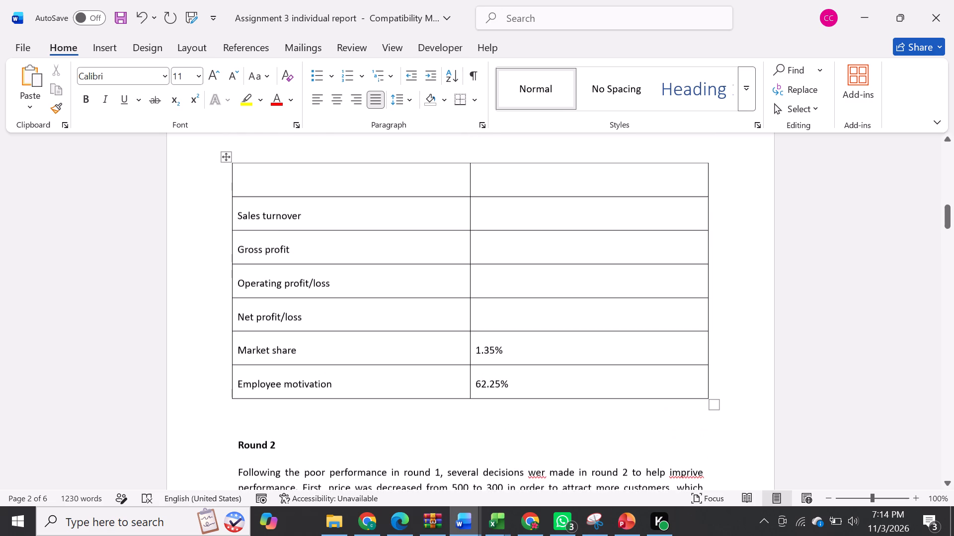
left_click(228, 157)
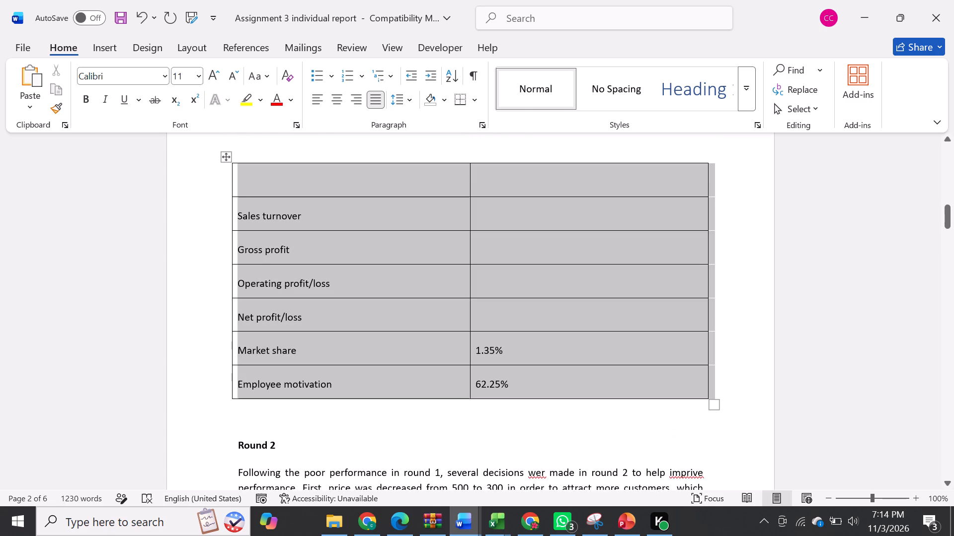
key("ctrl+c")
Fill in the Round 1 table's header row with Performance measure and Amount, correcting any misspelling.
left_click(267, 178)
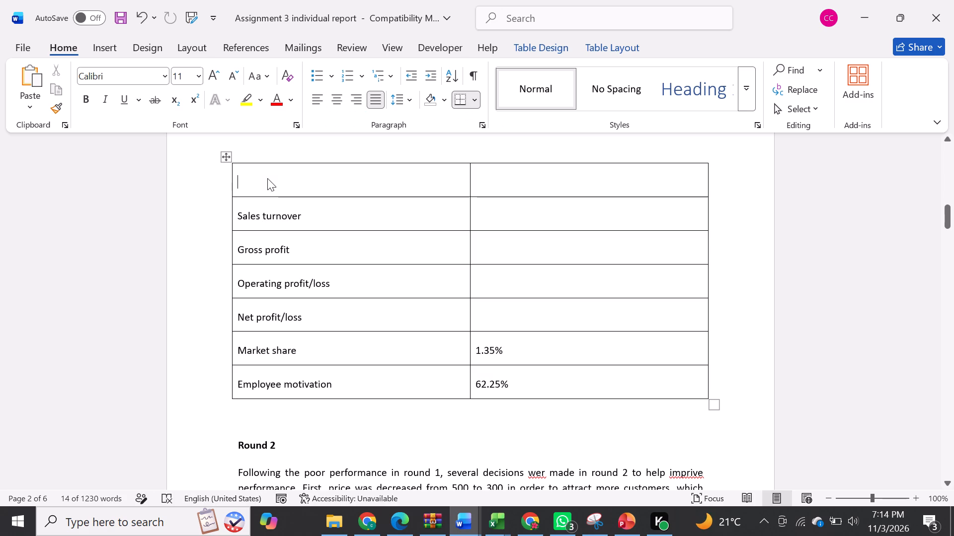
type("erofmance measure")
key("space")
key("Right")
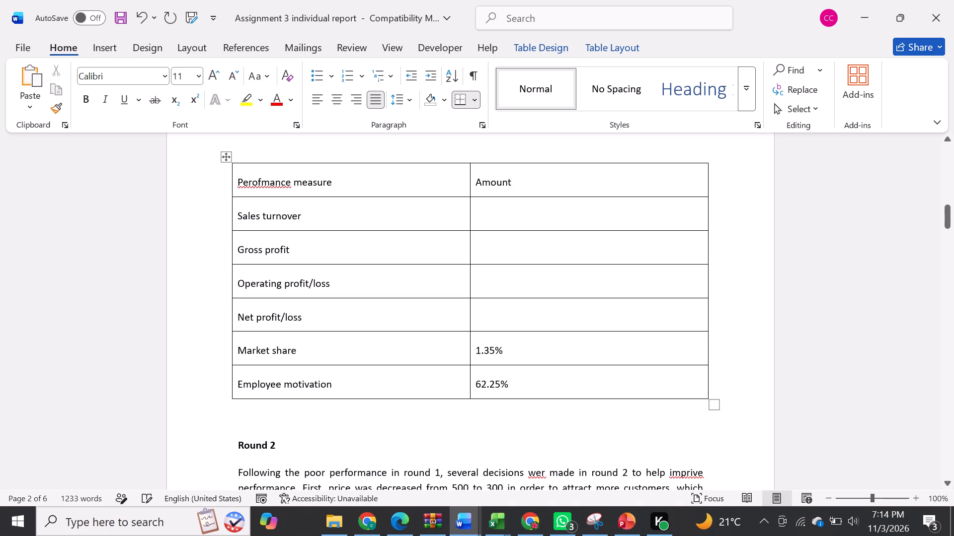
left_click(261, 183)
right_click(261, 183)
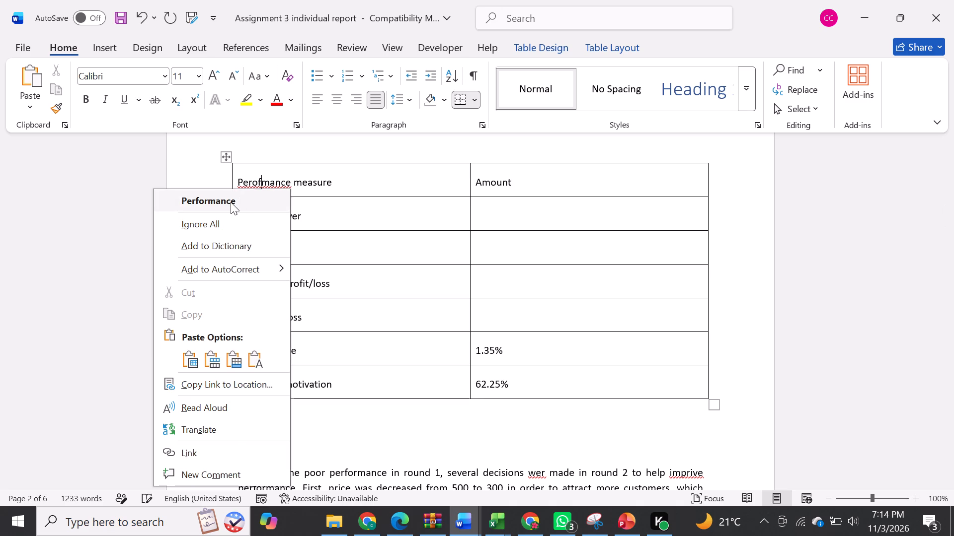
left_click(231, 202)
Reduce the line spacing across the whole Round 1 results table.
left_click(226, 154)
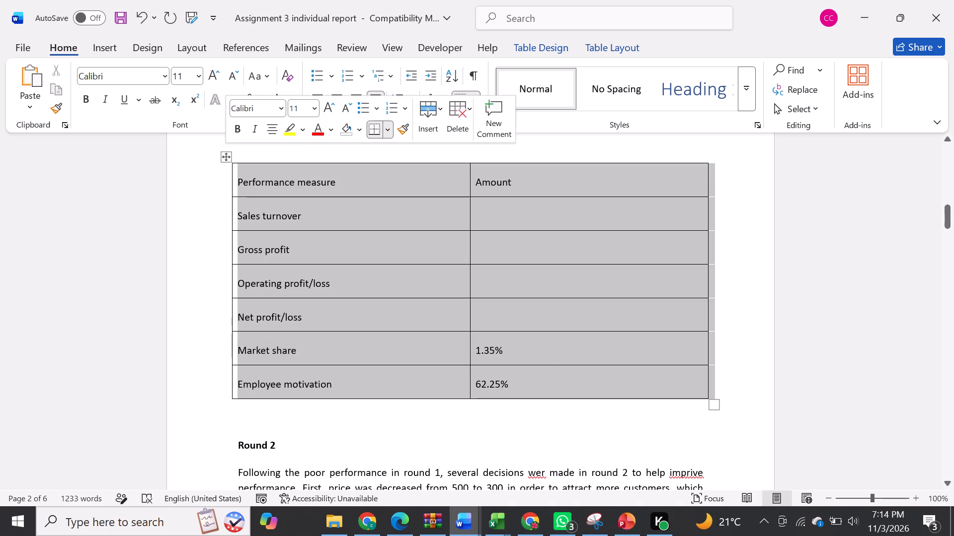
left_click(410, 96)
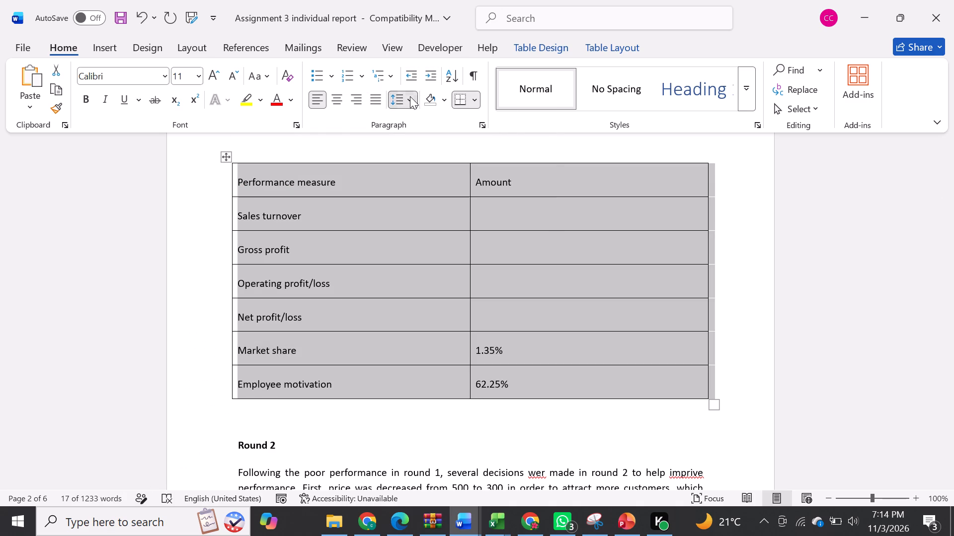
left_click(415, 118)
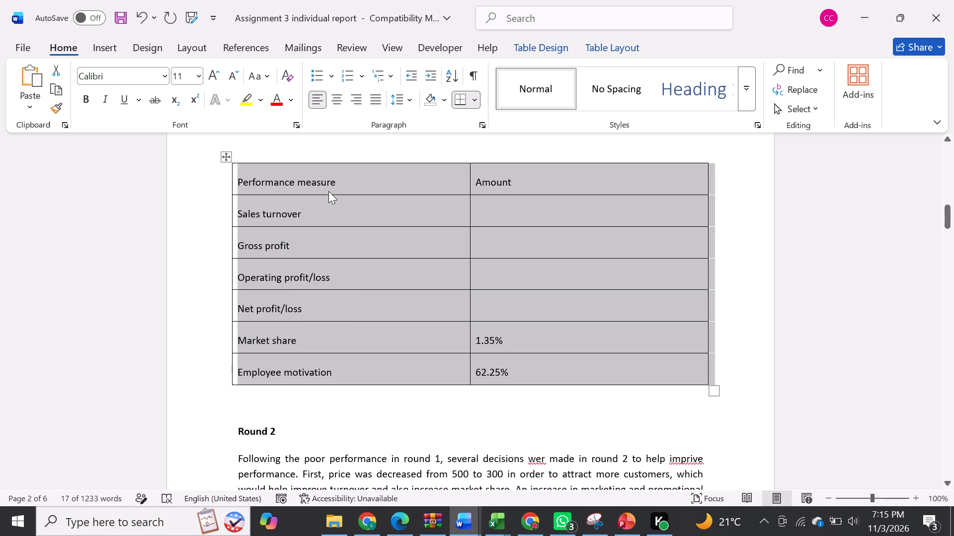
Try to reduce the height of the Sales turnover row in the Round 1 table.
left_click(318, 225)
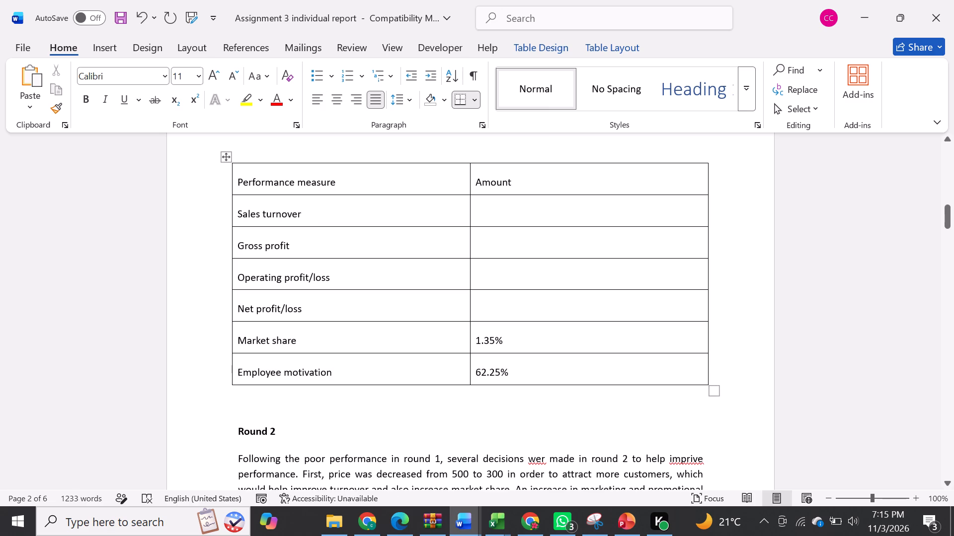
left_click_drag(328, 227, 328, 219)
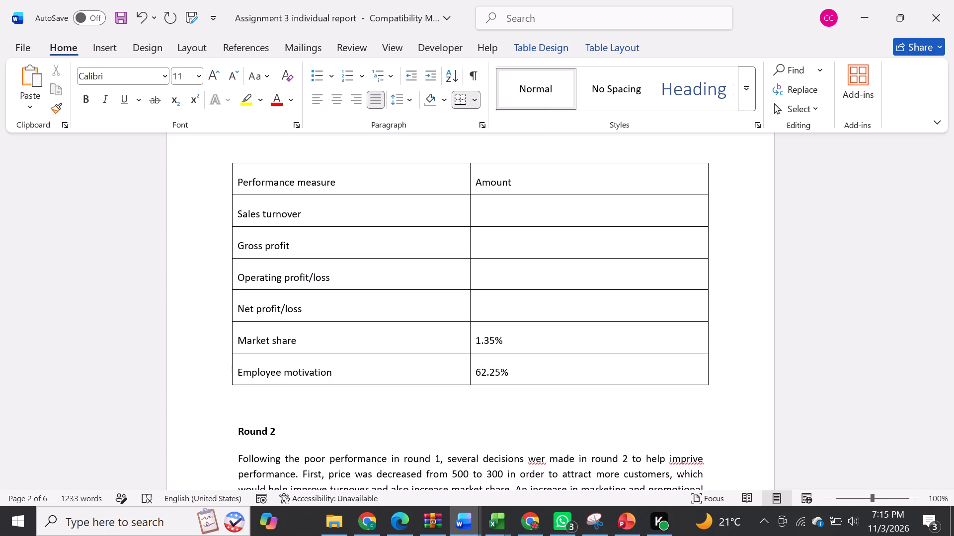
Copy the whole Round 1 results table below the first paragraph of the Round 2 section.
scroll(300, 382, "up", 5)
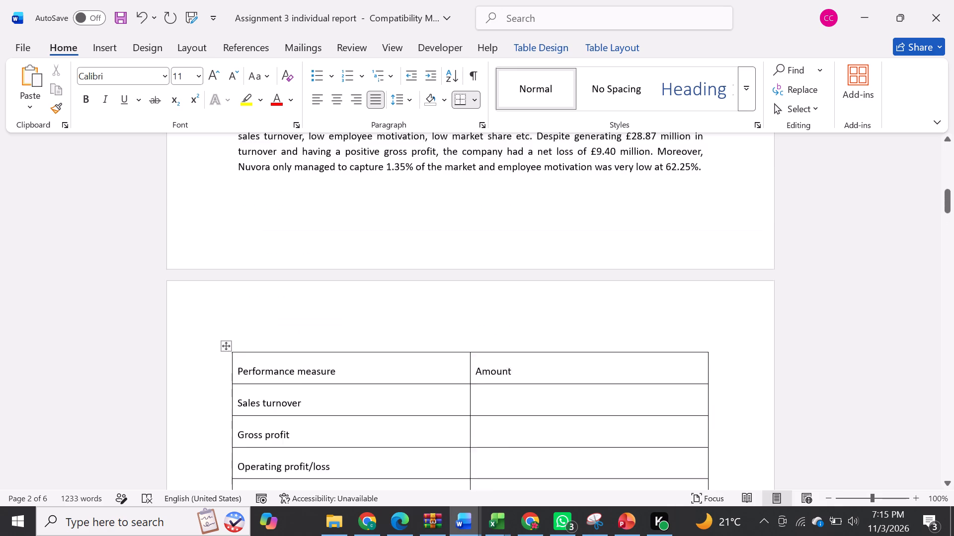
scroll(300, 382, "up", 2)
scroll(300, 382, "down", 6)
scroll(300, 382, "up", 6)
scroll(300, 382, "down", 7)
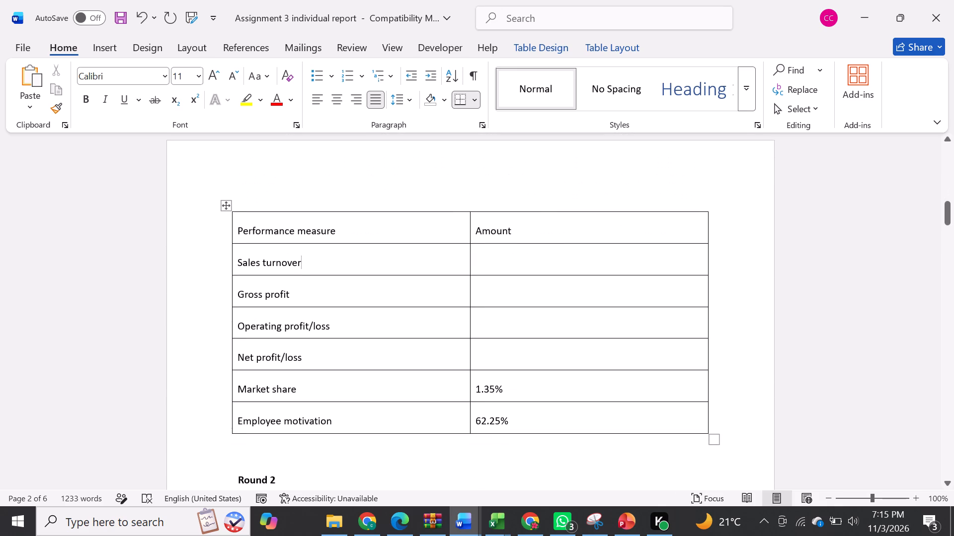
left_click(225, 202)
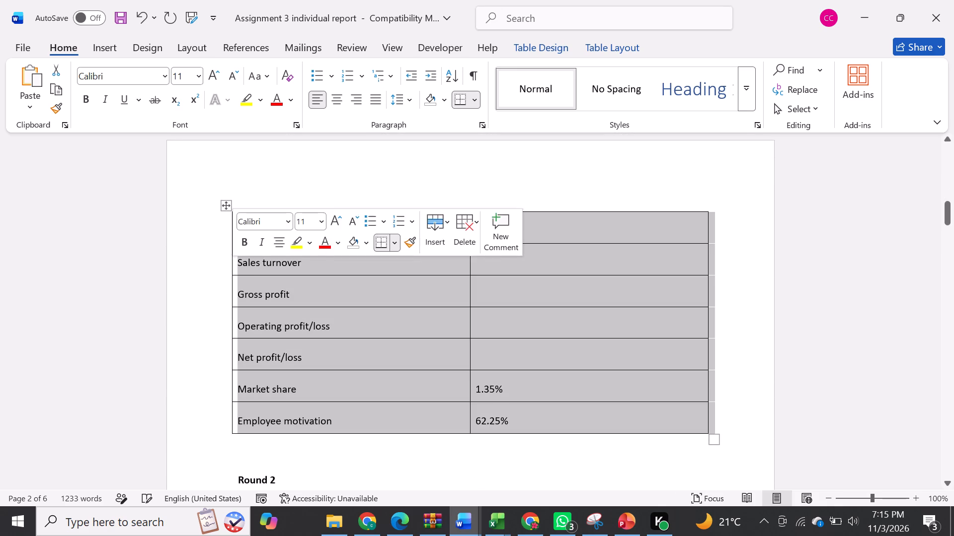
key("ctrl+c")
scroll(431, 426, "down", 6)
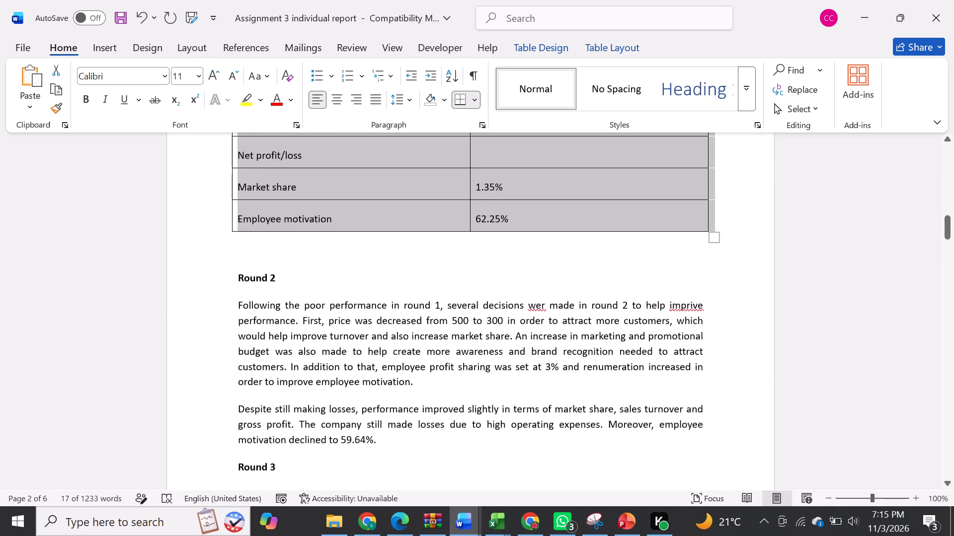
left_click(431, 372)
key("Return")
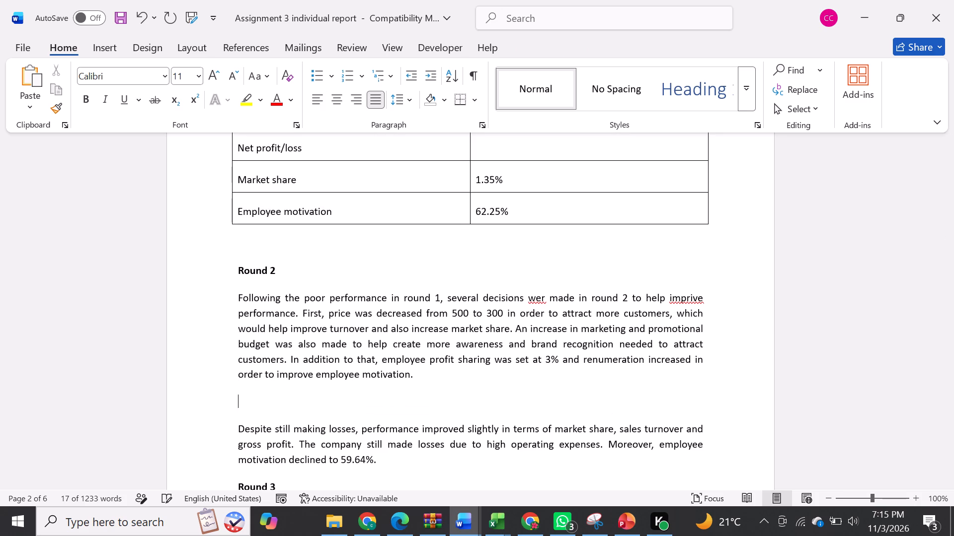
key("ctrl+v")
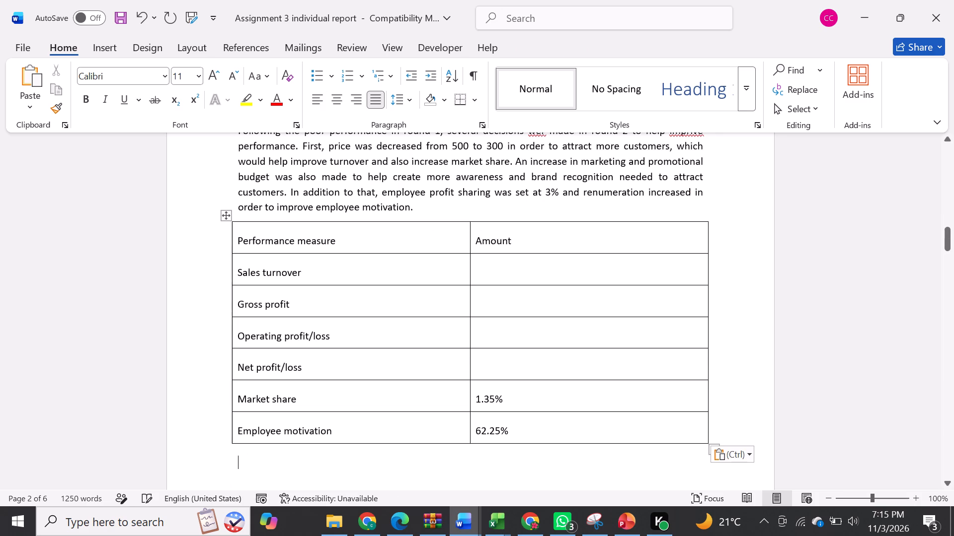
Set the Round 2 table's market share to 1.61% and employee motivation to 59.64%, and save the report.
left_click(493, 398)
key("BackSpace")
key("BackSpace")
key("6")
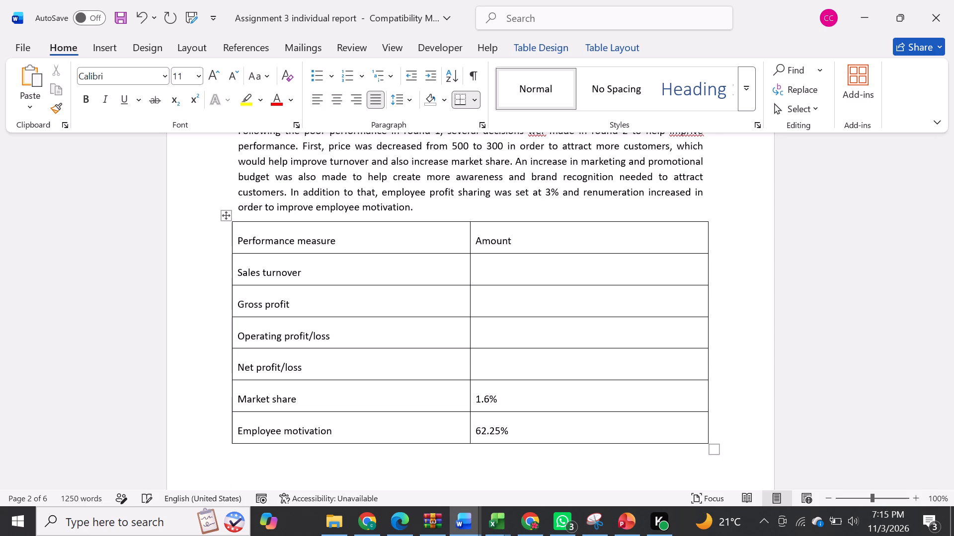
key("1")
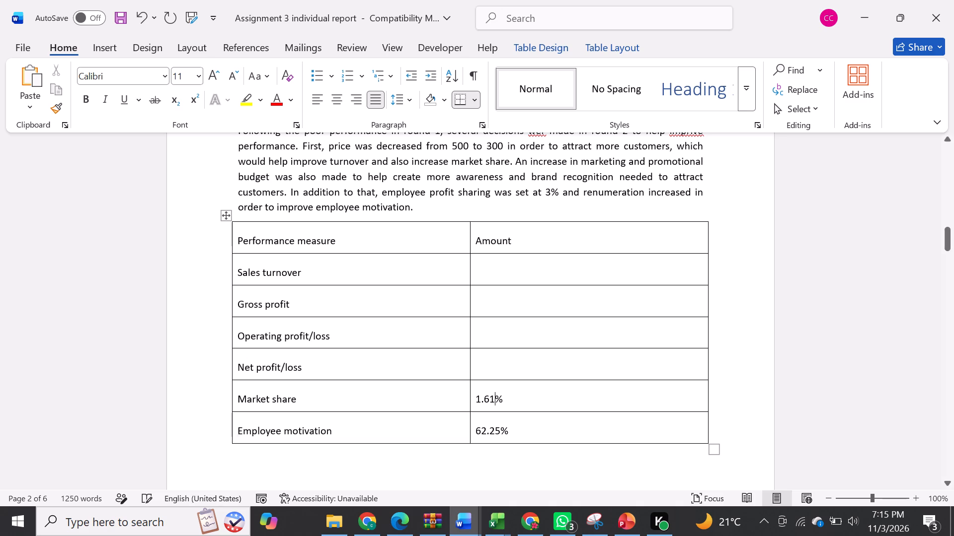
left_click(500, 429)
key("BackSpace")
key("BackSpace")
type("64")
left_click(486, 431)
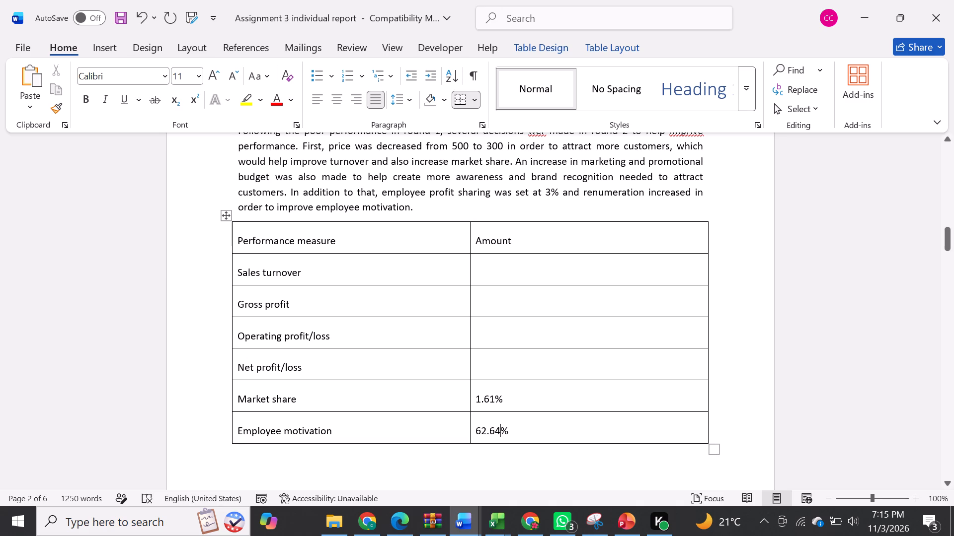
key("BackSpace")
key("BackSpace")
type("59")
left_click(349, 176)
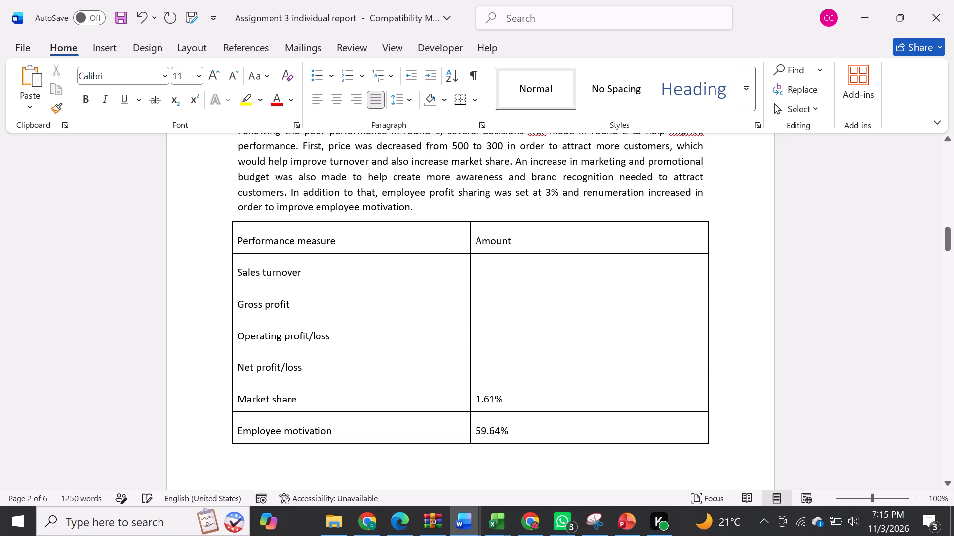
key("ctrl+s")
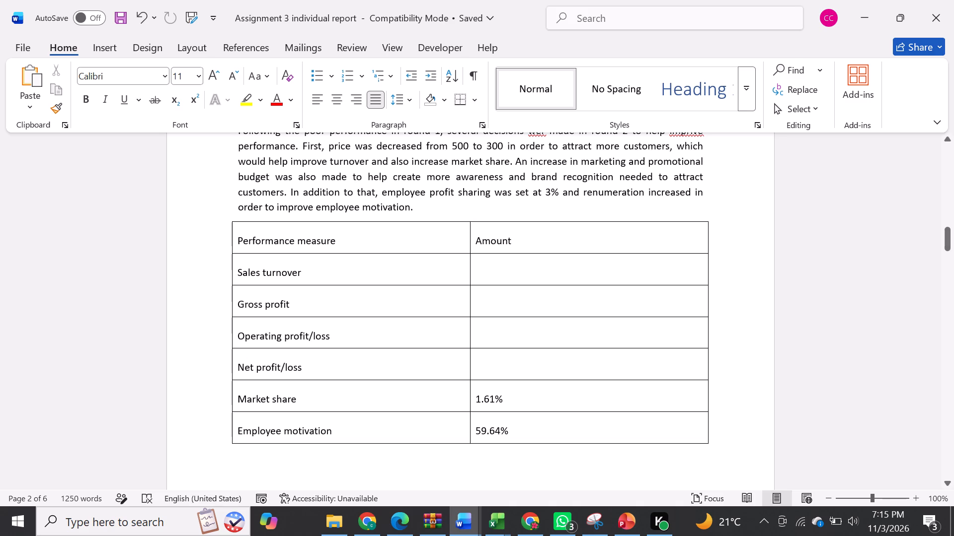
Copy the 2026 Net Turnover from Sheet2 of the finance workbook into the Round 1 table's Sales turnover amount, removing the extra line.
scroll(454, 382, "down", 2)
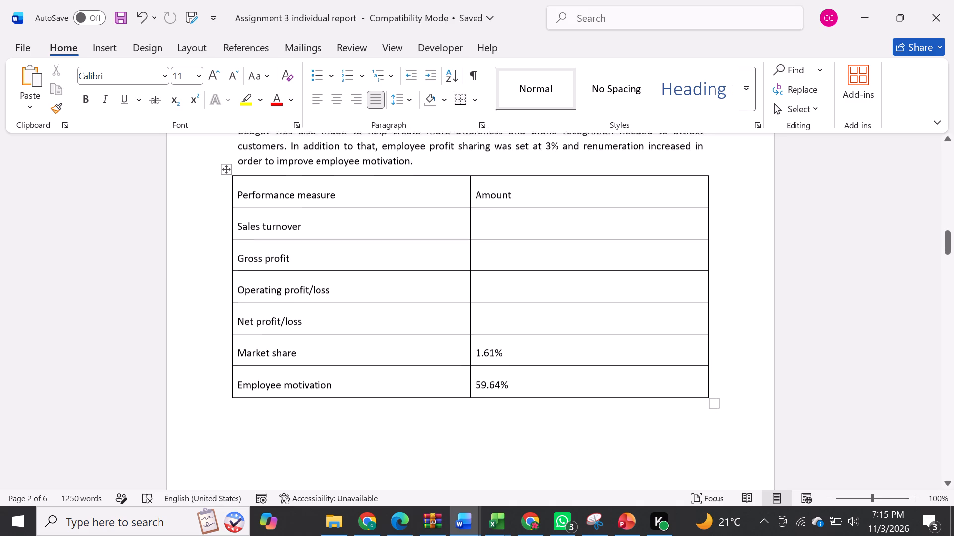
scroll(454, 382, "up", 4)
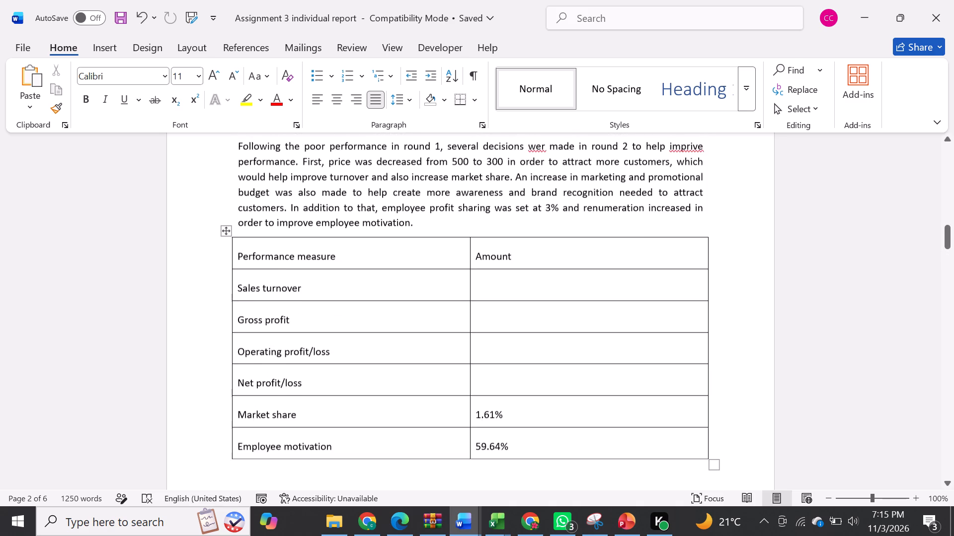
scroll(454, 382, "up", 9)
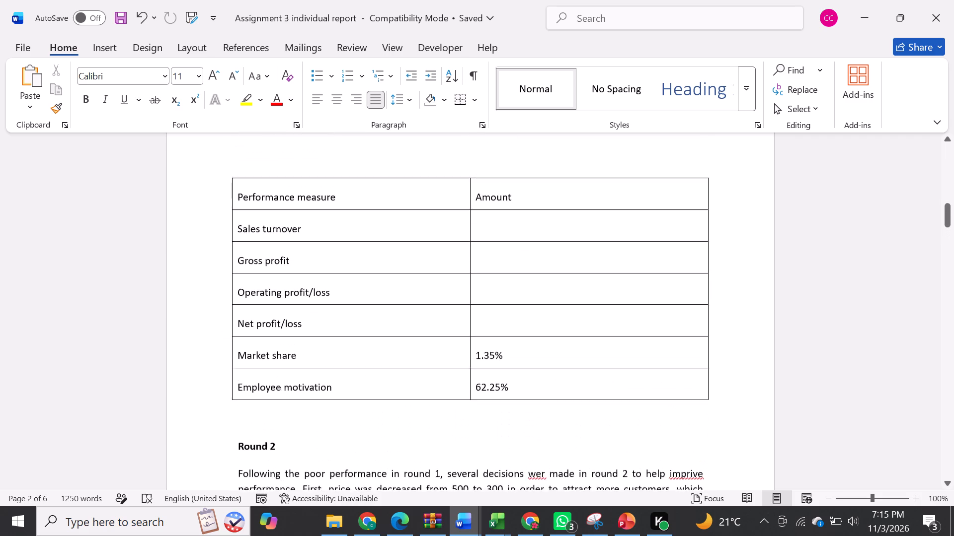
scroll(454, 382, "up", 1)
left_click(494, 529)
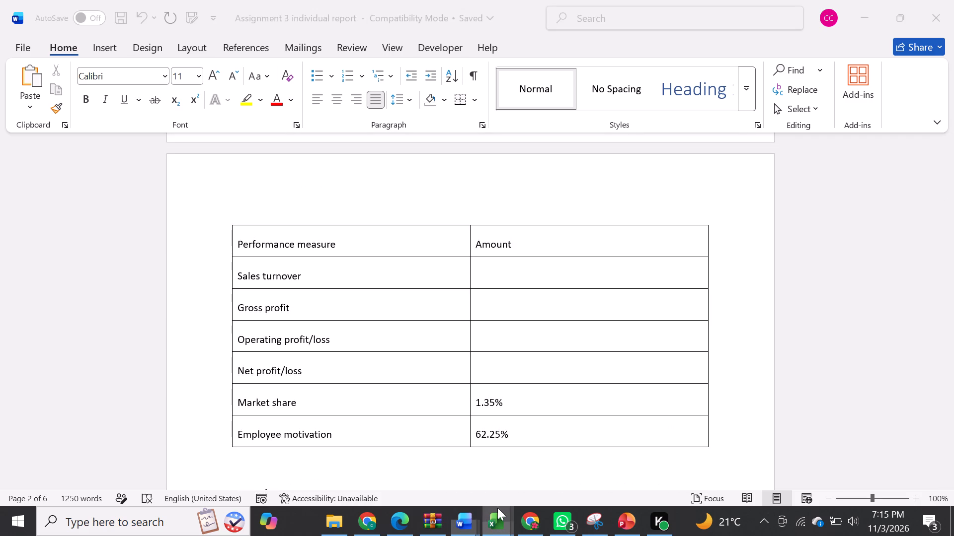
left_click(554, 452)
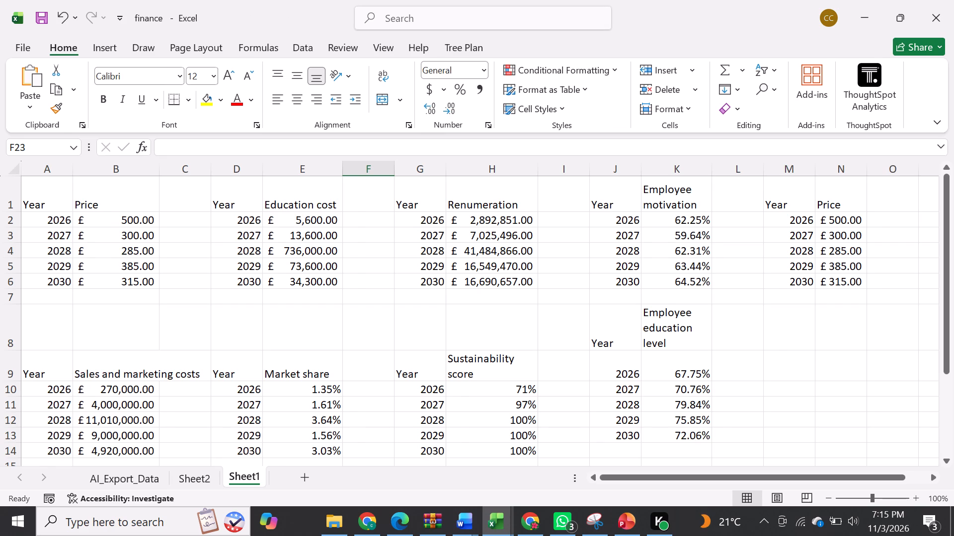
scroll(238, 260, "right", 2)
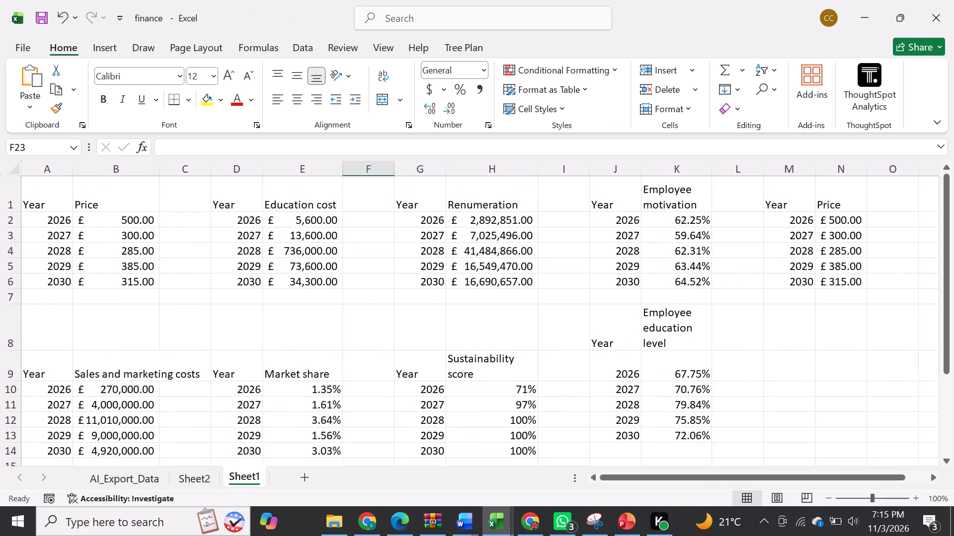
scroll(470, 279, "down", 1)
scroll(470, 279, "up", 1)
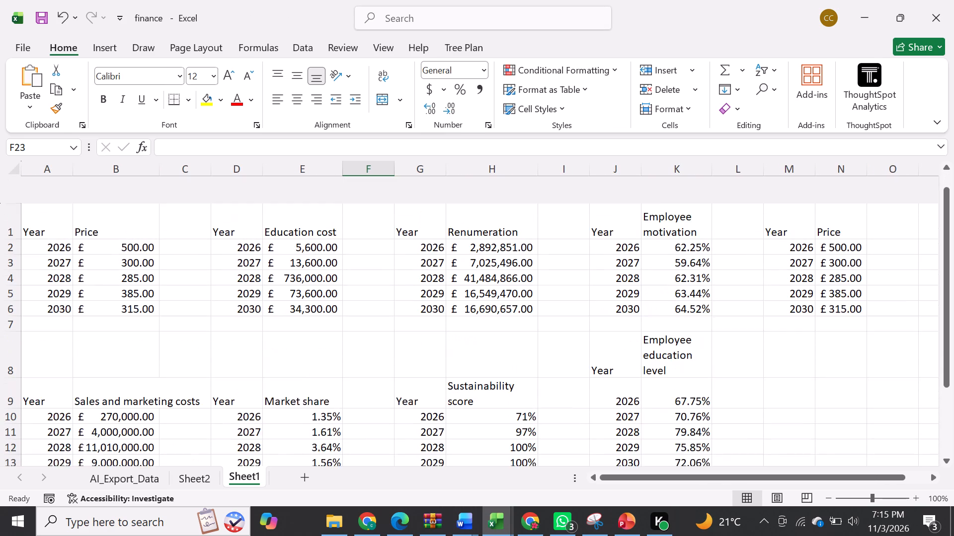
scroll(470, 279, "right", 1)
left_click(199, 485)
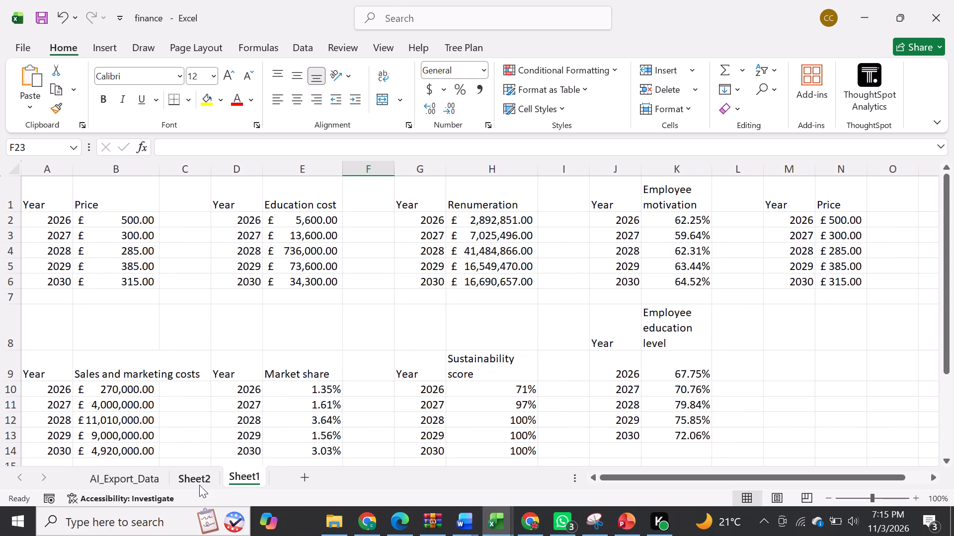
scroll(362, 315, "up", 1)
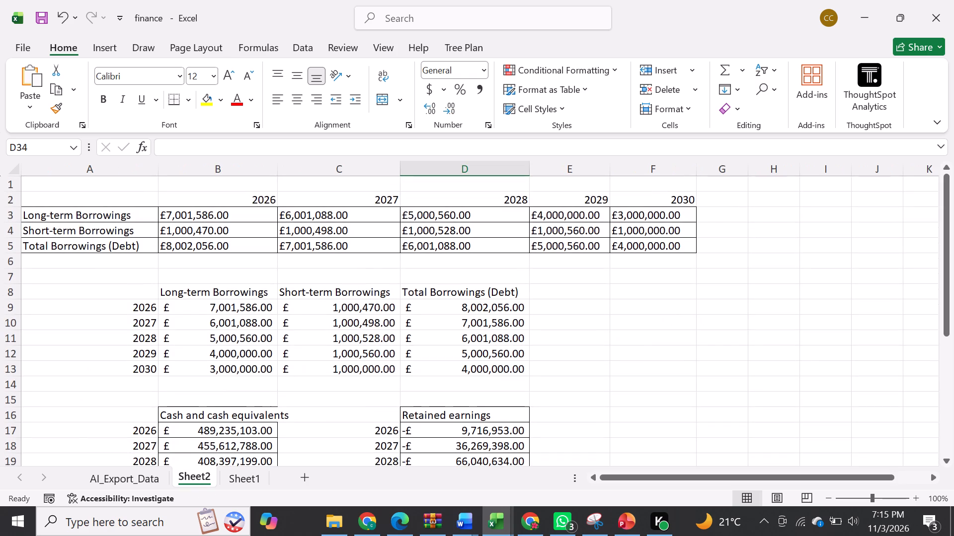
scroll(623, 348, "down", 3)
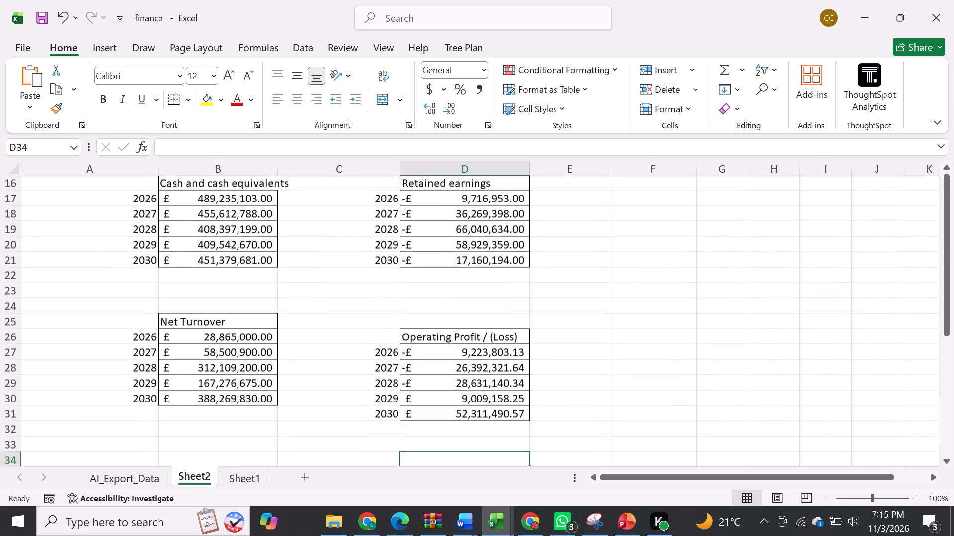
scroll(623, 348, "down", 1)
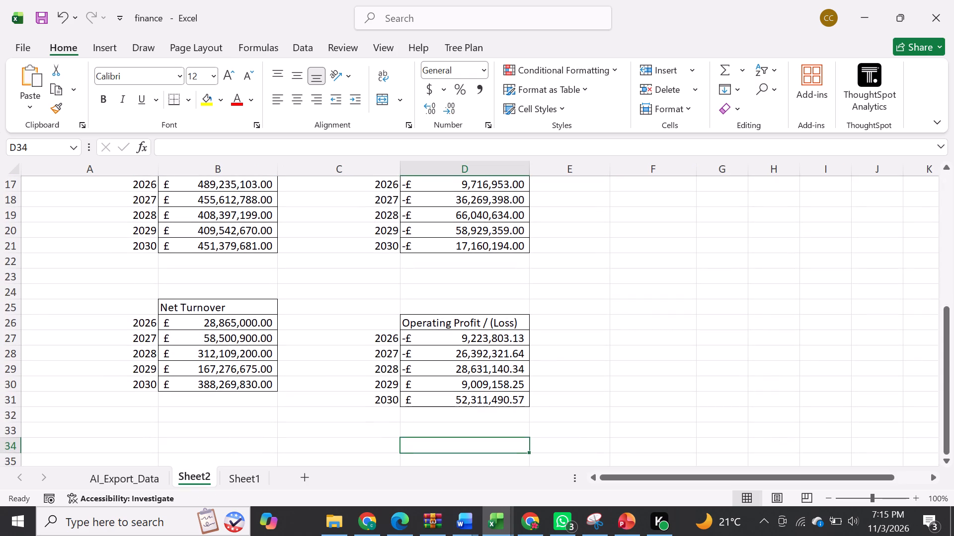
left_click(200, 322)
key("ctrl+c")
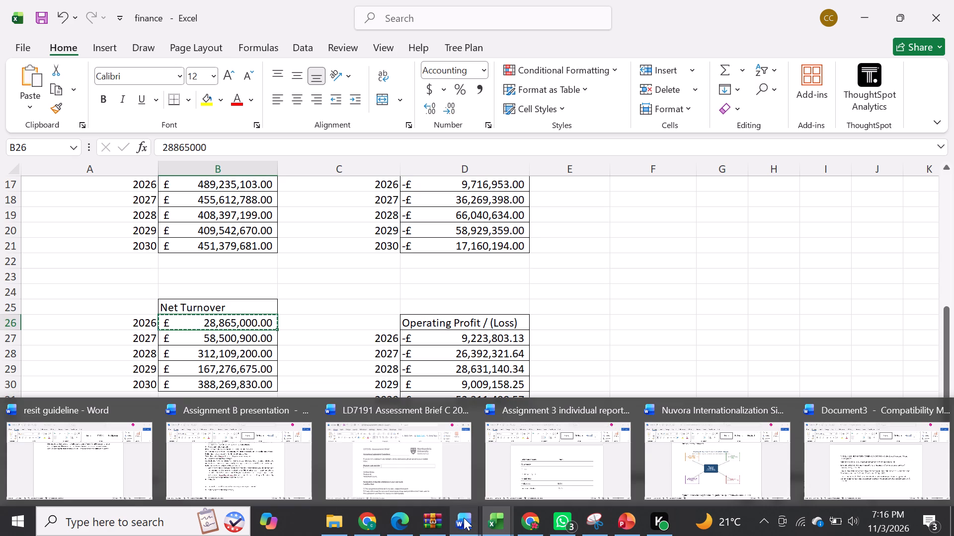
left_click(548, 457)
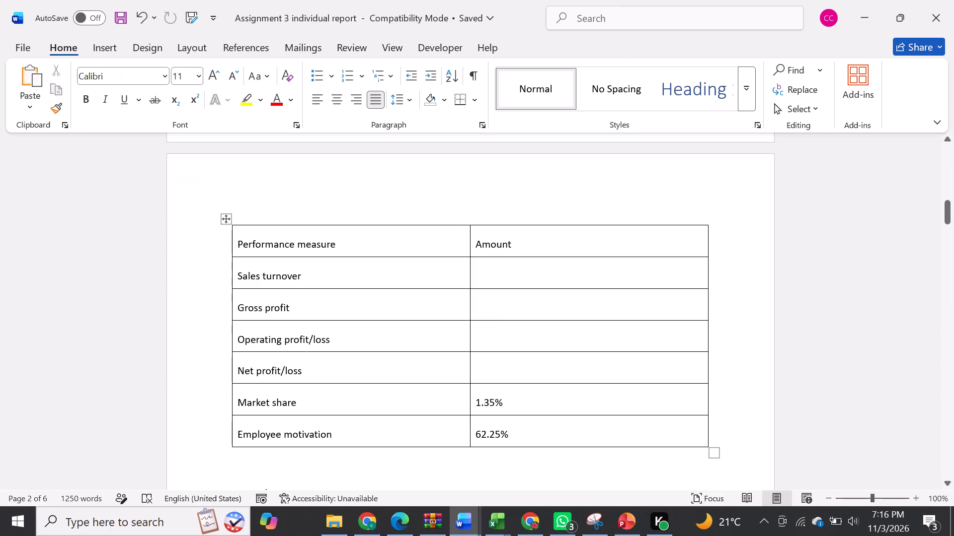
scroll(483, 278, "up", 1)
scroll(483, 278, "down", 1)
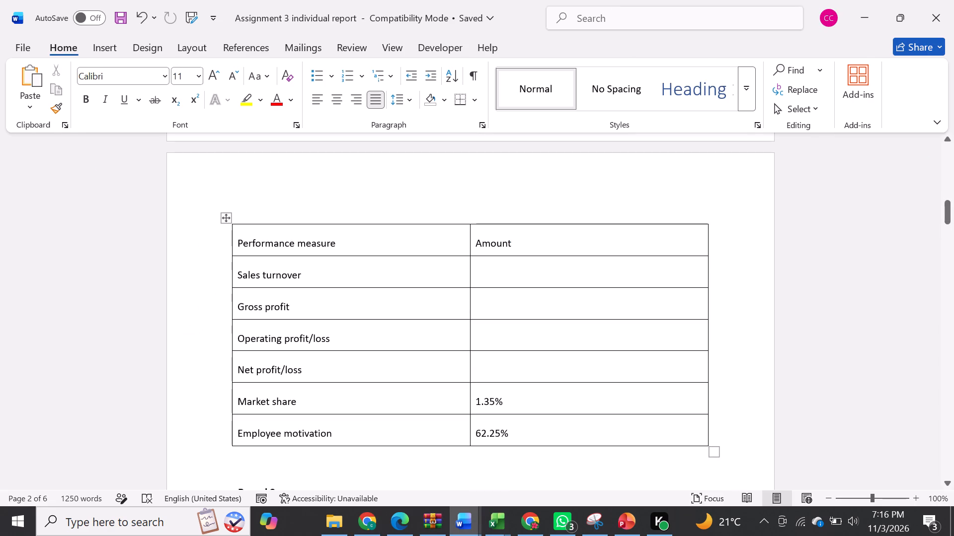
left_click(492, 274)
key("ctrl+v")
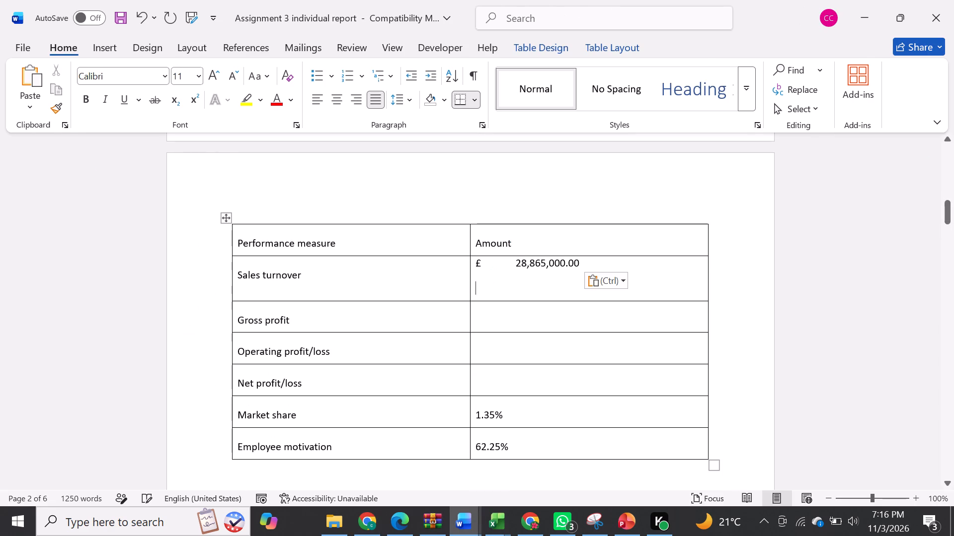
key("BackSpace")
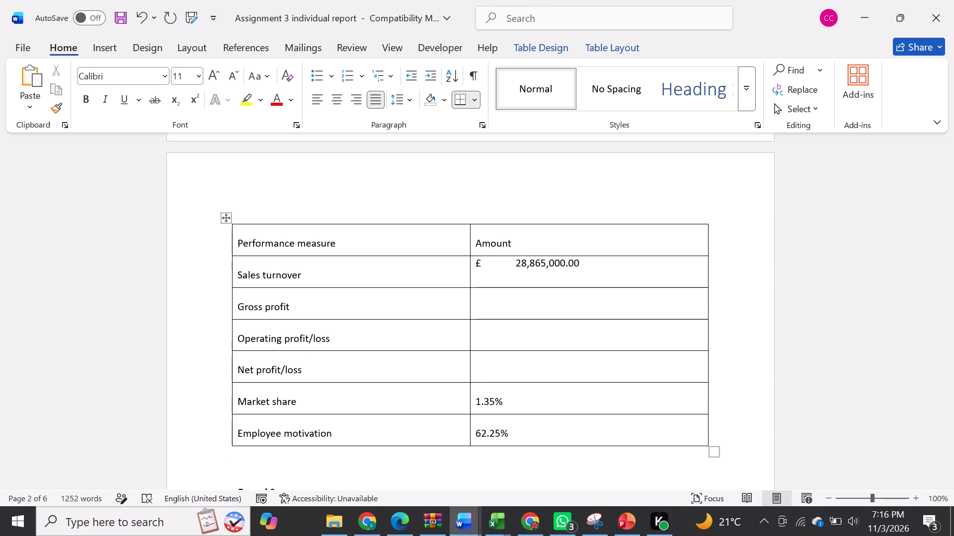
key("Delete")
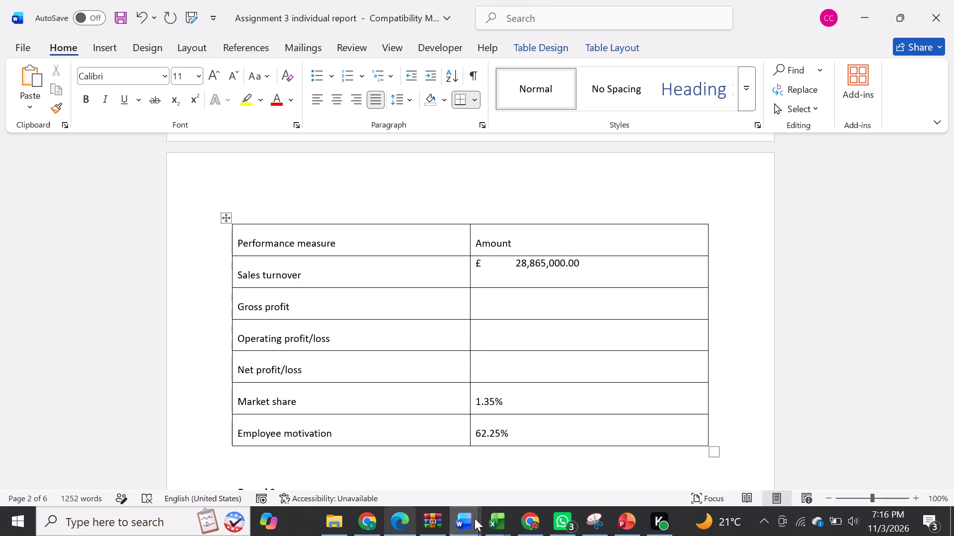
Copy the 2026 Operating Profit / (Loss) from the finance workbook into the Round 1 table's Operating profit/loss amount, removing the extra line.
left_click(492, 517)
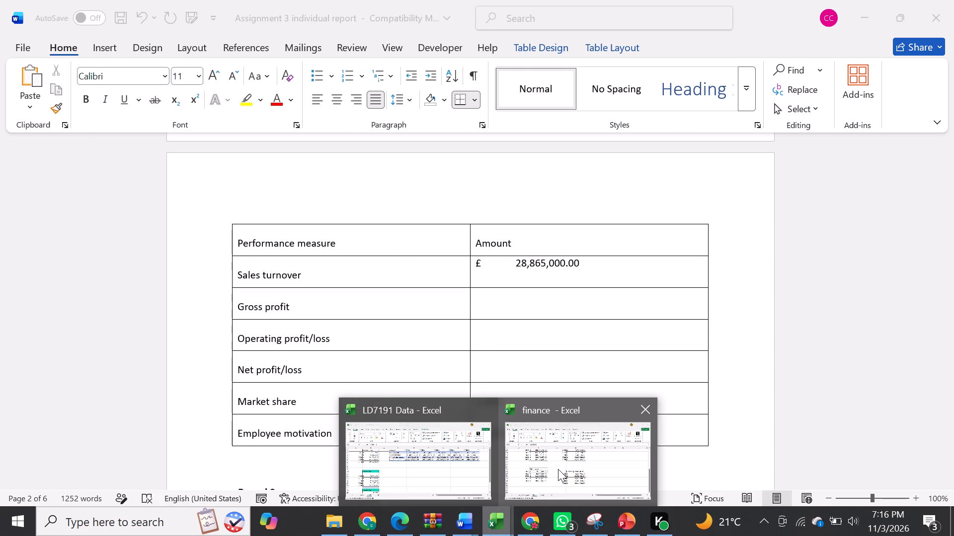
left_click(544, 465)
left_click(456, 340)
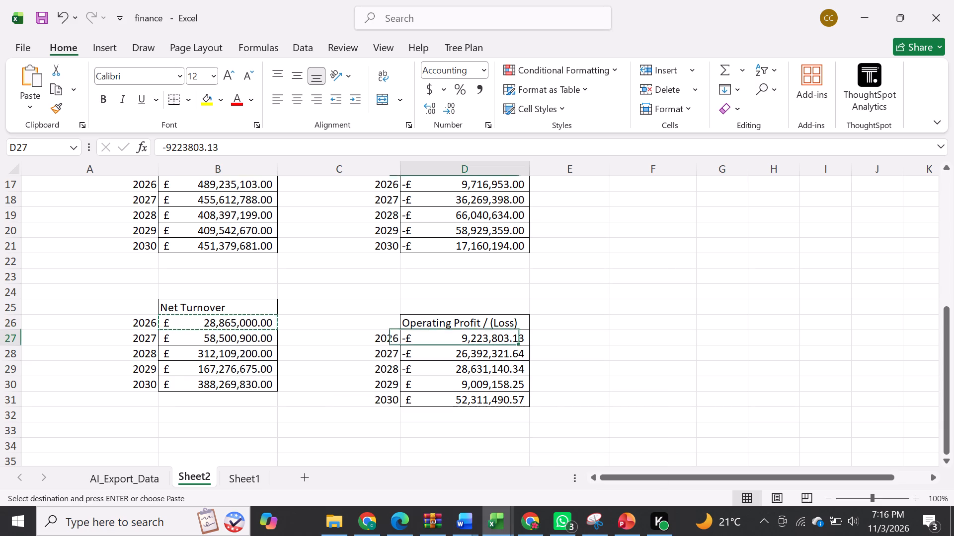
key("ctrl+c")
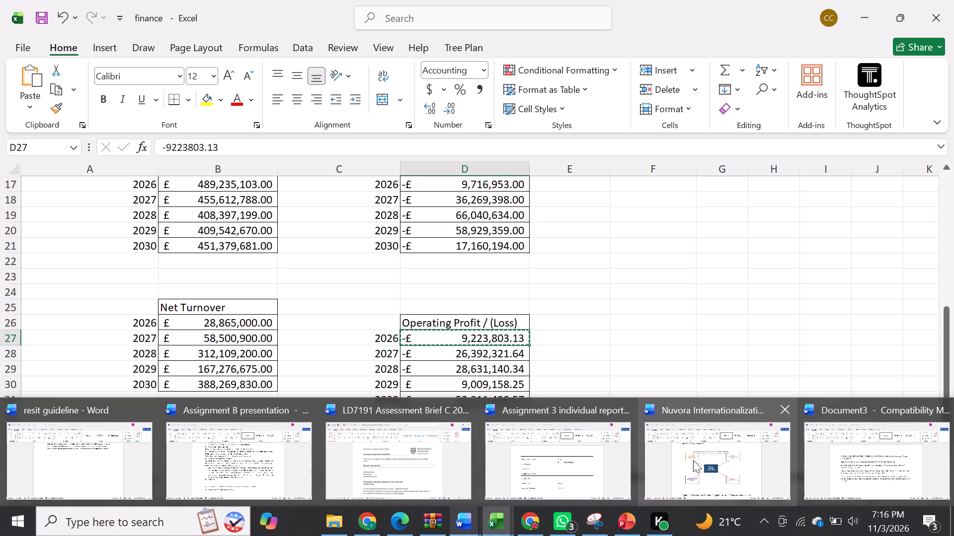
left_click(592, 450)
left_click(491, 334)
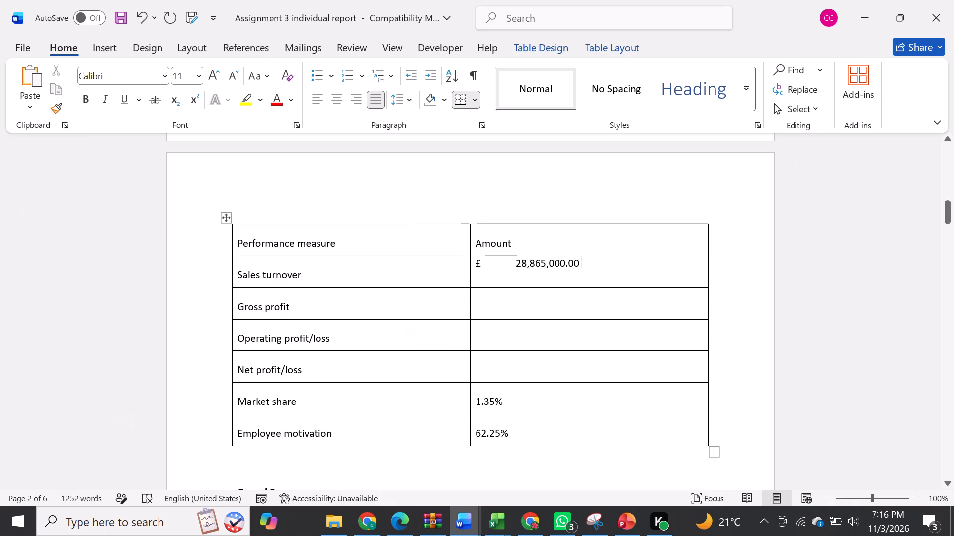
key("ctrl+v")
key("BackSpace")
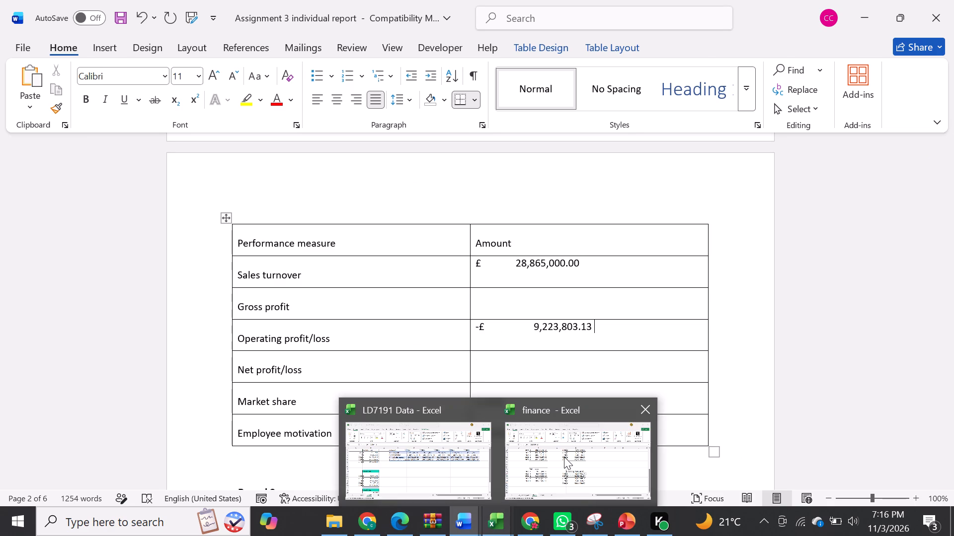
Copy the 2027 Net Turnover from Sheet2 of the finance workbook and return to the report's Round 2 table.
left_click(564, 457)
left_click(219, 339)
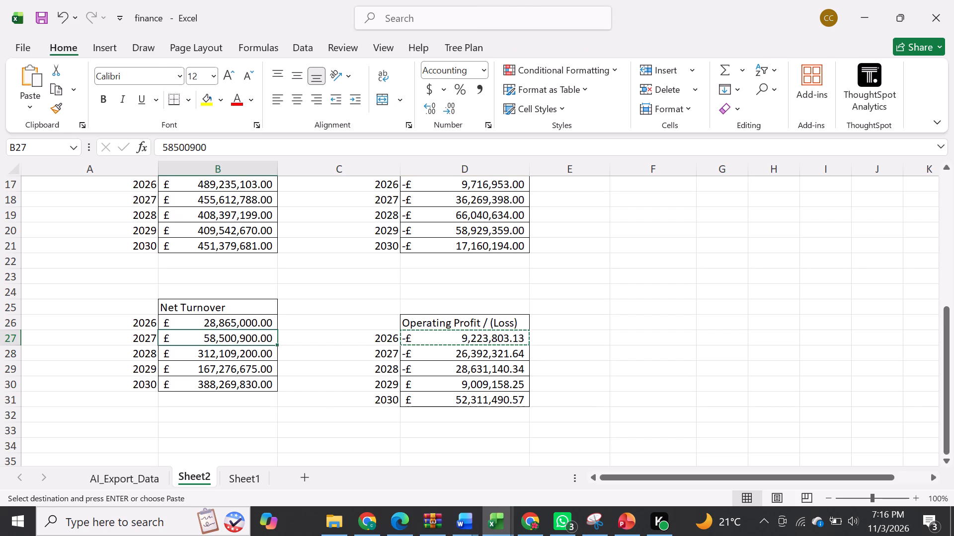
key("ctrl+c")
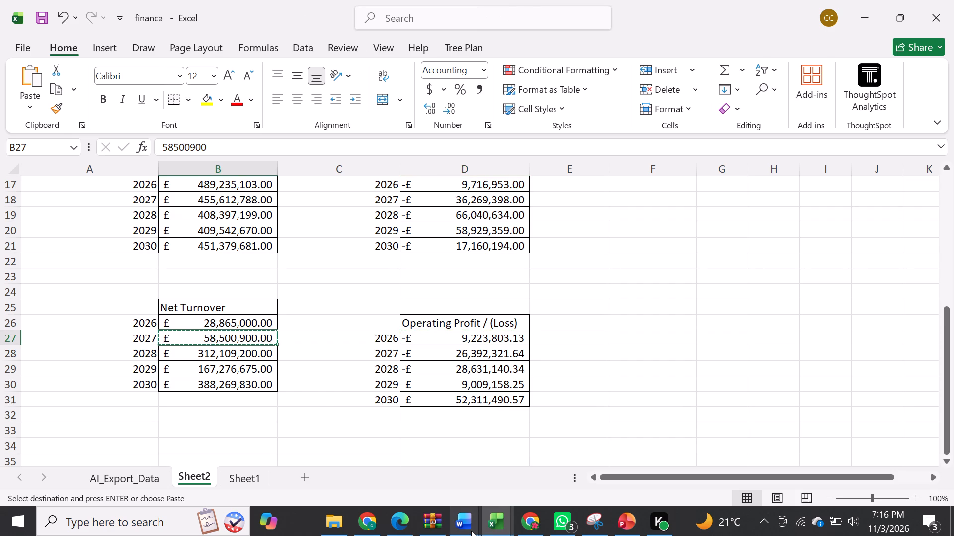
left_click(563, 457)
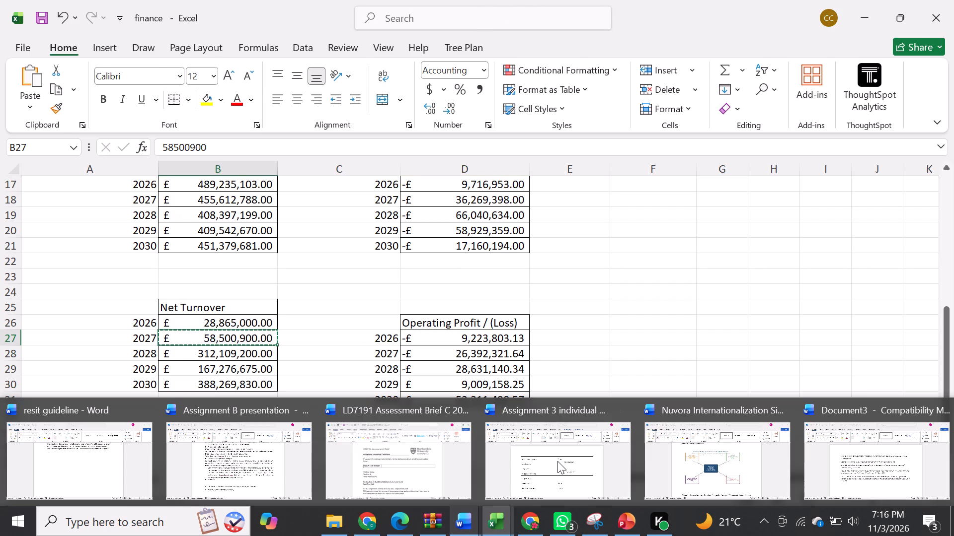
scroll(312, 335, "down", 7)
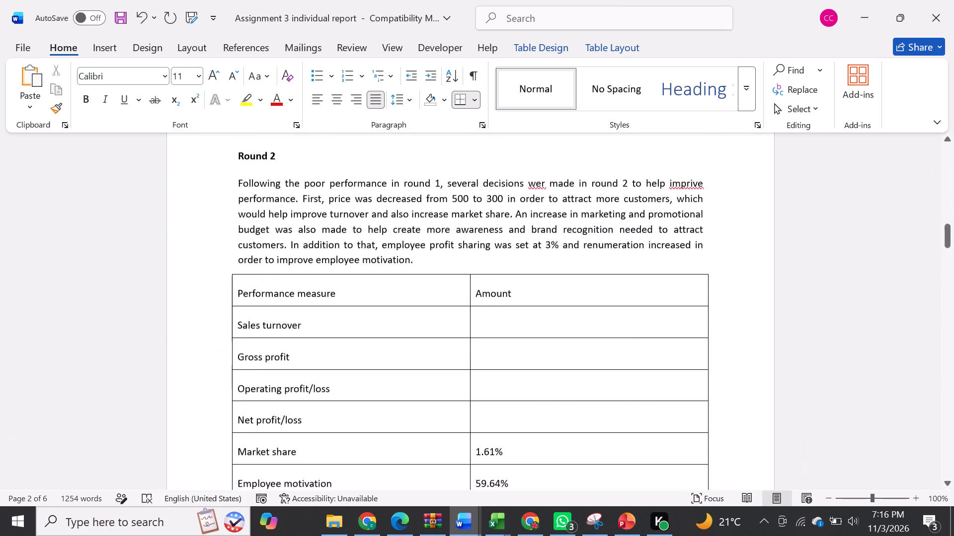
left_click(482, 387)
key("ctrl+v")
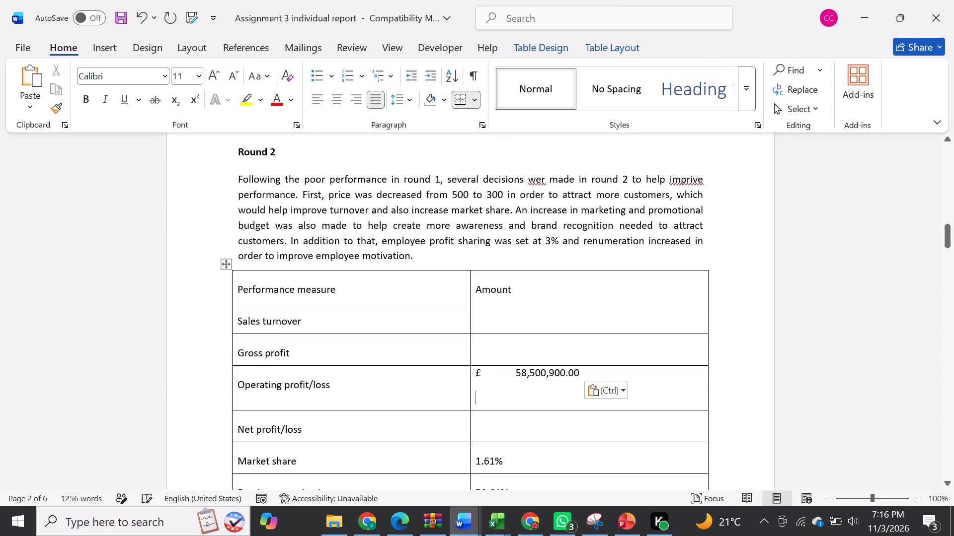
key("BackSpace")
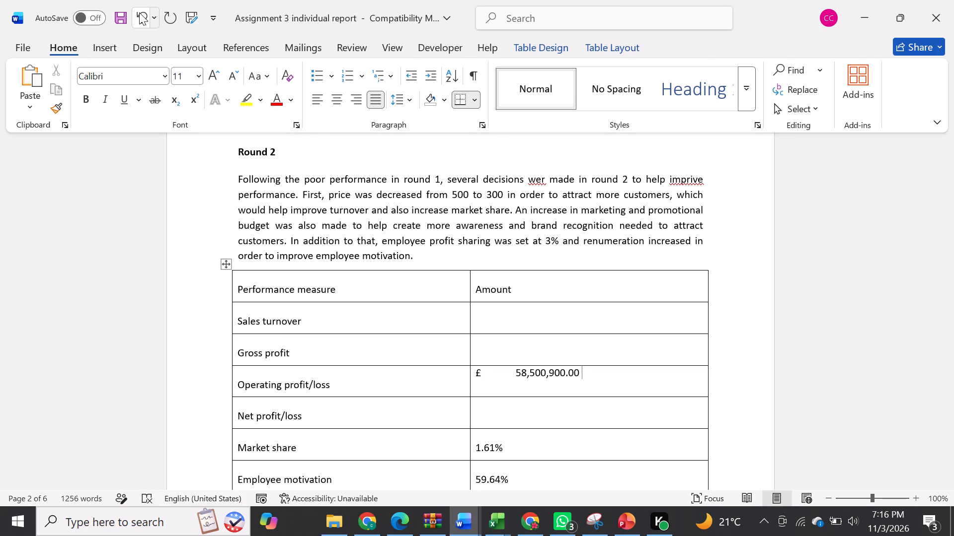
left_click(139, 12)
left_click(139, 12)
Paste the copied 2027 Net Turnover into the Round 2 table's Sales turnover amount, removing the extra line.
left_click(482, 314)
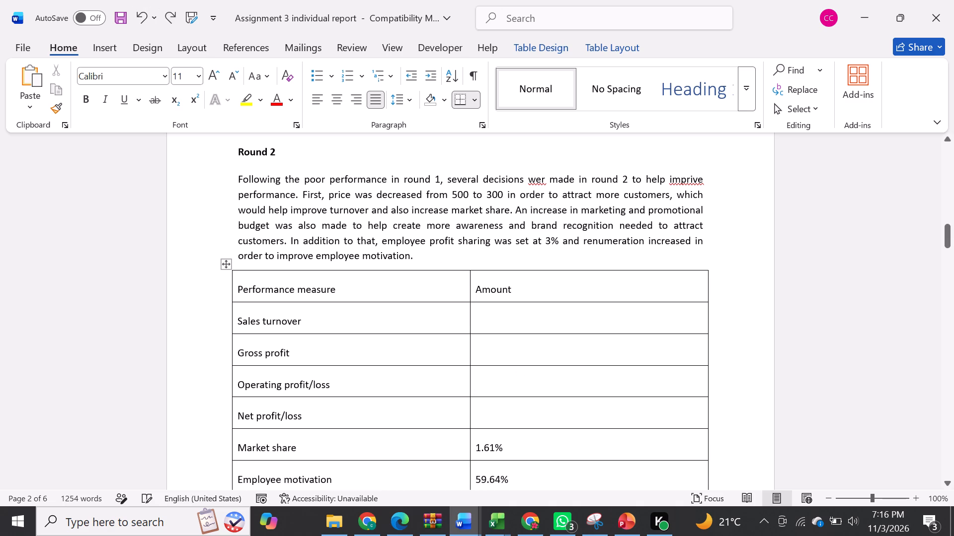
key("ctrl+v")
key("BackSpace")
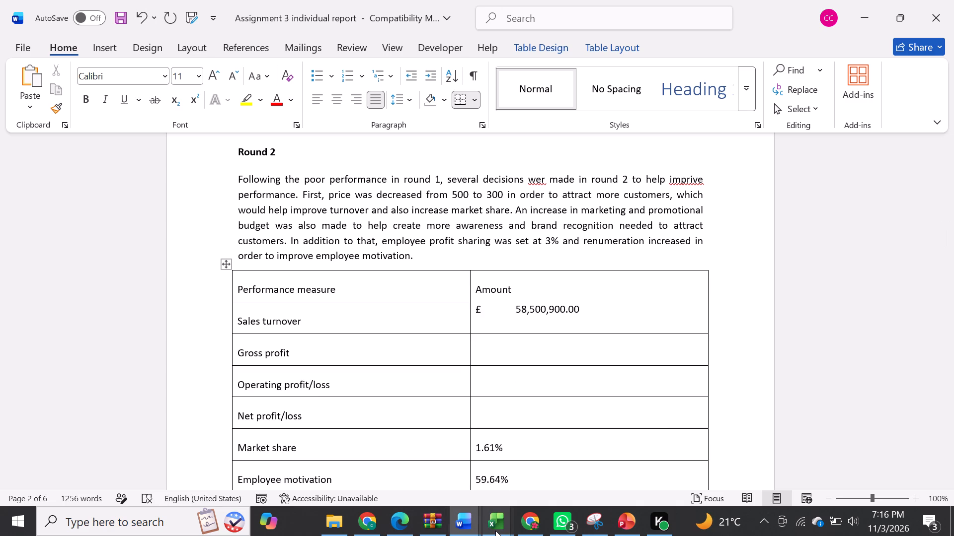
Copy the 2027 Operating Profit / (Loss) from the finance workbook into the Round 2 table's Operating profit/loss amount, removing the extra line.
left_click(565, 466)
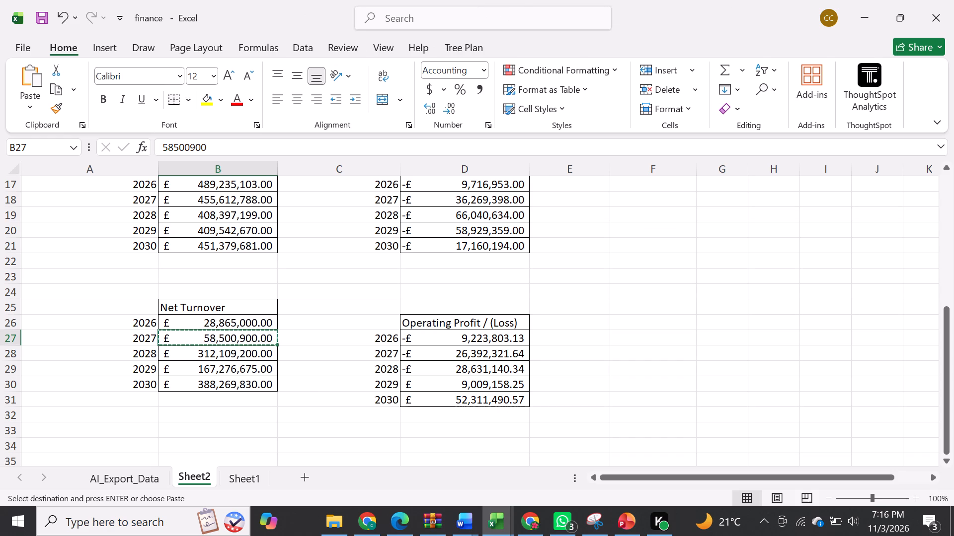
left_click(454, 359)
key("ctrl+c")
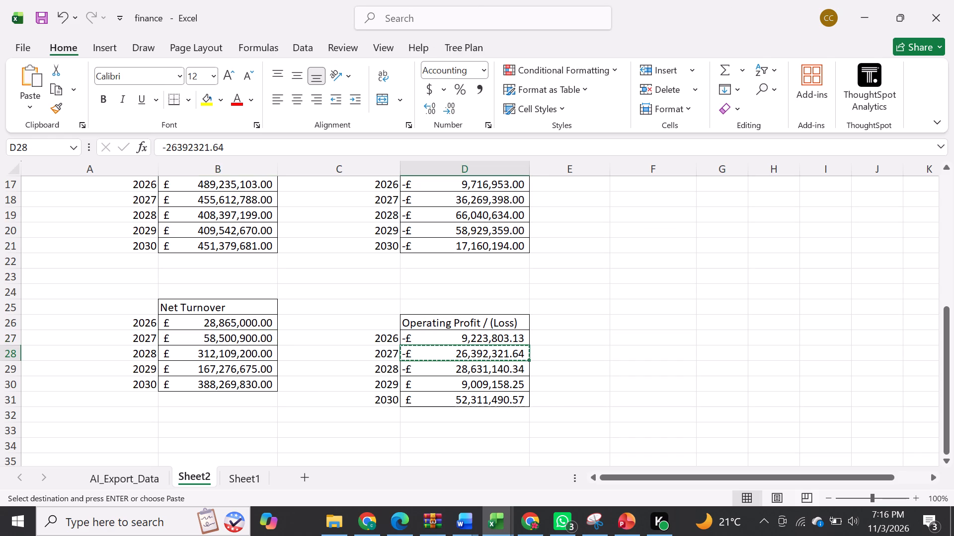
left_click(567, 475)
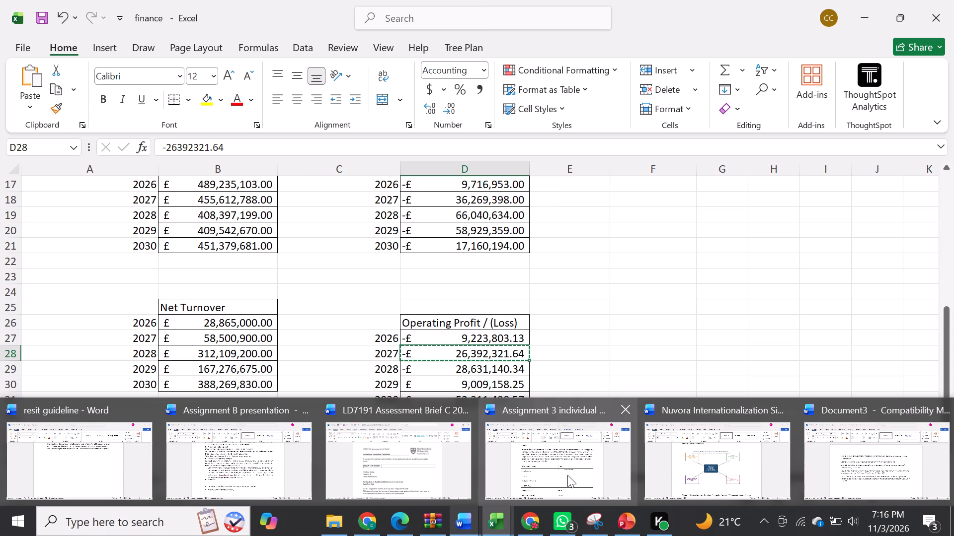
left_click(485, 387)
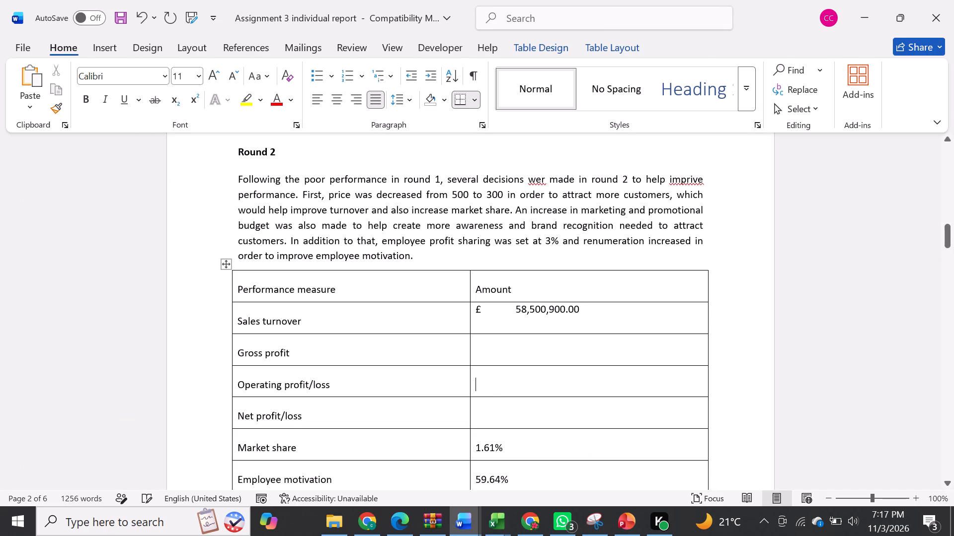
key("ctrl+v")
key("BackSpace")
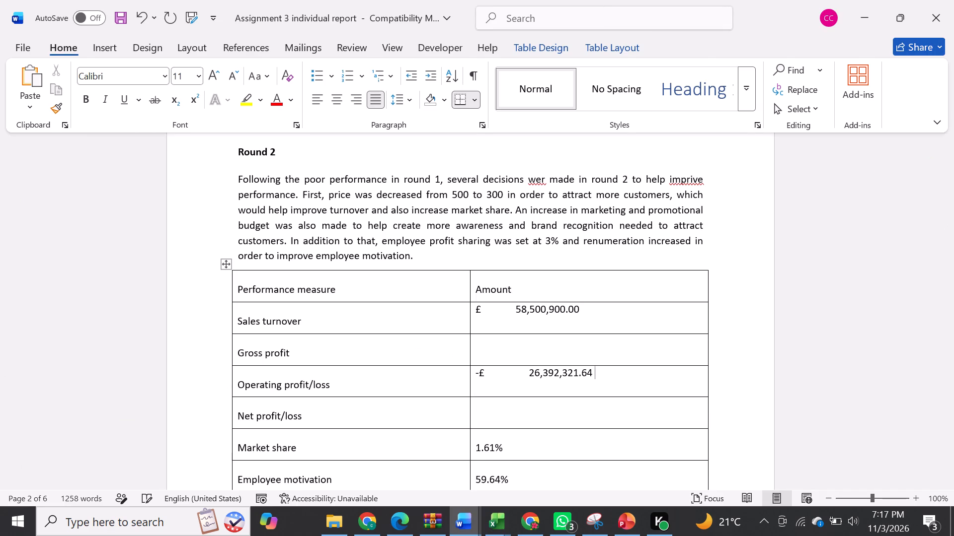
Copy the 2026 annual profit from Sheet2 of the LD7191 Data workbook into the Round 1 table's Net profit/loss amount, removing the extra line.
left_click(494, 525)
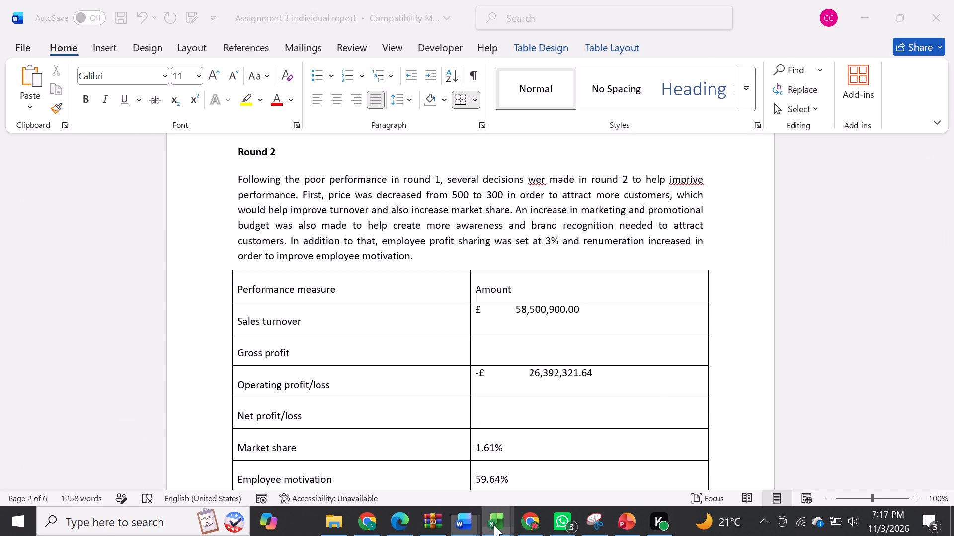
left_click(443, 462)
scroll(343, 307, "up", 1)
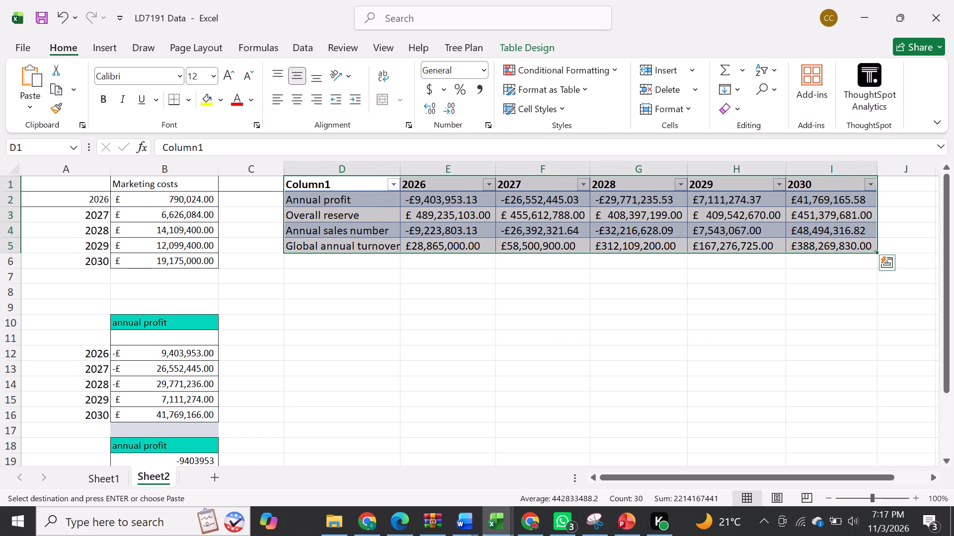
scroll(343, 307, "up", 1)
scroll(343, 307, "right", 2)
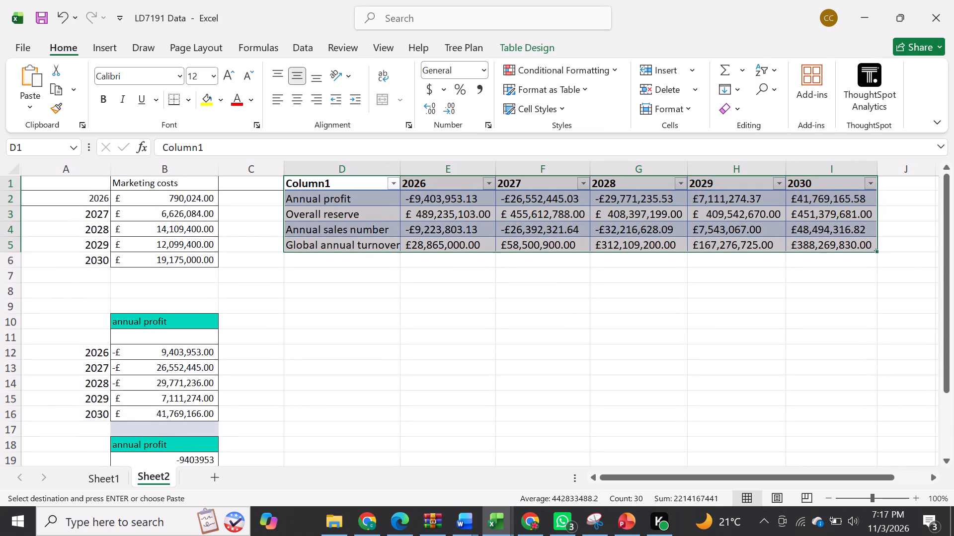
scroll(343, 307, "right", 1)
left_click(383, 341)
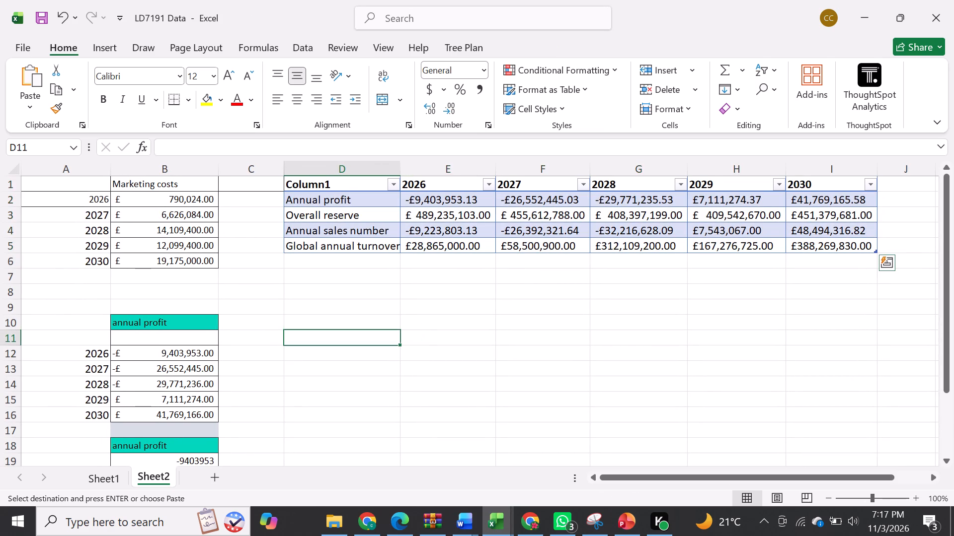
left_click(181, 356)
key("ctrl+c")
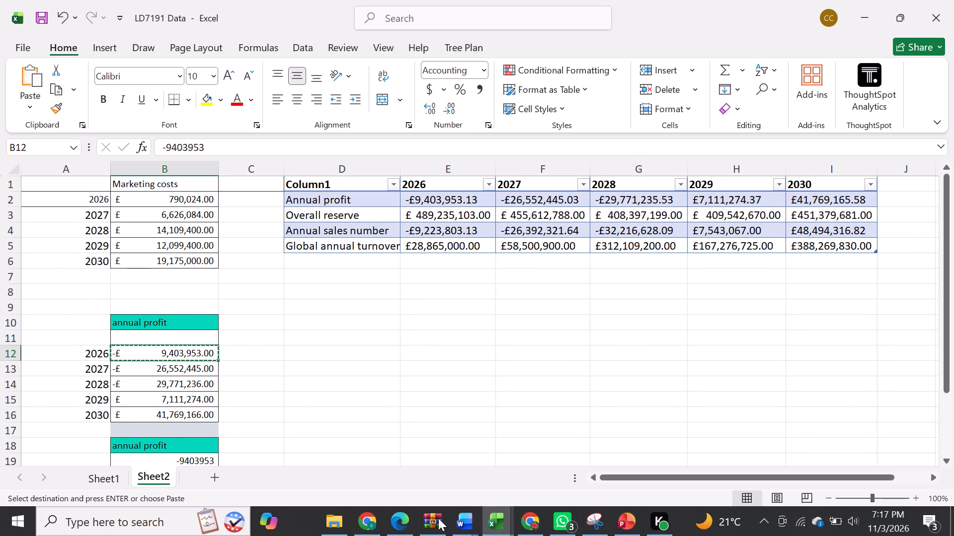
left_click(624, 453)
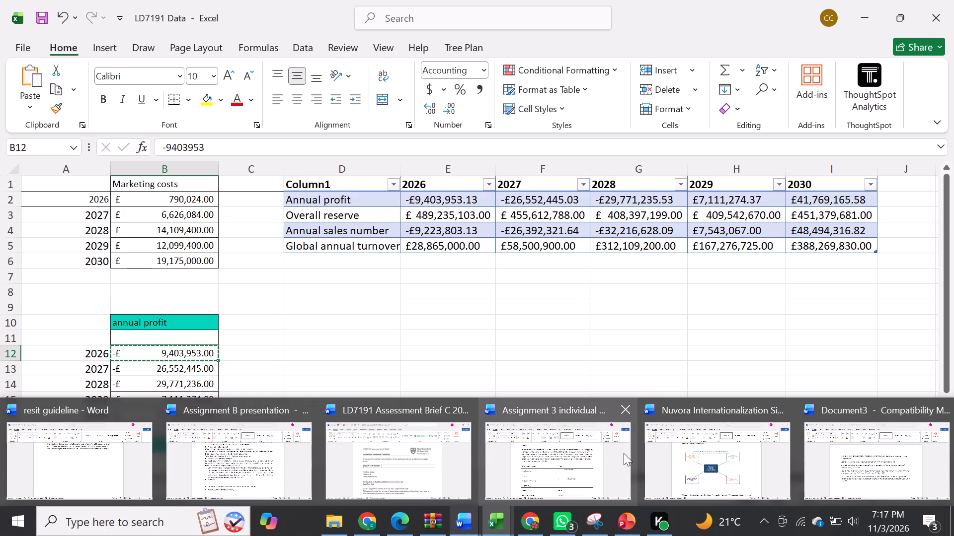
scroll(501, 336, "up", 5)
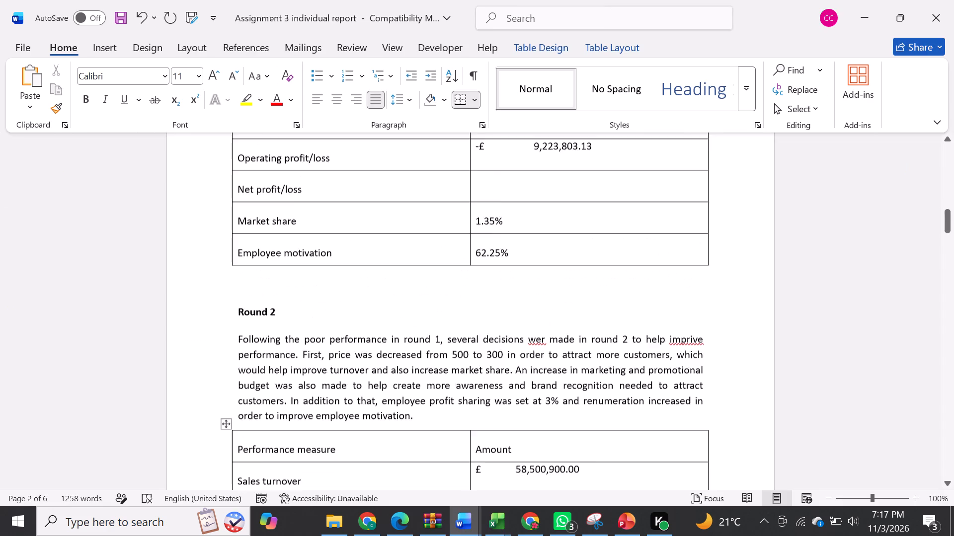
scroll(501, 336, "up", 1)
left_click(489, 303)
key("ctrl+v")
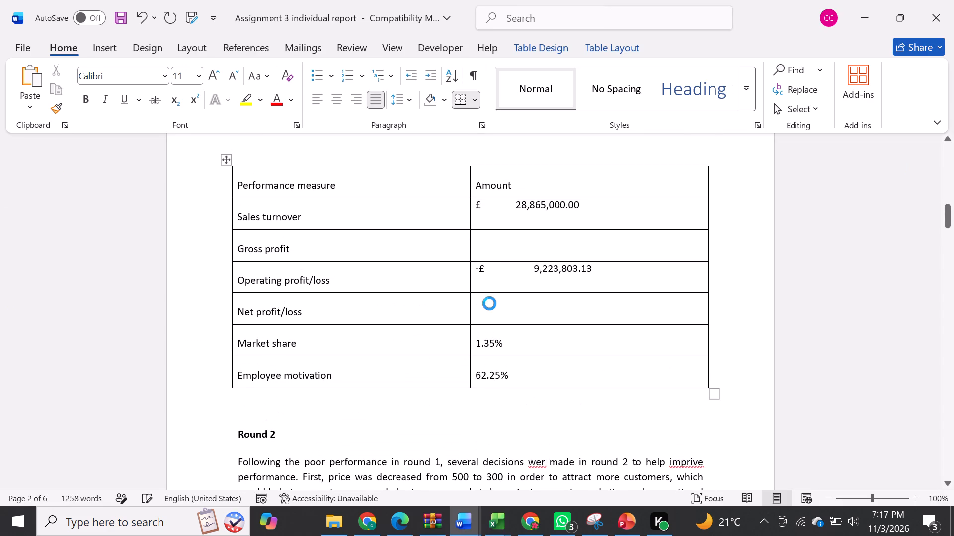
key("BackSpace")
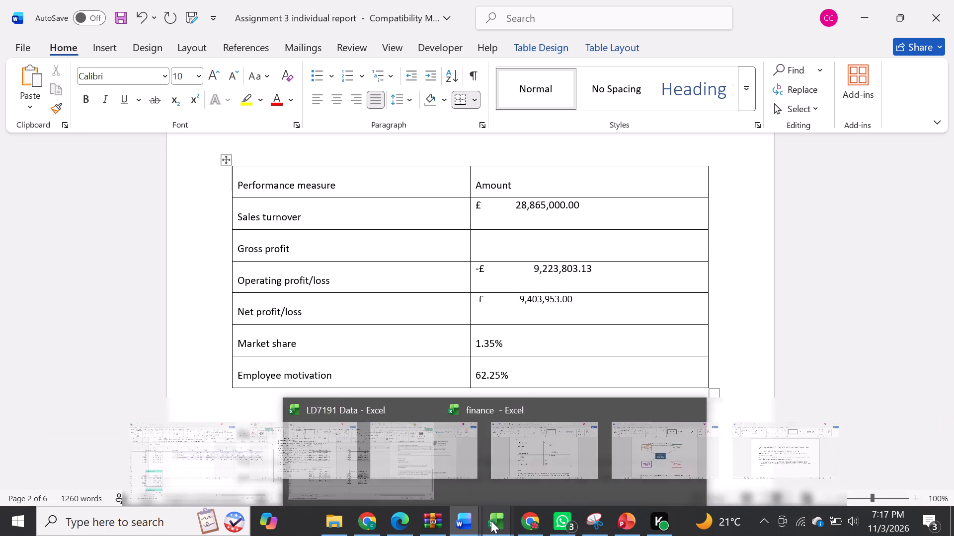
Copy the 2027 annual profit from the LD7191 Data workbook into the Round 2 table's Net profit/loss amount, removing the extra line.
left_click(538, 475)
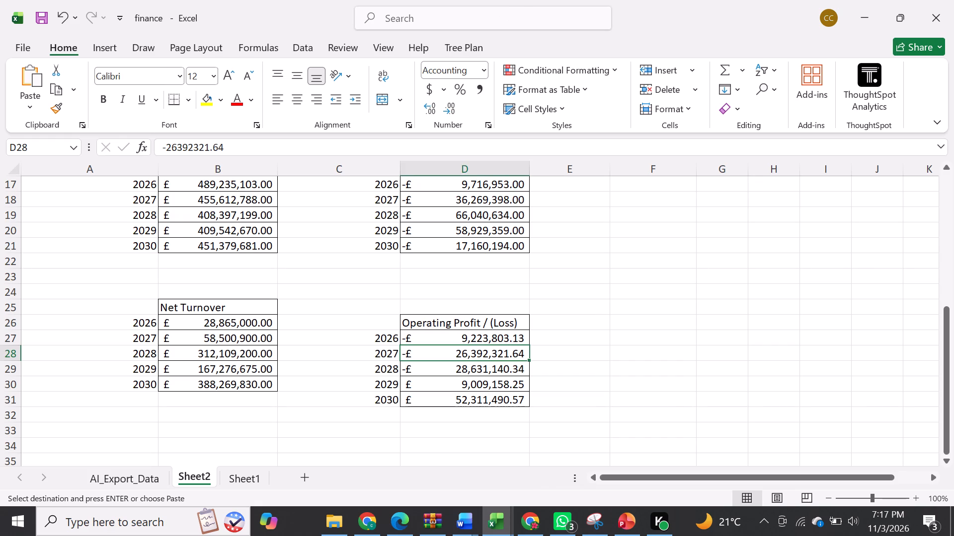
left_click(432, 464)
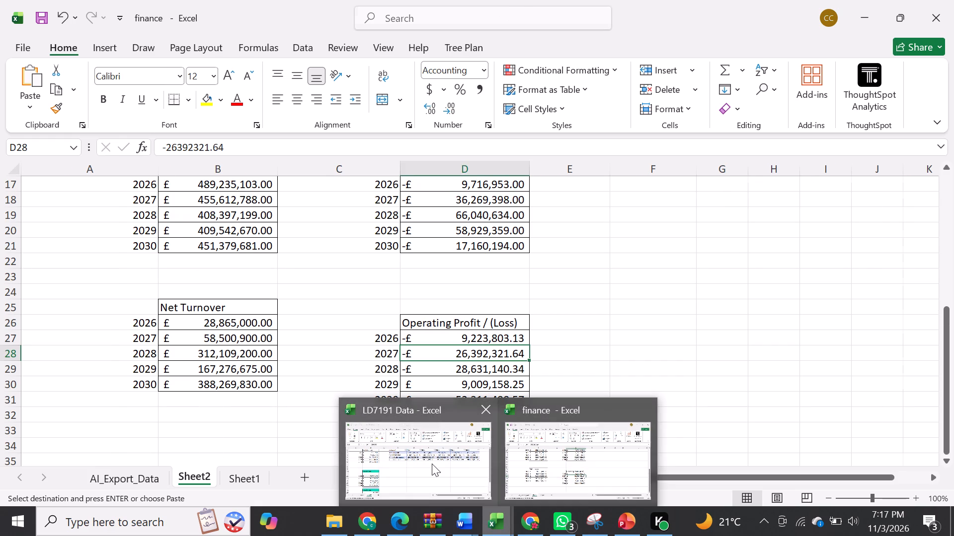
left_click(172, 372)
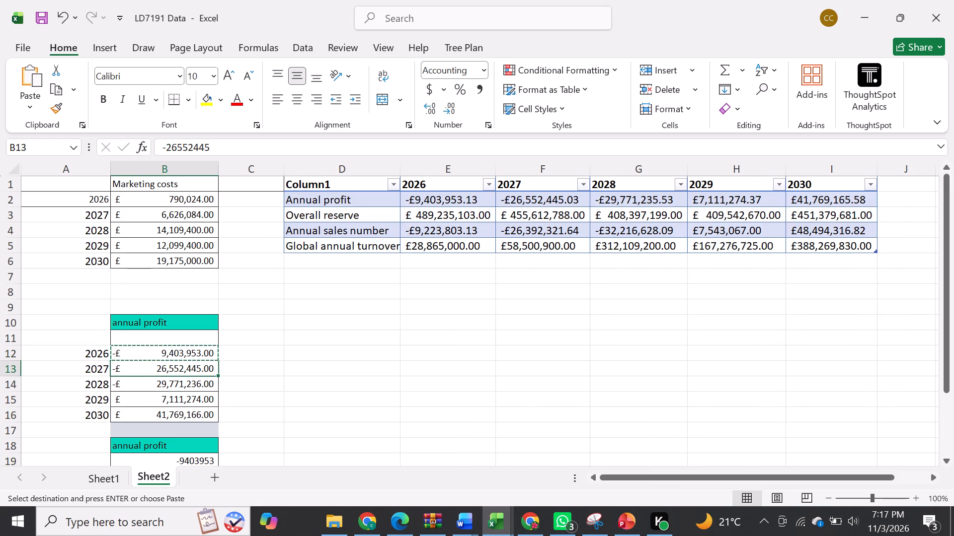
key("ctrl+c")
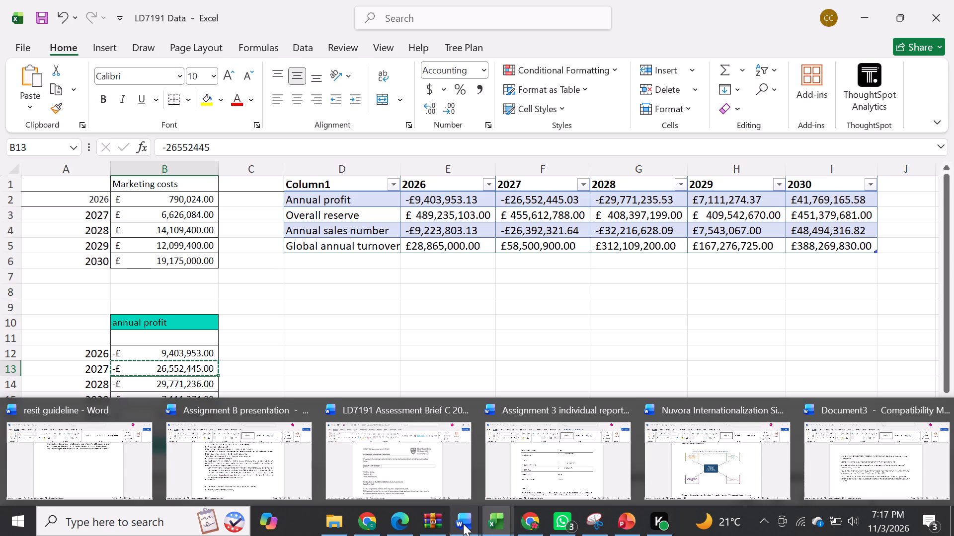
left_click(569, 456)
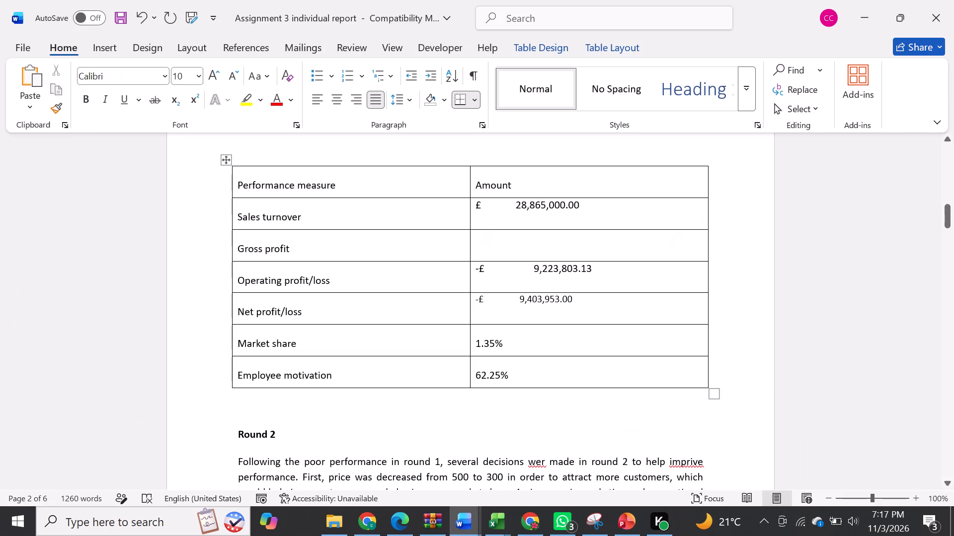
scroll(502, 344, "down", 5)
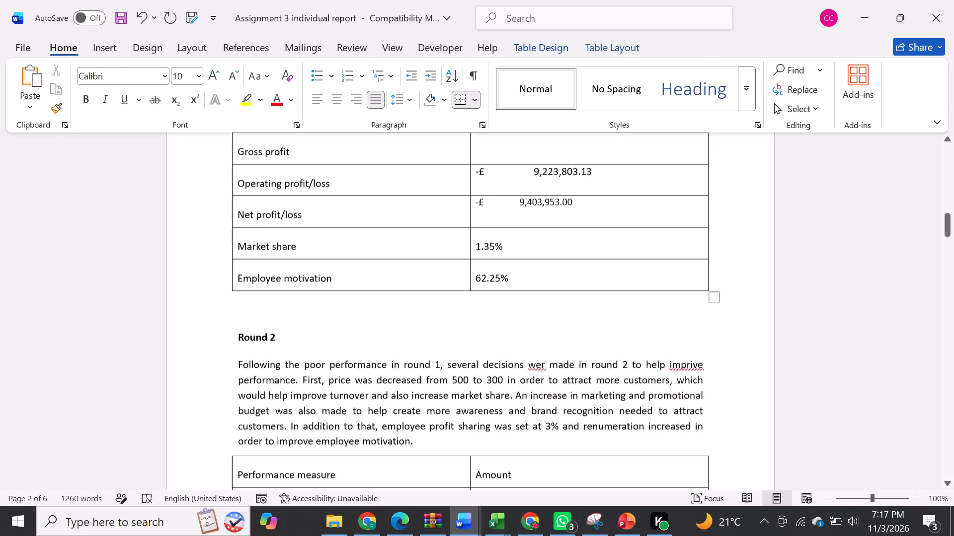
scroll(502, 344, "down", 3)
left_click(490, 348)
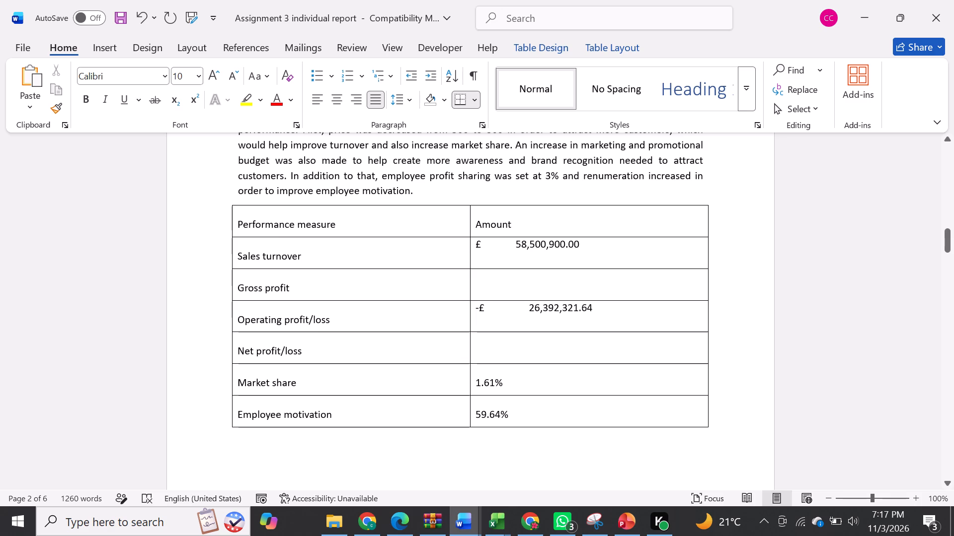
key("ctrl+v")
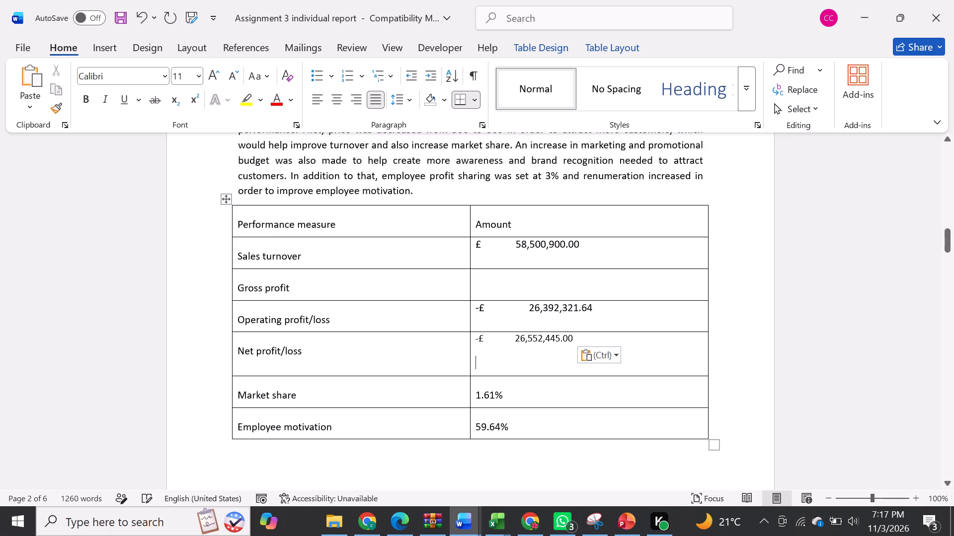
key("BackSpace")
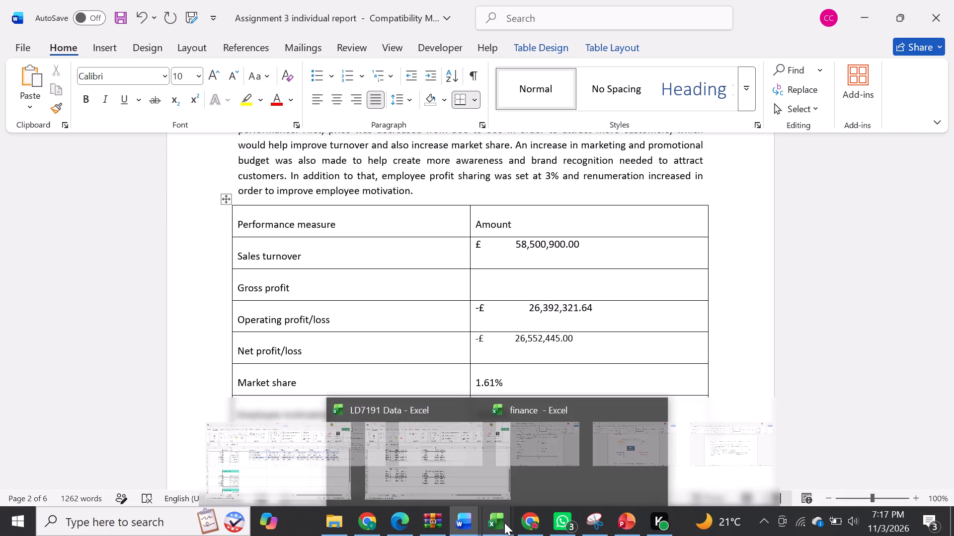
Look through Sheet2 and Sheet1 of the LD7191 Data workbook for the gross profit figures.
left_click(418, 465)
double_click(304, 319)
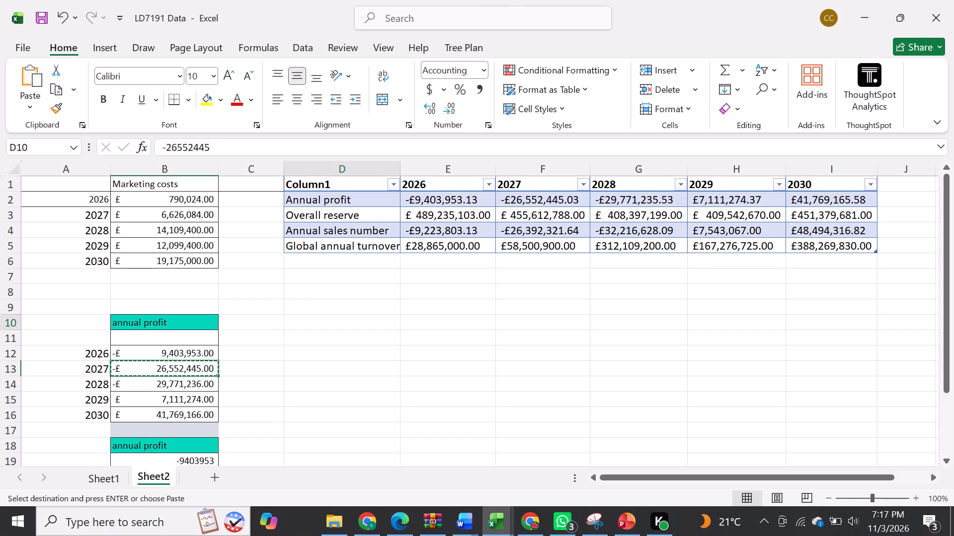
scroll(294, 403, "down", 1)
scroll(294, 403, "up", 2)
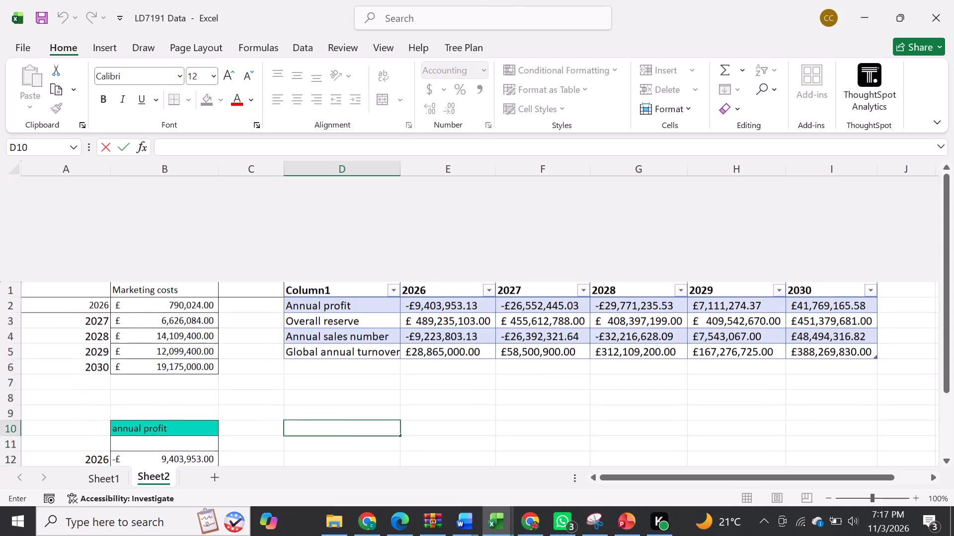
left_click(106, 476)
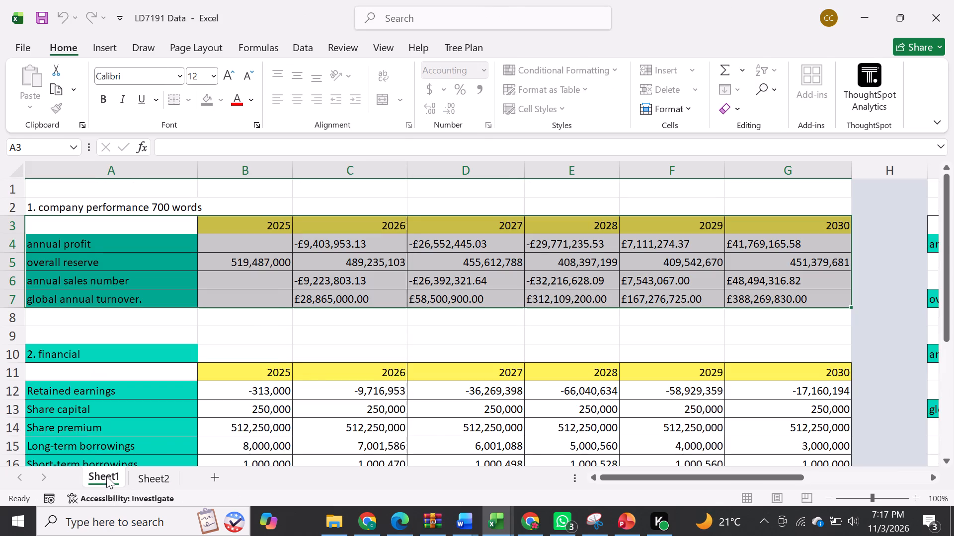
scroll(302, 368, "right", 1)
scroll(302, 368, "down", 1)
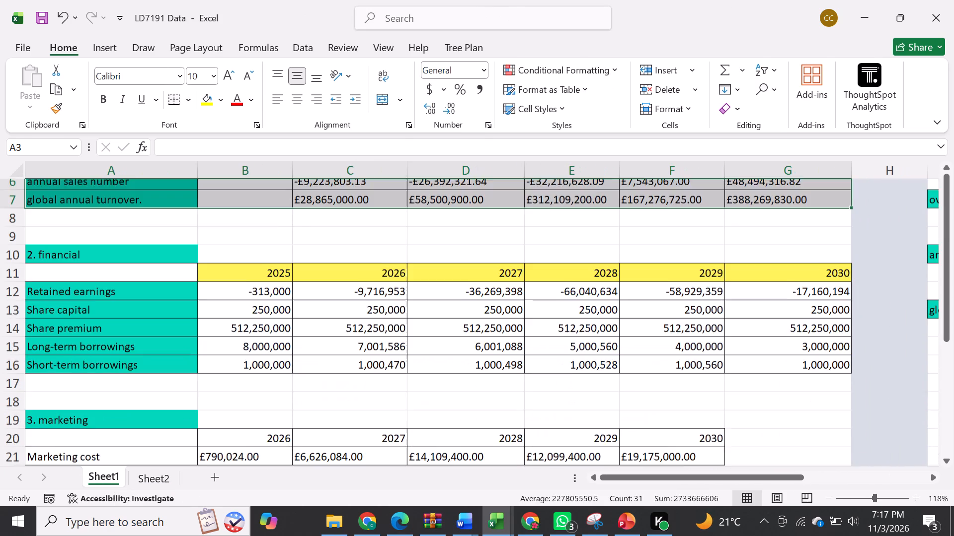
scroll(302, 368, "down", 1)
scroll(302, 368, "left", 2)
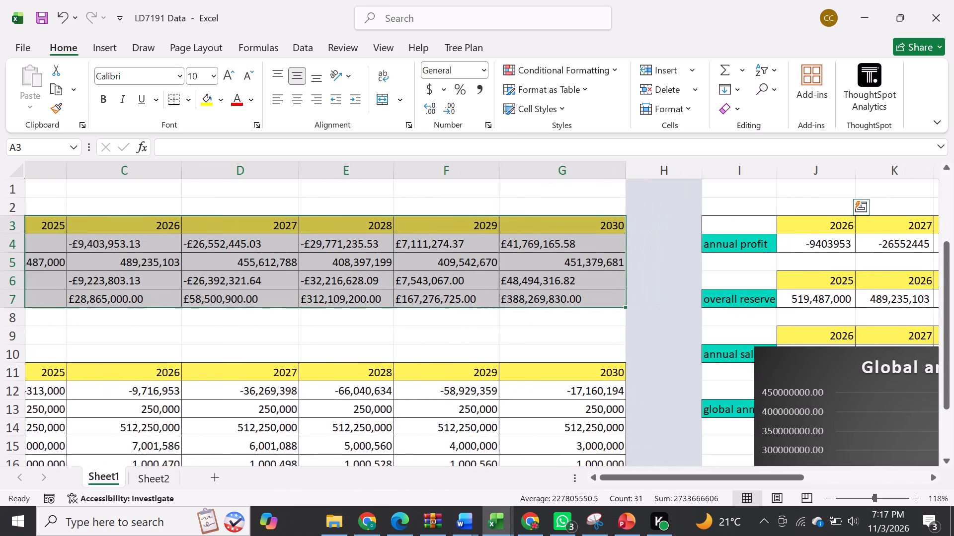
scroll(302, 368, "left", 2)
scroll(302, 368, "down", 1)
scroll(302, 368, "up", 1)
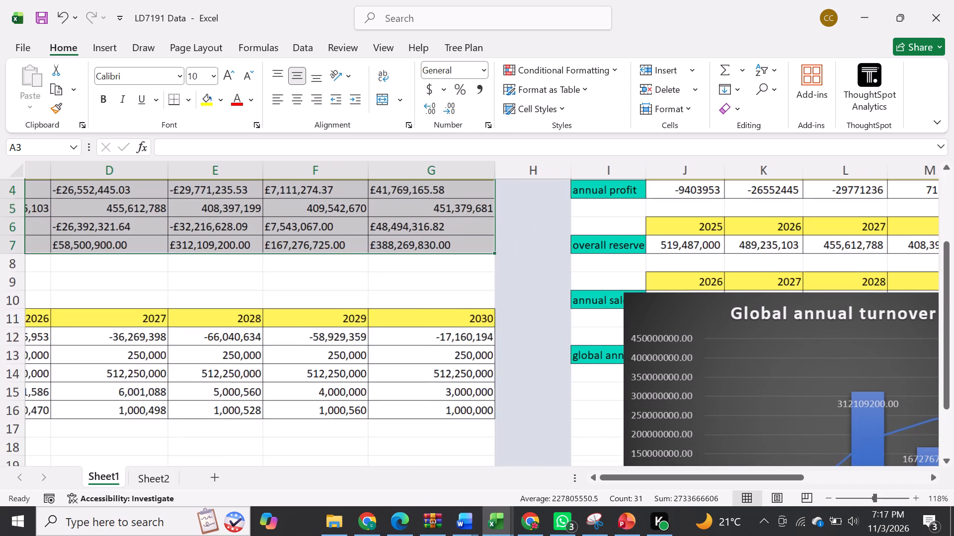
Copy the 2026 Gross Margin from the finance workbook into the Round 2 table's Gross profit amount, removing the extra line.
left_click(601, 458)
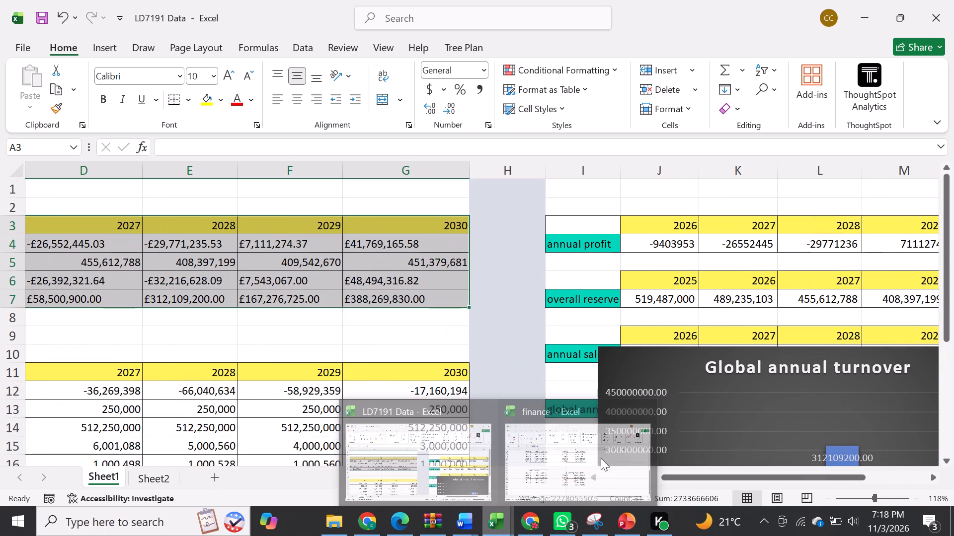
left_click(136, 478)
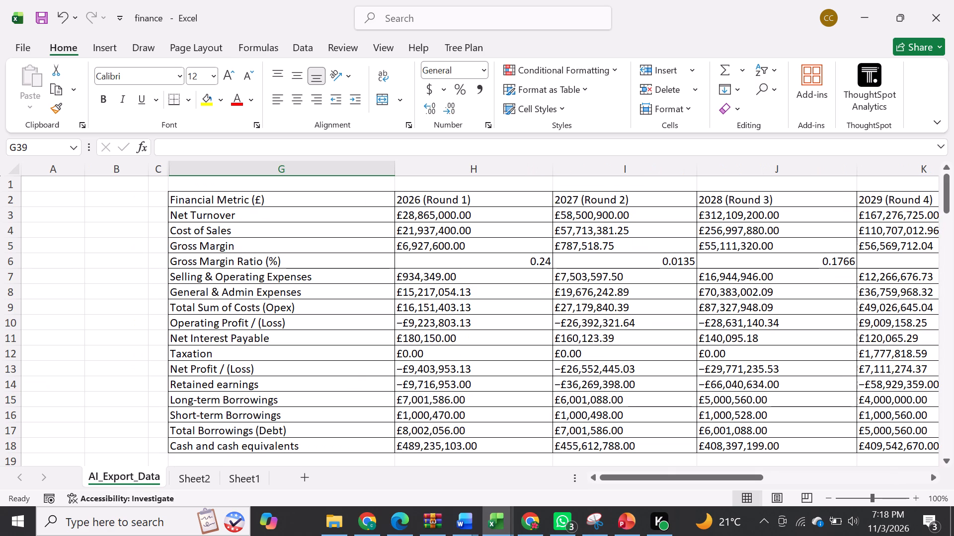
scroll(321, 283, "up", 1)
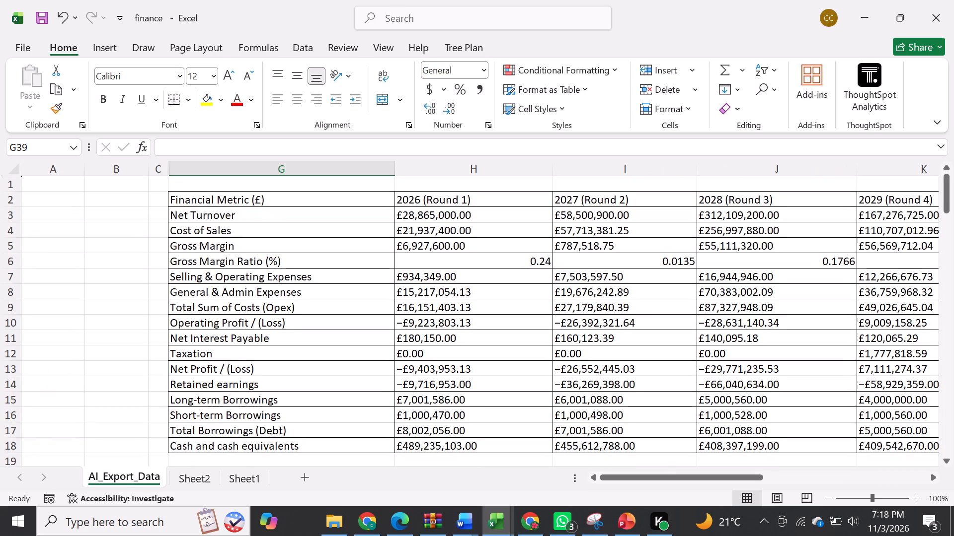
left_click(428, 245)
key("ctrl+c")
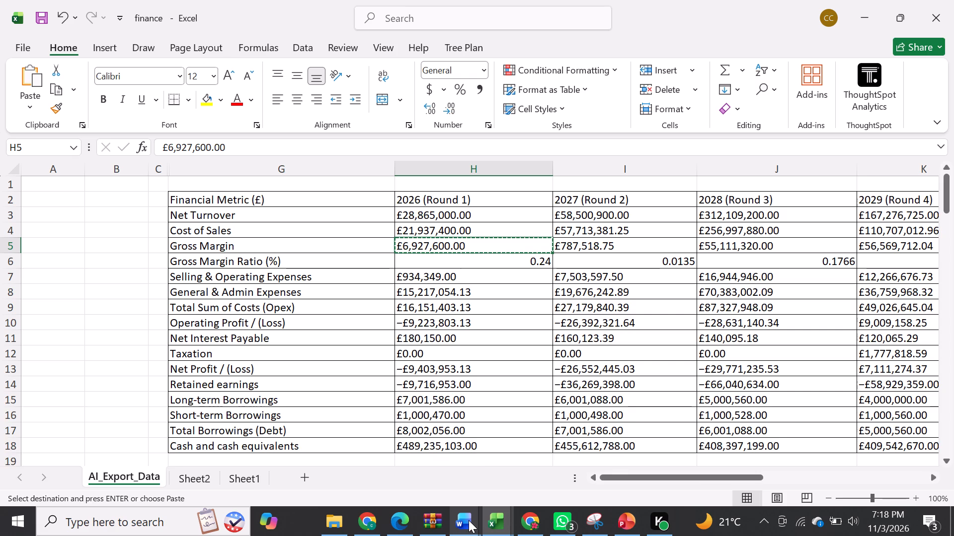
left_click(590, 456)
left_click(489, 278)
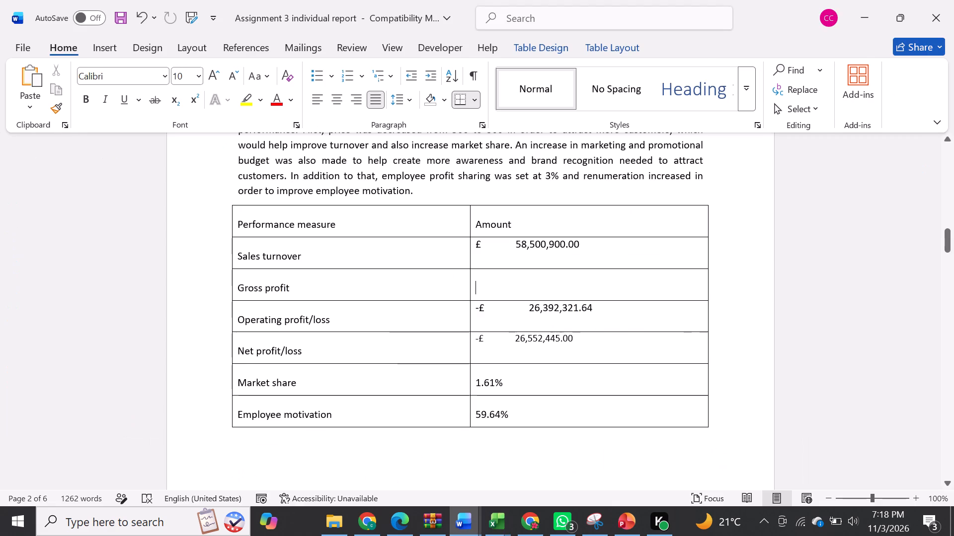
key("ctrl+v")
key("BackSpace")
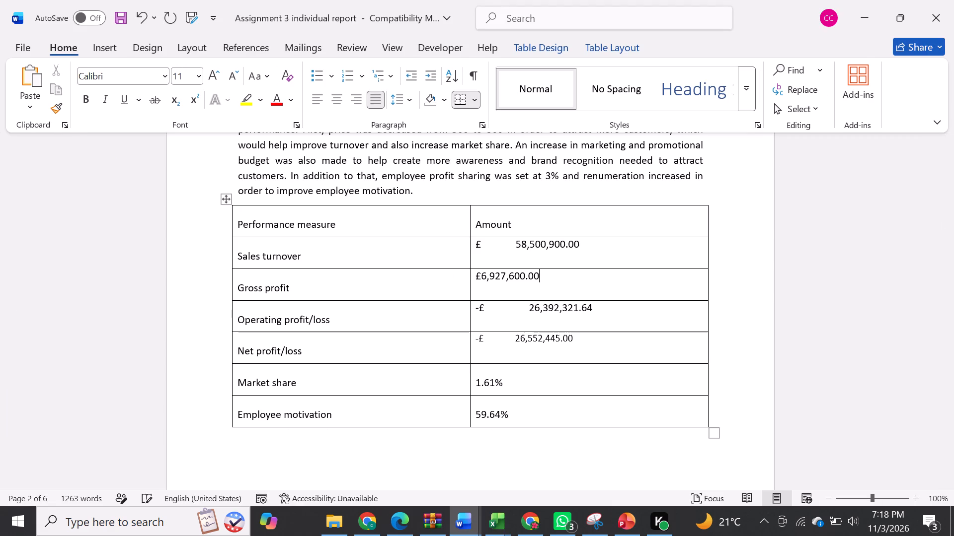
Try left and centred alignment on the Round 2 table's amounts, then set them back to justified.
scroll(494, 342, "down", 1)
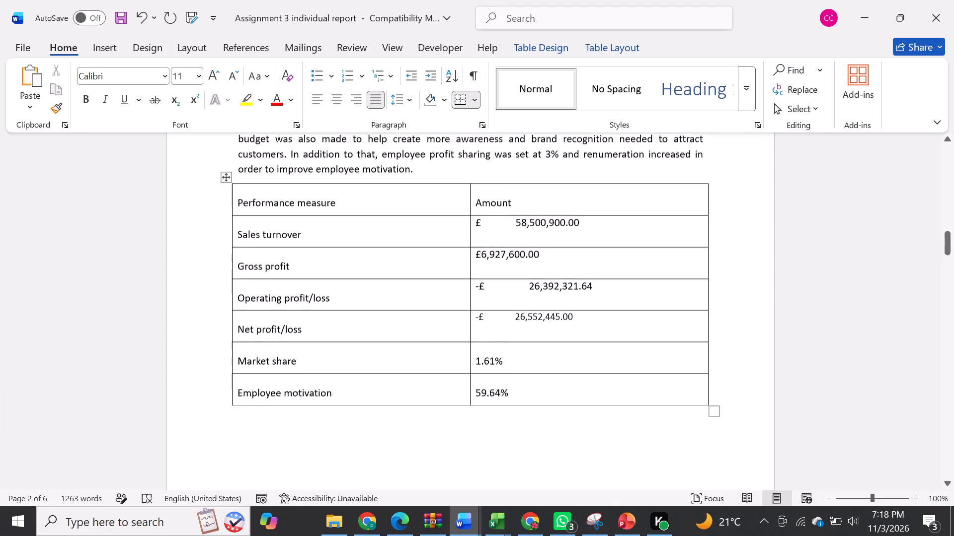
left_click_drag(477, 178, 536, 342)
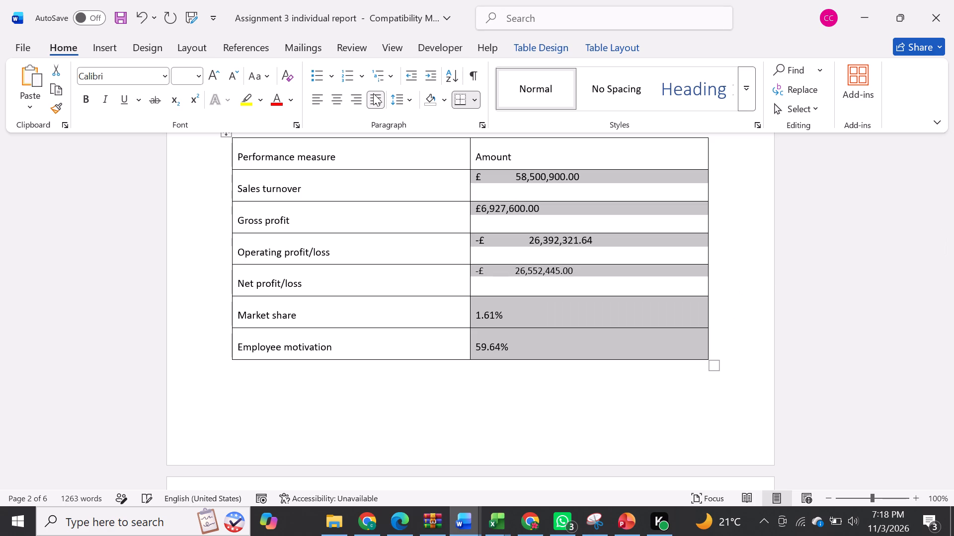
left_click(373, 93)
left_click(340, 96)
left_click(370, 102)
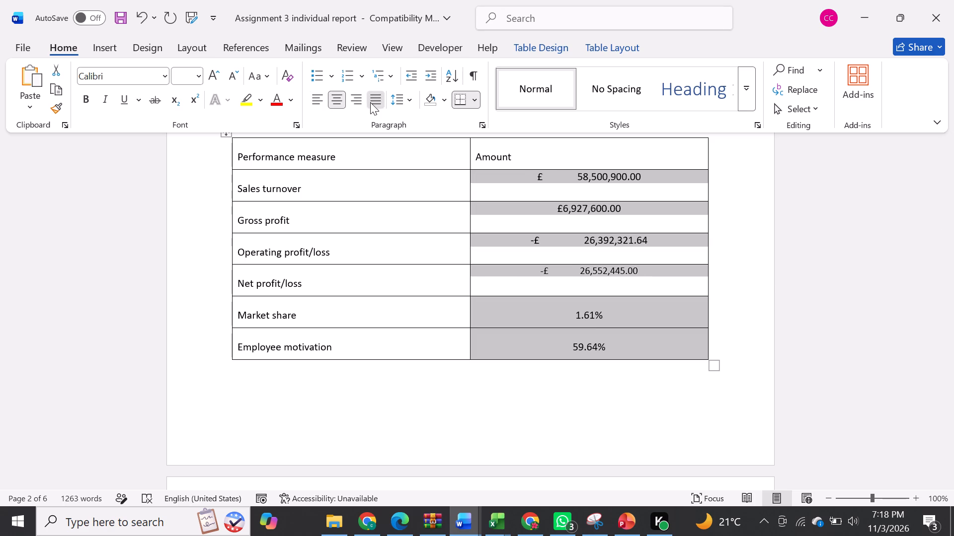
Reduce the gap after the pound sign in the Round 2 table's Sales turnover amount to one space.
left_click(515, 180)
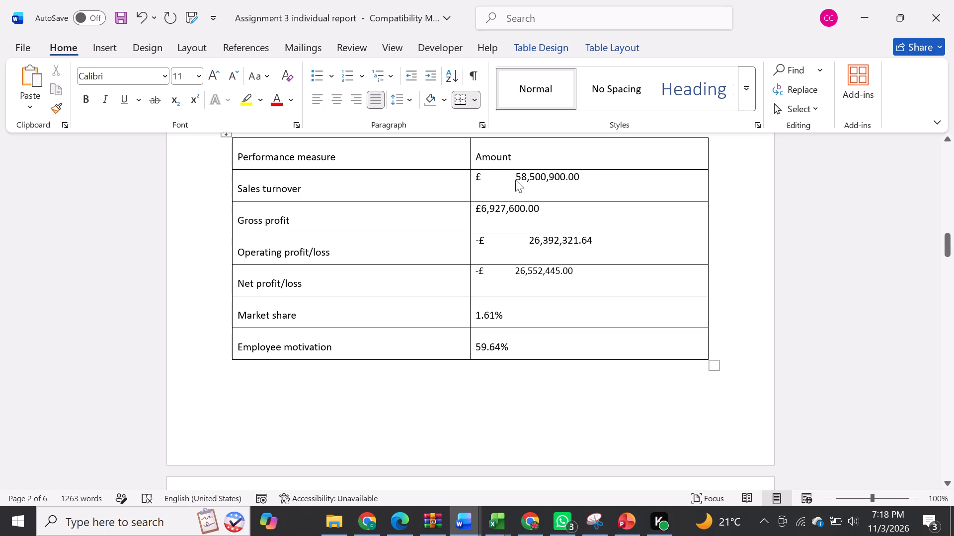
key("BackSpace")
key("BackSpace")
key("BackSpace")
key("BackSpace")
key("BackSpace")
key("BackSpace")
key("BackSpace")
key("BackSpace")
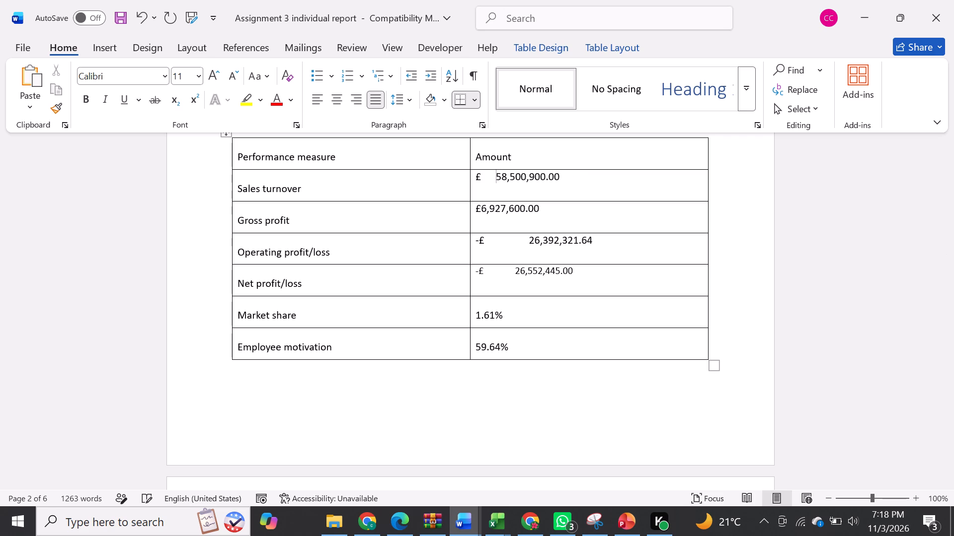
key("BackSpace")
key("BackSpace")
key("BackSpace")
key("BackSpace")
key("BackSpace")
key("BackSpace")
key("space")
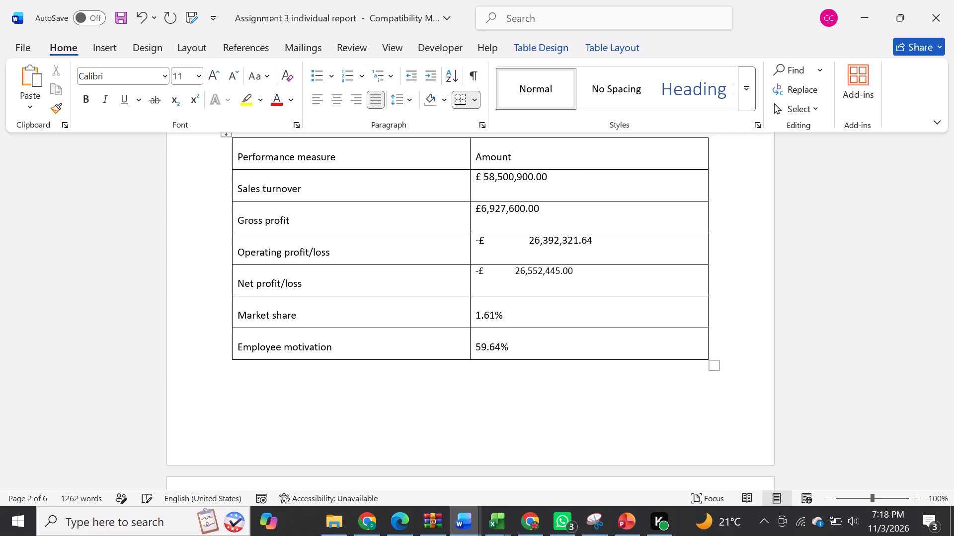
Insert a space after the pound sign in the Round 2 table's Gross profit amount.
left_click(482, 208)
key("space")
Reduce the gap after the pound sign in the Round 2 table's Operating profit/loss amount to one space.
left_click(530, 240)
key("BackSpace")
key("BackSpace")
key("BackSpace")
key("BackSpace")
key("BackSpace")
key("BackSpace")
key("BackSpace")
key("BackSpace")
key("BackSpace")
key("BackSpace")
key("BackSpace")
key("BackSpace")
key("BackSpace")
key("BackSpace")
key("BackSpace")
key("BackSpace")
key("BackSpace")
key("BackSpace")
key("BackSpace")
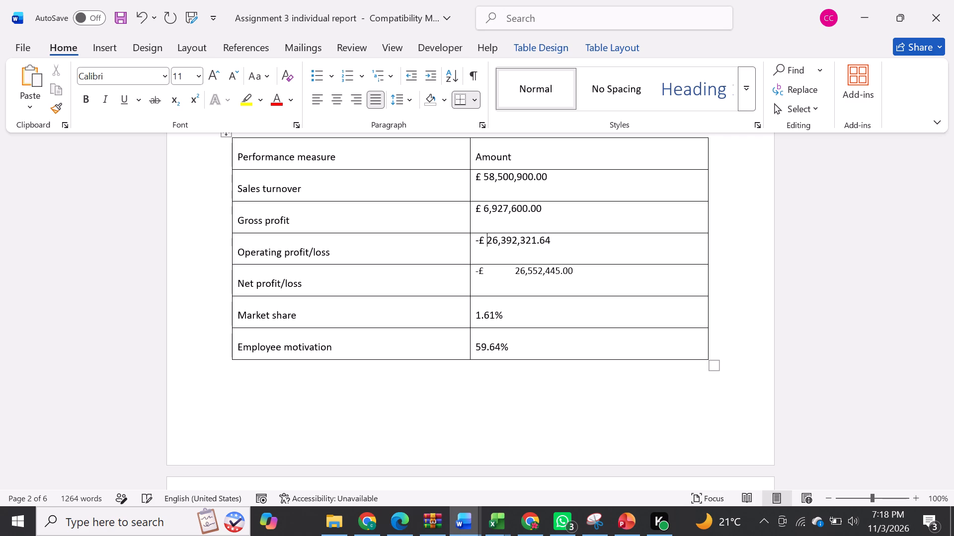
key("BackSpace")
key("space")
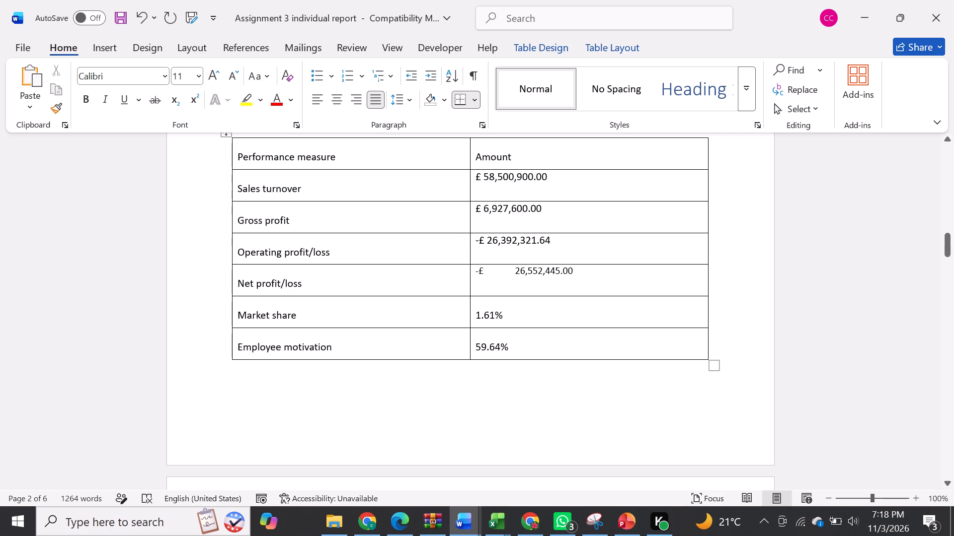
Reduce the gap after the pound sign in the Round 2 table's Net profit/loss amount to one space.
left_click(518, 269)
key("Left")
key("BackSpace")
key("BackSpace")
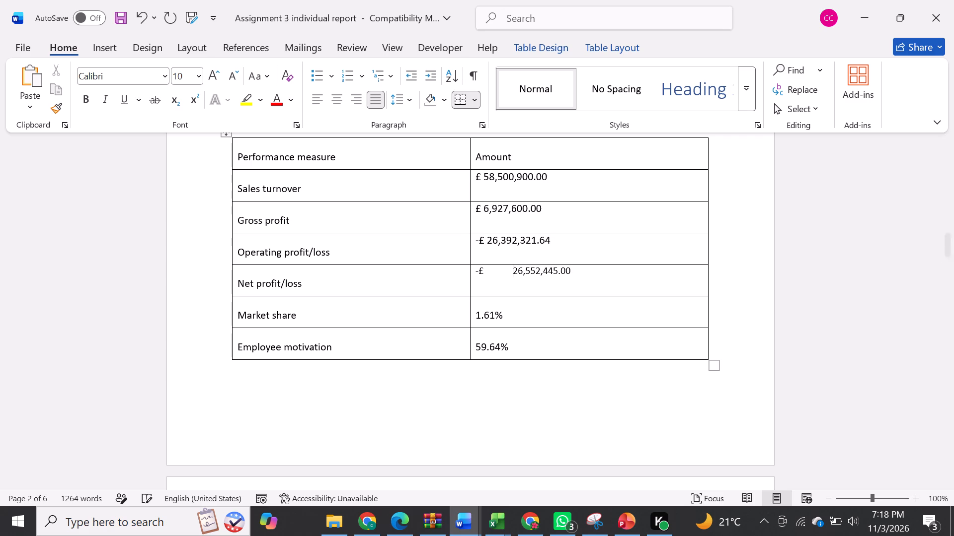
key("BackSpace")
key("BackSpace")
key("BackSpace")
key("BackSpace")
key("BackSpace")
key("BackSpace")
key("BackSpace")
key("BackSpace")
key("BackSpace")
key("BackSpace")
key("BackSpace")
key("BackSpace")
key("space")
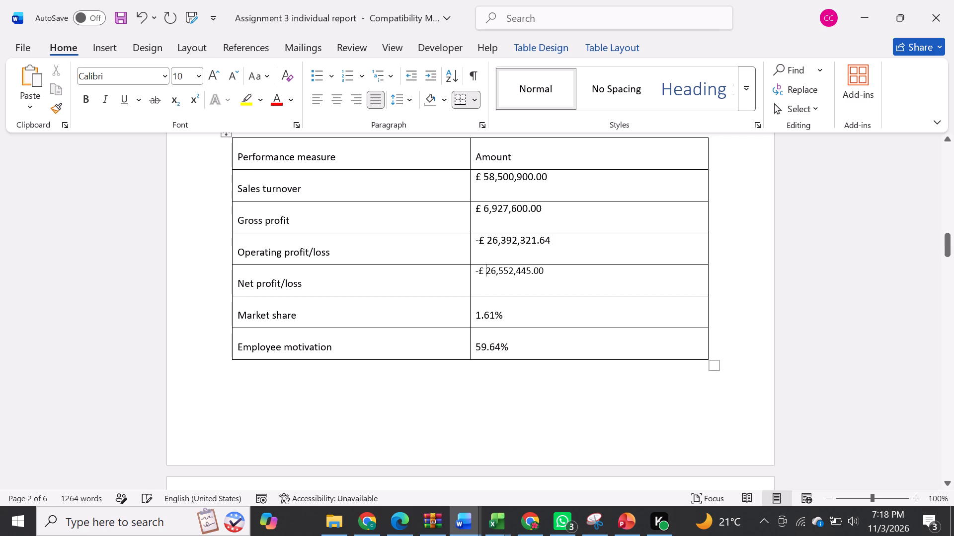
Left-align the Round 2 table's amounts from Sales turnover to Employee motivation.
left_click_drag(477, 176, 529, 344)
left_click(378, 92)
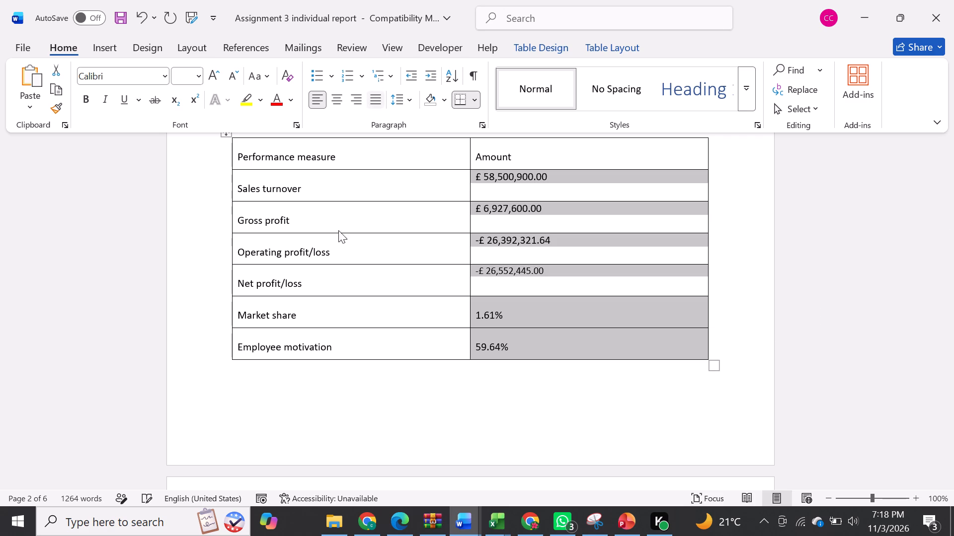
left_click(336, 231)
Review the Round 2 table's amounts and the paragraph discussing the Round 2 results.
scroll(336, 231, "down", 7)
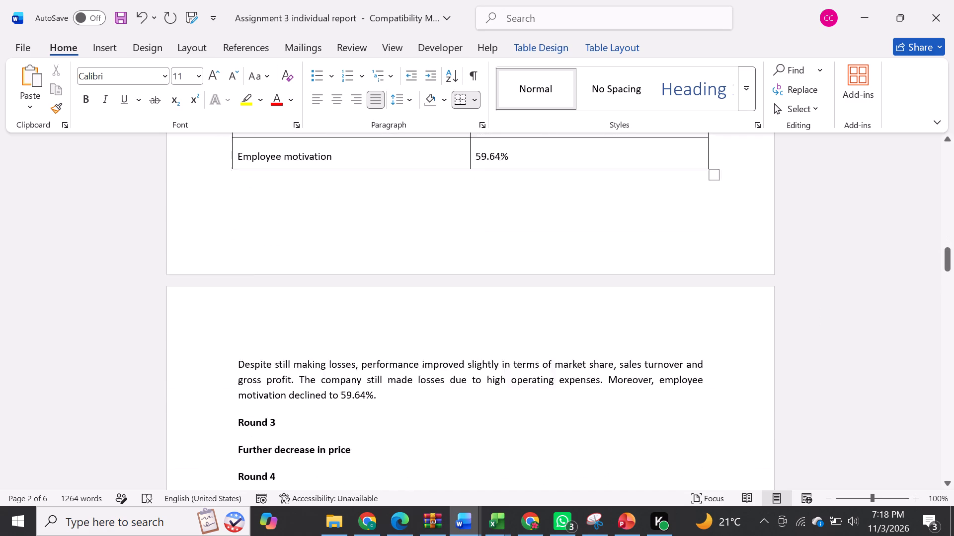
scroll(336, 231, "down", 2)
scroll(336, 231, "up", 7)
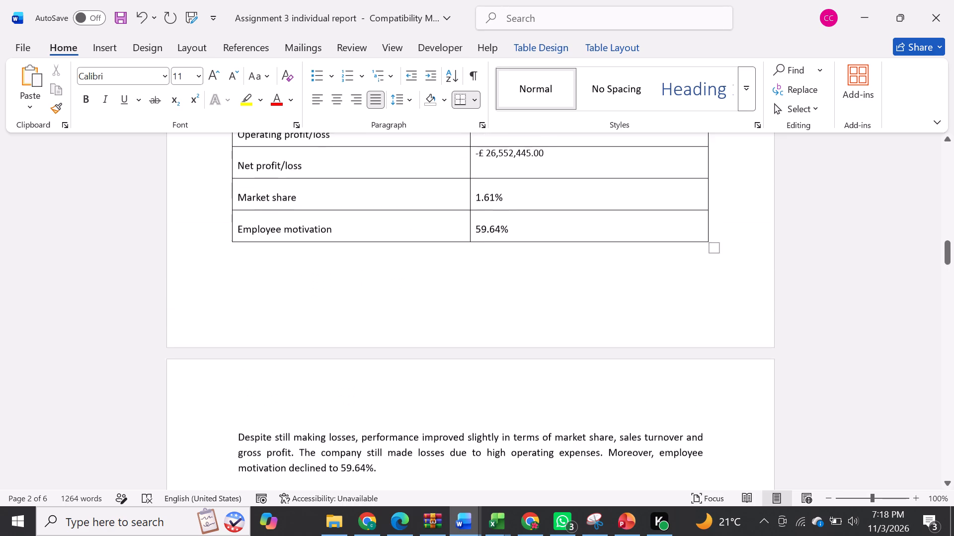
scroll(336, 231, "up", 5)
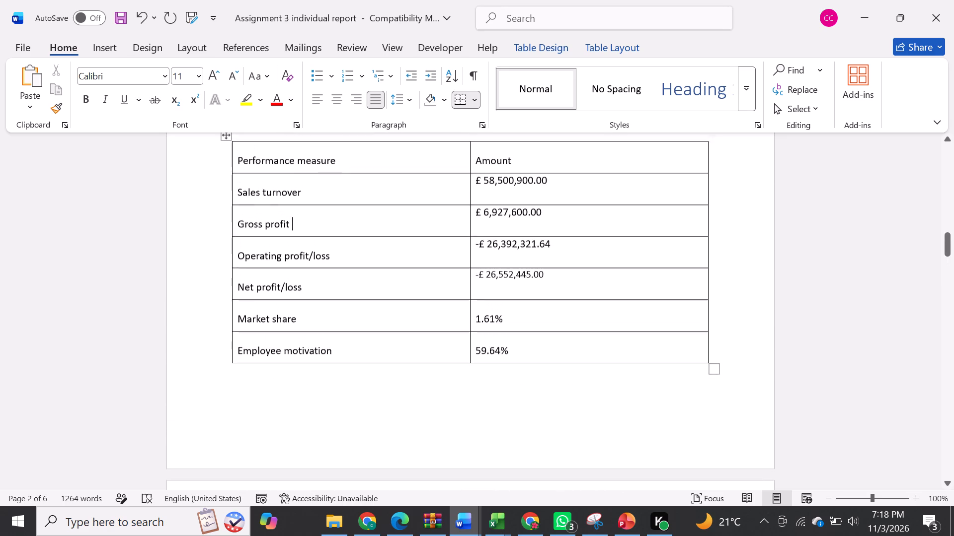
scroll(336, 231, "up", 2)
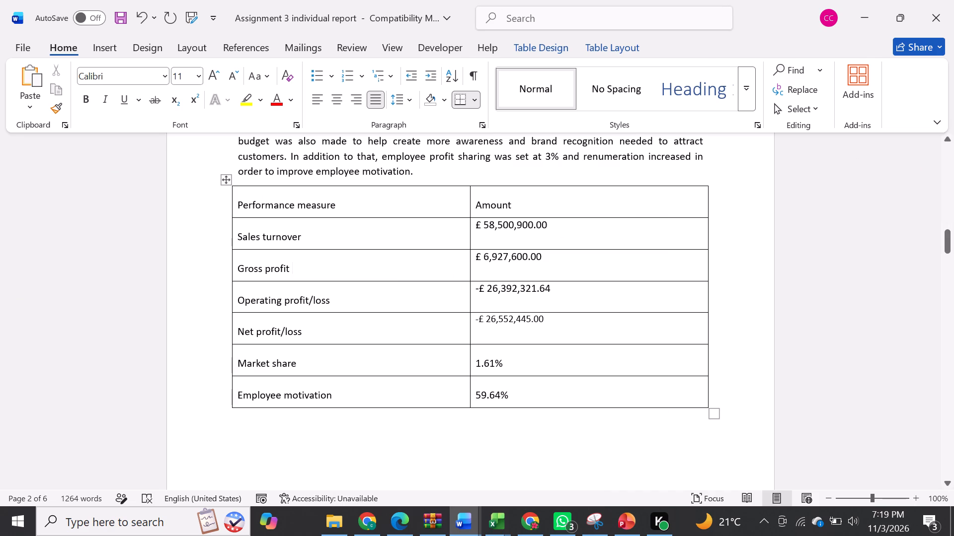
Move the Gross profit amount of £ 6,927,600.00 from the Round 2 table to the Round 1 table's Gross profit row.
left_click_drag(547, 259, 474, 259)
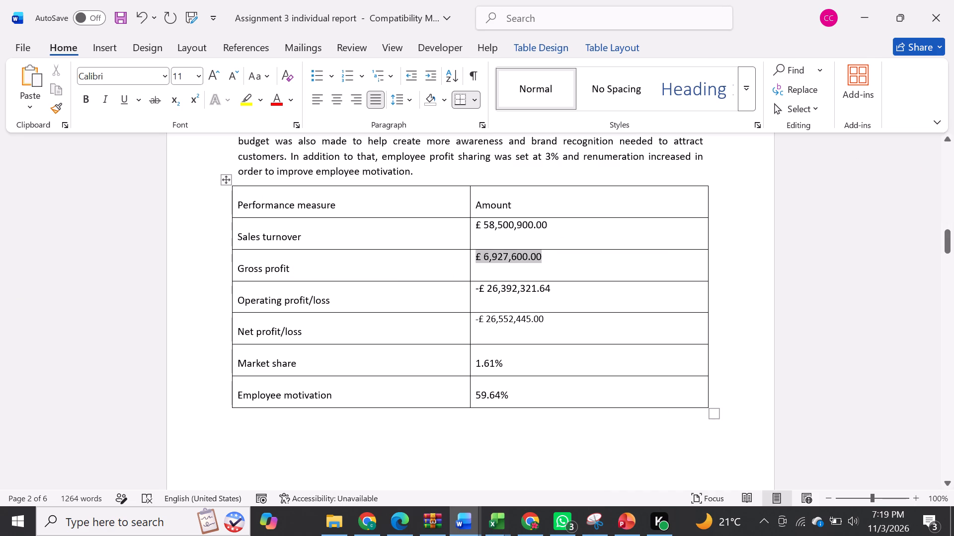
key("ctrl+x")
scroll(504, 242, "up", 6)
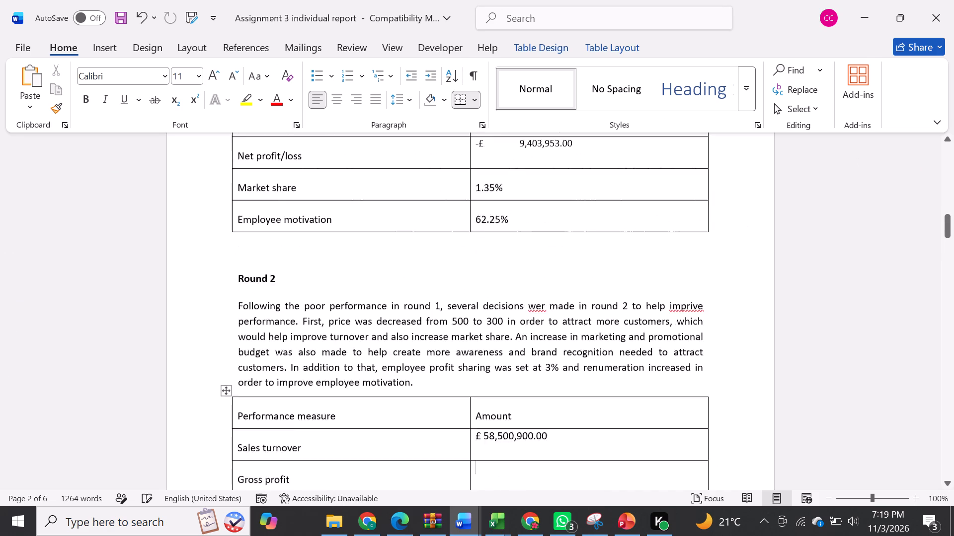
scroll(504, 242, "up", 1)
left_click(476, 204)
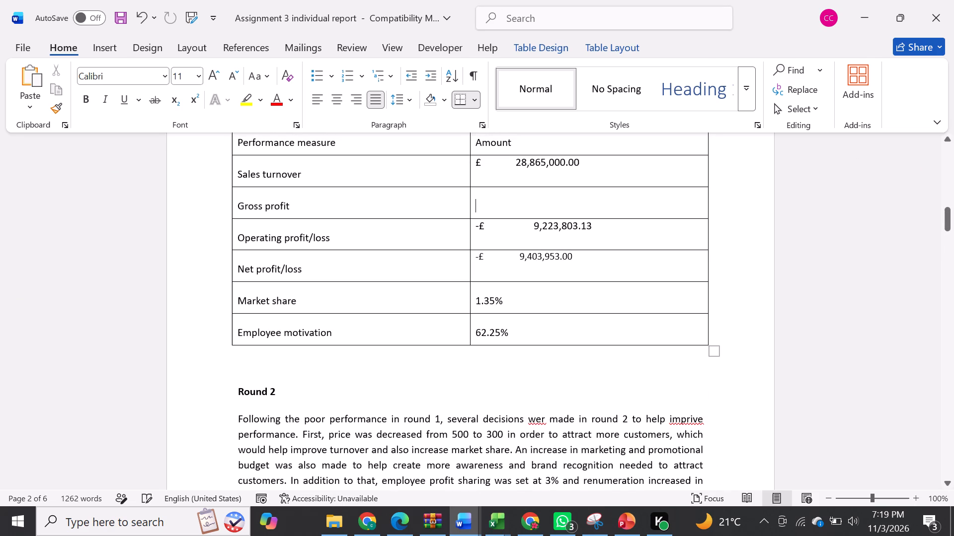
key("ctrl+v")
Reduce the gap after the pound sign in the Round 1 table's Sales turnover amount to one space.
left_click(480, 163)
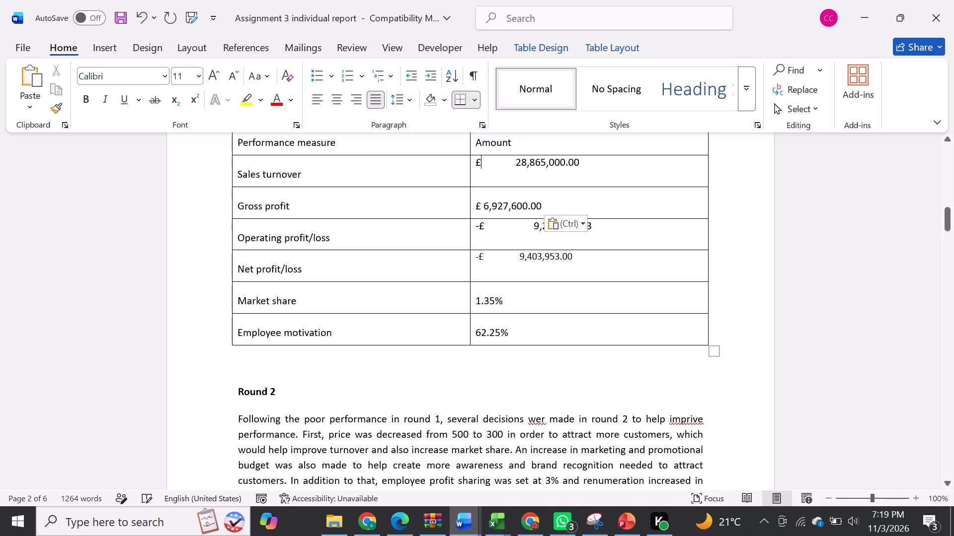
key("Delete")
key("Delete")
key("Delete")
key("Delete")
key("Delete")
key("Delete")
key("Delete")
key("Delete")
key("Delete")
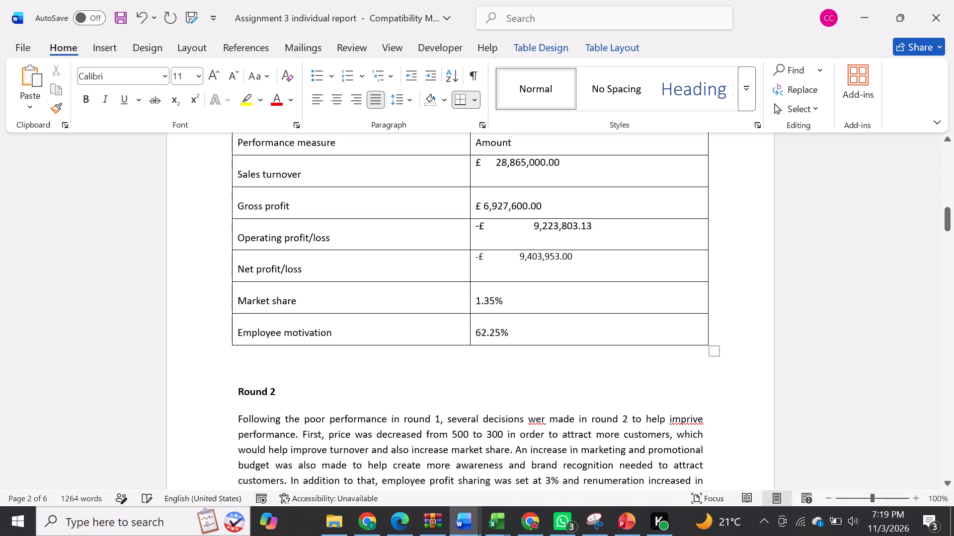
key("Delete")
key("Delete")
key("Delete")
key("Delete")
key("Delete")
key("space")
Reduce the gap after the pound sign in the Round 1 table's Operating profit/loss amount to one space.
left_click(532, 226)
key("BackSpace")
key("BackSpace")
key("BackSpace")
key("BackSpace")
key("BackSpace")
key("BackSpace")
key("BackSpace")
key("BackSpace")
key("BackSpace")
key("BackSpace")
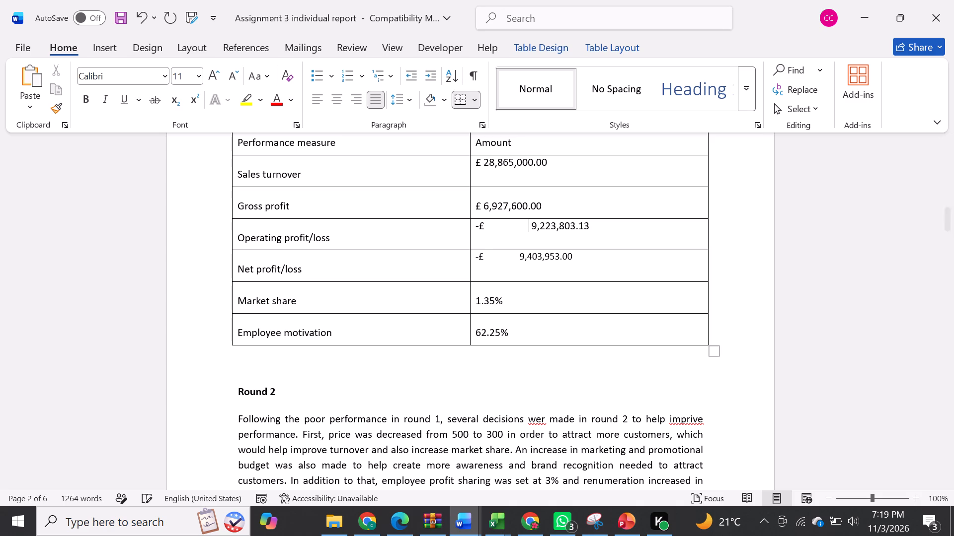
key("BackSpace")
key("BackSpace")
key("BackSpace")
key("BackSpace")
key("BackSpace")
key("BackSpace")
key("BackSpace")
key("BackSpace")
key("BackSpace")
key("BackSpace")
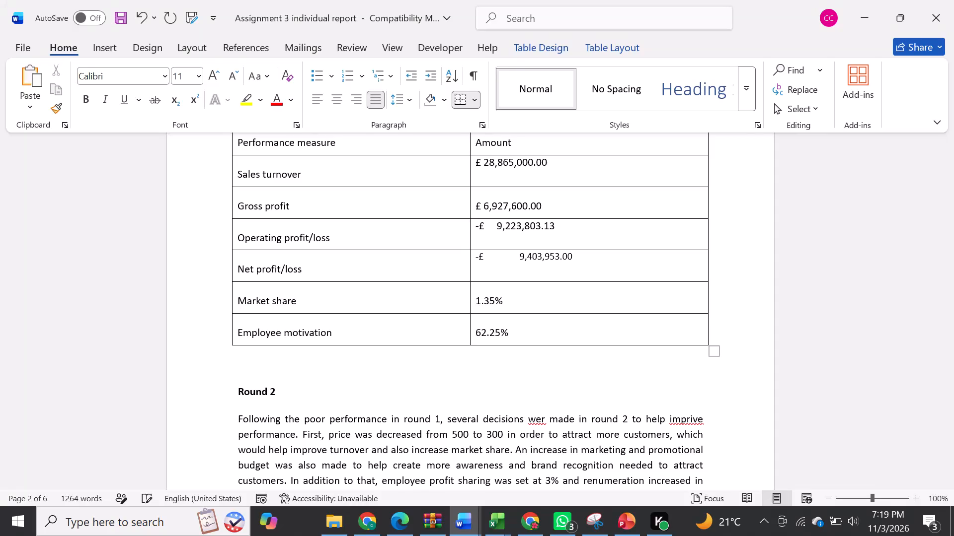
key("BackSpace")
key("BackSpace")
key("BackSpace")
key("Delete")
key("space")
key("BackSpace")
key("BackSpace")
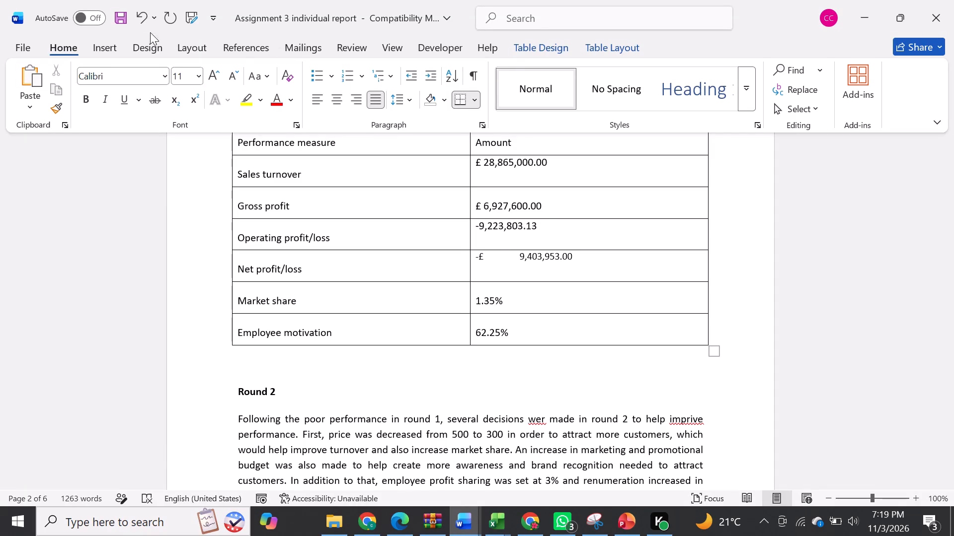
left_click(143, 15)
left_click(143, 15)
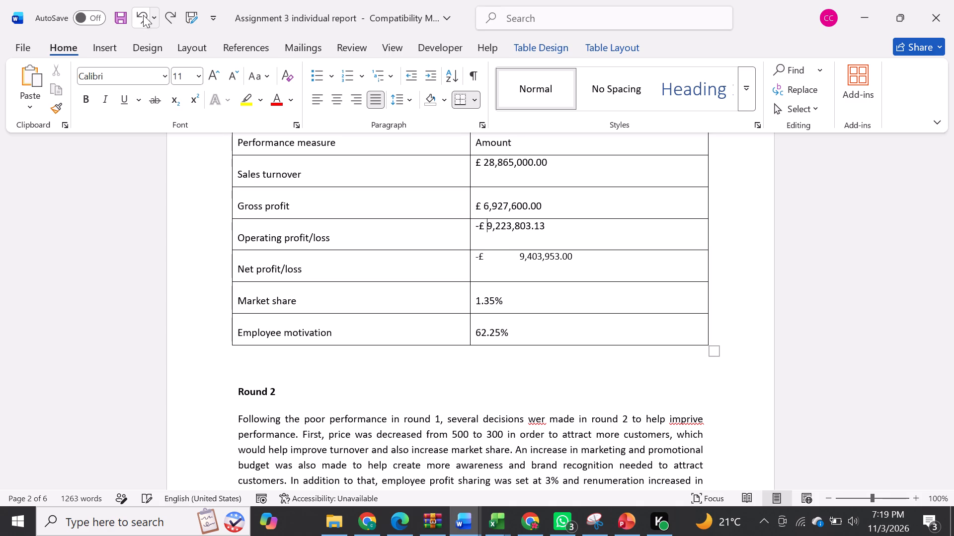
Reduce the gap after the pound sign in the Round 1 table's Net profit/loss amount to one space.
left_click(517, 258)
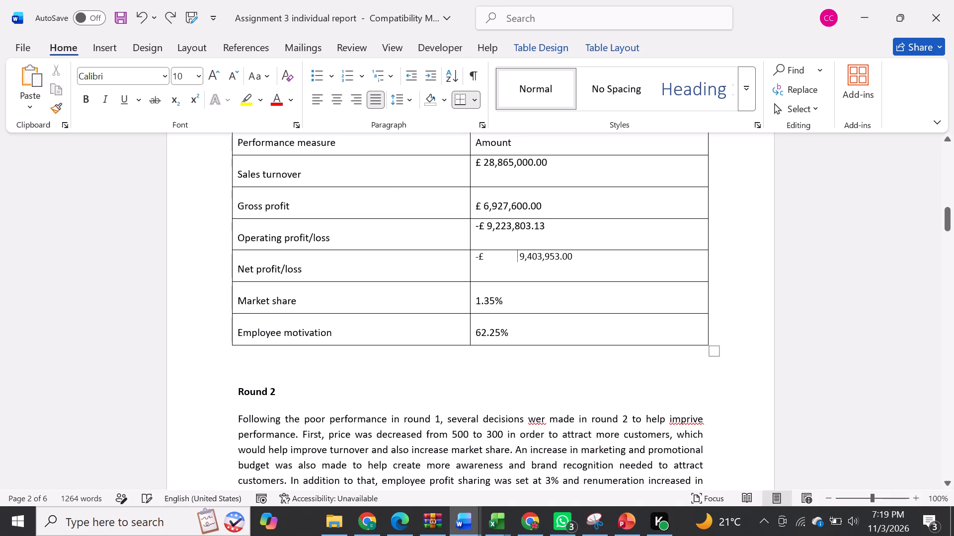
key("BackSpace")
key("BackSpace")
key("BackSpace")
key("BackSpace")
key("BackSpace")
key("BackSpace")
key("BackSpace")
key("BackSpace")
key("BackSpace")
key("BackSpace")
key("BackSpace")
key("BackSpace")
key("BackSpace")
key("BackSpace")
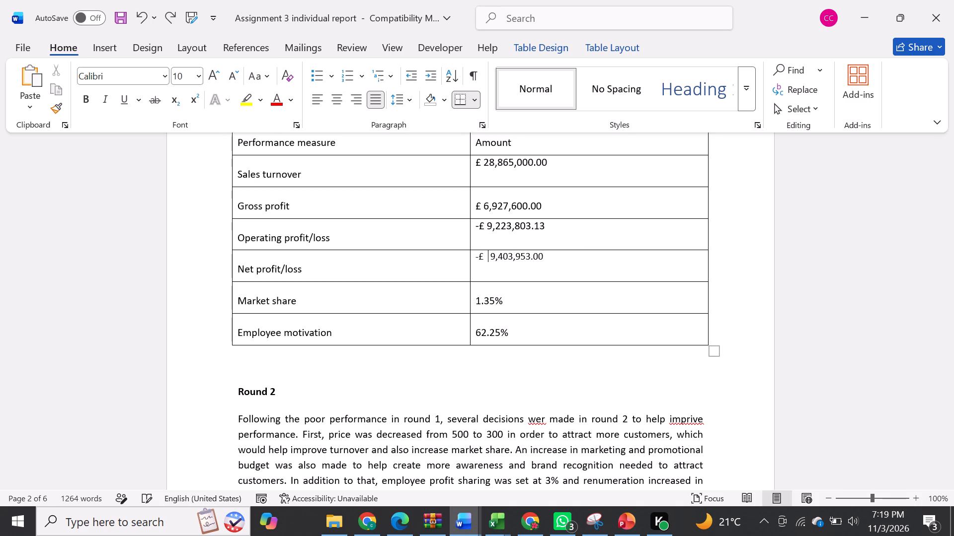
key("BackSpace")
key("Delete")
key("space")
Copy the Round 2 gross margin of £787,518.75 from the finance workbook into the Round 2 table's Gross profit row.
scroll(527, 259, "down", 2)
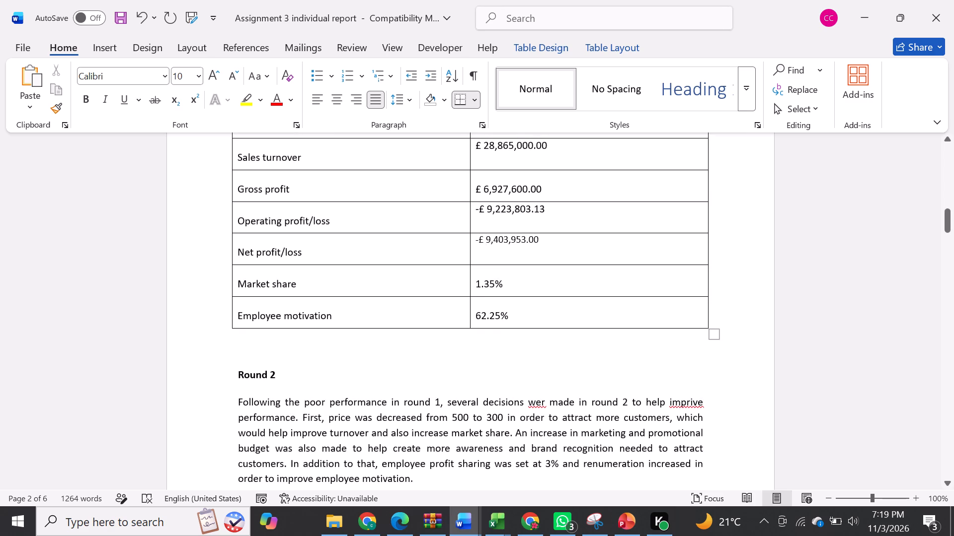
scroll(527, 259, "down", 8)
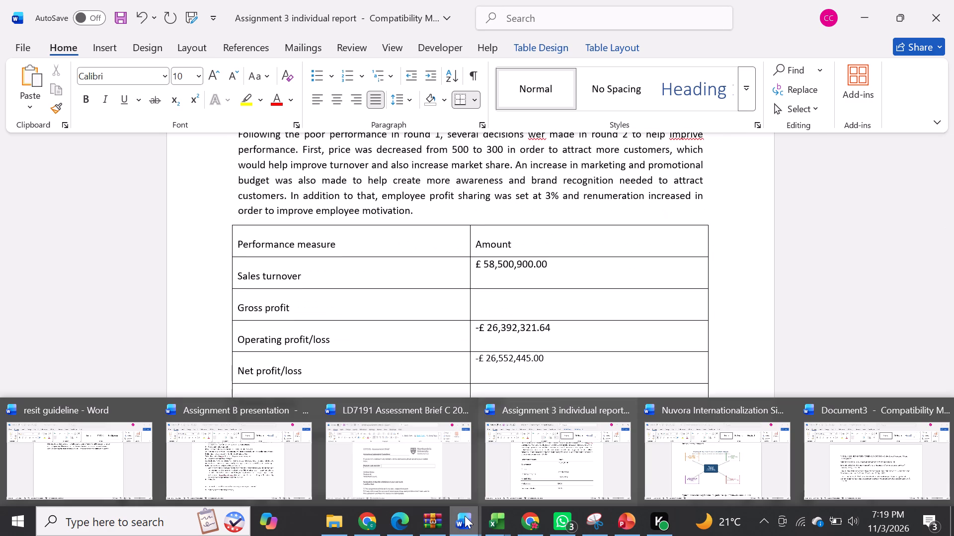
left_click(557, 448)
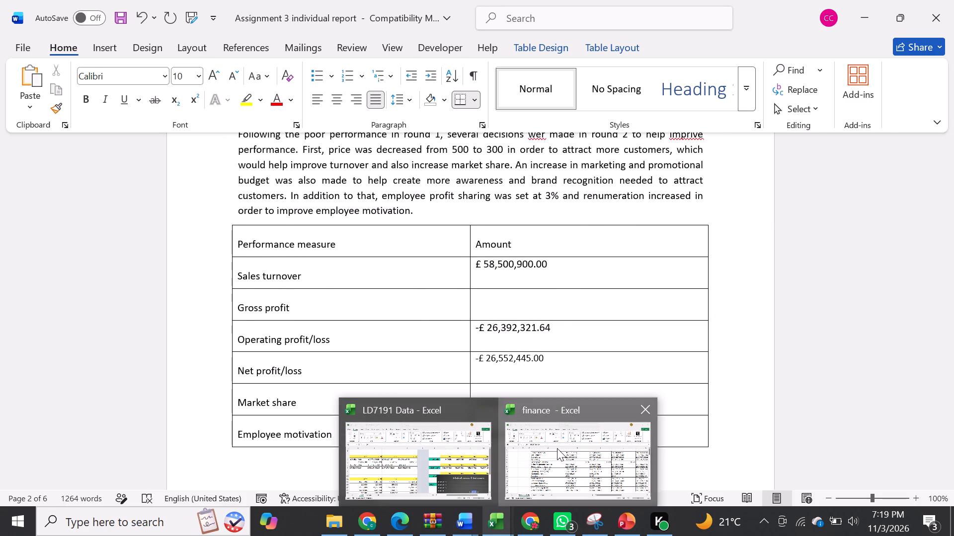
left_click(589, 245)
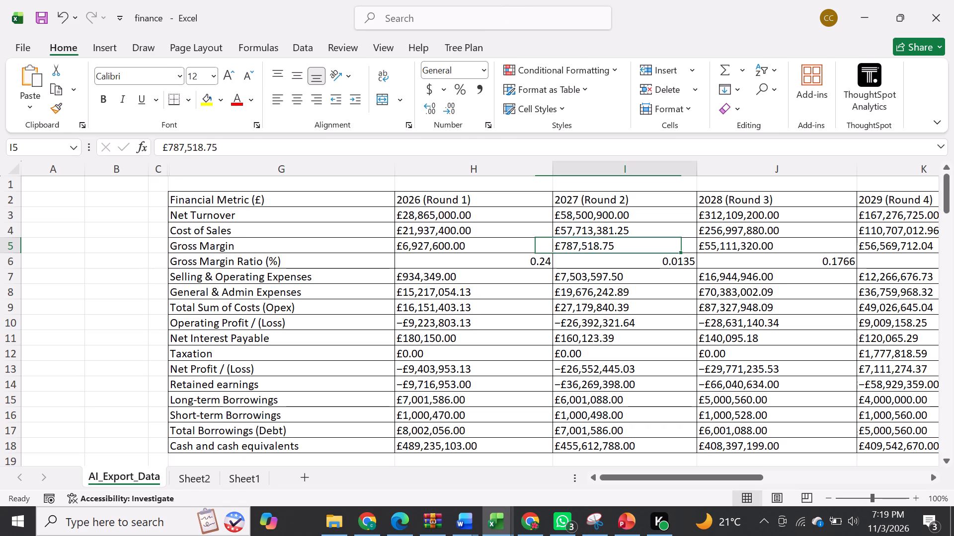
key("ctrl+c")
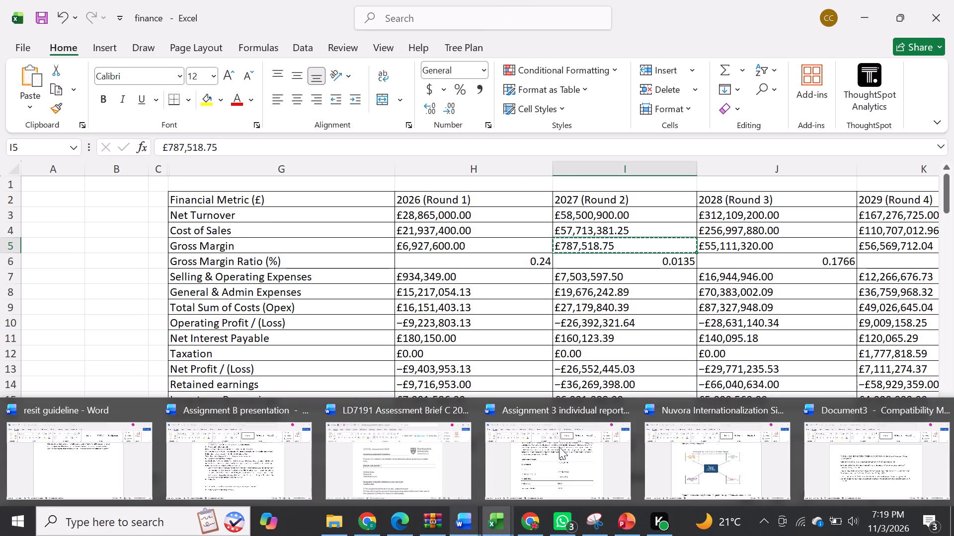
left_click(559, 447)
left_click(506, 296)
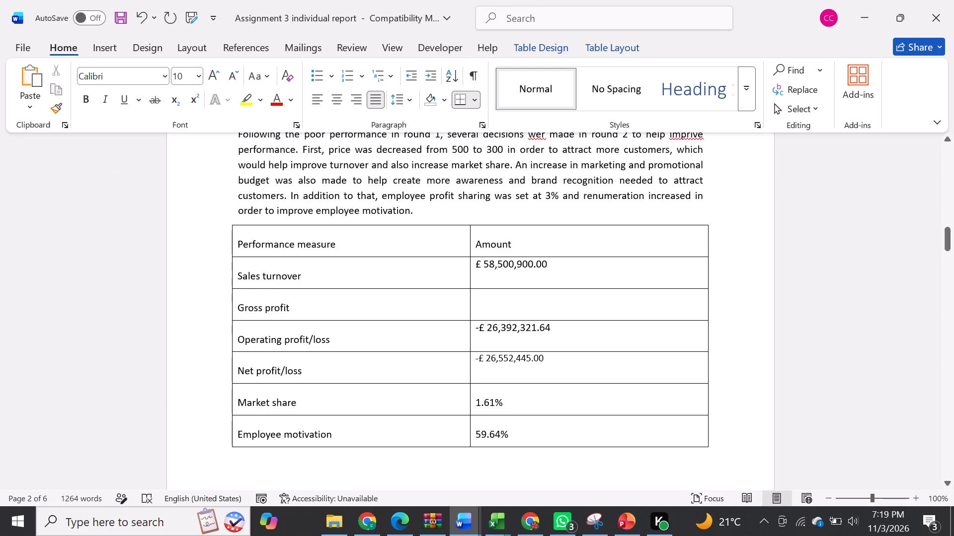
key("ctrl+v")
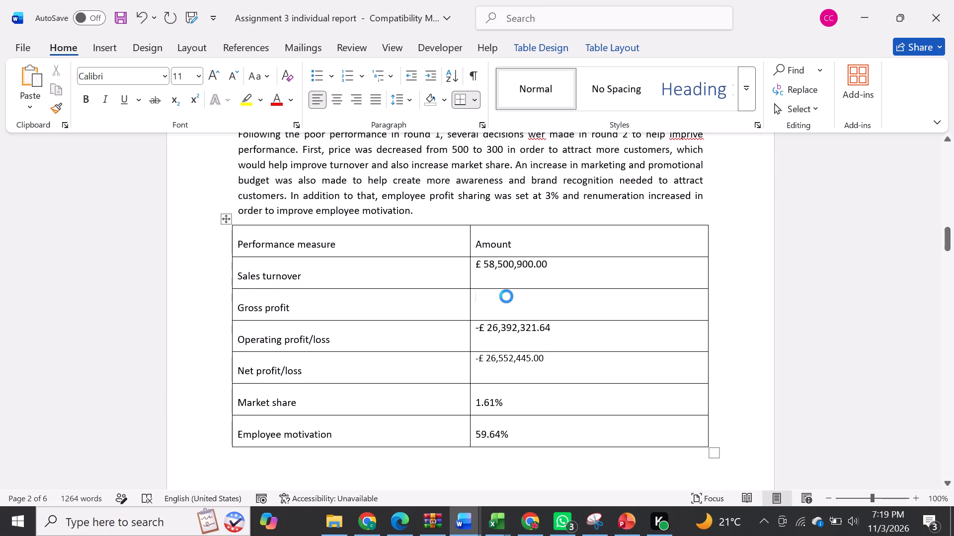
key("BackSpace")
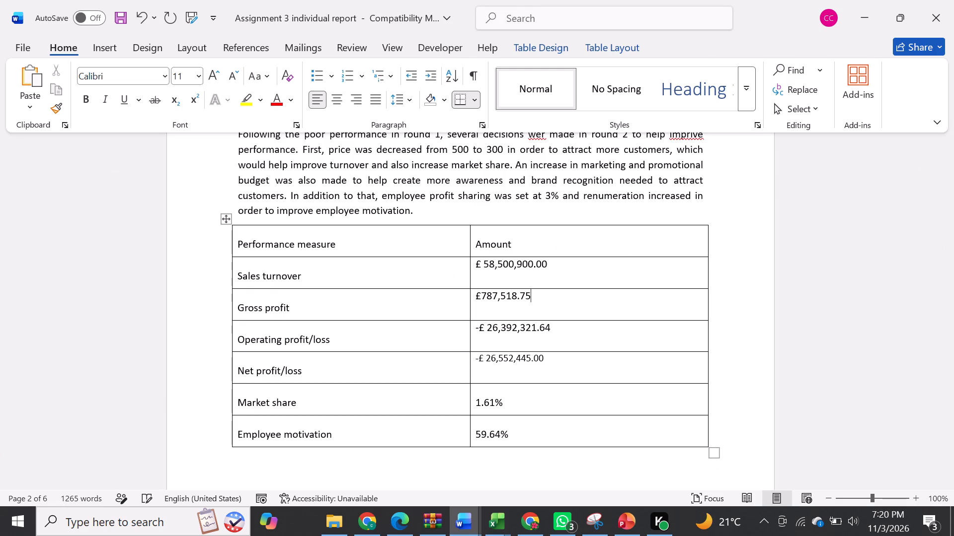
Correct the misspelled words in the Round 2 opening sentence to "were" and "improve".
left_click(458, 175)
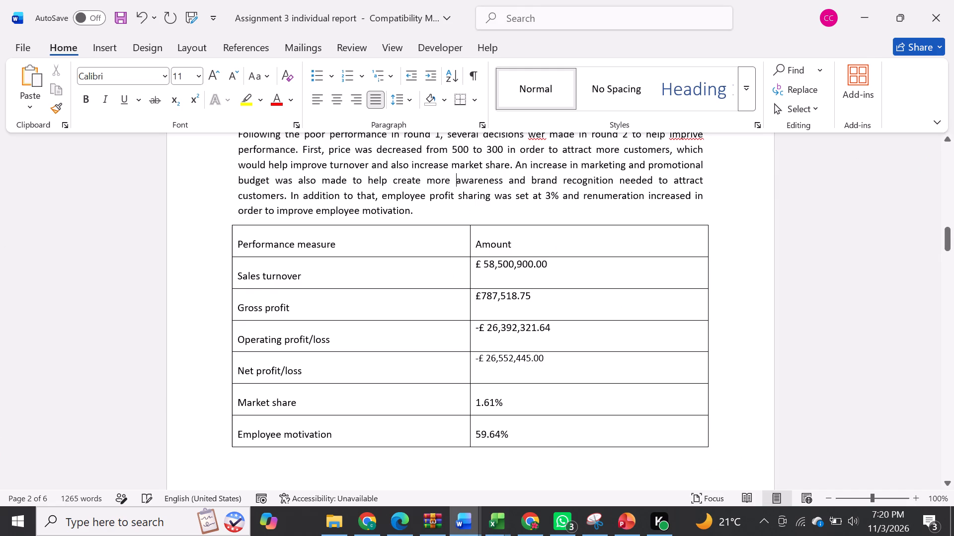
scroll(458, 175, "up", 1)
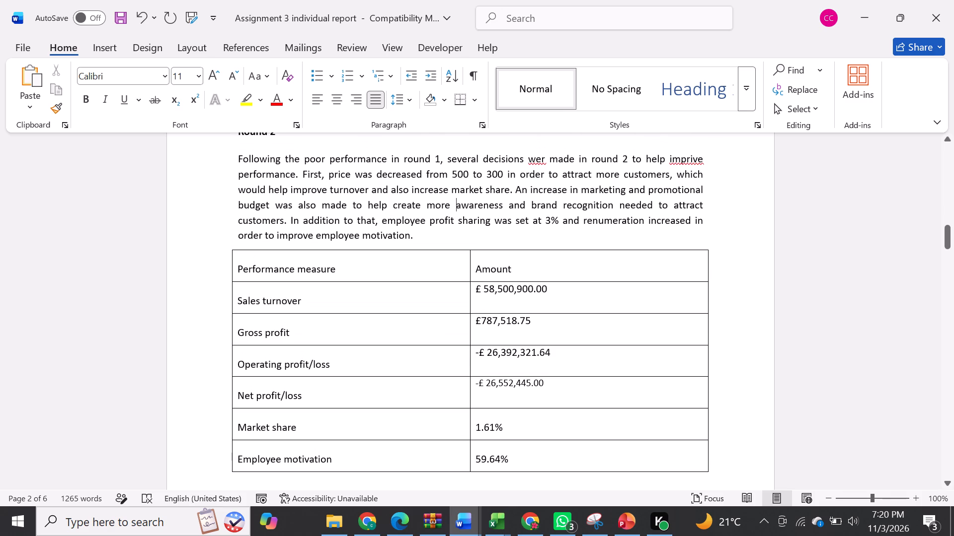
left_click(545, 162)
key("e")
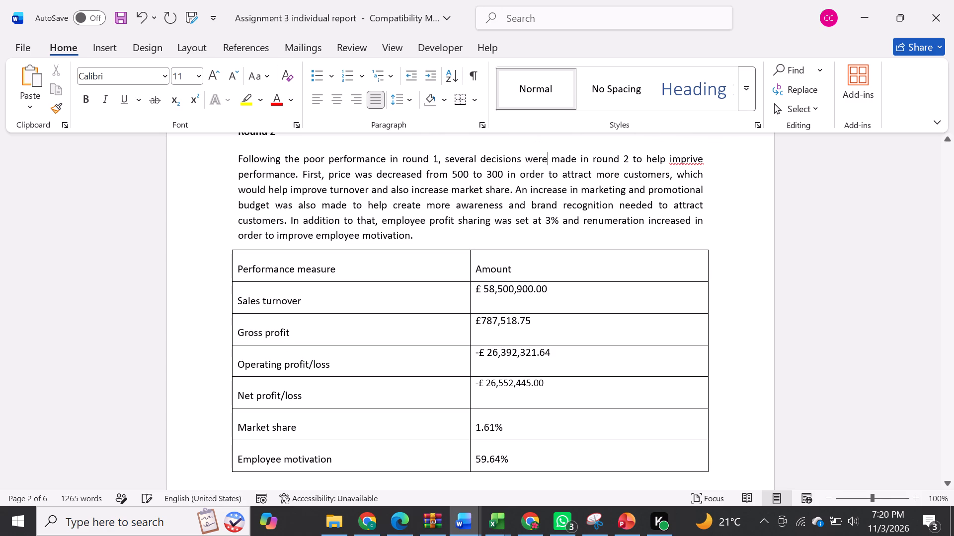
left_click(693, 157)
key("BackSpace")
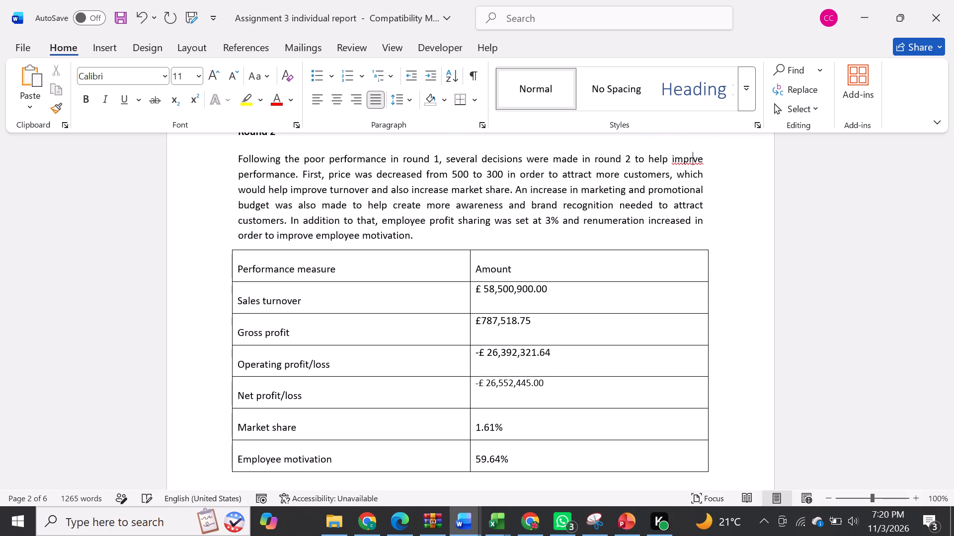
key("o")
Replace "Moreover" after "operating expenses" with "as indicated by increase in staff renumeration, higher marketing costs and increased education and training costs aimed at boosting employee motivation".
left_click(402, 181)
scroll(402, 181, "up", 1)
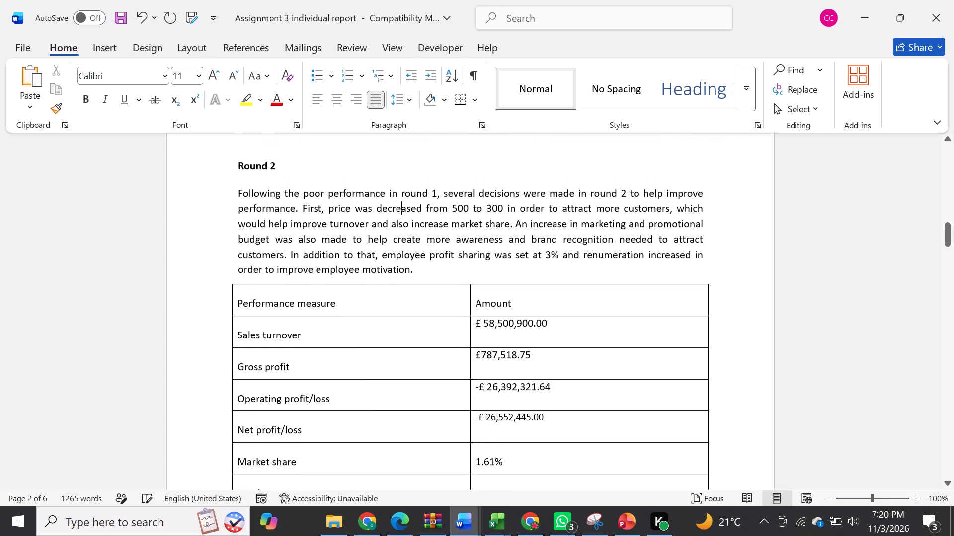
scroll(402, 181, "up", 1)
scroll(402, 181, "down", 7)
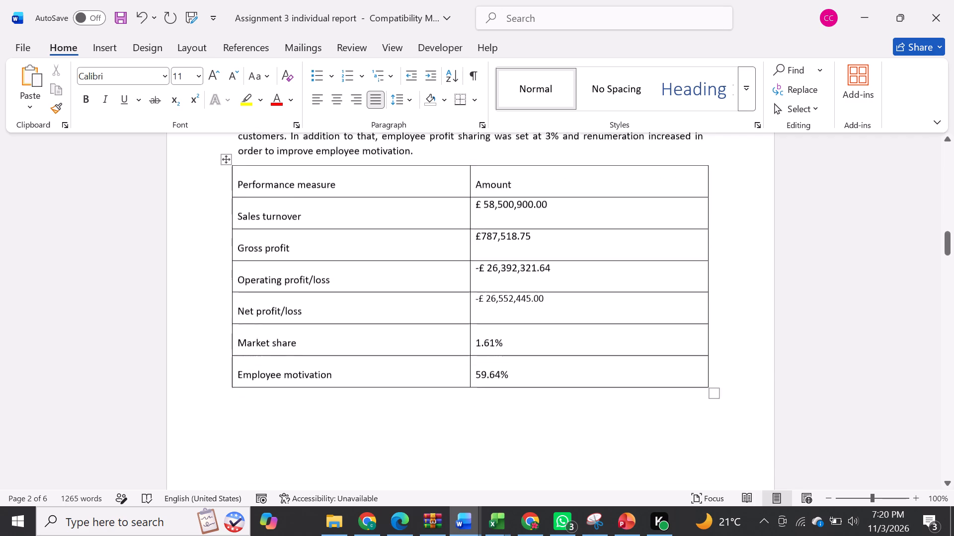
scroll(402, 181, "down", 4)
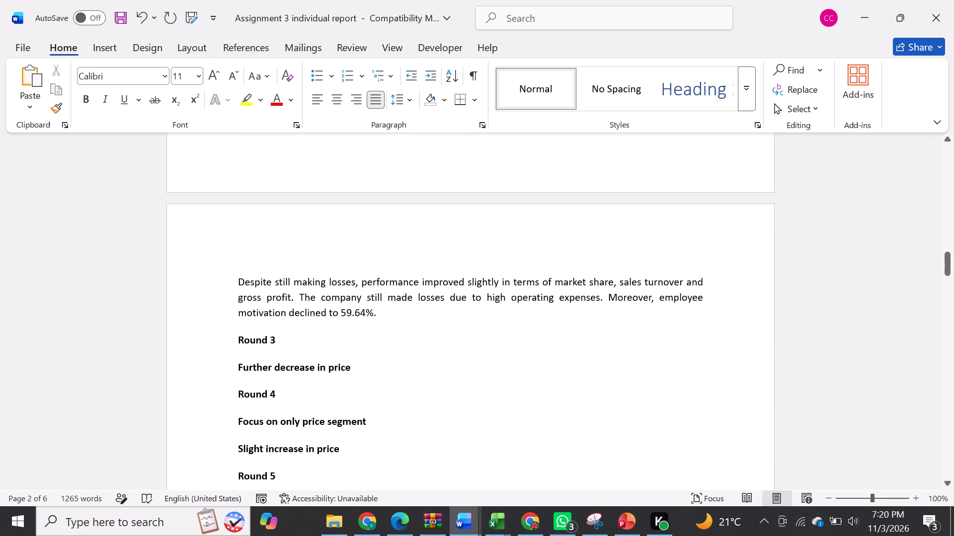
left_click(651, 295)
key("BackSpace")
key("BackSpace")
key("BackSpace")
key("BackSpace")
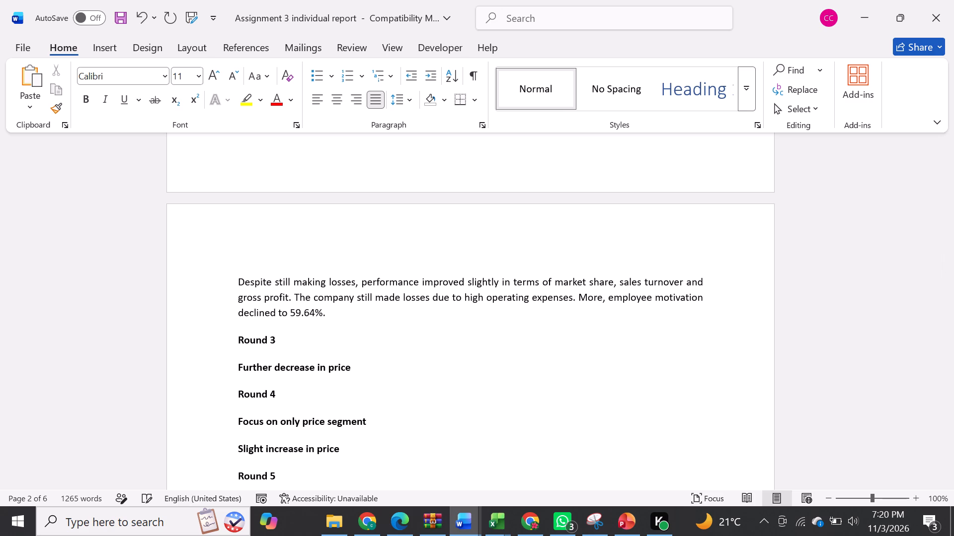
key("BackSpace")
key("BackSpace")
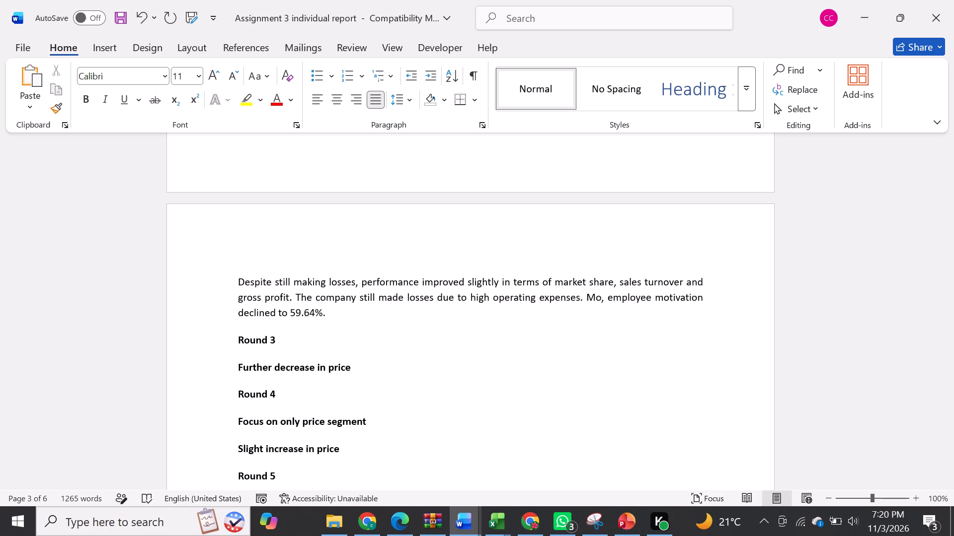
key("BackSpace")
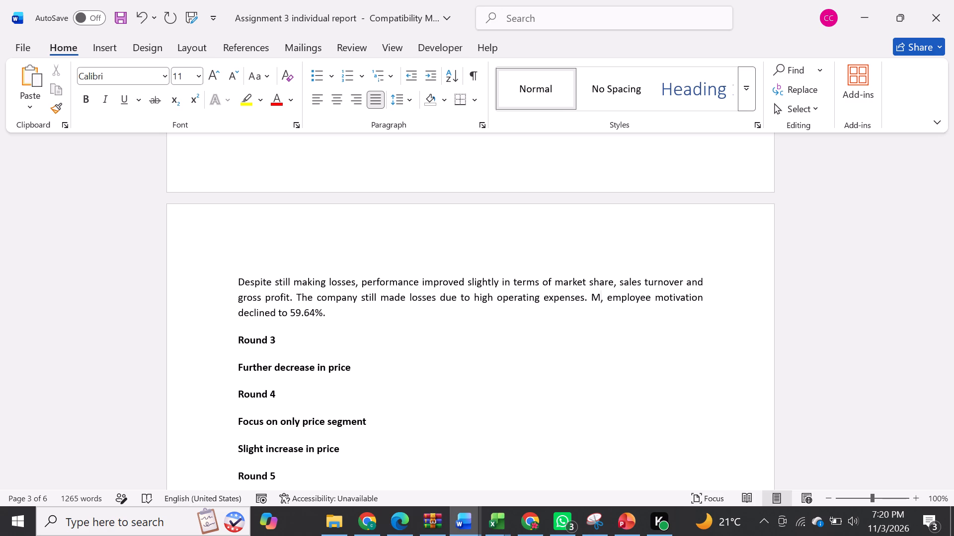
key("BackSpace")
key("BackSpace")
key("BackSpace")
key("space")
type("as indicated by increase in staff renumeration, higher marketing cost")
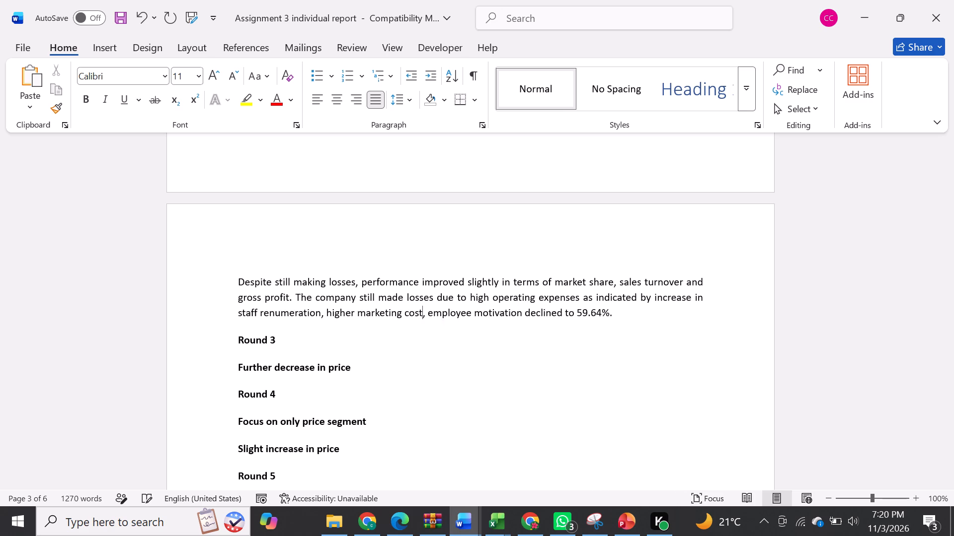
key("BackSpace")
type("ts and increased educ")
key("BackSpace")
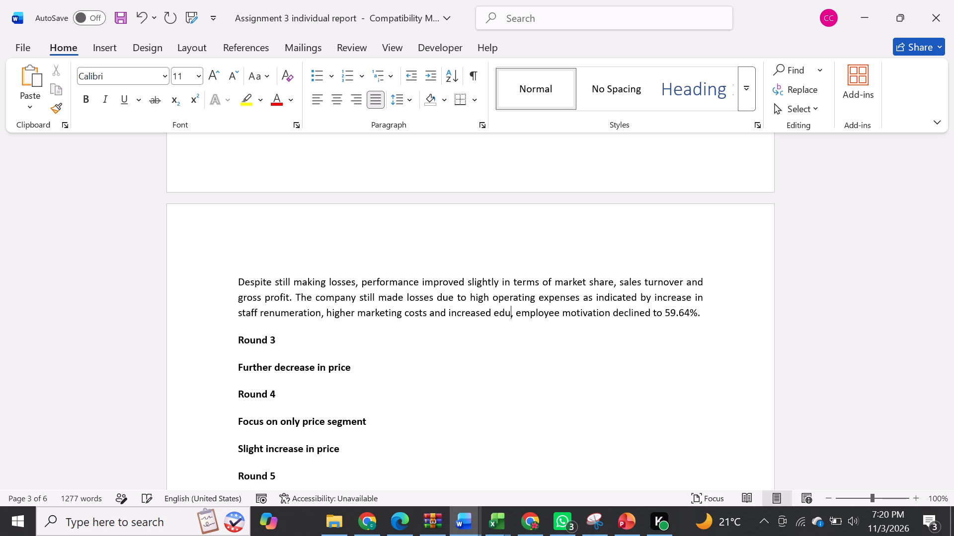
type("cation and training costs aimed at boosting employee motivation")
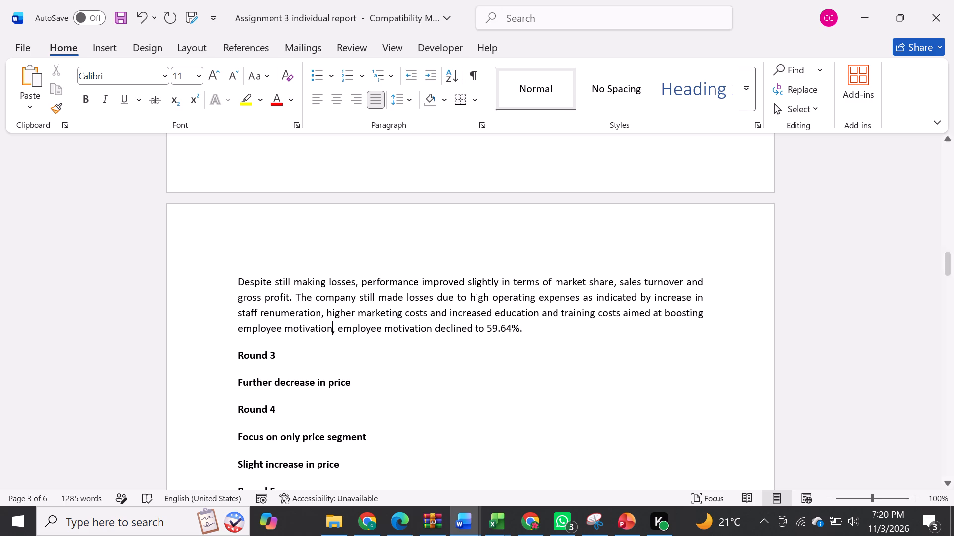
End the operating expenses sentence with a full stop and start the employee motivation sentence with "However,".
left_click(337, 329)
key("BackSpace")
key("BackSpace")
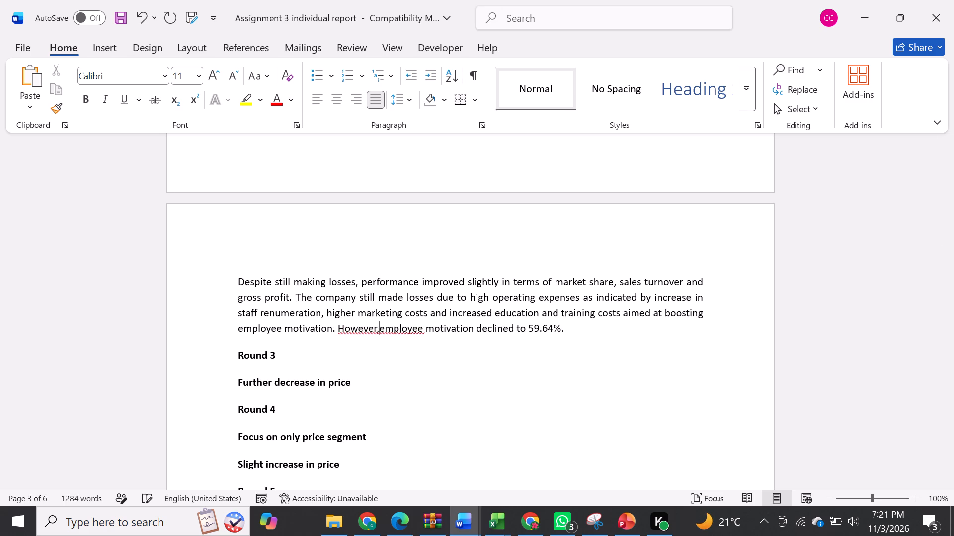
Move the "However, employee motivation declined to 59.64%." sentence to before "The company still made losses" in the Round 2 results paragraph.
left_click_drag(578, 324, 348, 336)
key("ctrl+x")
left_click(297, 297)
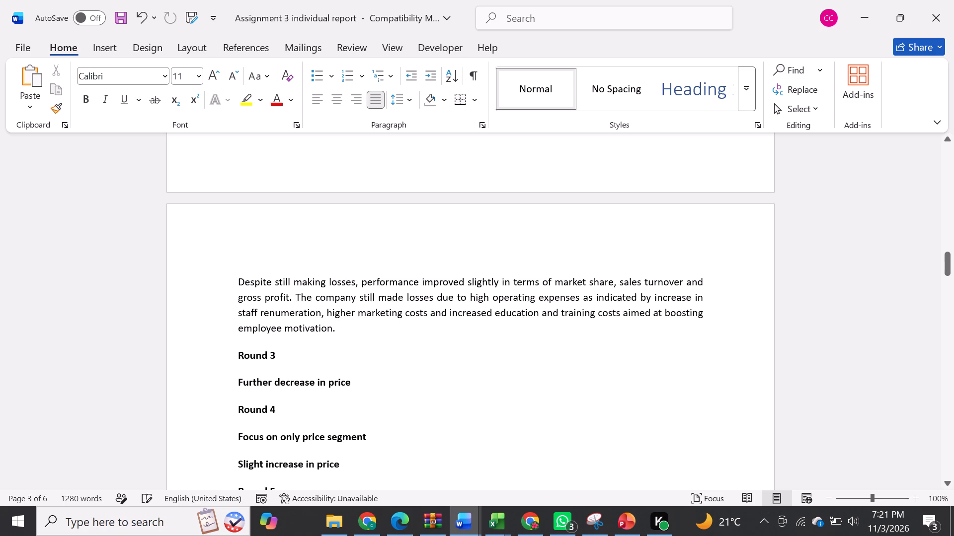
key("ctrl+v")
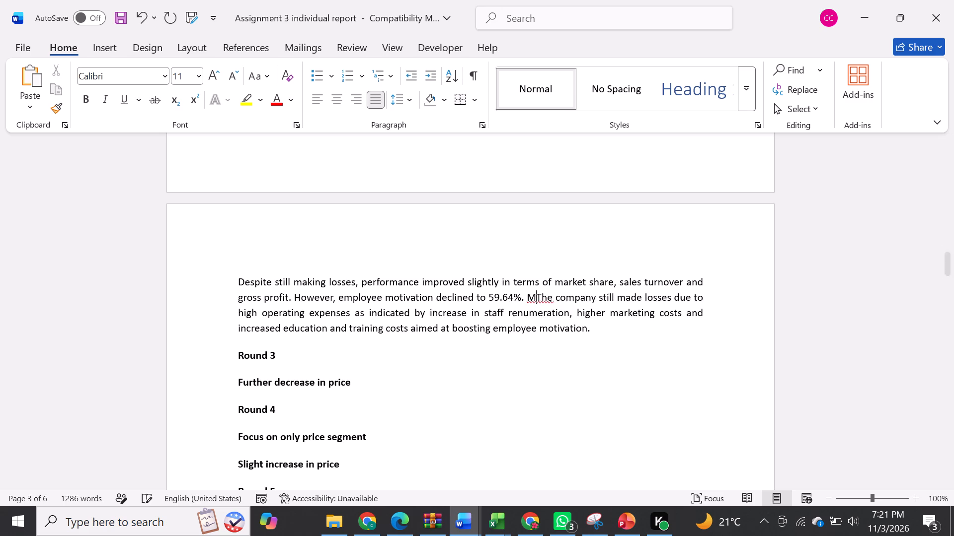
Start the sentence about the company still making losses in the Round 2 results paragraph with "Moreover, the".
key("Delete")
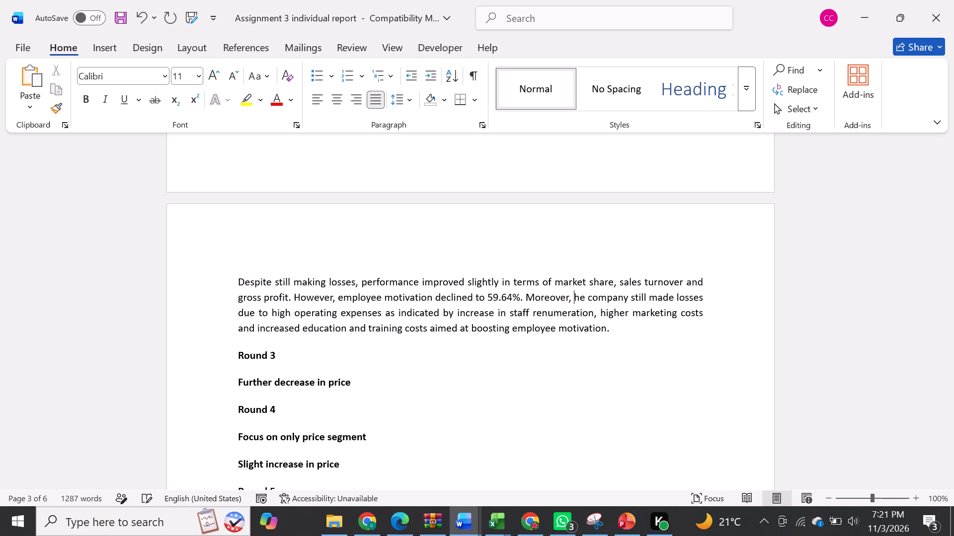
key("t")
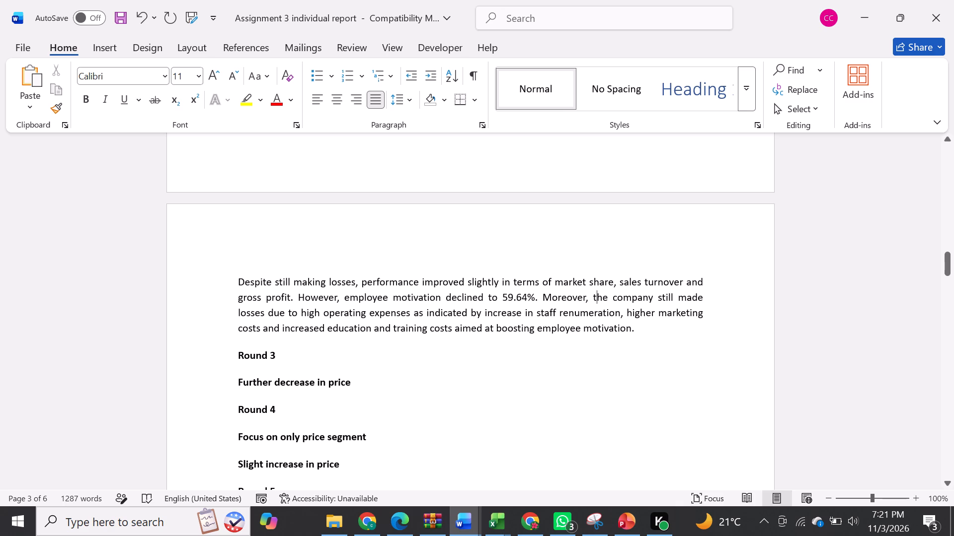
Under the Round 3 heading, write that price was further decreased from 300 to 285 to increase demand for Nuvora's products and result in higher sales turnover.
scroll(447, 314, "up", 1)
scroll(447, 314, "down", 2)
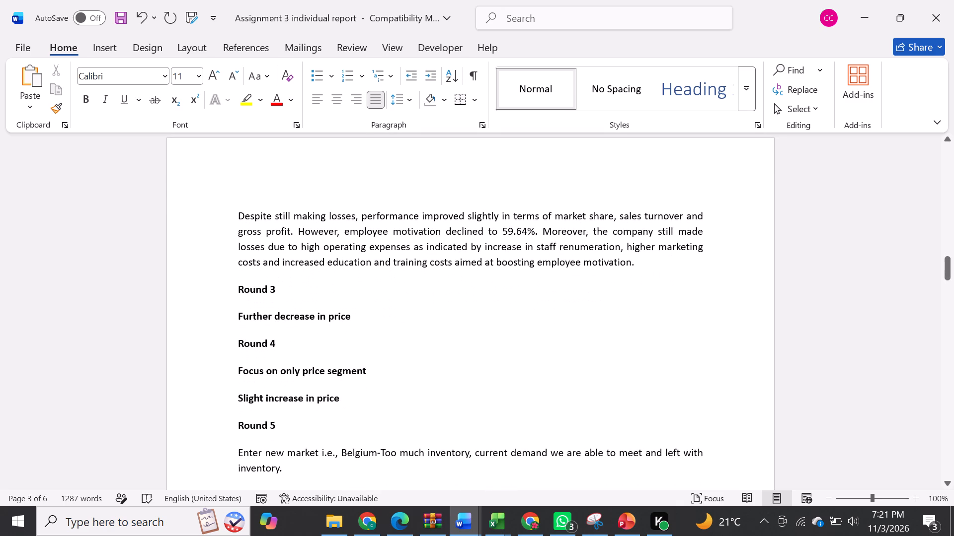
left_click(239, 316)
key("Return")
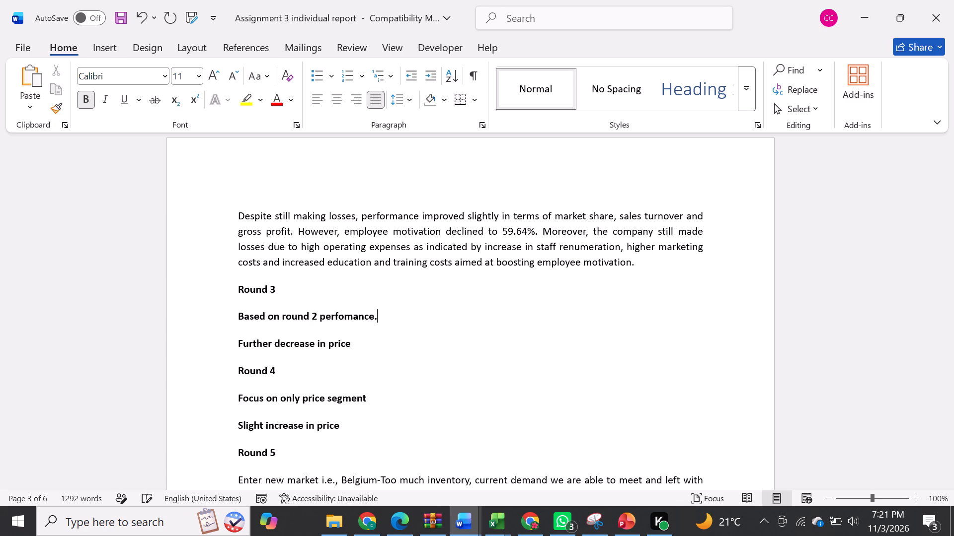
key("BackSpace")
key("BackSpace")
type(", rp")
key("BackSpace")
key("BackSpace")
type("price was further decreased in rou")
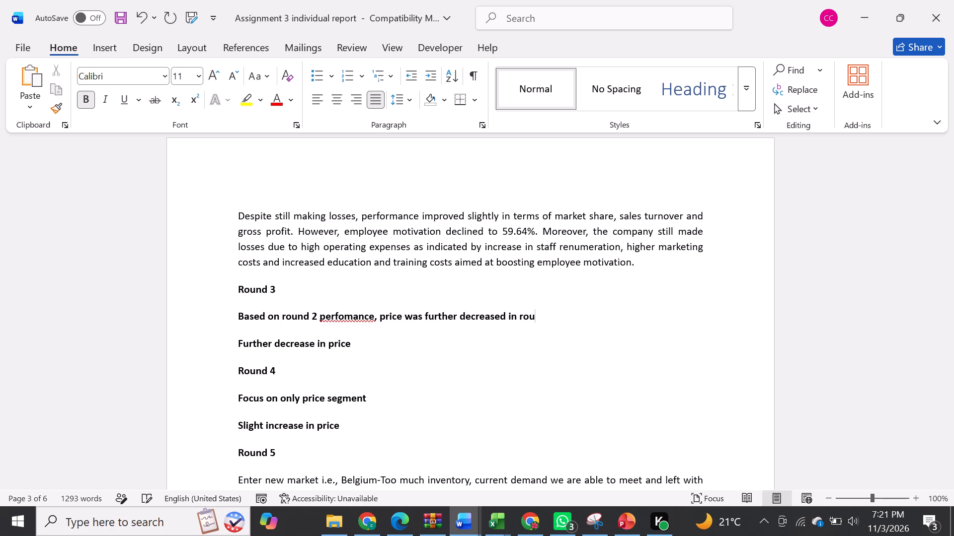
type("nd e")
key("BackSpace")
type("3 from 300 to 3")
key("BackSpace")
key("2")
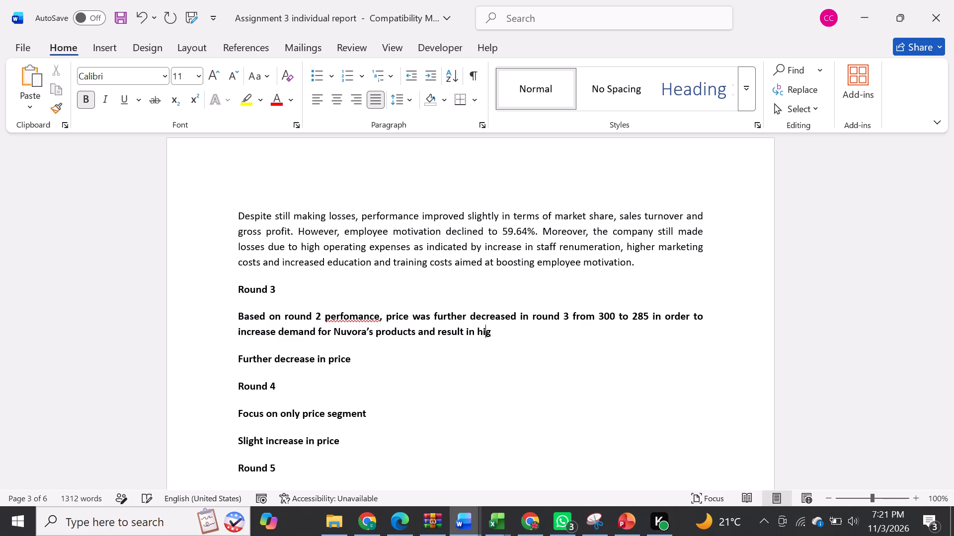
type("sales turnover.")
key("space")
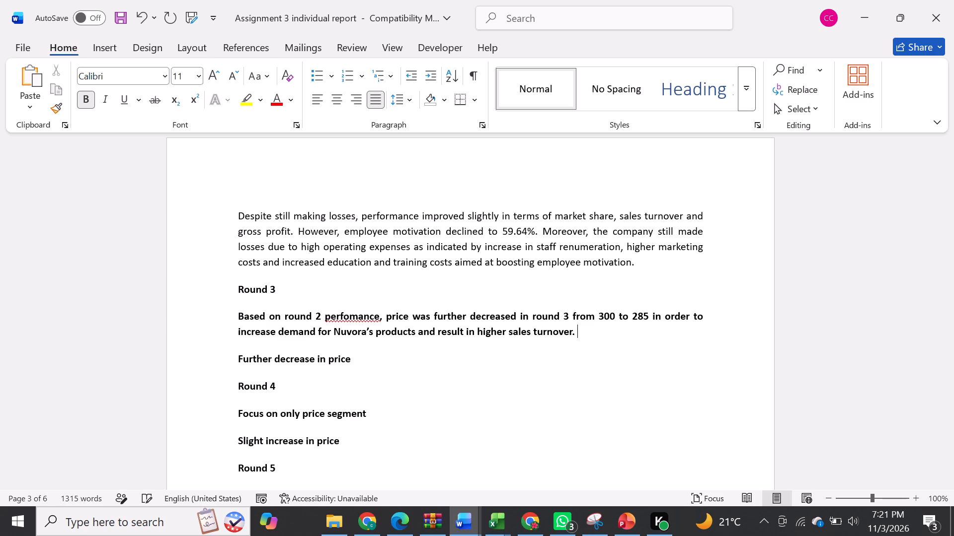
Correct the misspelled word after "Based on round 2" to "performance".
left_click(364, 314)
right_click(364, 314)
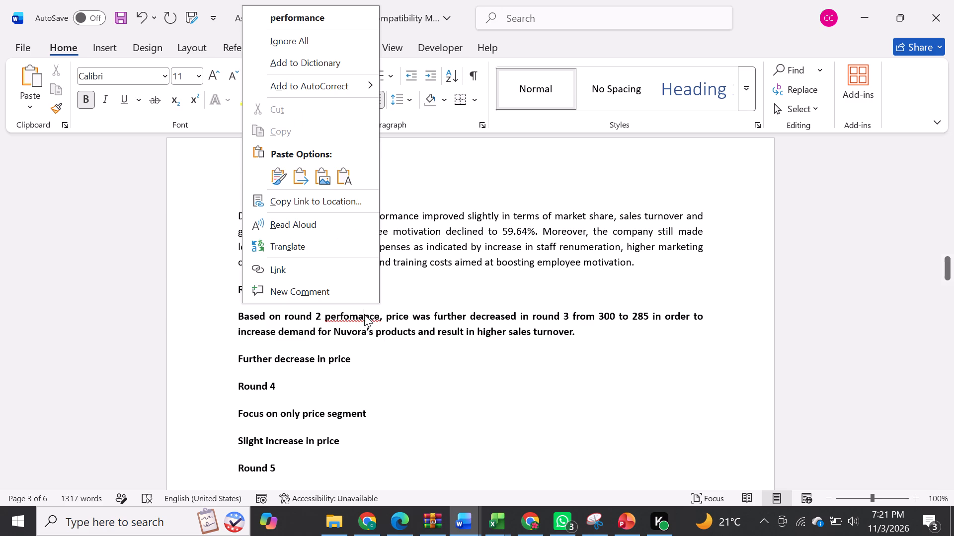
left_click(309, 10)
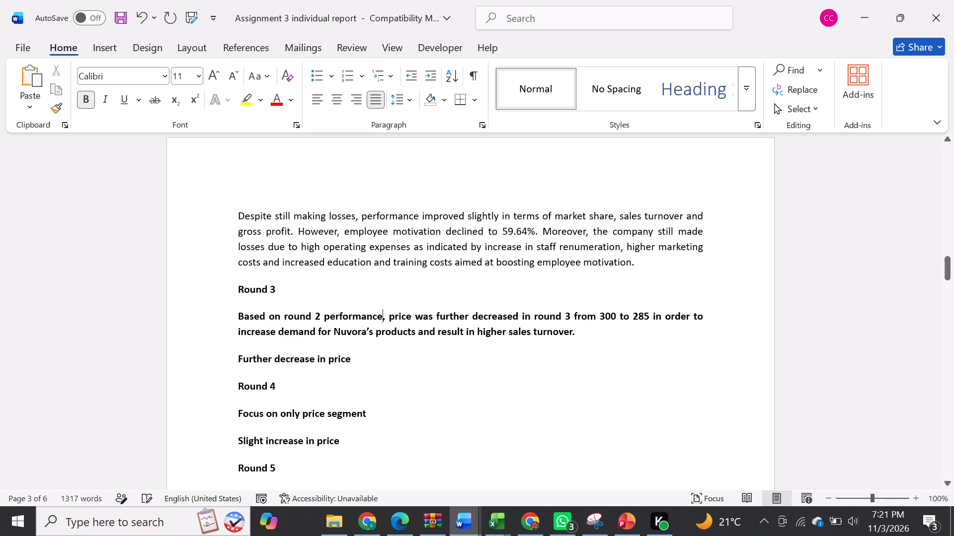
Remove the bold formatting from the whole new Round 3 paragraph.
left_click_drag(583, 332, 263, 303)
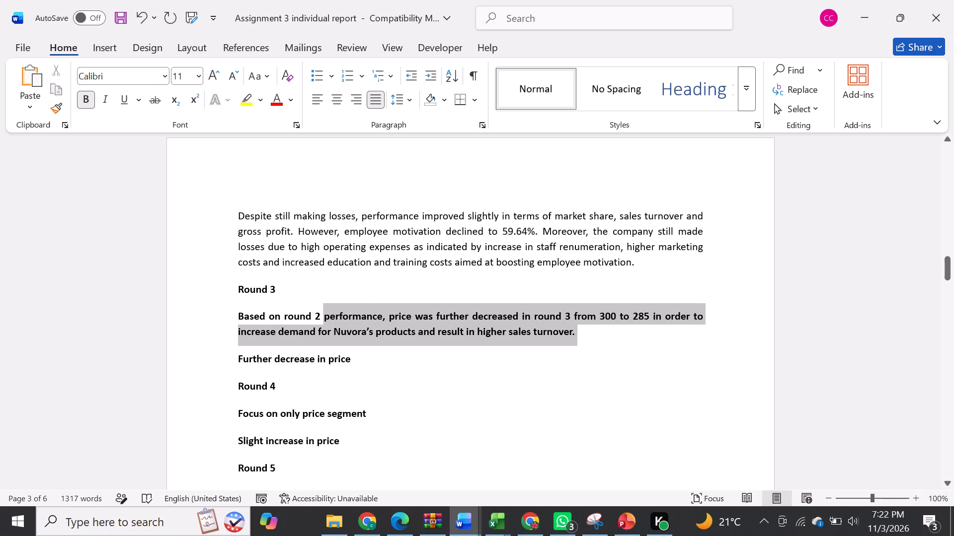
left_click_drag(263, 303, 236, 315)
key("ctrl+b")
left_click(306, 323)
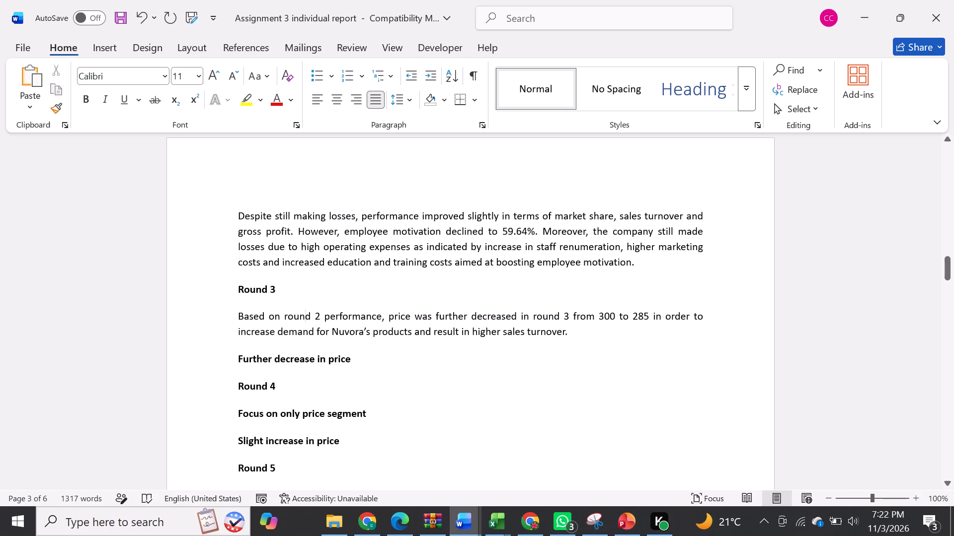
Copy the Round 2 performance table and insert it below the Round 3 paragraph.
scroll(383, 323, "up", 7)
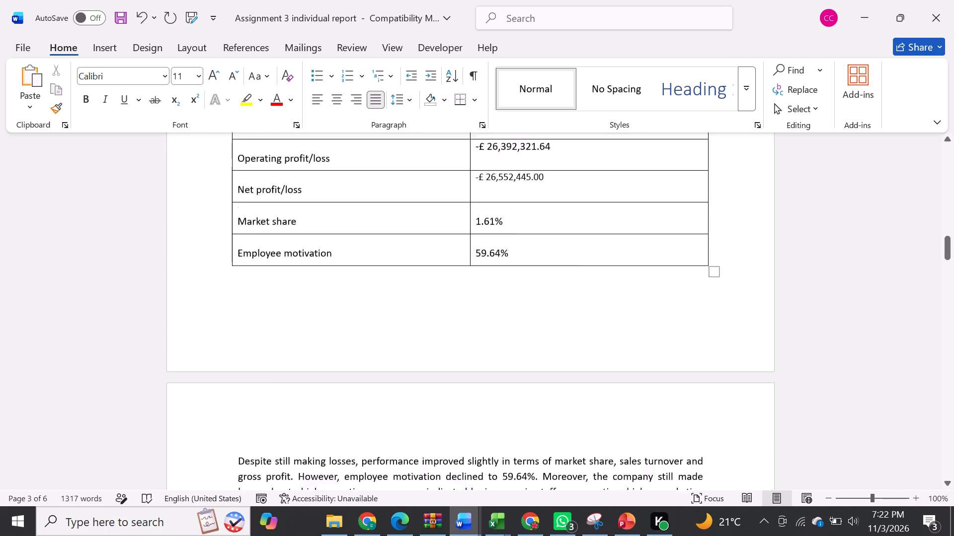
scroll(383, 323, "down", 1)
scroll(383, 323, "up", 2)
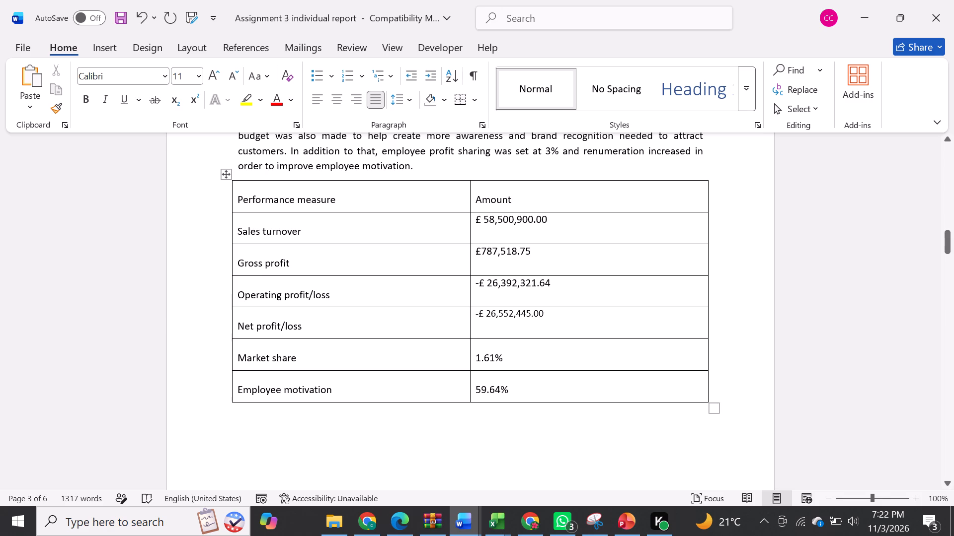
left_click(224, 174)
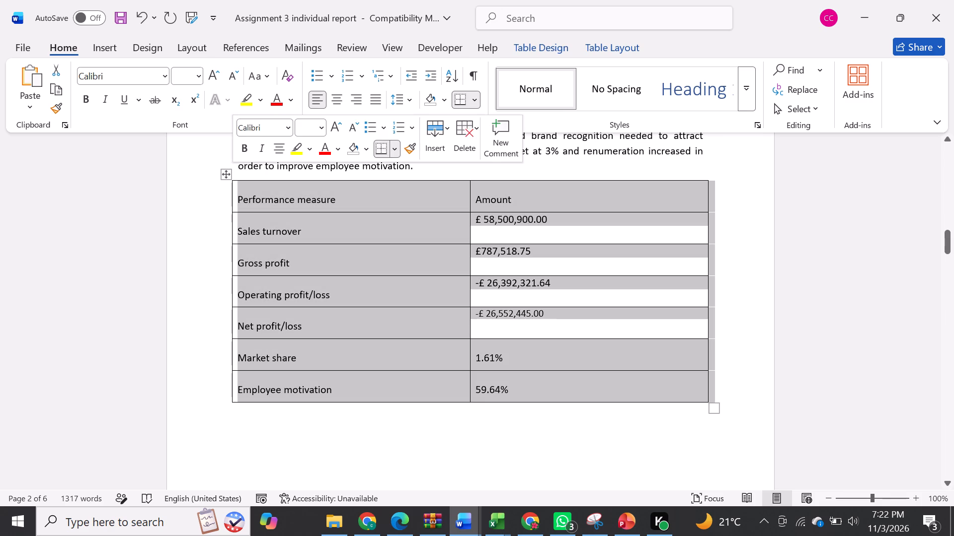
key("ctrl+c")
scroll(454, 359, "down", 2)
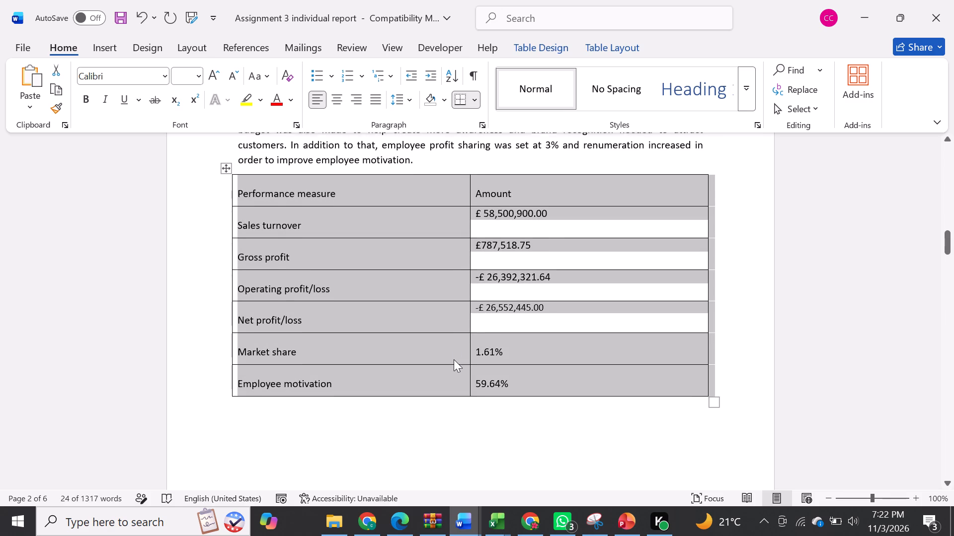
scroll(454, 359, "down", 9)
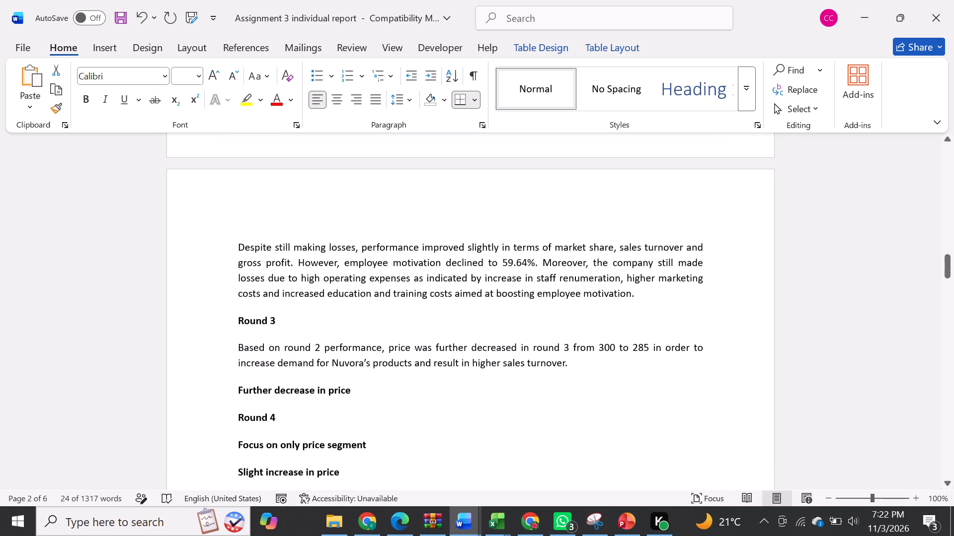
left_click(576, 365)
key("Return")
key("ctrl+v")
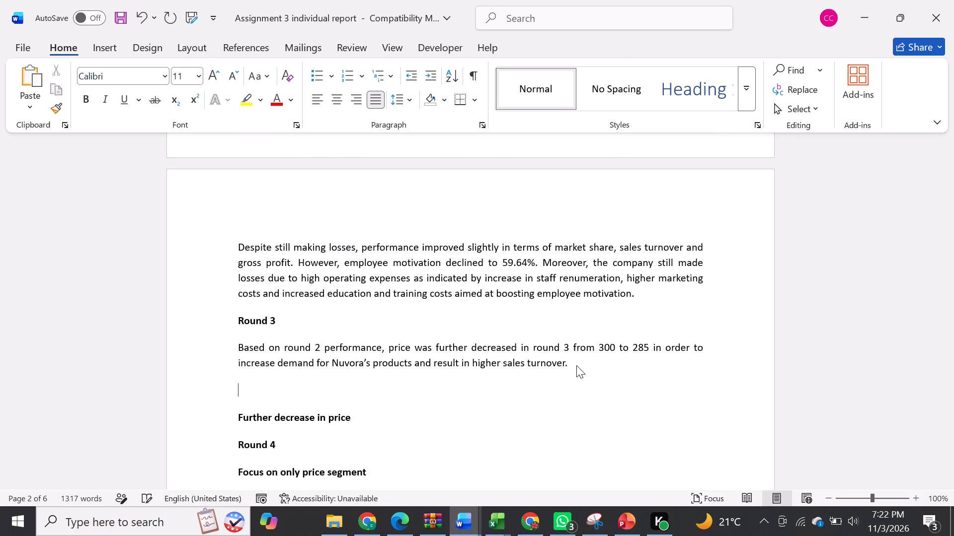
Replace the gross profit in the Round 3 table with the Round 3 gross margin from the finance workbook, £55,111,320.00.
scroll(547, 399, "down", 2)
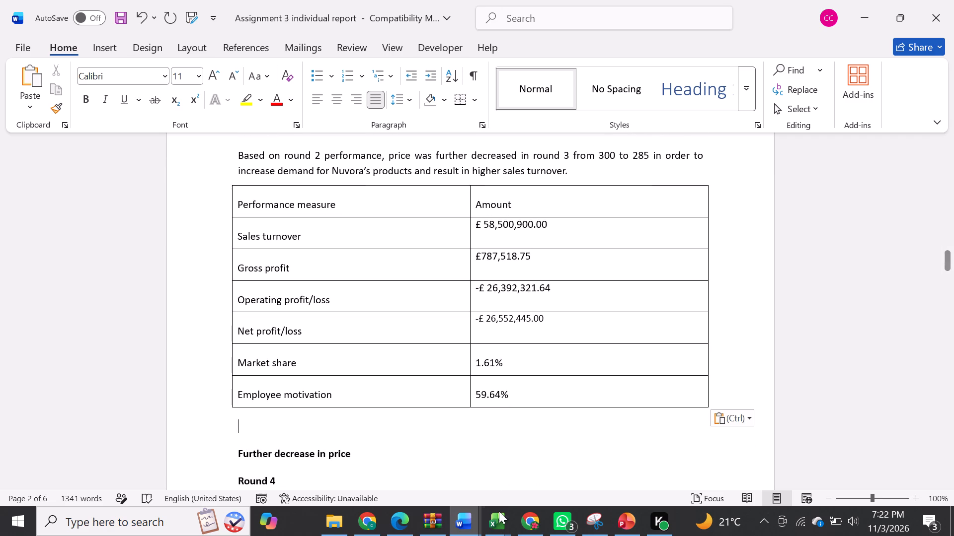
left_click(547, 474)
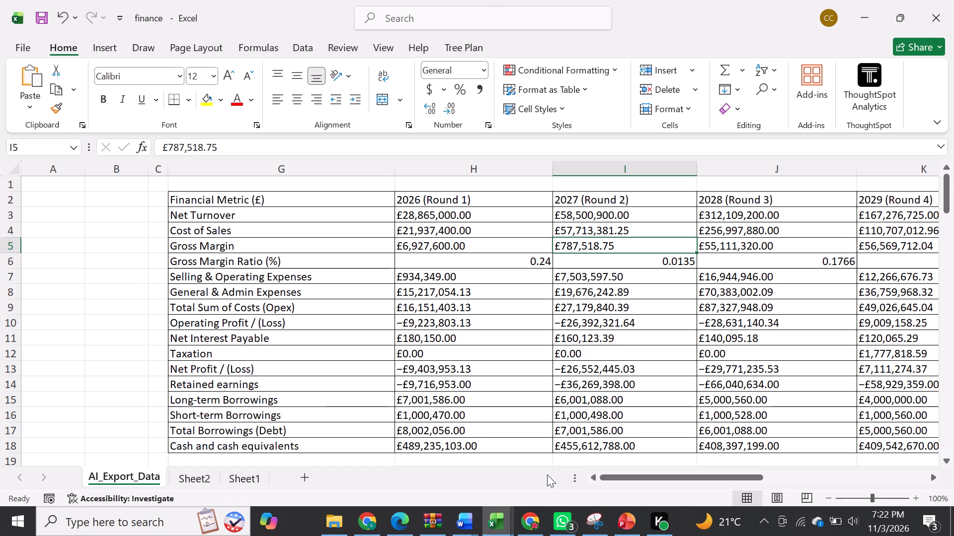
left_click(730, 244)
key("ctrl+c")
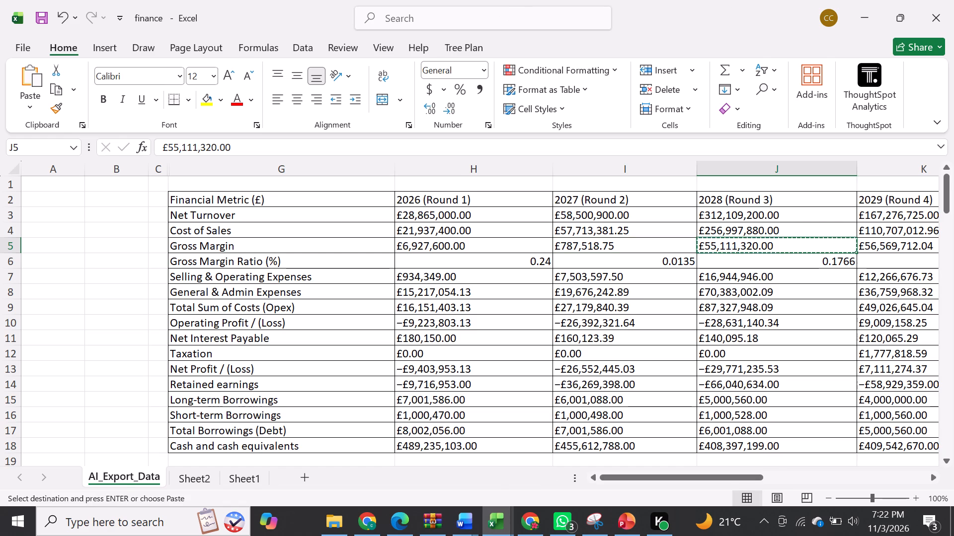
left_click(584, 457)
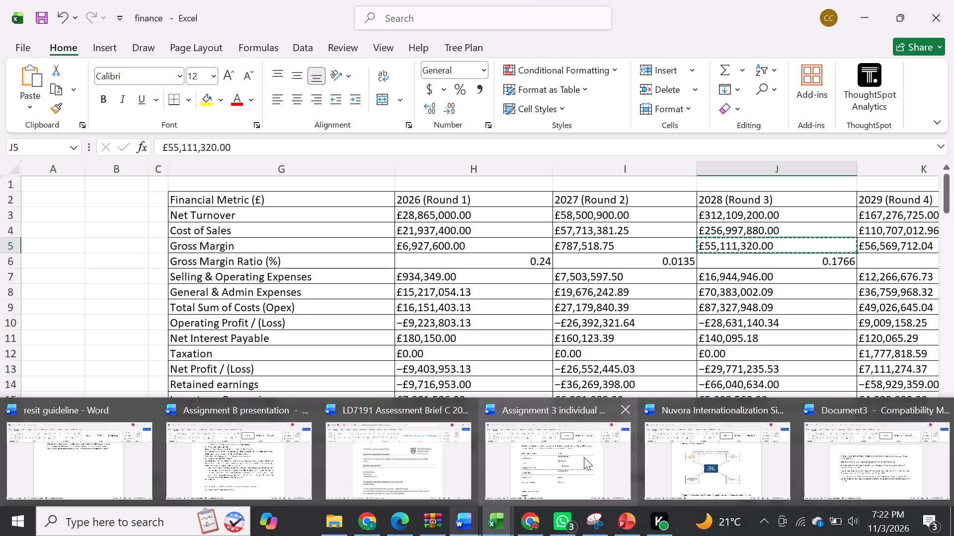
left_click(542, 264)
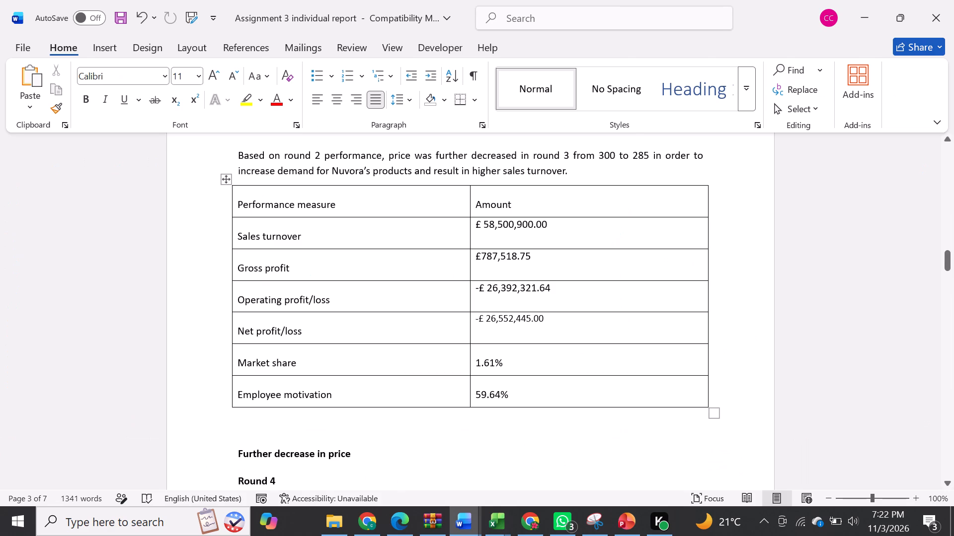
key("BackSpace")
key("BackSpace")
key("BackSpace")
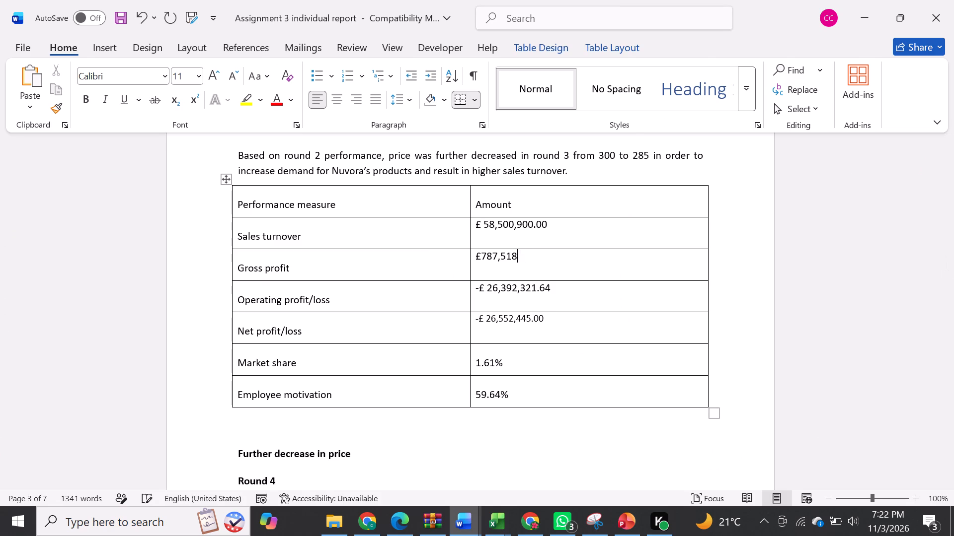
key("BackSpace")
key("BackSpace")
key("BackSpace")
key("BackSpace")
key("BackSpace")
key("BackSpace")
key("BackSpace")
key("BackSpace")
key("ctrl+v")
Replace the sales turnover in the Round 3 table with the Round 3 net turnover from the finance workbook, £312,109,200.00.
left_click(500, 519)
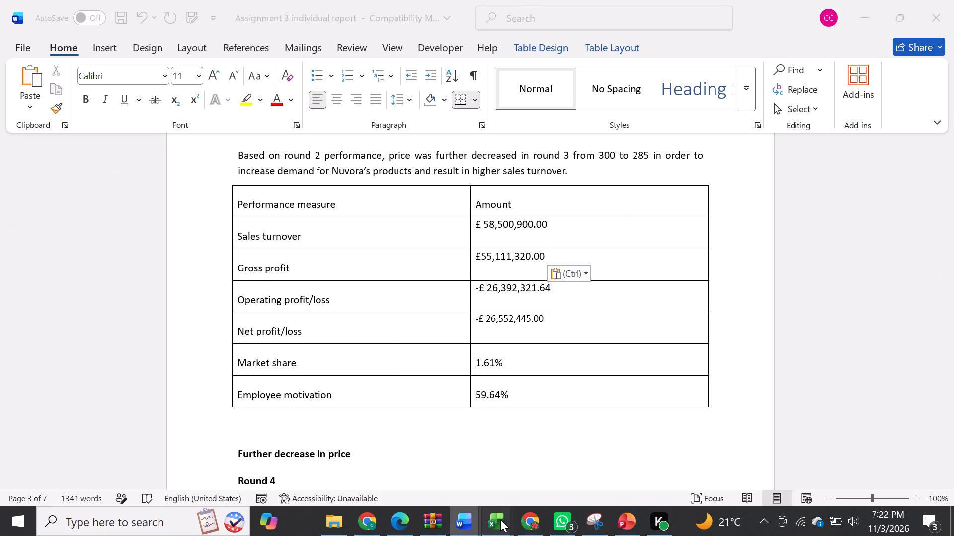
left_click(600, 479)
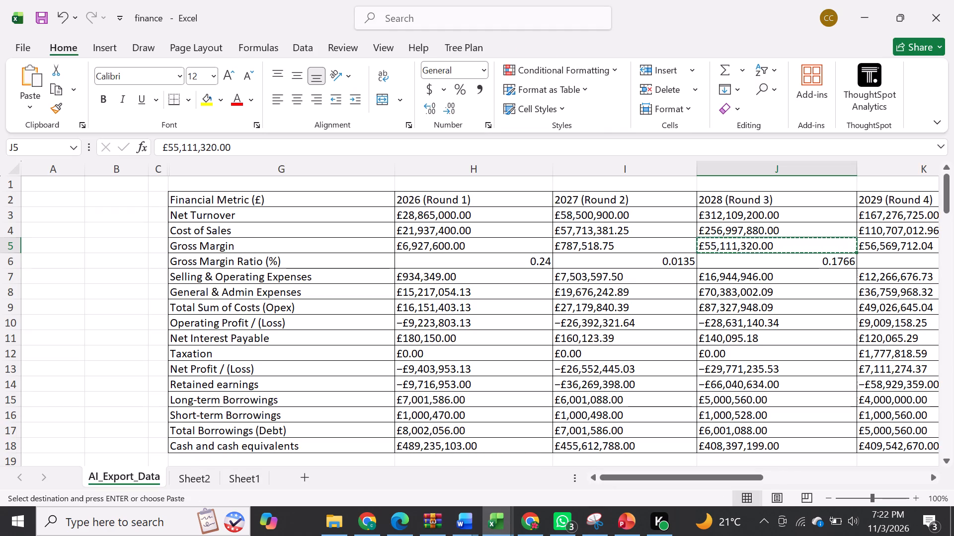
left_click(722, 213)
key("ctrl+c")
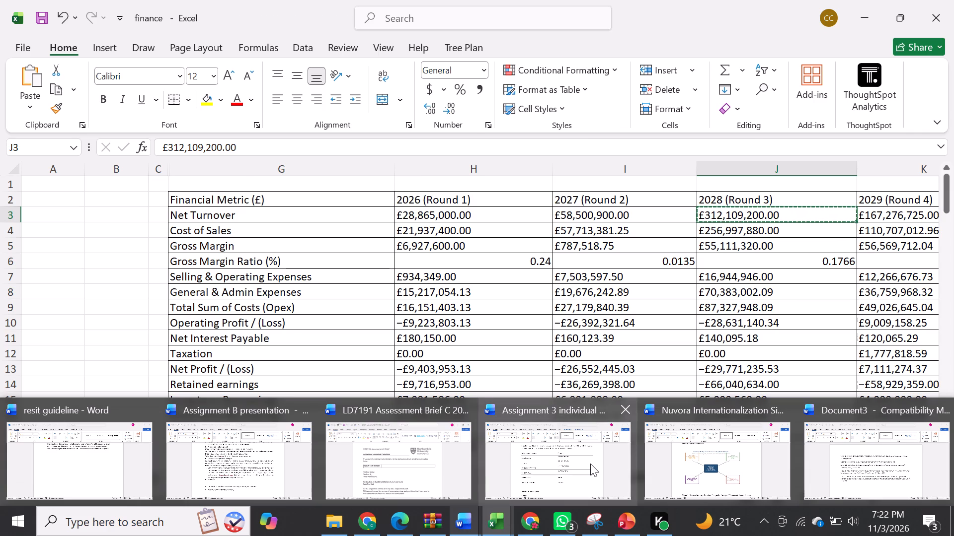
left_click(590, 464)
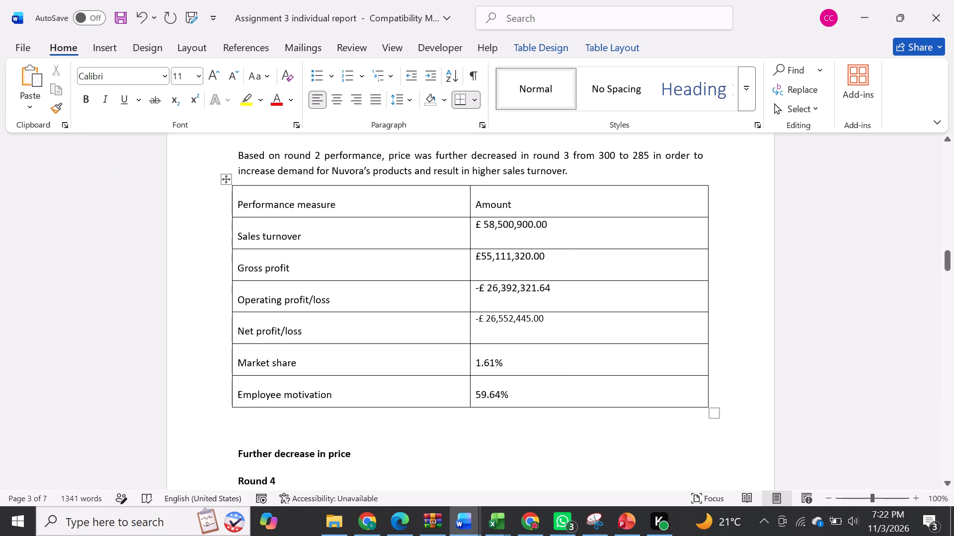
left_click_drag(557, 229, 479, 226)
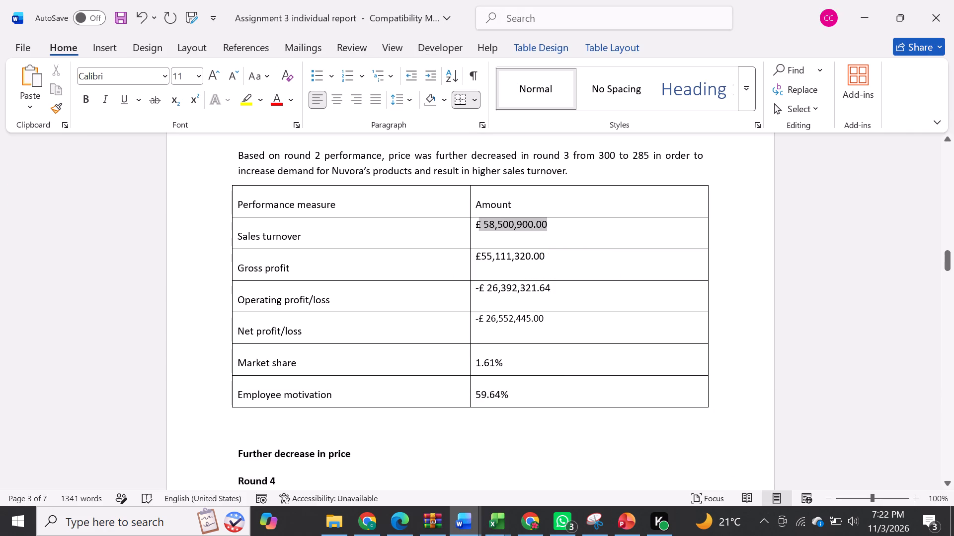
left_click_drag(479, 226, 477, 226)
key("BackSpace")
key("ctrl+v")
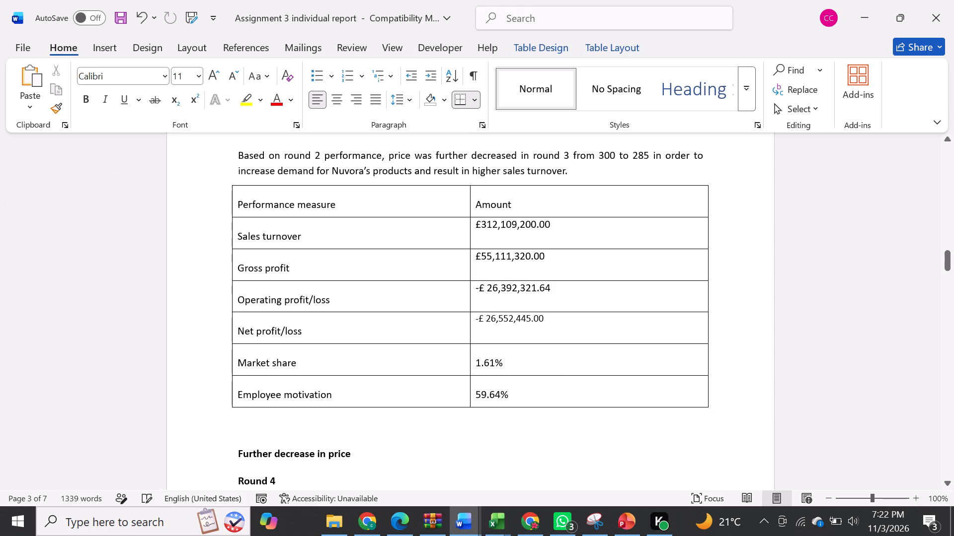
key("BackSpace")
Replace the operating profit/loss in the Round 3 table with the Round 3 figure from the finance workbook, −£28,631,140.34.
left_click(496, 519)
left_click(600, 455)
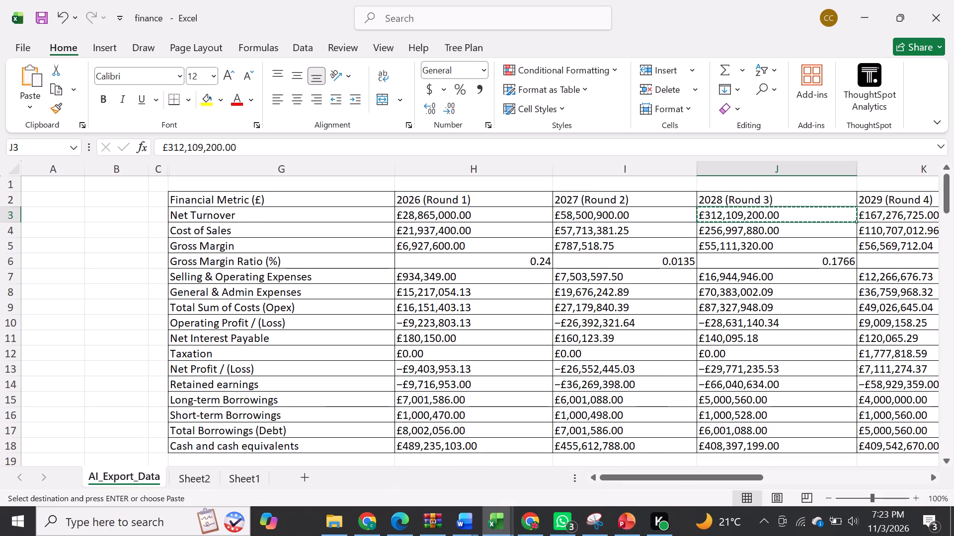
left_click(724, 325)
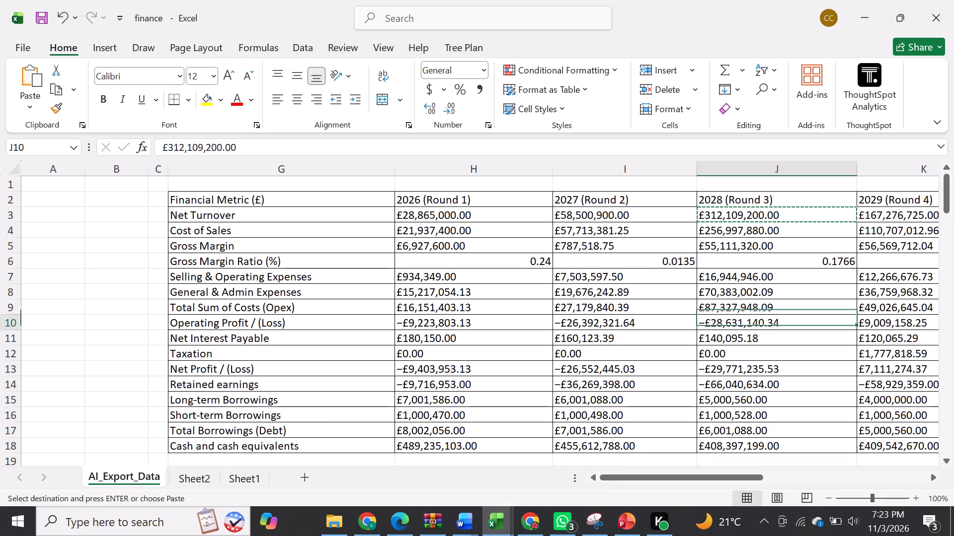
key("ctrl+c")
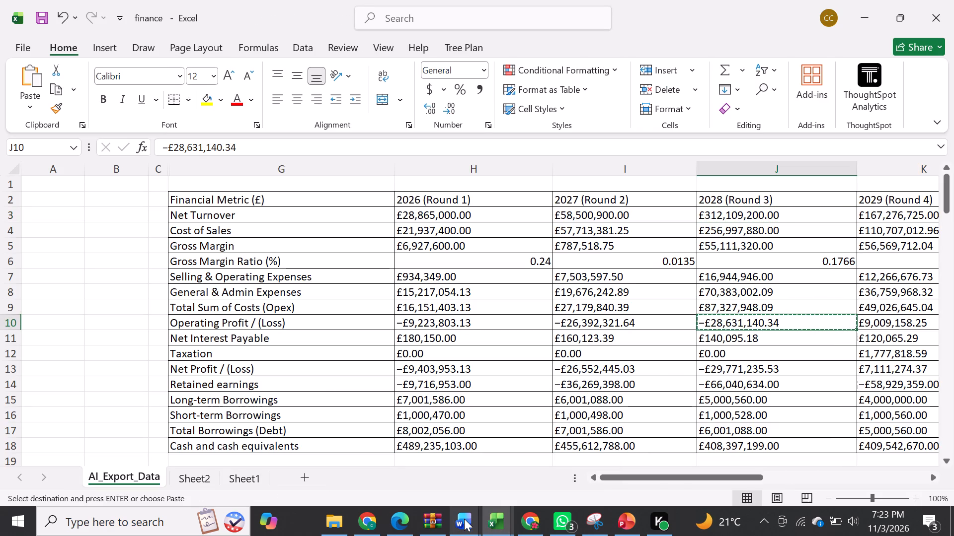
left_click_drag(713, 451, 591, 454)
left_click(591, 454)
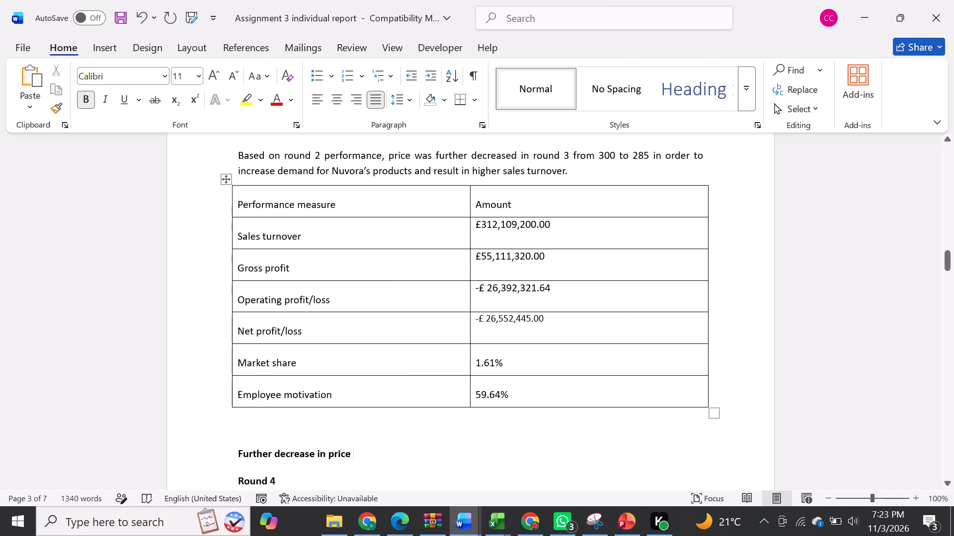
left_click(557, 294)
left_click_drag(557, 294, 479, 290)
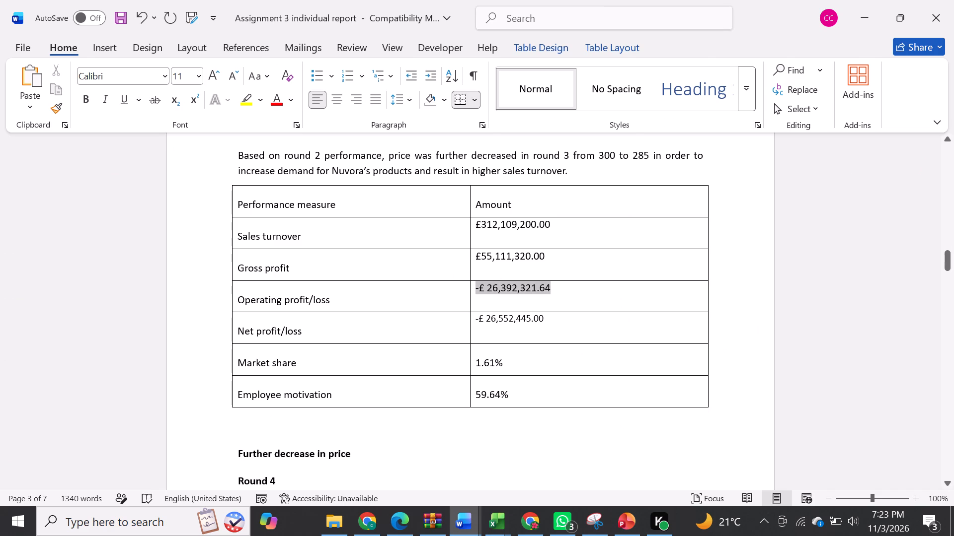
left_click_drag(479, 290, 479, 290)
key("BackSpace")
key("ctrl+v")
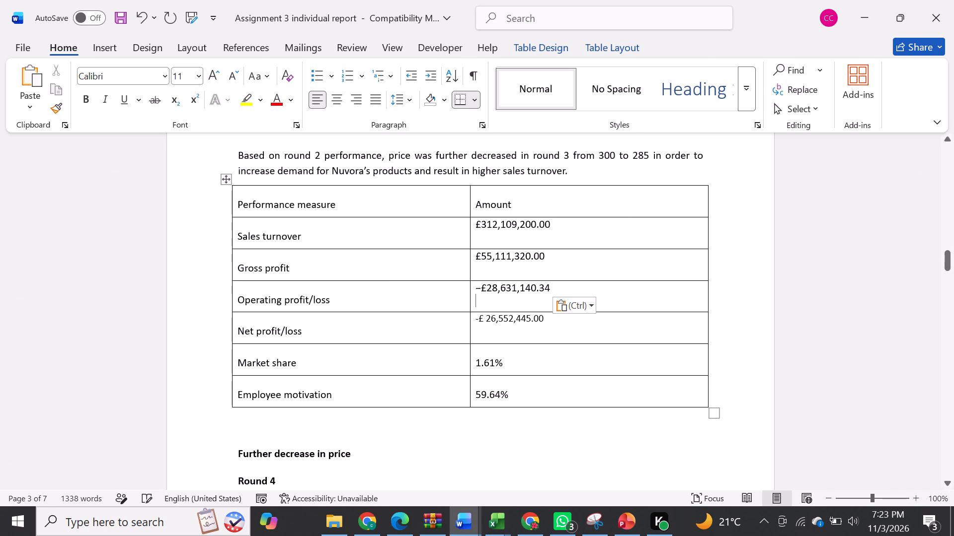
key("BackSpace")
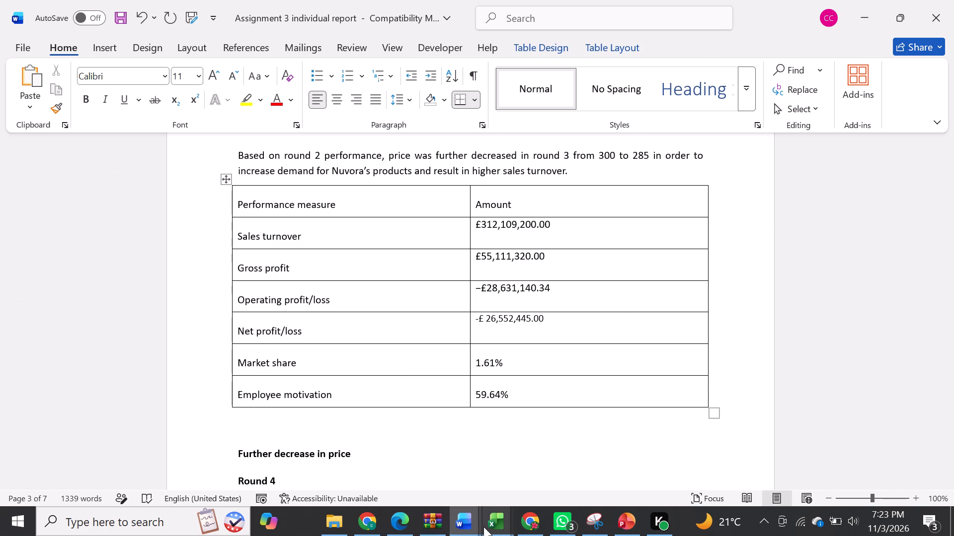
Replace the net profit/loss in the Round 3 table with the Round 3 figure from the finance workbook, −£29,771,235.53.
left_click(483, 527)
left_click(580, 484)
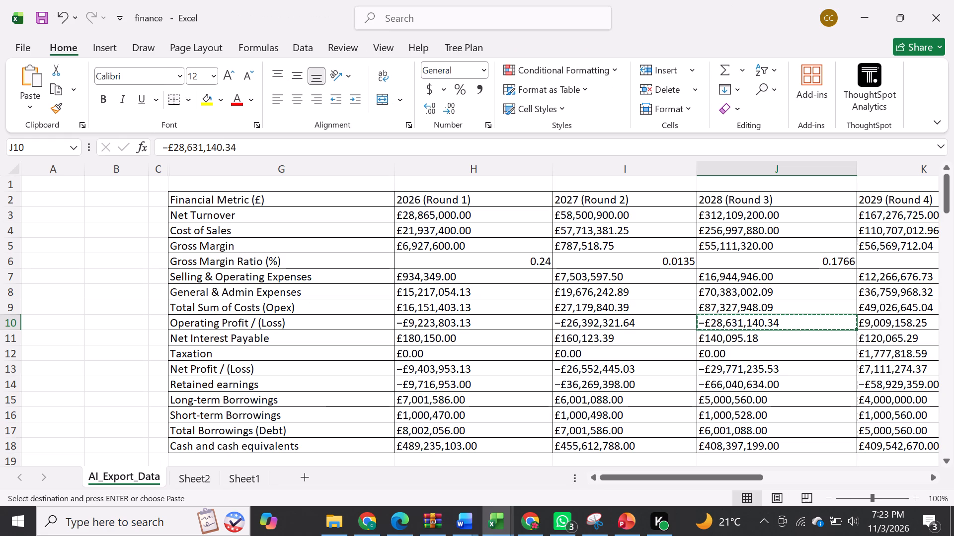
double_click(722, 371)
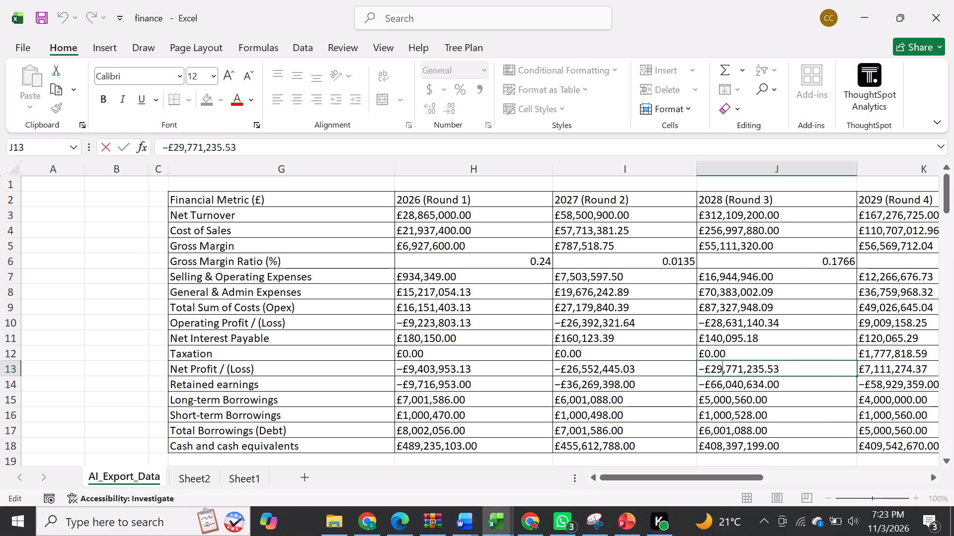
key("ctrl+c")
left_click(748, 349)
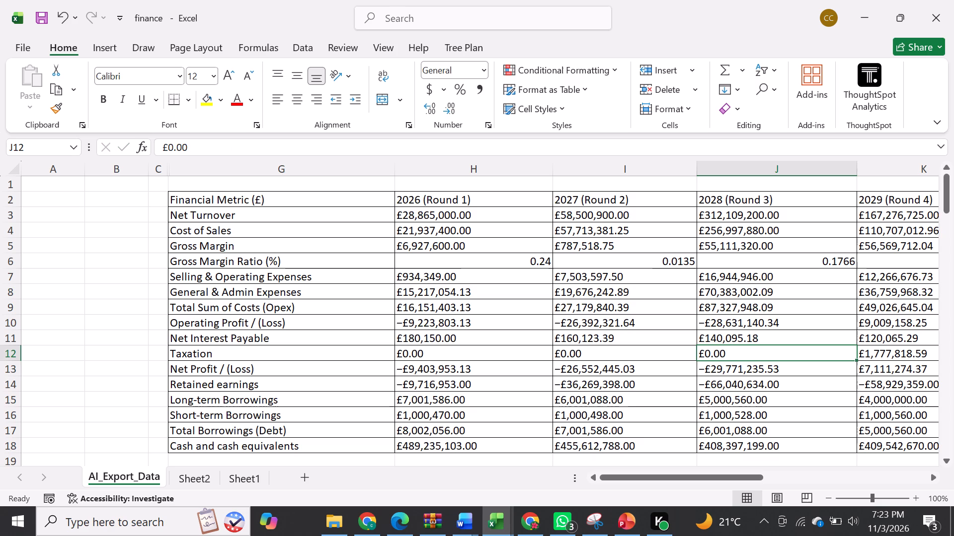
left_click(735, 365)
key("ctrl+c")
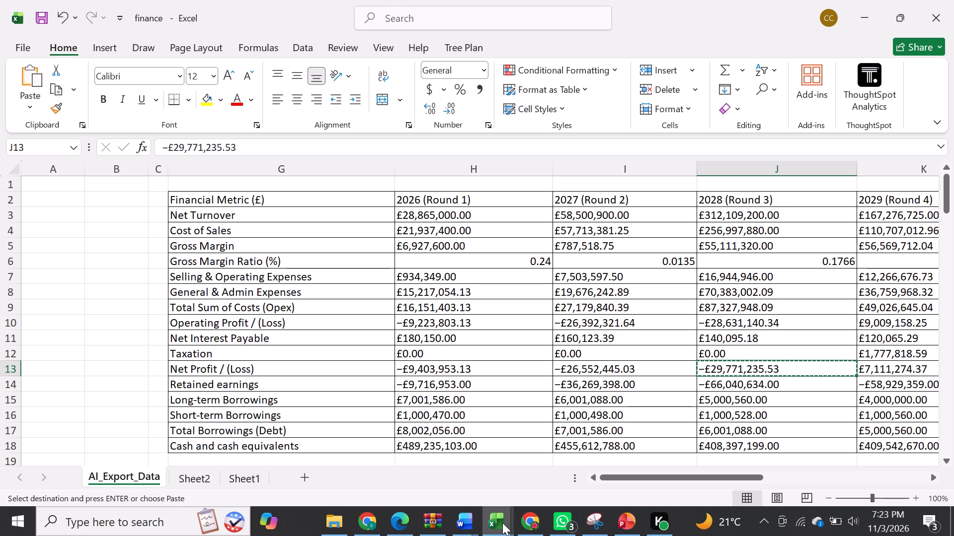
left_click(586, 479)
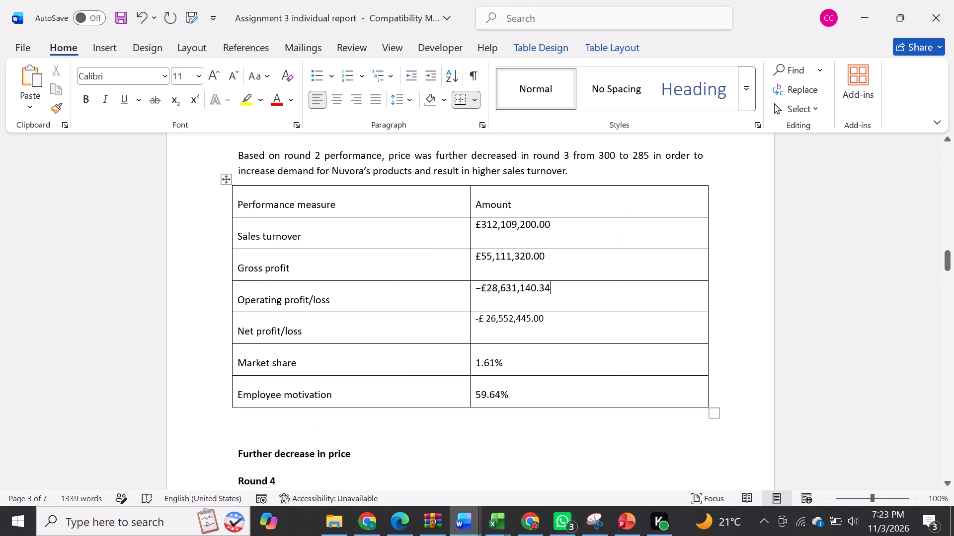
left_click_drag(550, 320, 526, 320)
left_click_drag(526, 320, 479, 320)
key("BackSpace")
key("ctrl+v")
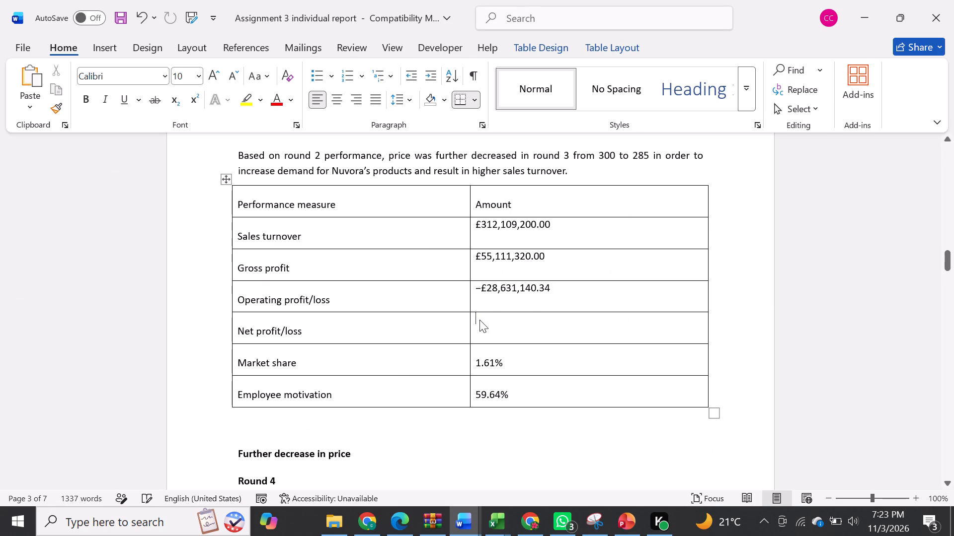
key("BackSpace")
Set the market share in the Round 3 table to the 2028 figure from Sheet1 of the finance workbook, 3.64%.
left_click(501, 521)
left_click(576, 464)
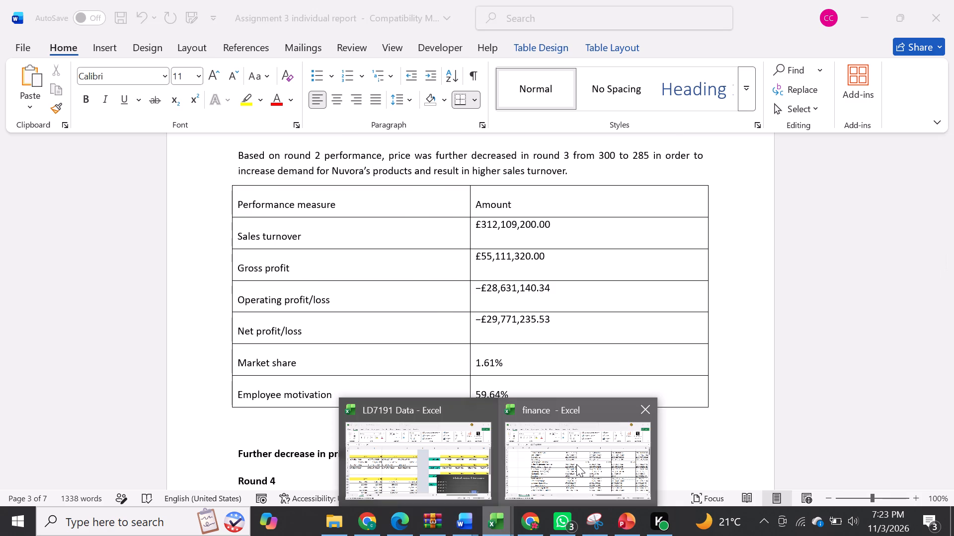
left_click(245, 482)
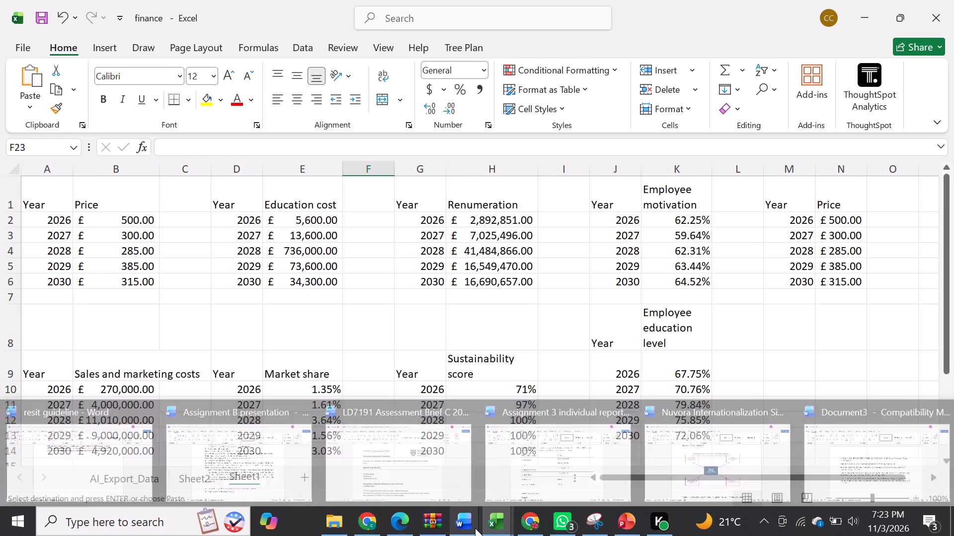
left_click(501, 480)
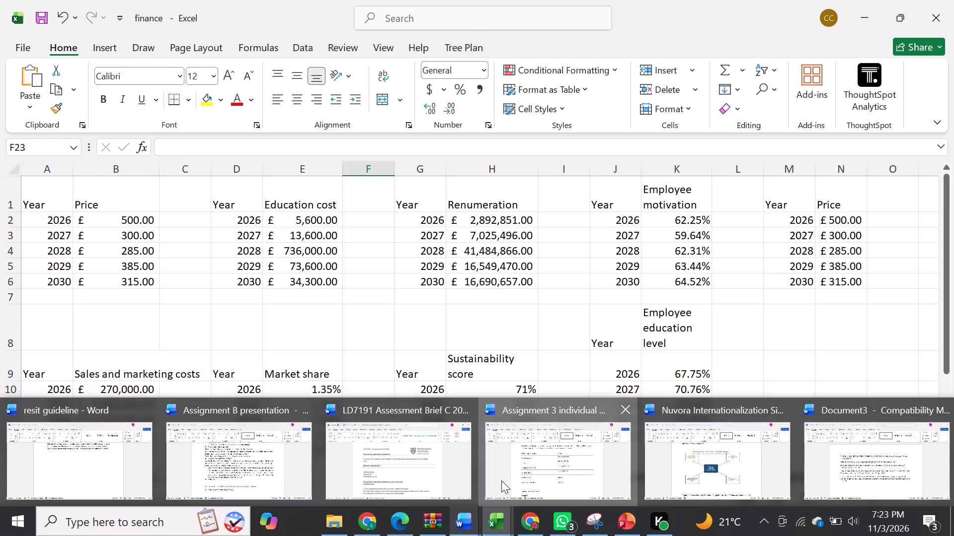
left_click(481, 362)
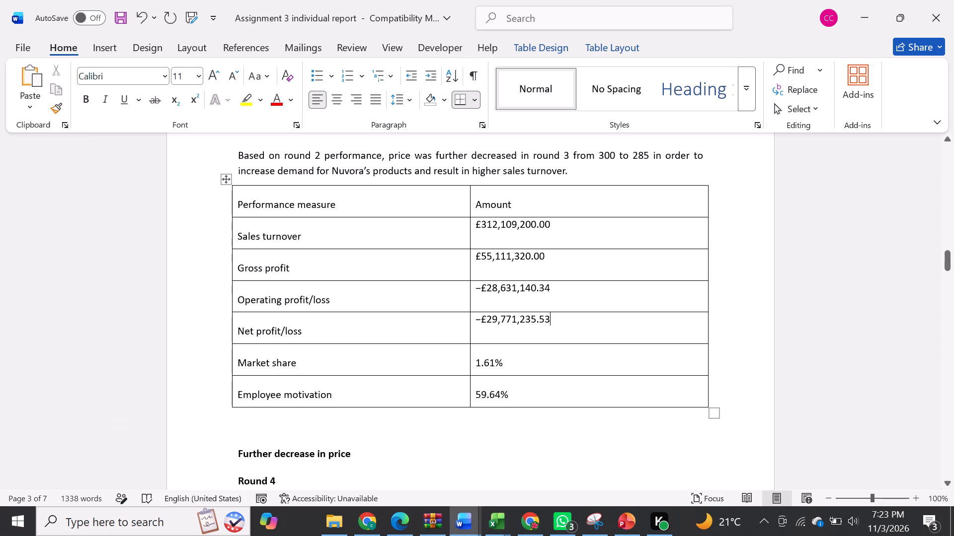
key("BackSpace")
key("3")
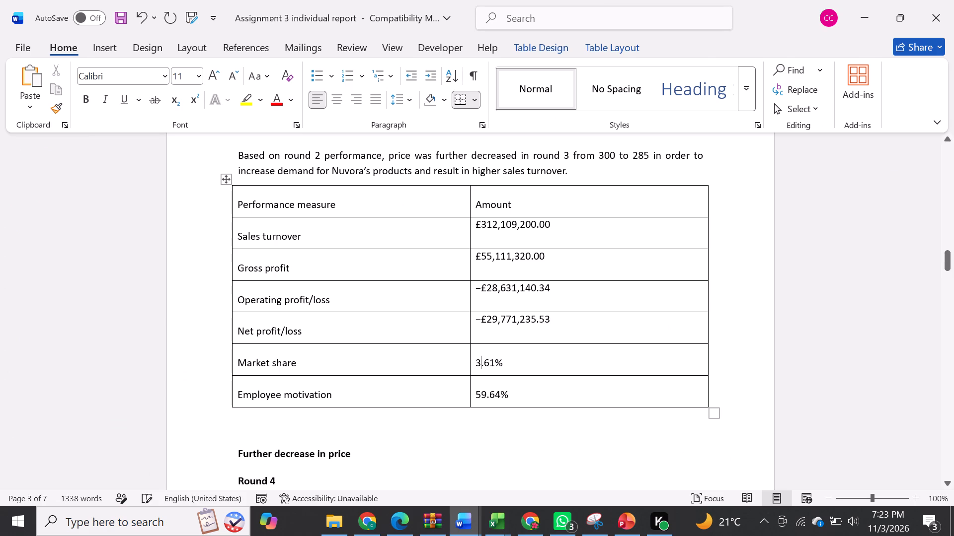
left_click(494, 363)
key("BackSpace")
key("4")
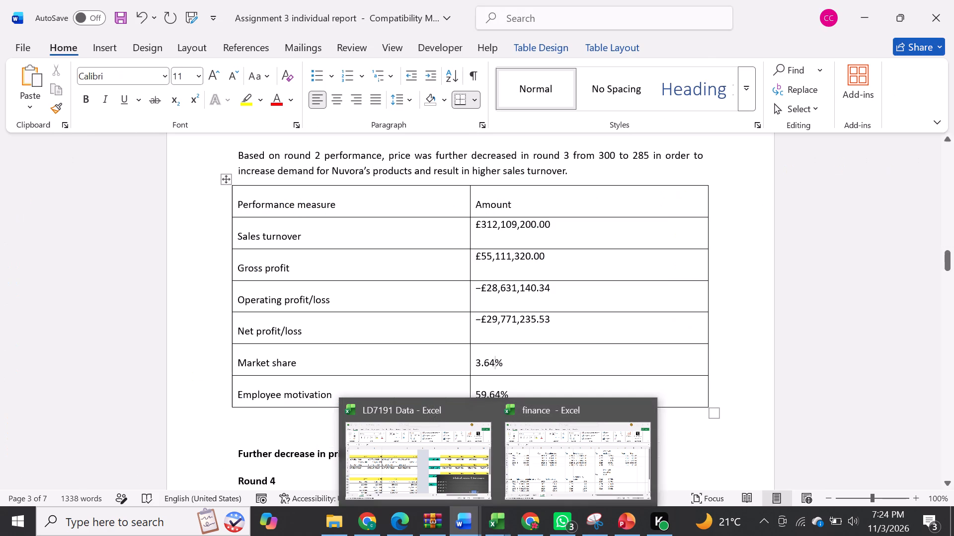
Set the employee motivation in the Round 3 table to 62.31%.
left_click(500, 398)
key("BackSpace")
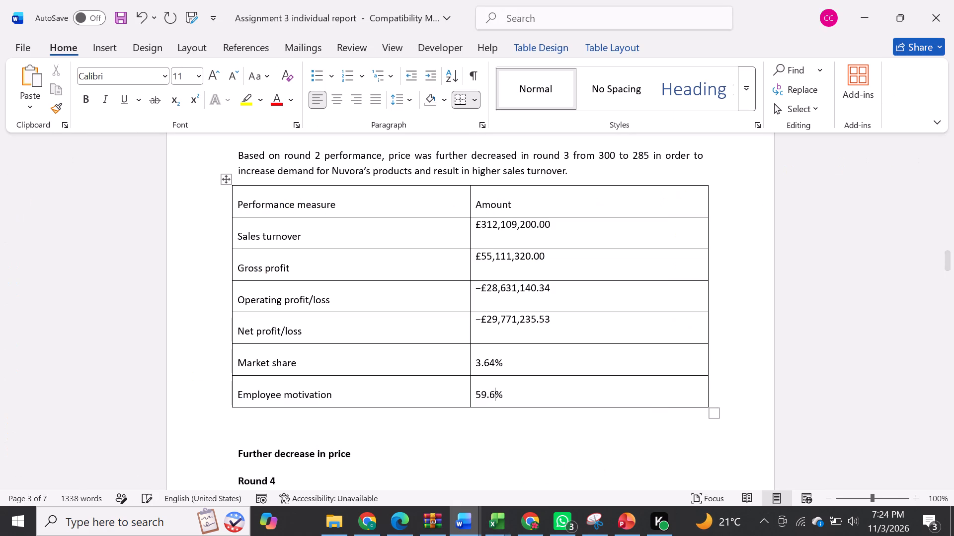
key("BackSpace")
type("31")
key("Left")
key("Left")
key("Left")
key("BackSpace")
key("BackSpace")
type("62")
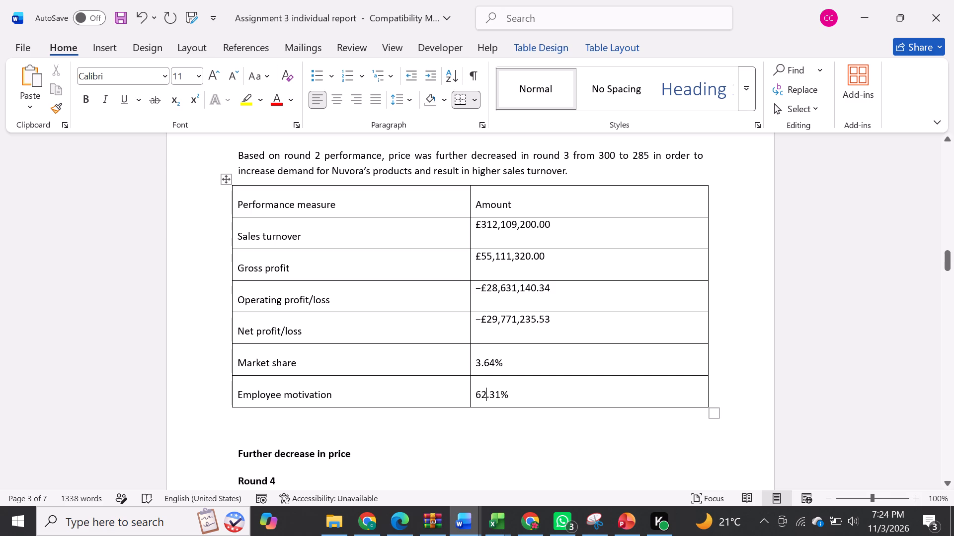
Begin the commentary below the Round 3 table: "The price reduction in round 3 yielded positive results in that sales turnover spiked from".
left_click(248, 436)
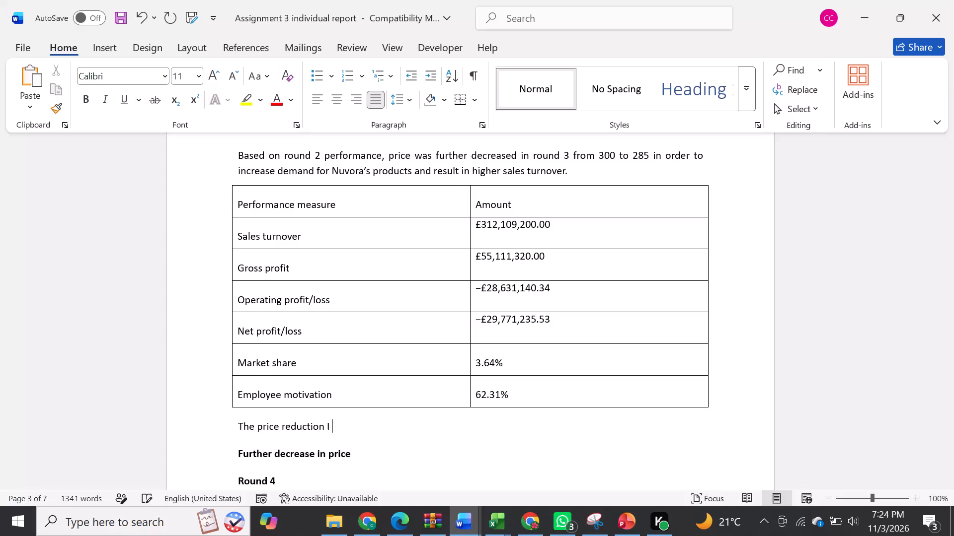
key("BackSpace")
key("BackSpace")
type("in")
key("BackSpace")
key("BackSpace")
key("BackSpace")
type("in round 3")
key("space")
type("yielded positive results in that sales")
key("space")
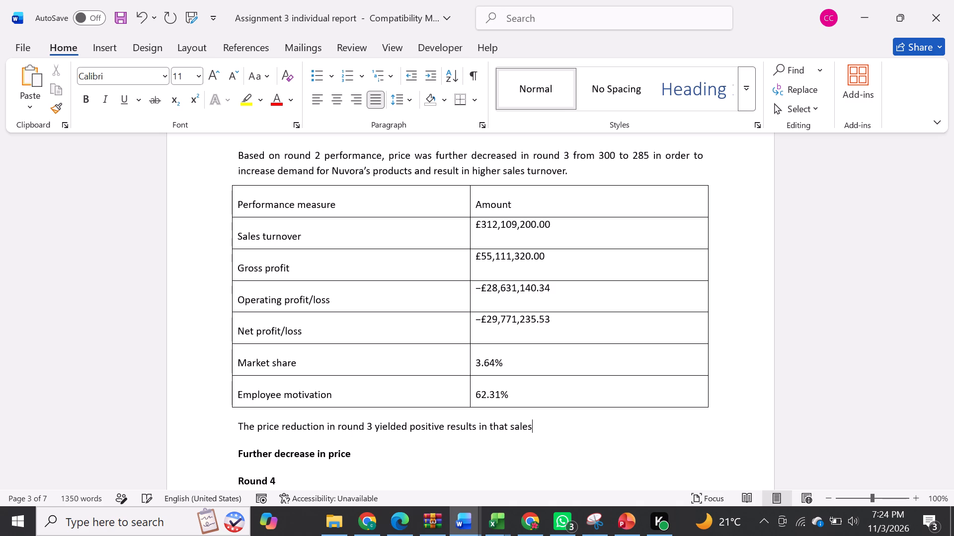
type("turnover spiked from")
key("space")
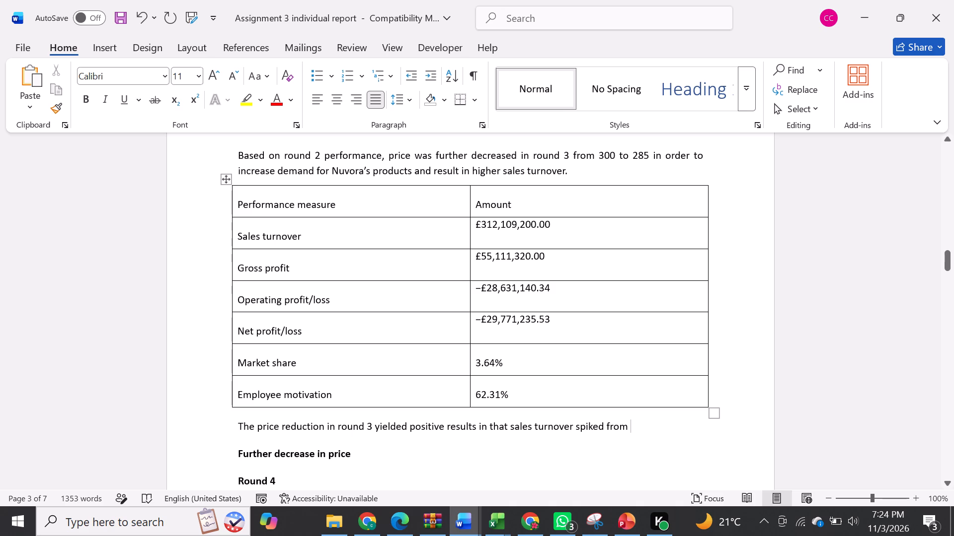
Check the sales turnover in the Round 2 performance table for the Round 3 comparison sentence.
scroll(508, 235, "up", 1)
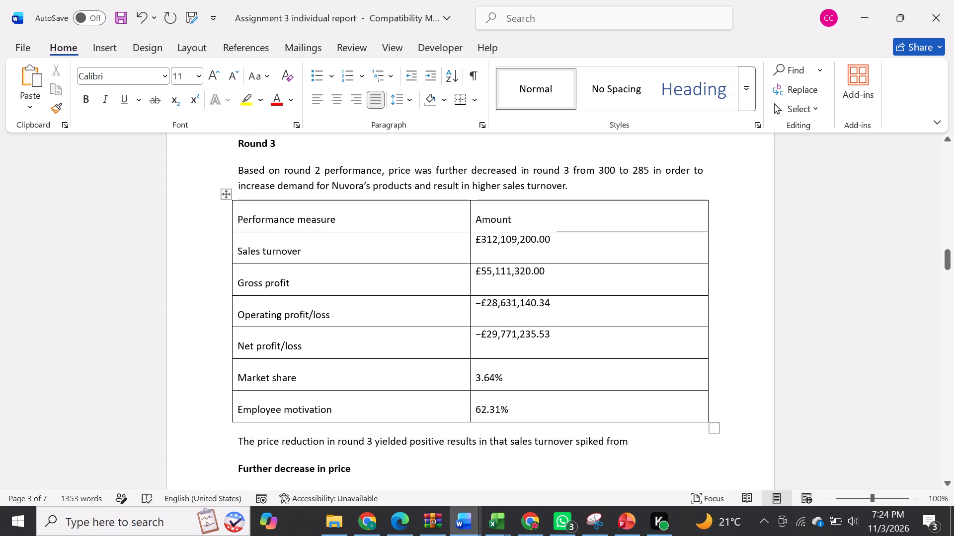
scroll(607, 418, "up", 9)
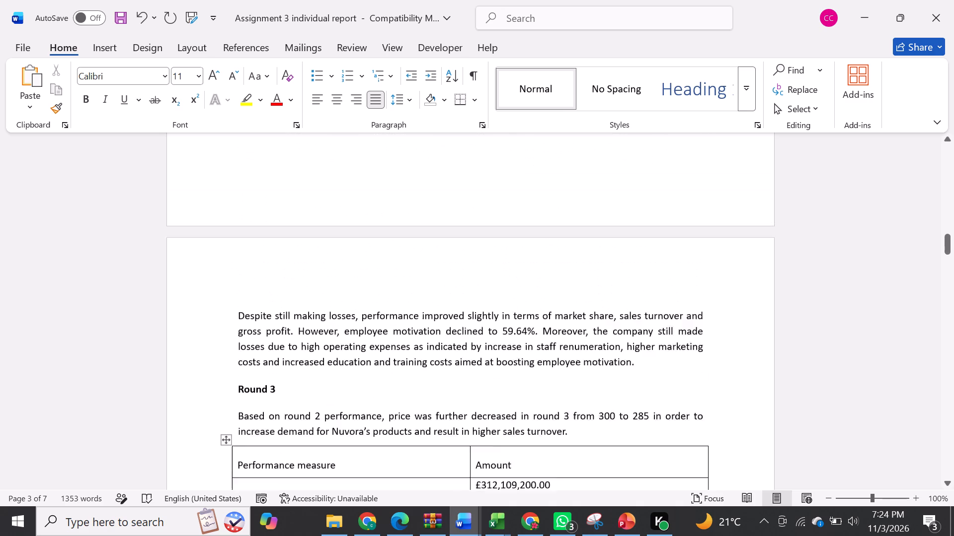
scroll(607, 418, "up", 4)
scroll(607, 418, "down", 2)
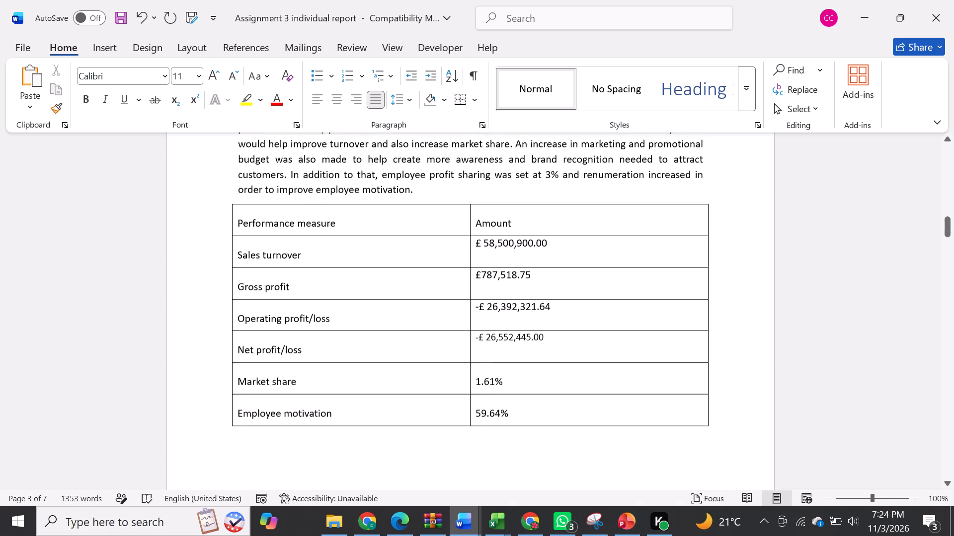
scroll(607, 418, "down", 8)
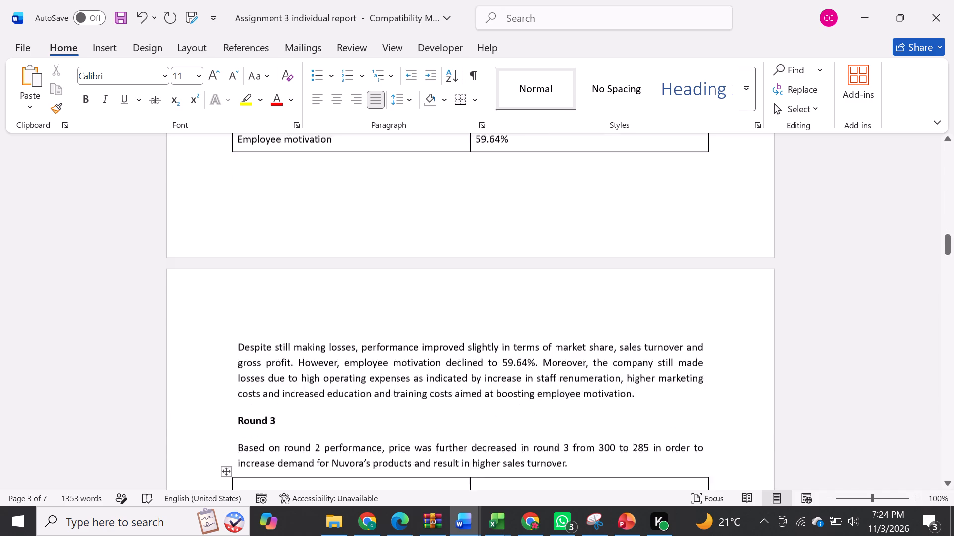
scroll(607, 418, "down", 10)
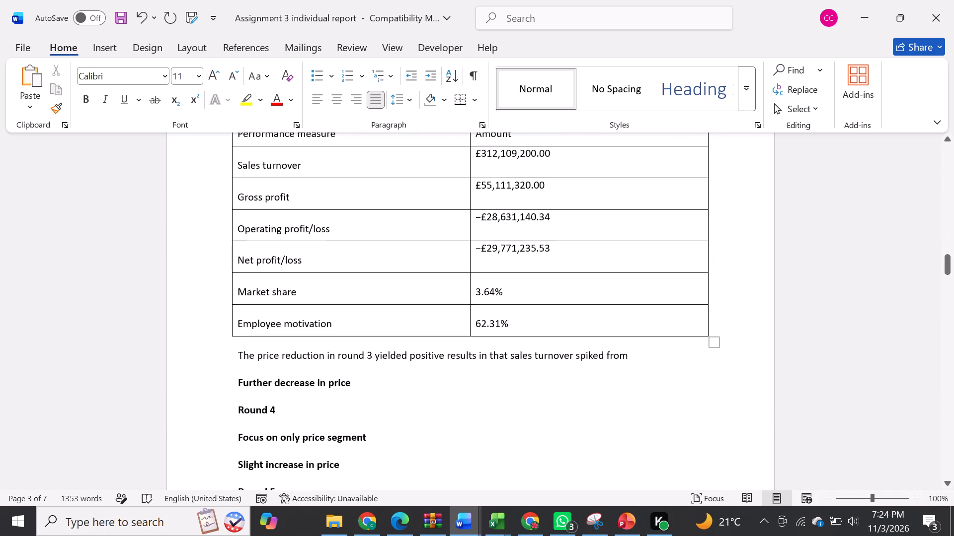
Complete the Round 3 turnover sentence with "58.5 million to 312.1 million." and begin the following one: "Moreover, market share increased by".
type("58.5 million to 312.")
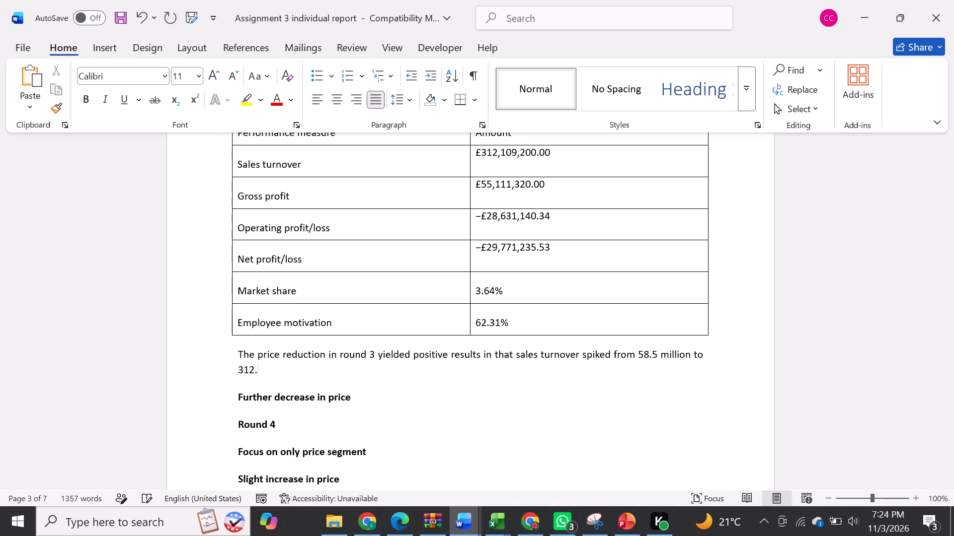
type("1 million.")
key("space")
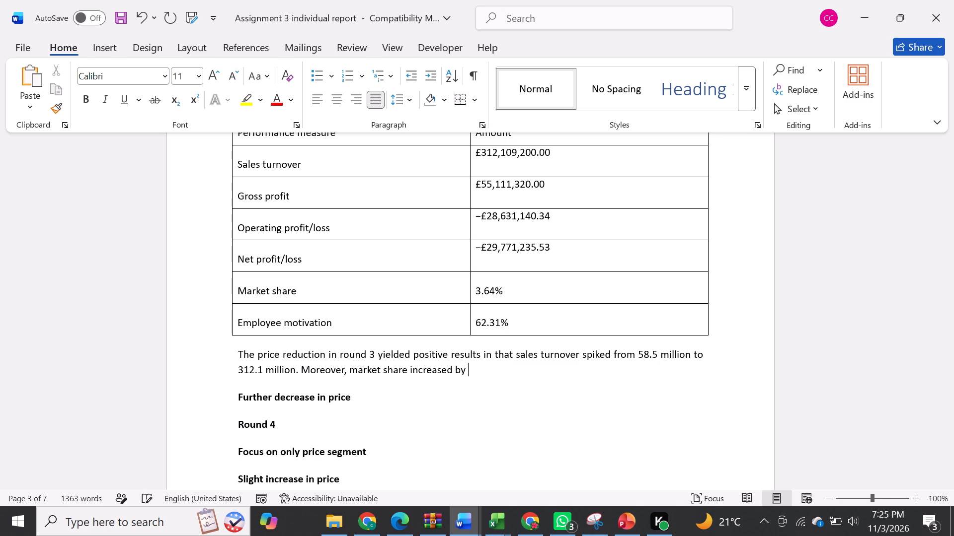
In Sheet1 of the finance workbook, calculate the 2028 minus 2027 market share in cell M9 with =E12-E11.
left_click(497, 517)
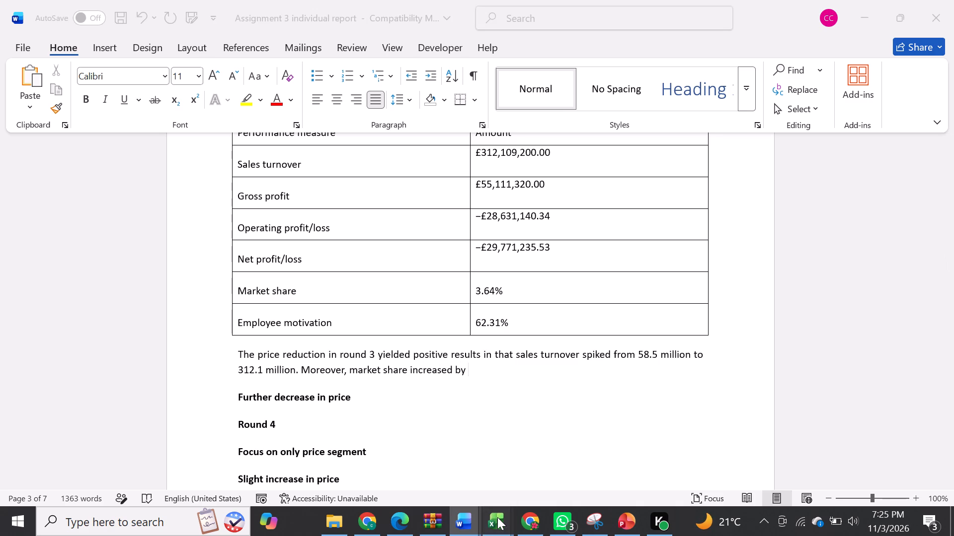
left_click(549, 482)
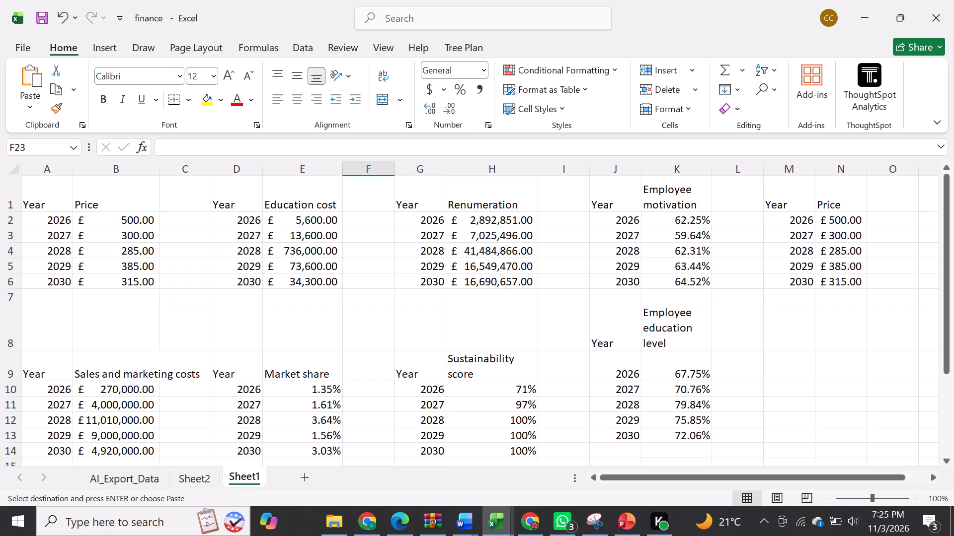
left_click(798, 365)
key("equal")
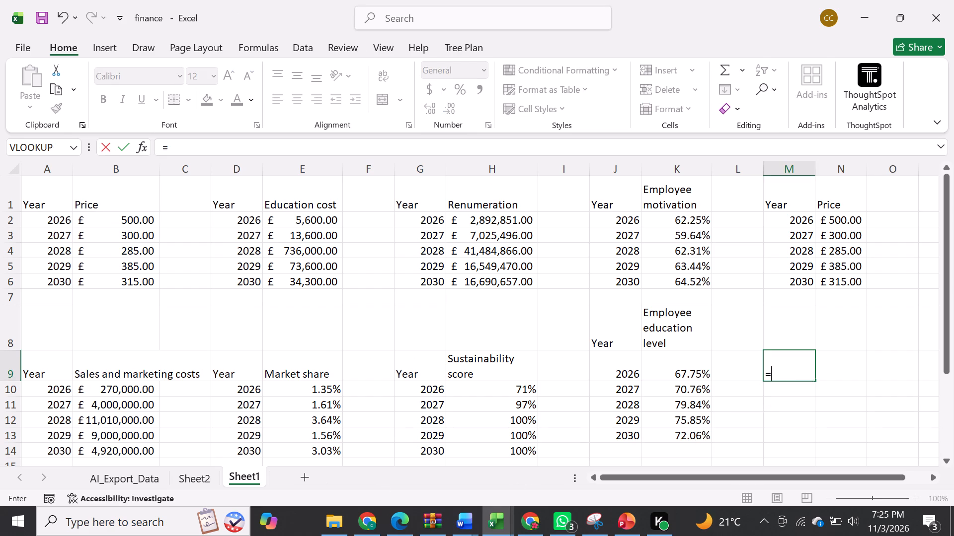
left_click(307, 423)
key("minus")
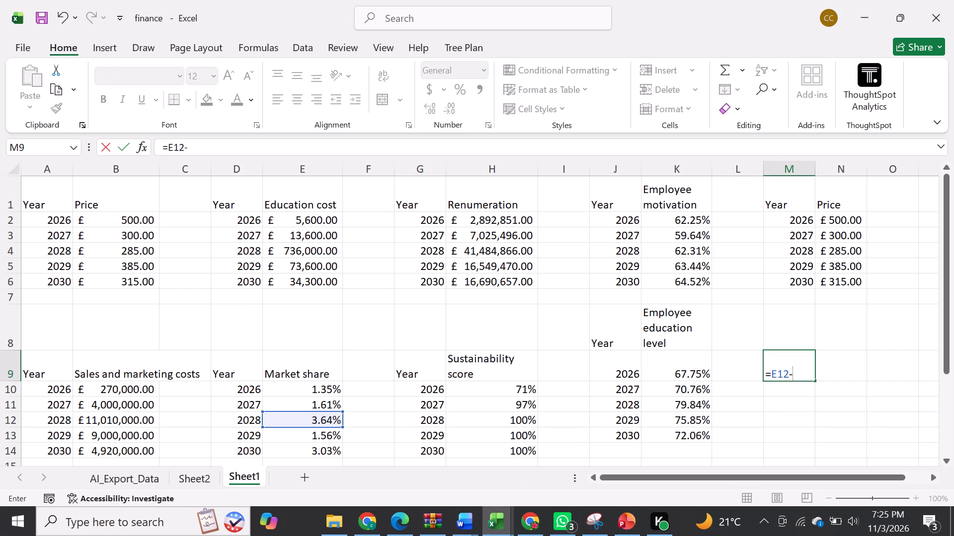
left_click(298, 405)
key("Return")
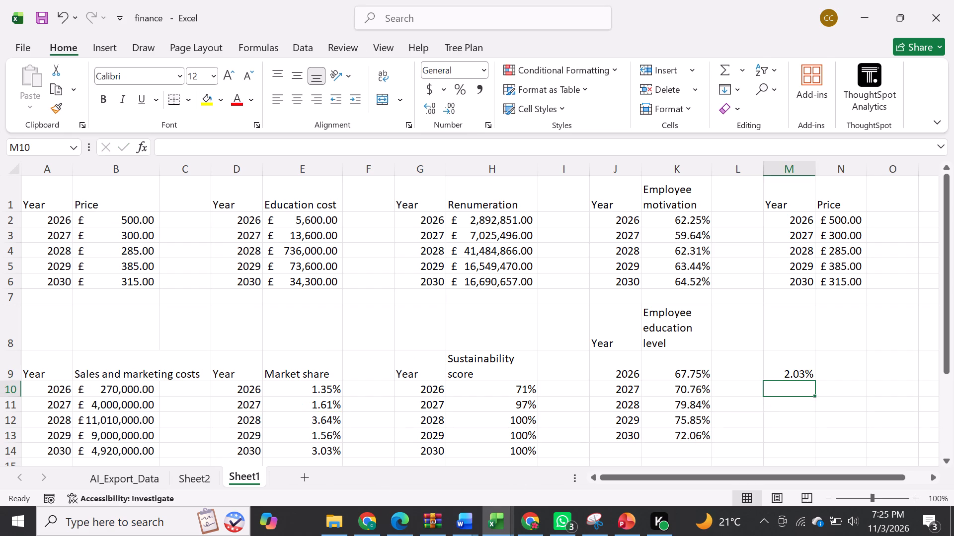
Back in the report, finish the market share sentence with 2.03% and add "This showed that many consumers were price sensitive.".
left_click(471, 528)
left_click(523, 448)
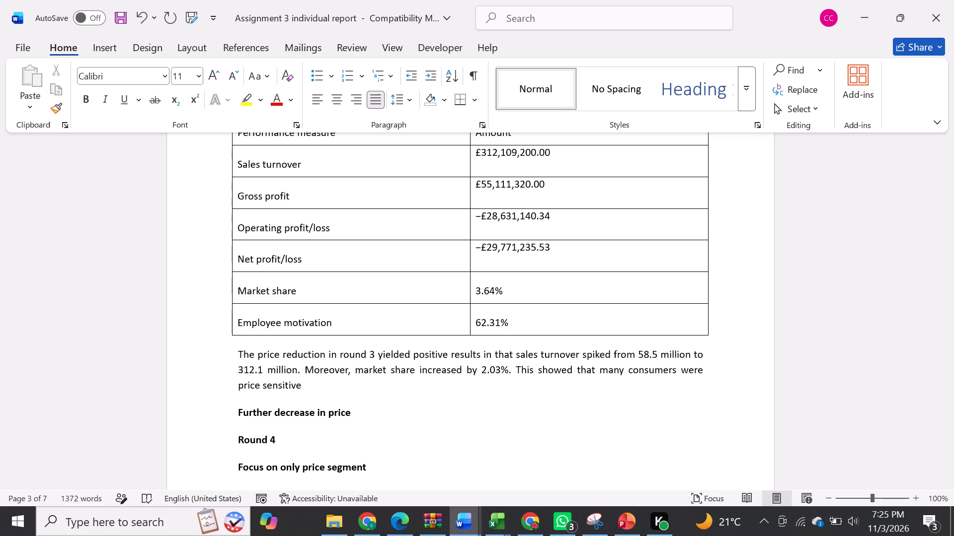
type(".")
Add the sentence "Employee motivation also increased despite being below set target of 80%." to the Round 3 commentary.
key("space")
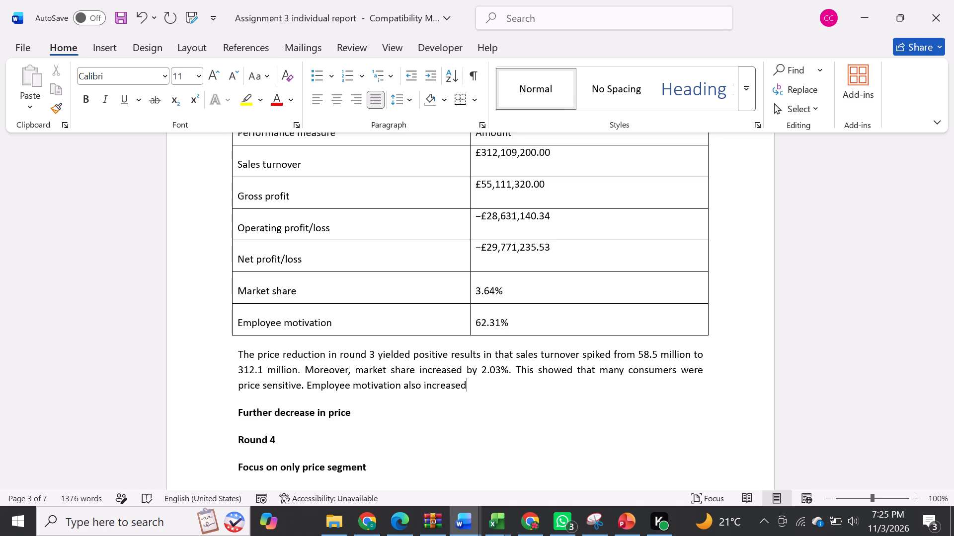
key("space")
type("despite belo")
key("BackSpace")
key("BackSpace")
type("ing below set target of 80%,")
key("BackSpace")
type(".")
key("space")
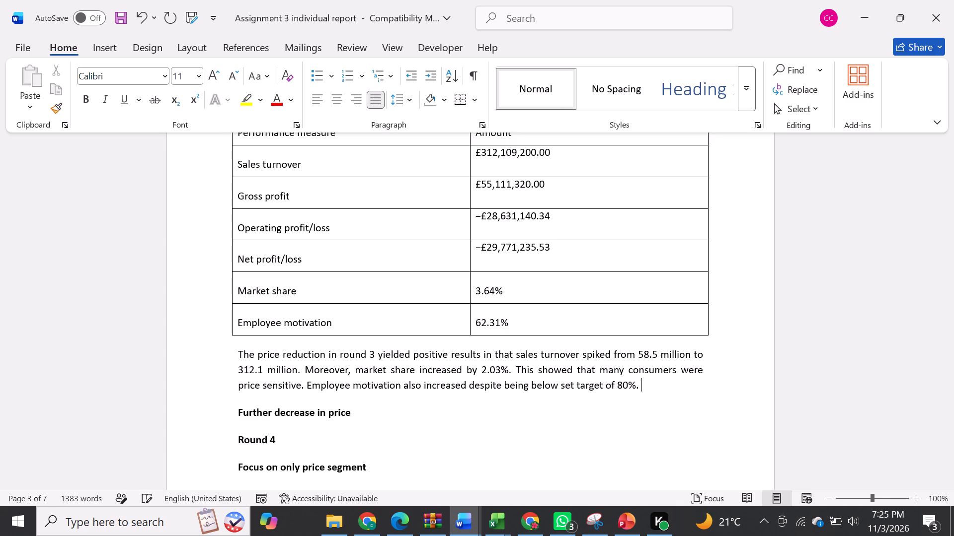
Close the Round 3 commentary with "However, the company kept recording losses.".
scroll(379, 363, "up", 1)
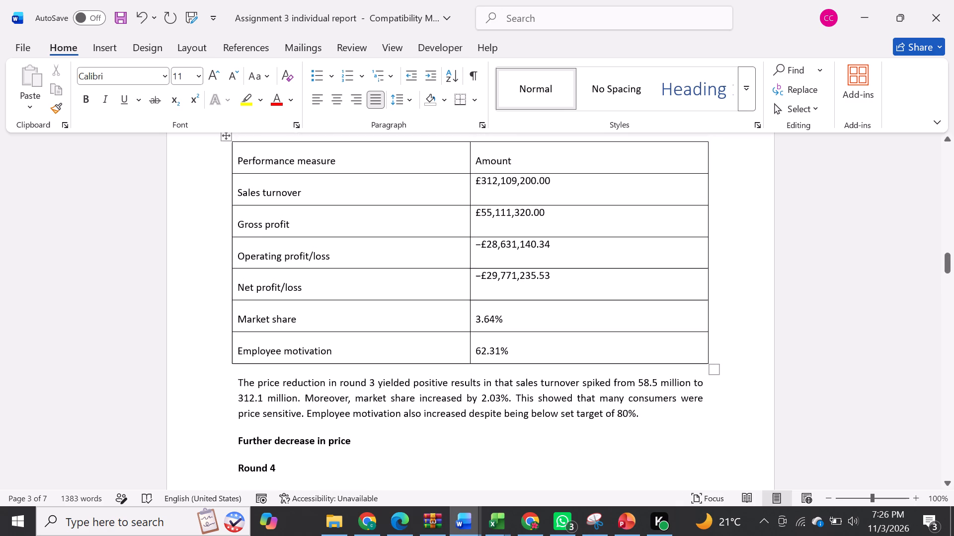
scroll(379, 363, "down", 1)
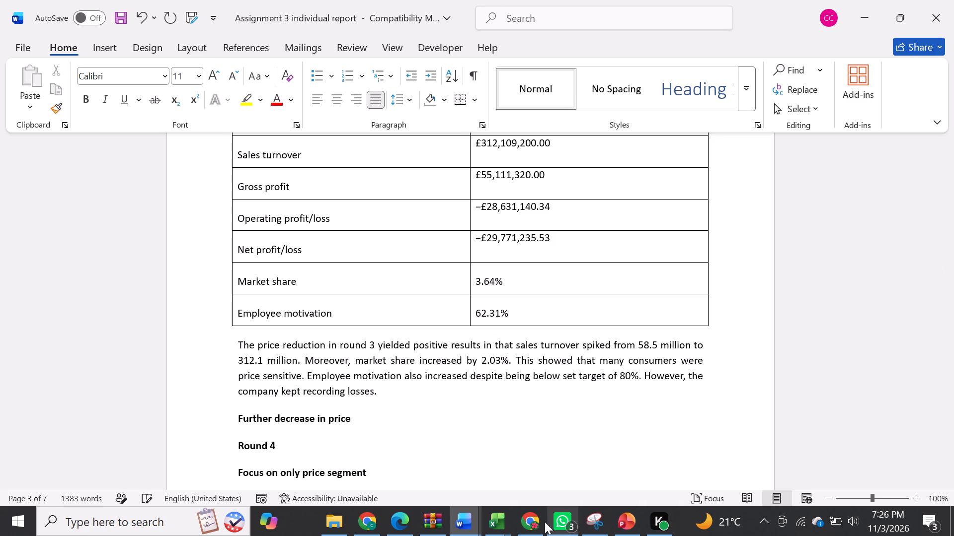
Switch to the Assignment B PPT PDF in Edge and review the strategic, human resource, marketing and financial decision slides.
left_click(393, 520)
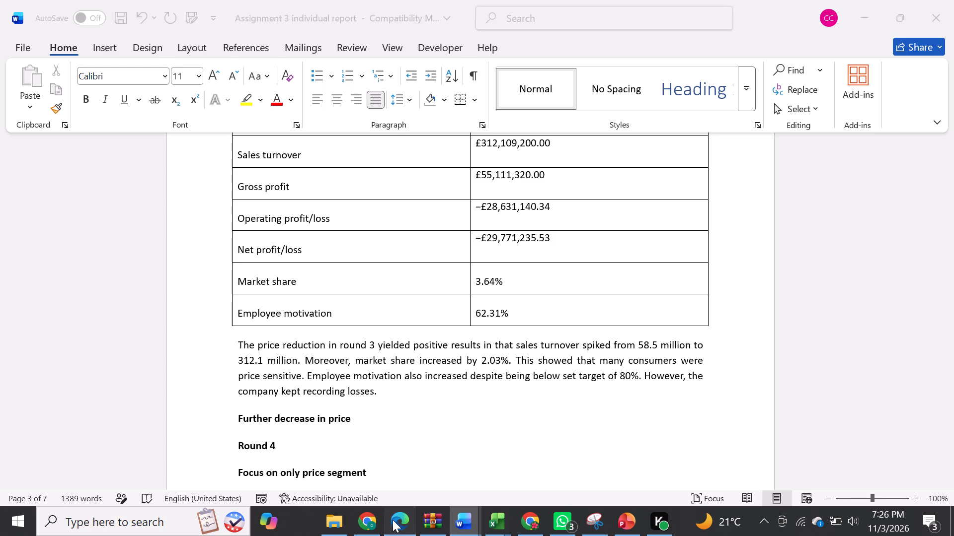
left_click(744, 0)
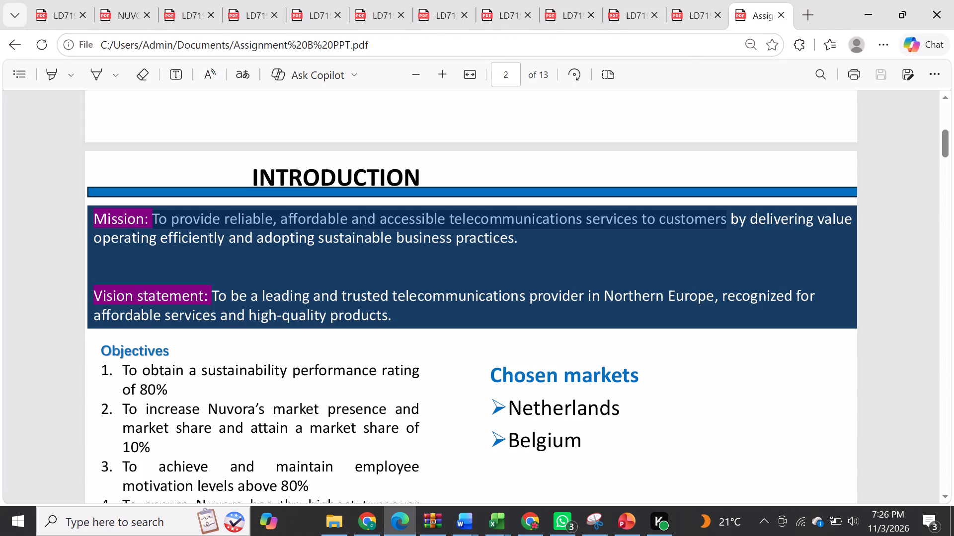
scroll(368, 285, "down", 8)
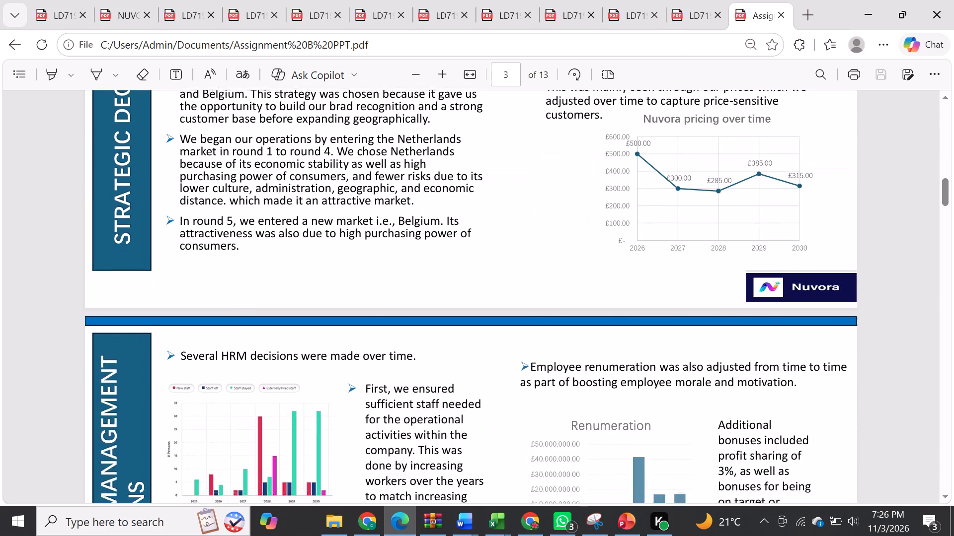
scroll(368, 285, "down", 4)
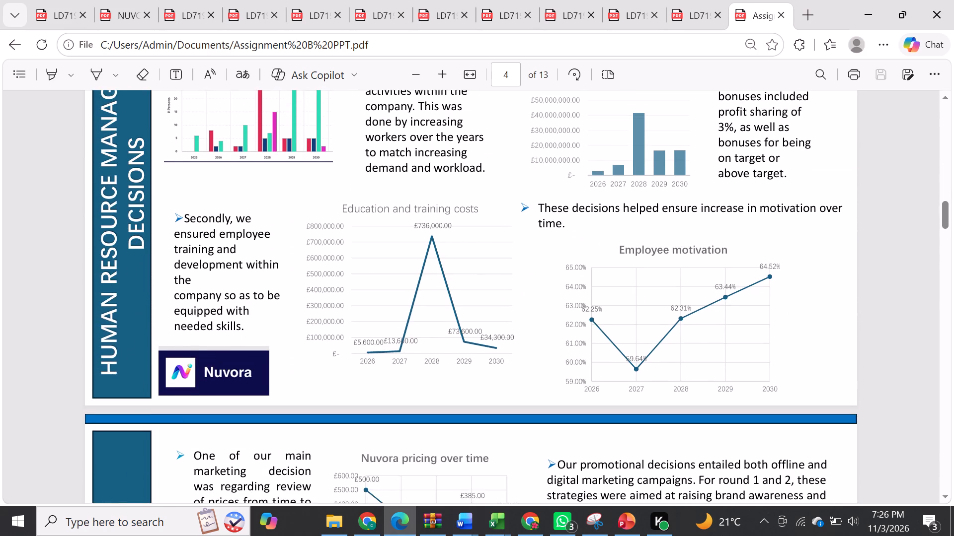
scroll(368, 285, "down", 4)
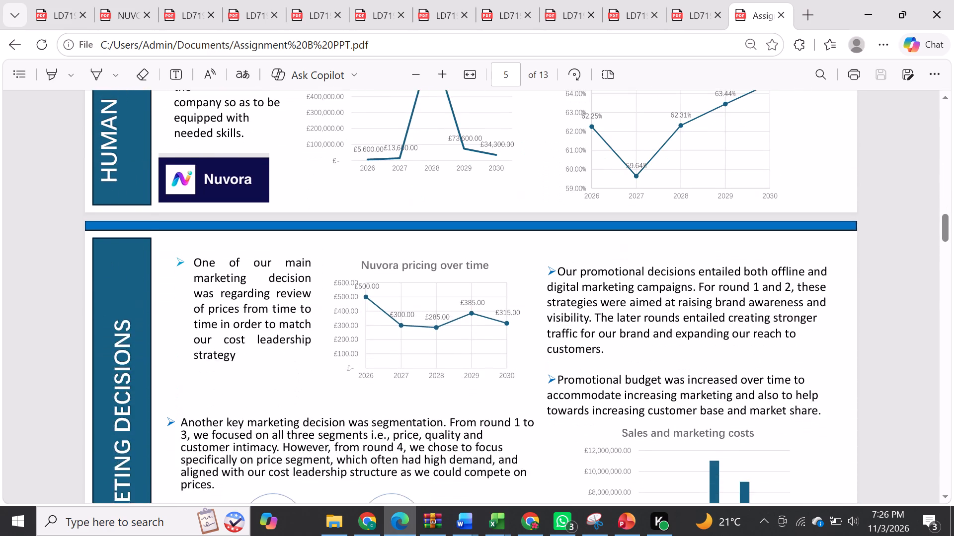
scroll(368, 285, "down", 2)
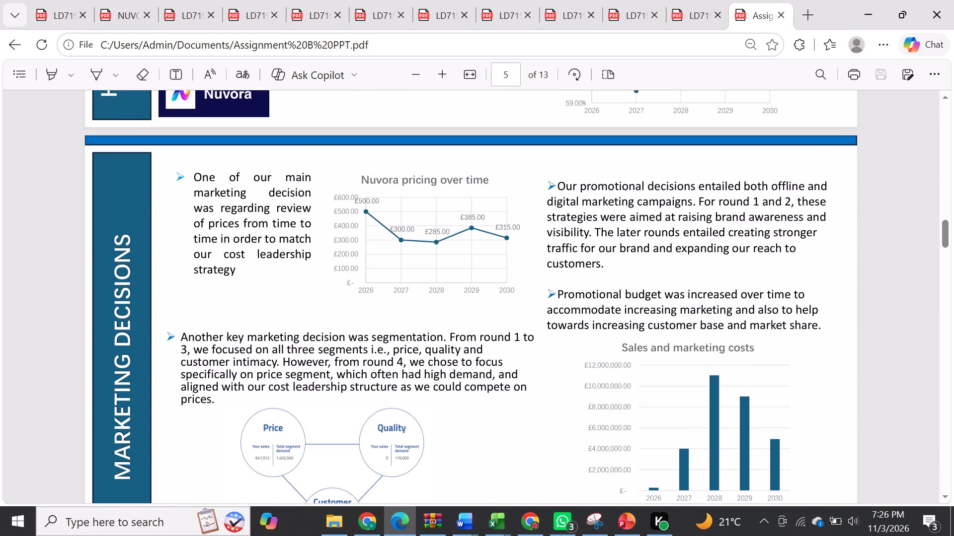
scroll(368, 285, "down", 3)
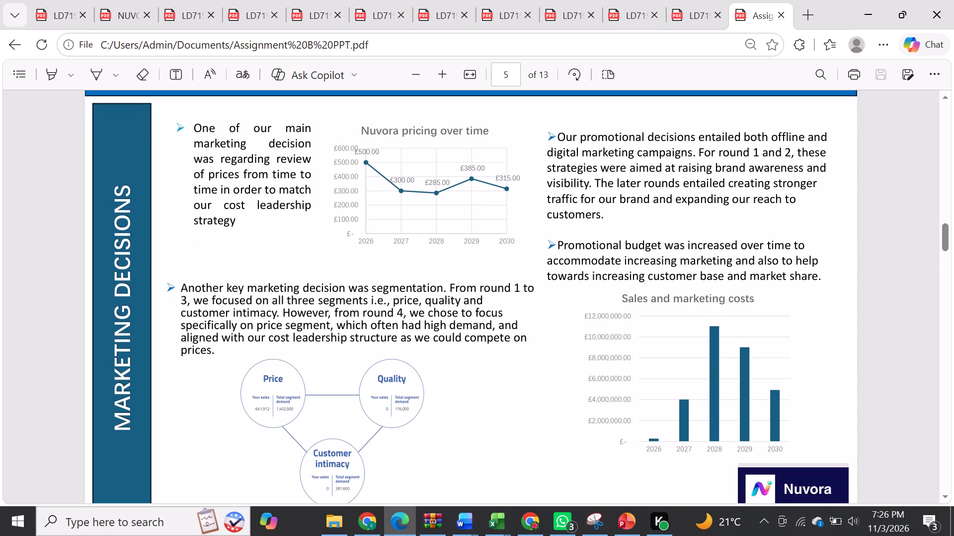
scroll(368, 285, "down", 3)
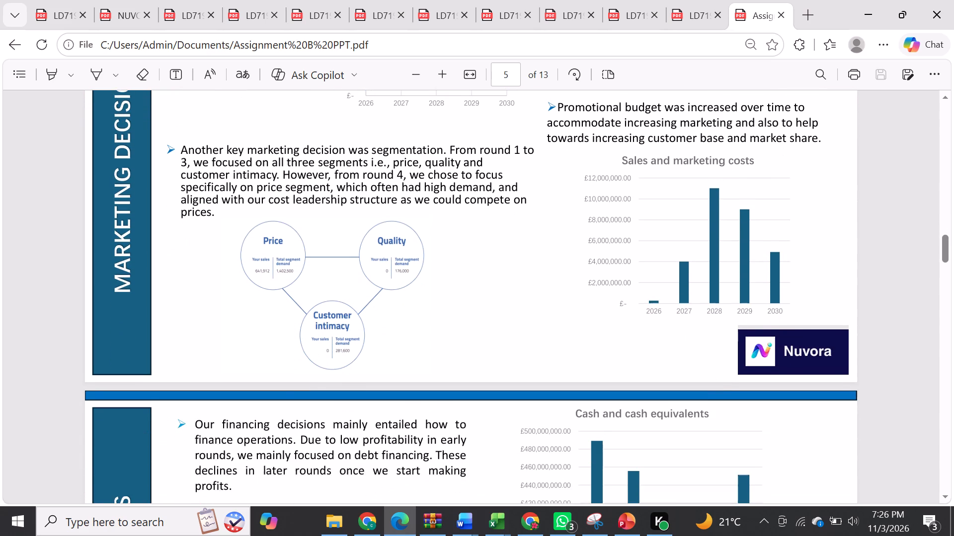
scroll(368, 285, "down", 3)
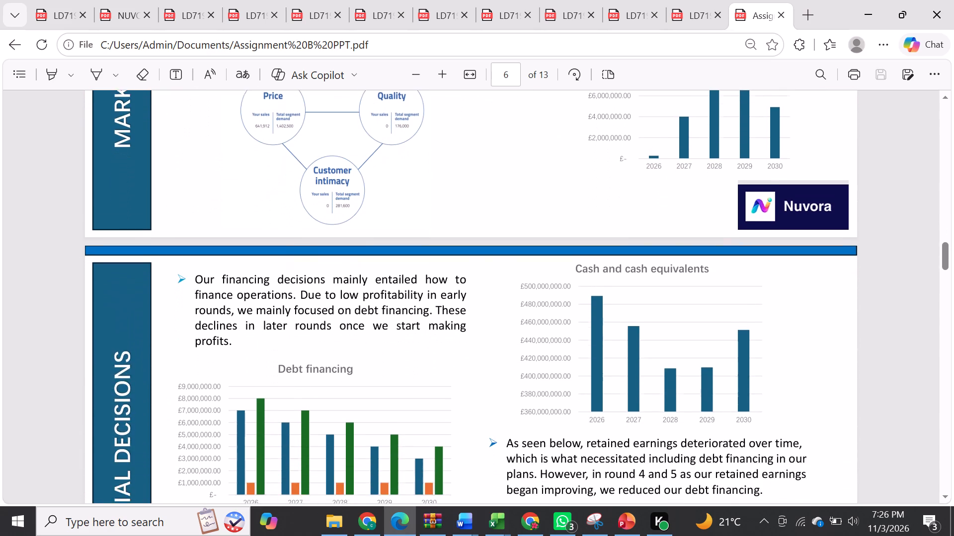
scroll(368, 285, "down", 5)
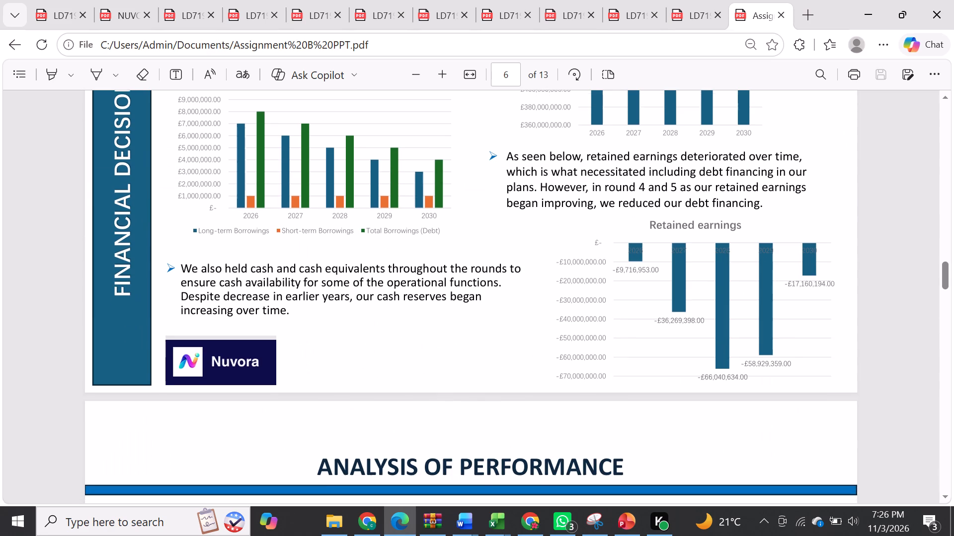
Examine the Analysis of Performance slides on sales, market share and profitability in the Assignment B PPT PDF.
scroll(368, 285, "down", 4)
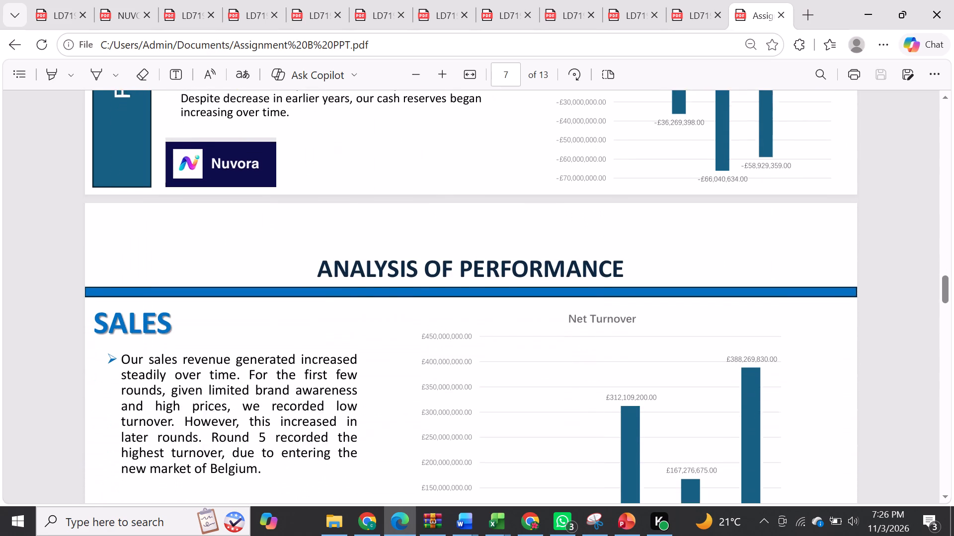
scroll(368, 285, "down", 4)
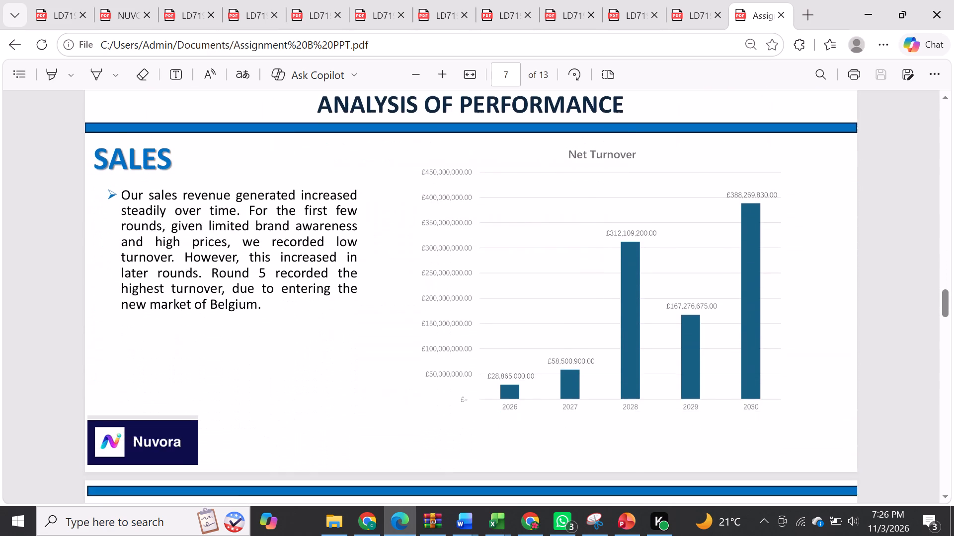
scroll(368, 285, "down", 7)
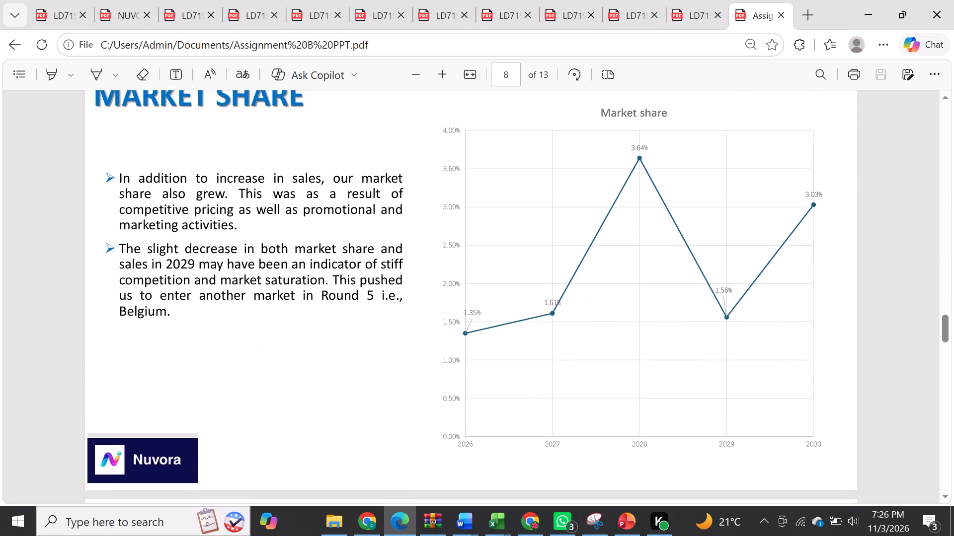
scroll(368, 285, "down", 3)
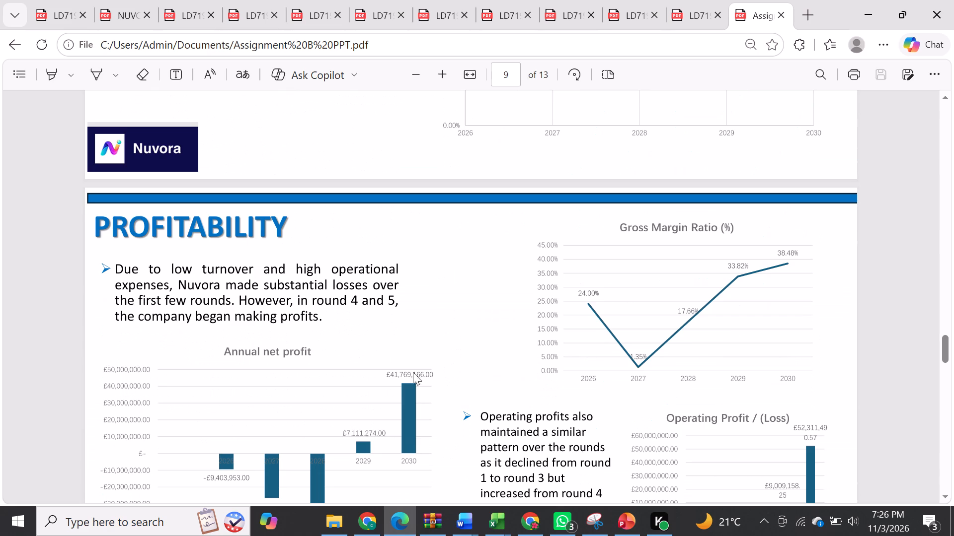
scroll(426, 361, "down", 1)
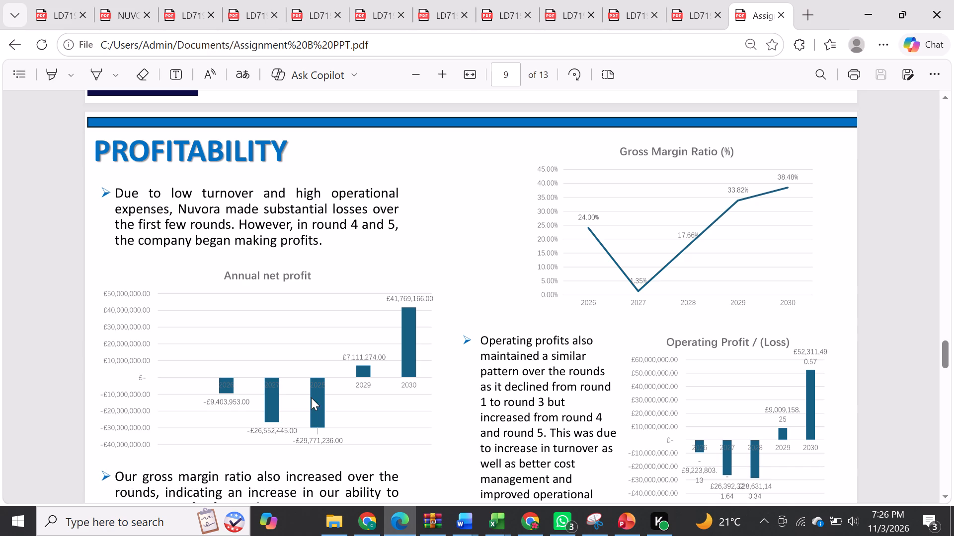
scroll(307, 419, "down", 3)
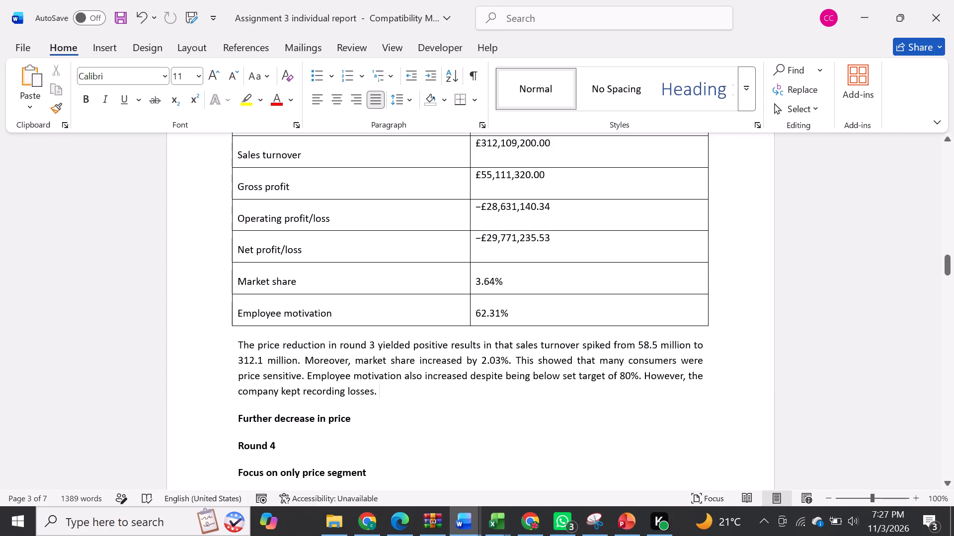
key("BackSpace")
key("BackSpace")
key("space")
type("as indicated by its net loss and")
key("space")
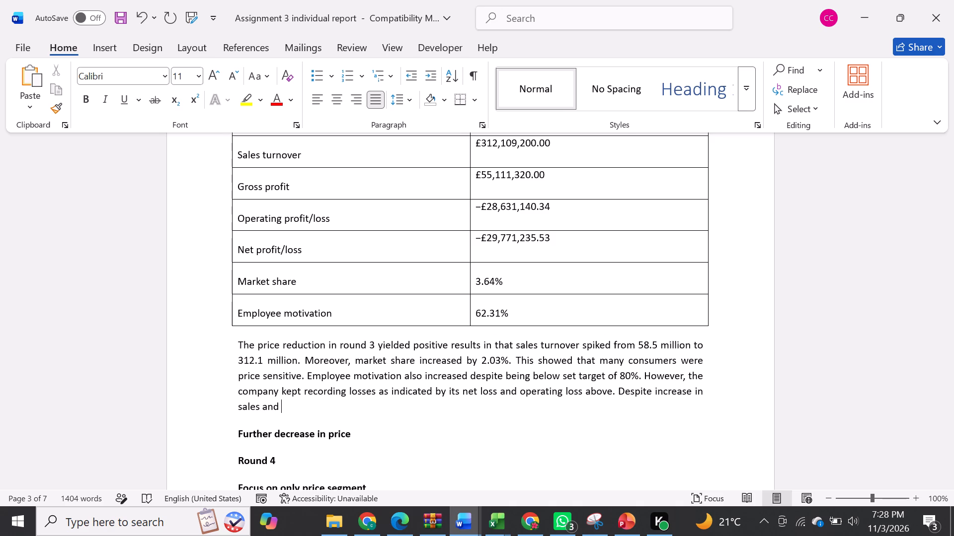
Complete the Round 3 commentary with "Despite increase in sales and gross profit, Nuvora still had very high operating expenses which resulted in losses.".
type("gross [ro")
key("BackSpace")
key("BackSpace")
key("BackSpace")
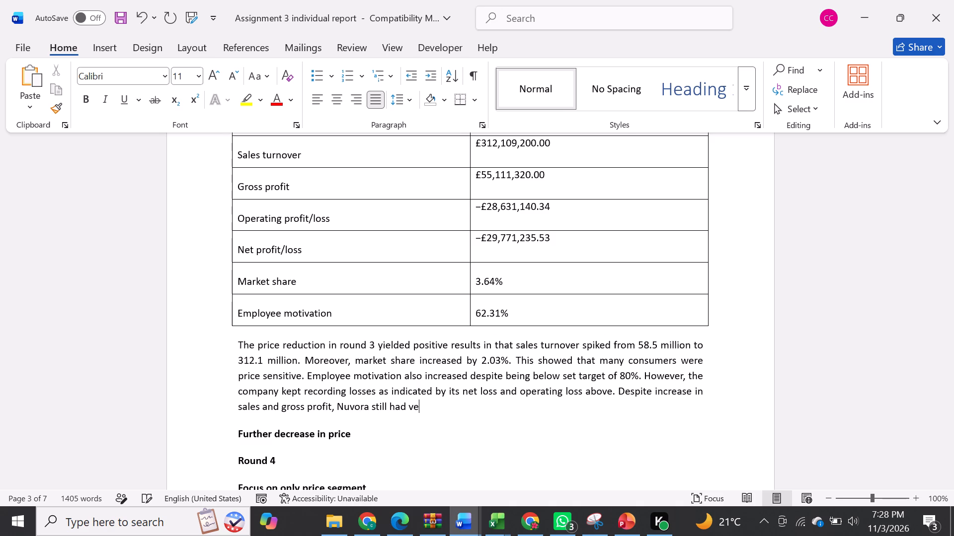
key("BackSpace")
type("ru")
key("space")
key("BackSpace")
key("BackSpace")
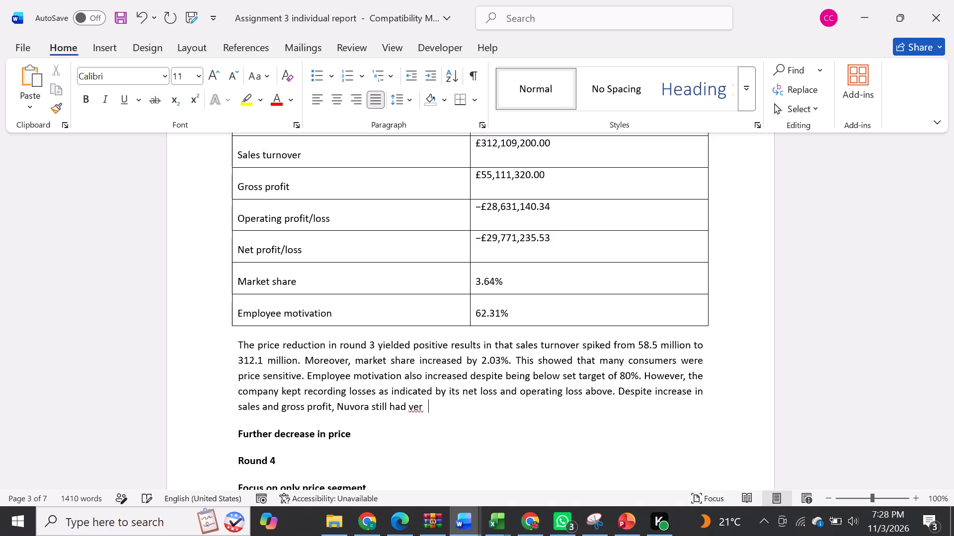
type("y high operating expenses which resulted in losse")
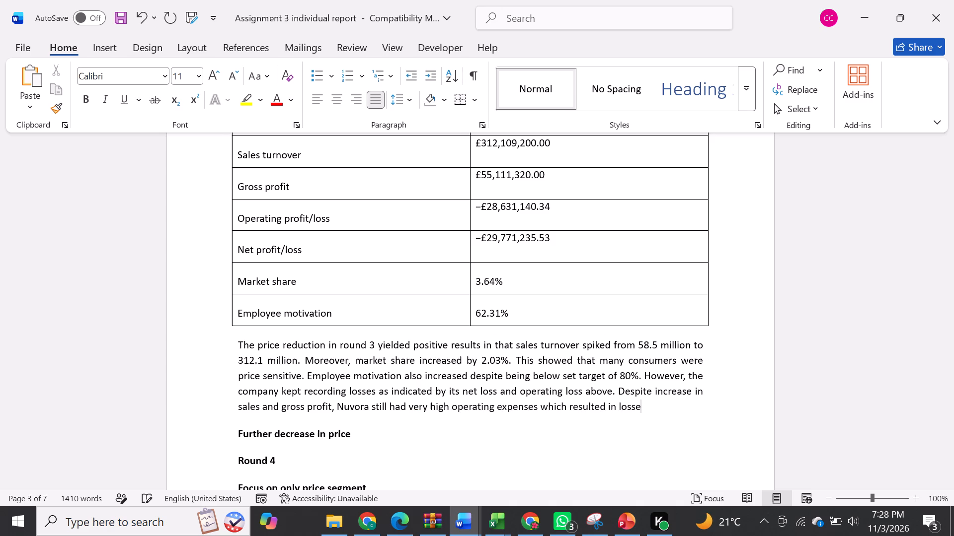
type("s.")
key("space")
Reread the report's Round 3 and Round 2 sections, checking the commentary against the results tables.
scroll(434, 392, "up", 3)
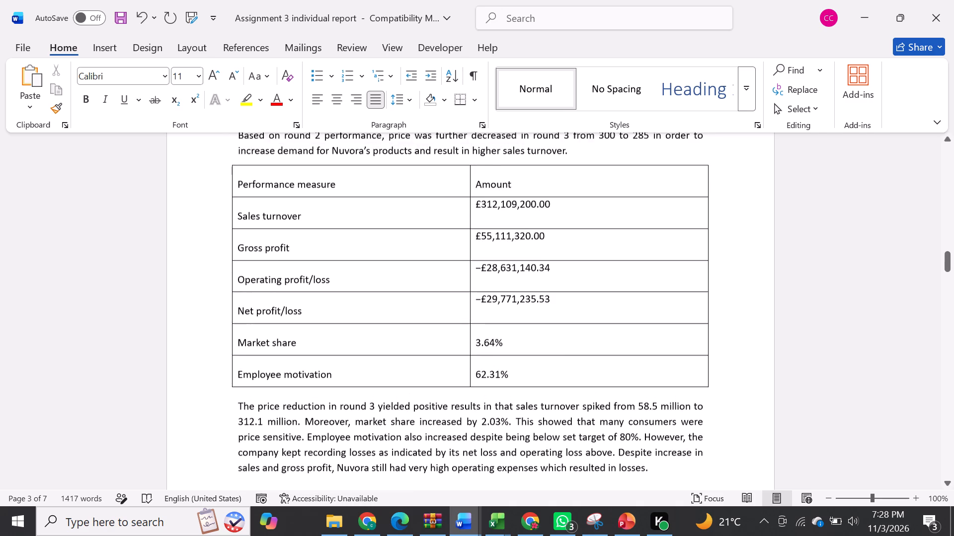
scroll(434, 392, "up", 5)
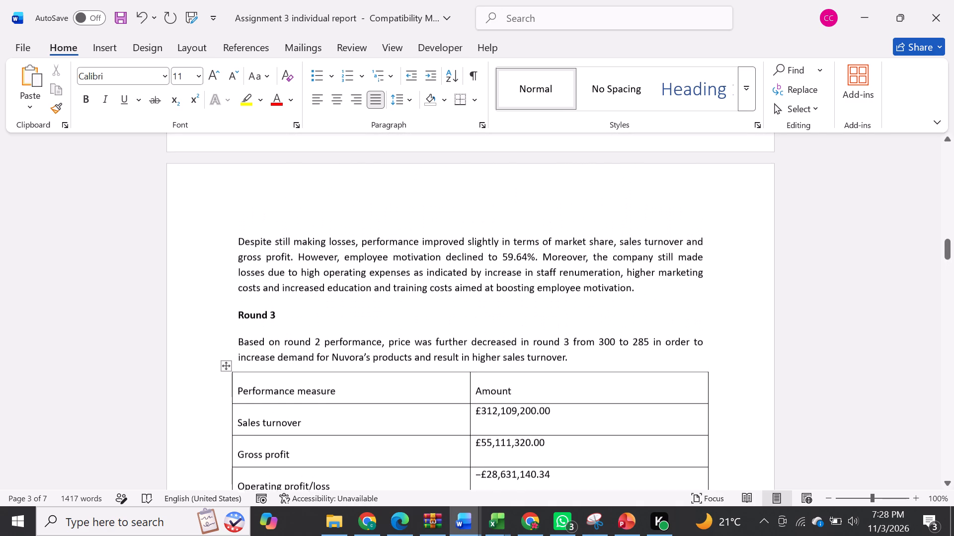
scroll(434, 392, "up", 5)
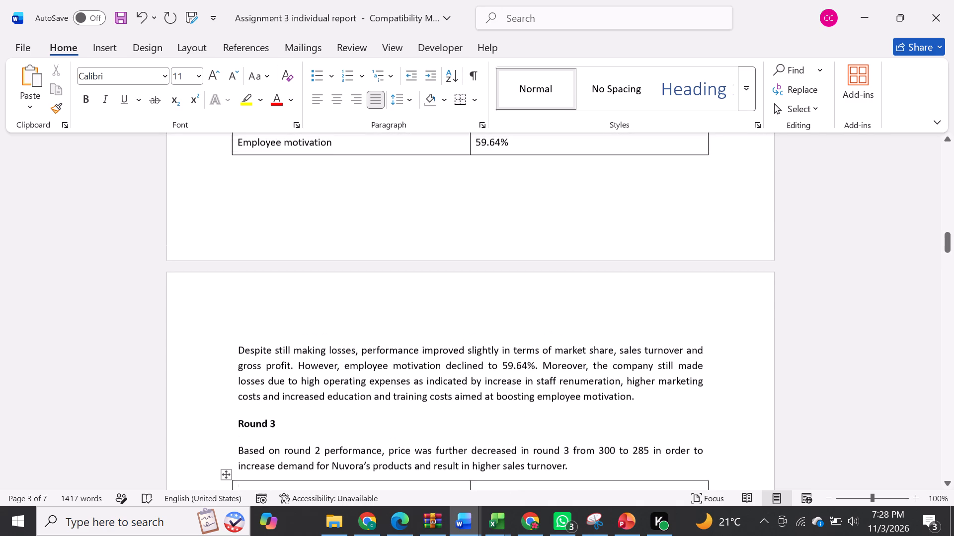
scroll(434, 392, "up", 2)
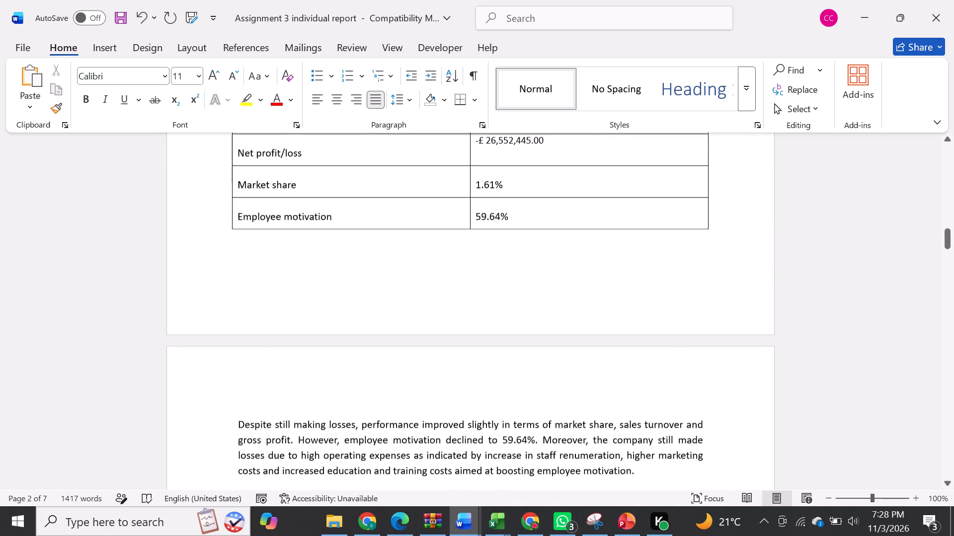
scroll(434, 392, "up", 8)
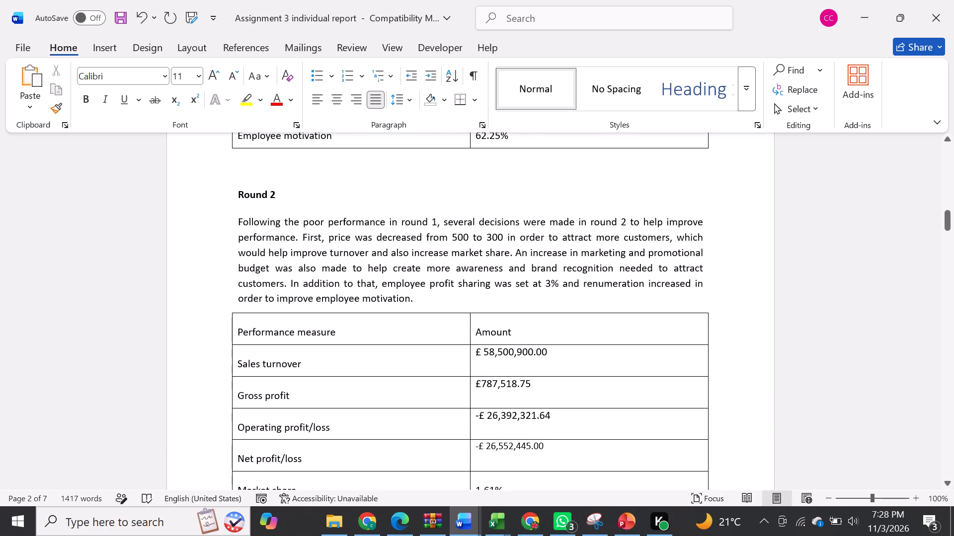
In the Round 2 paragraph, begin the sentence about the marketing and promotional budget increase with "Secondly, an increase".
left_click(521, 258)
key("BackSpace")
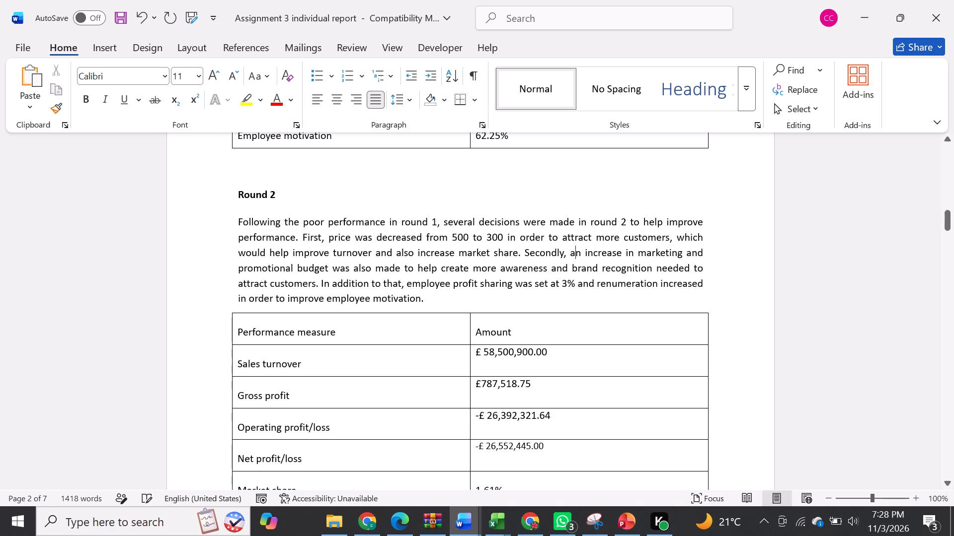
Add "This also included increased digital marketing activities through SEO, search engine advertising and social media promotion." before "In addition to that", using the copied text.
left_click(320, 284)
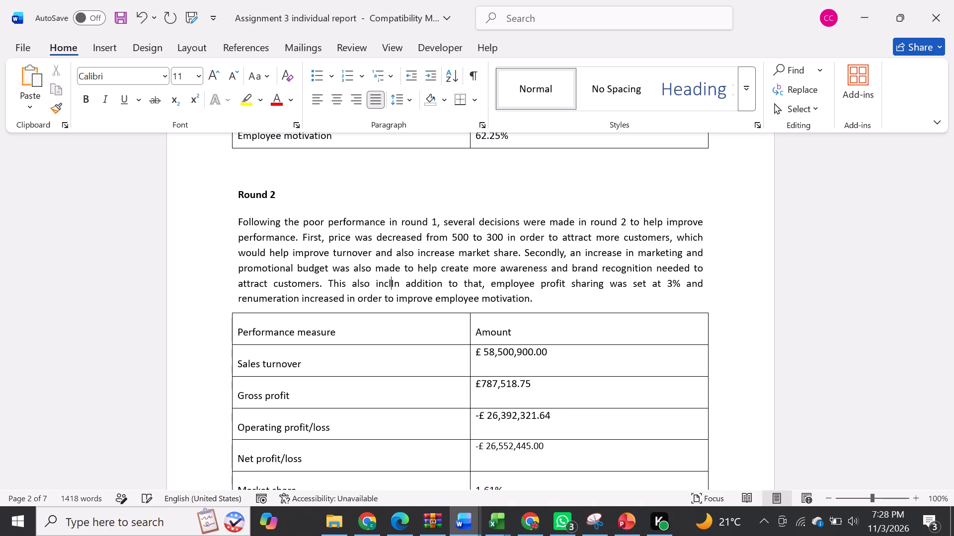
key("ctrl+v")
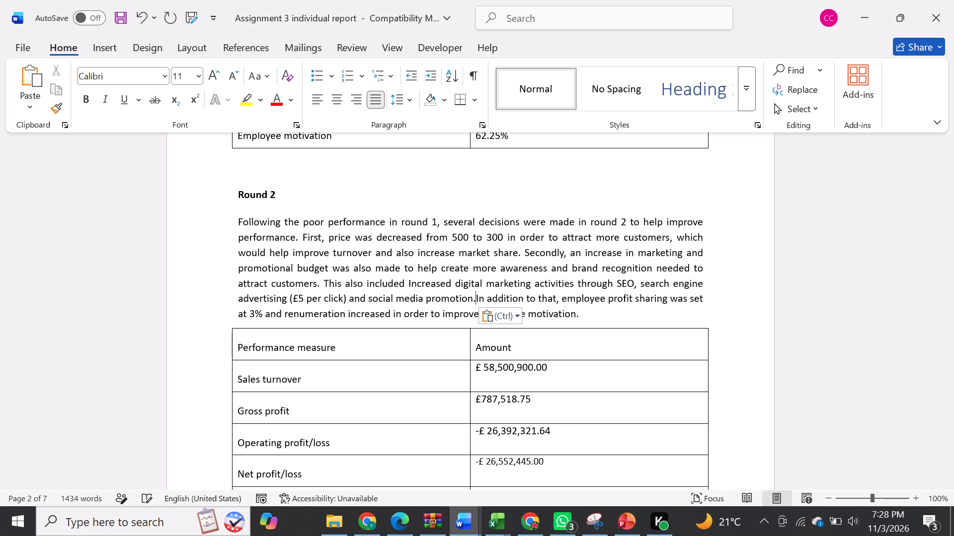
left_click(412, 280)
key("BackSpace")
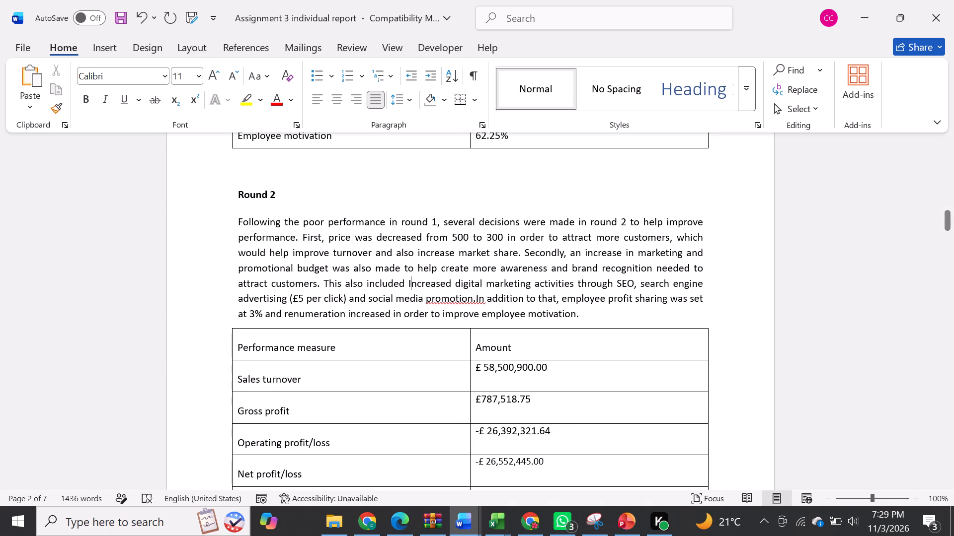
key("i")
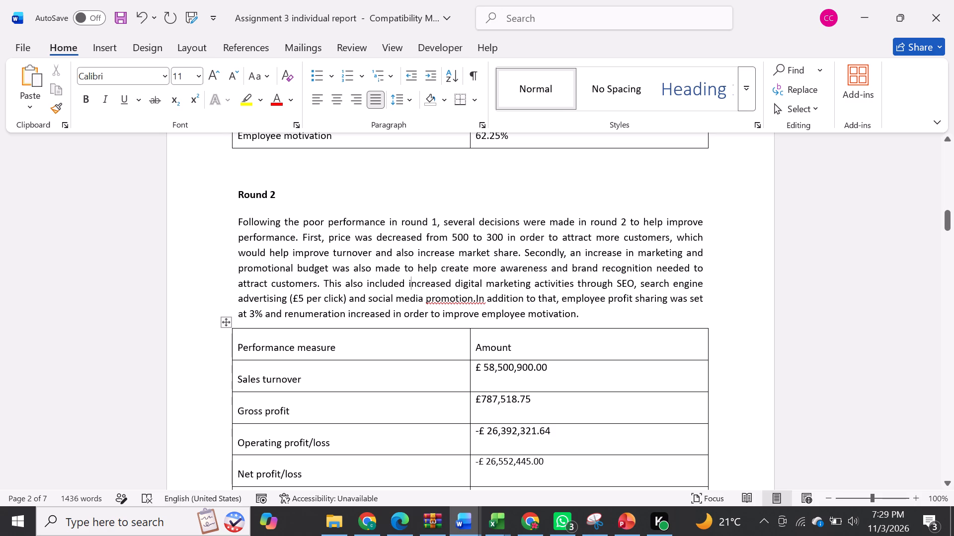
left_click_drag(349, 299, 290, 297)
key("BackSpace")
key("BackSpace")
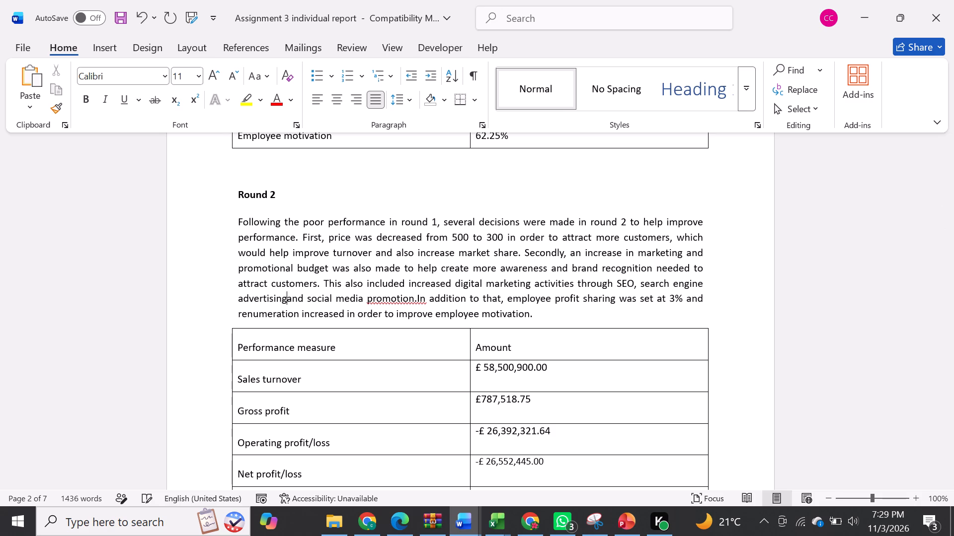
key("space")
left_click(421, 300)
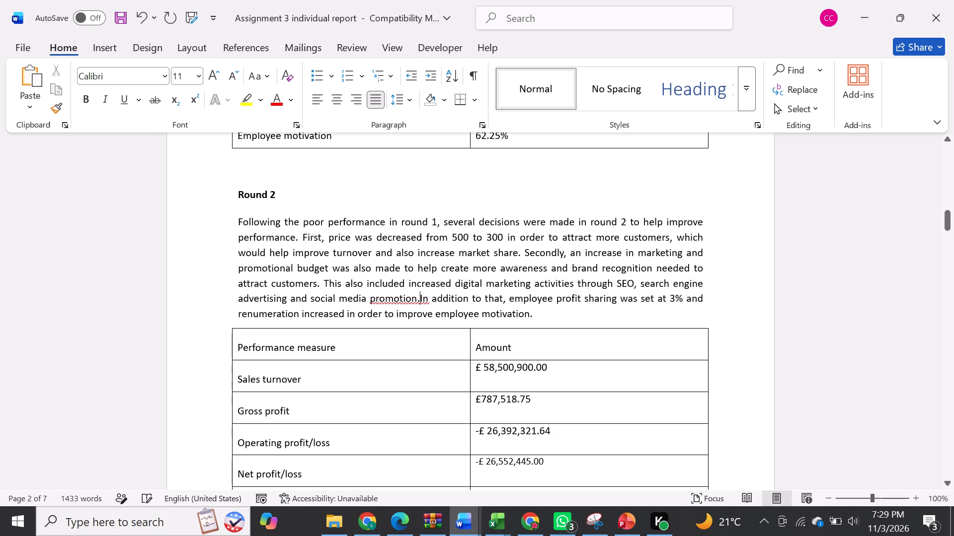
key("space")
Reread the report's Round 1, Round 2 and Round 3 sections, reviewing the commentary alongside the results tables.
scroll(397, 262, "up", 5)
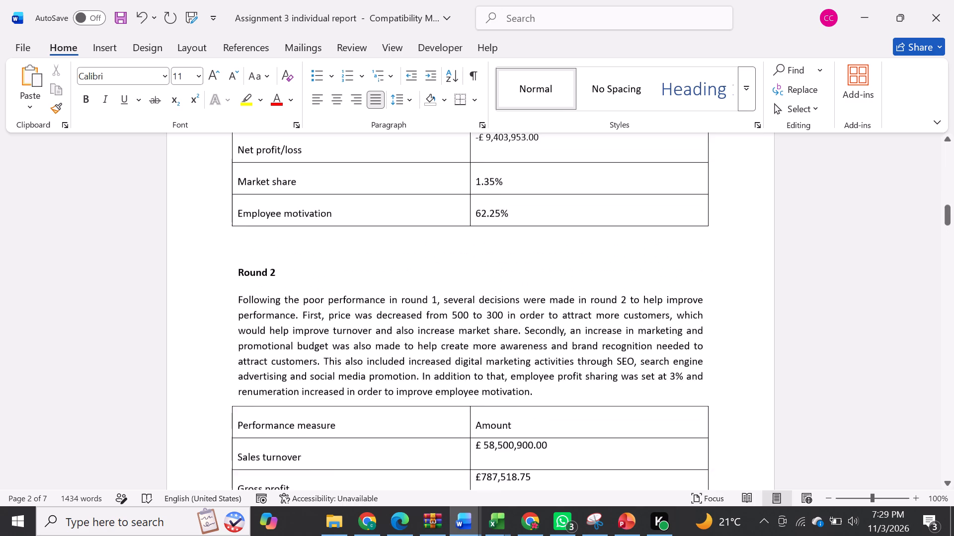
scroll(397, 262, "up", 10)
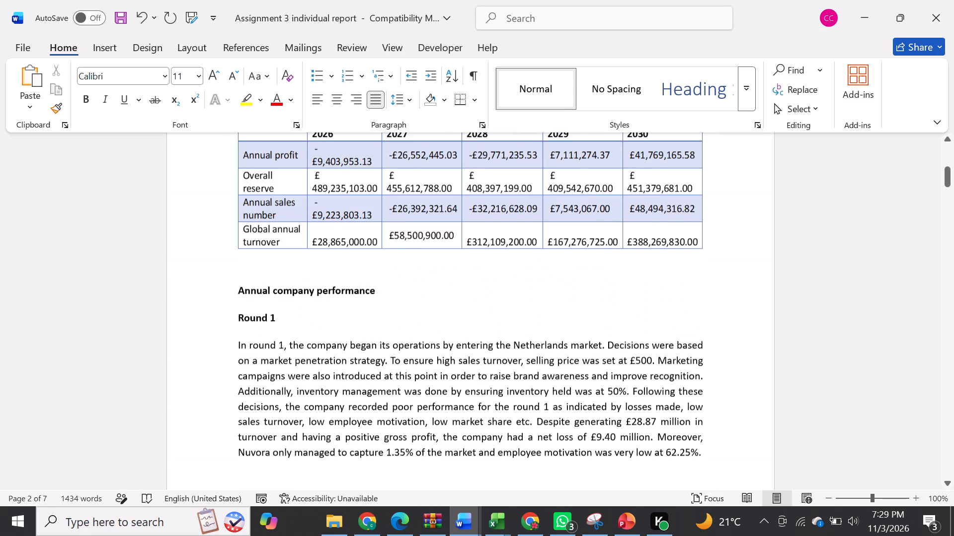
scroll(397, 262, "down", 11)
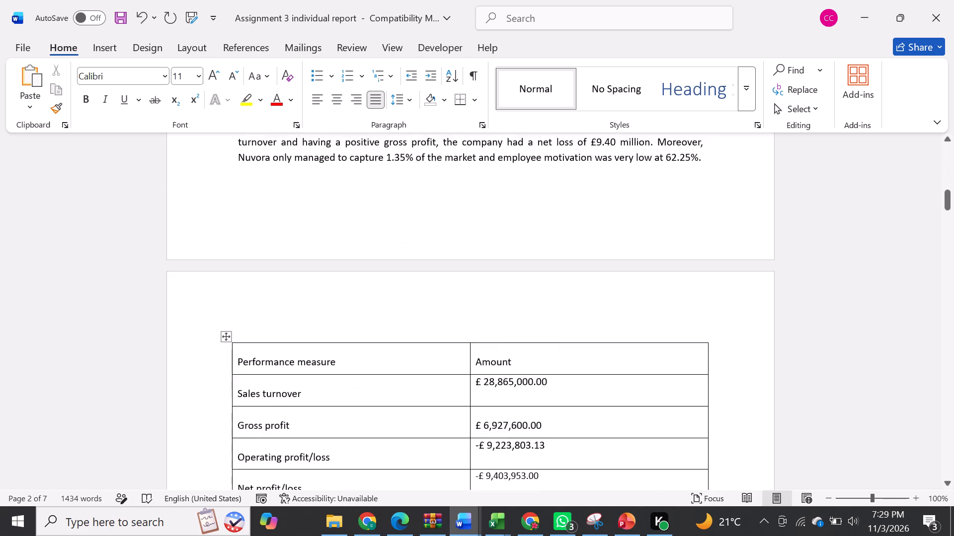
scroll(397, 262, "down", 13)
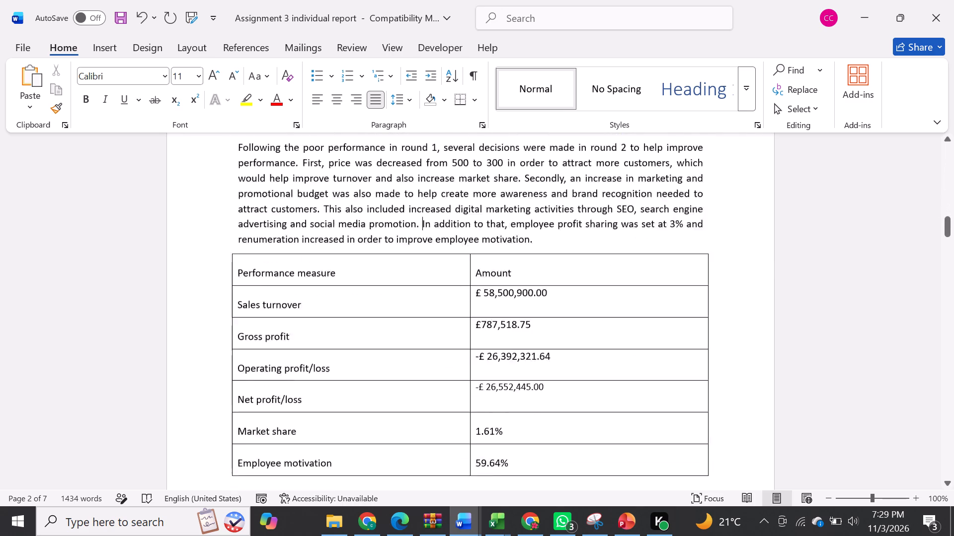
scroll(397, 262, "down", 13)
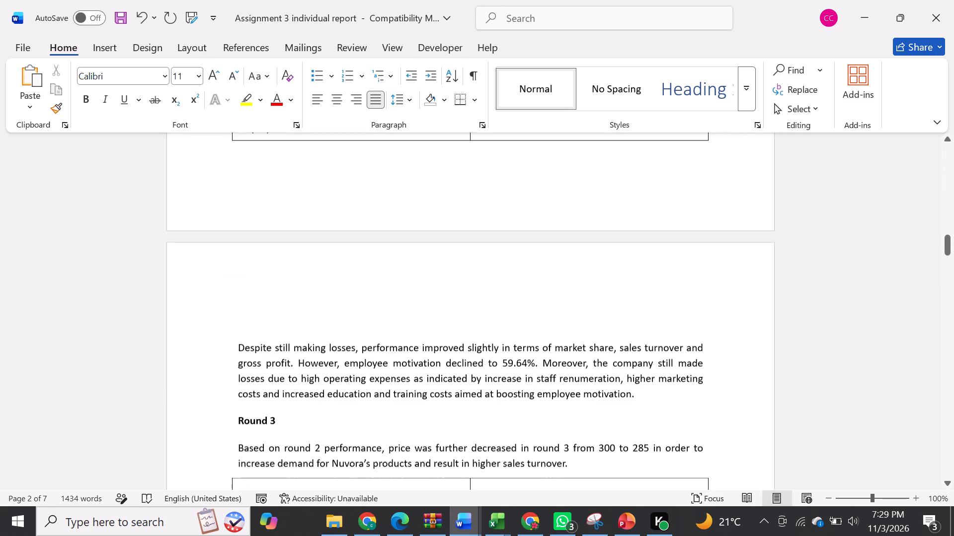
scroll(397, 262, "down", 4)
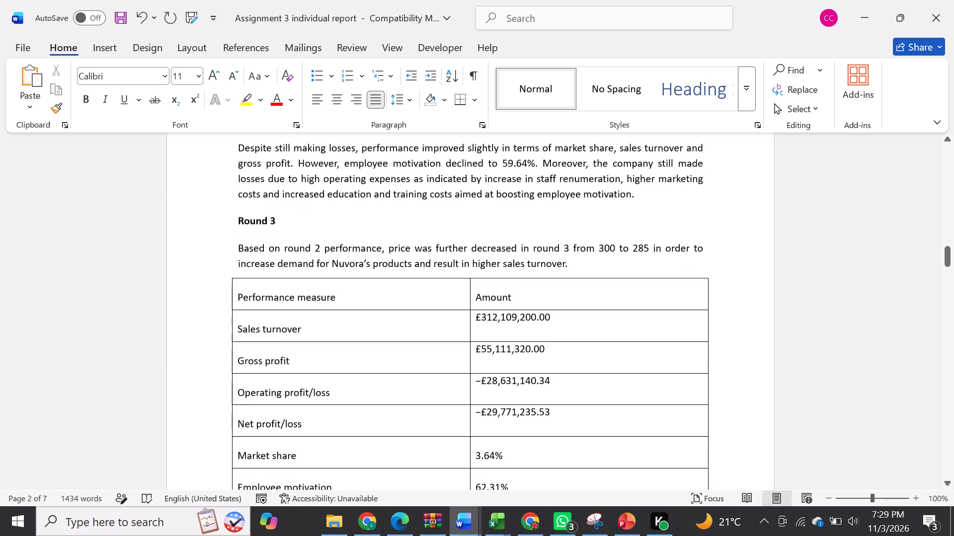
scroll(397, 262, "down", 1)
Switch to the finance workbook in Excel and start the formula =(H4-H3)/ in I3 for the 2027 to 2028 renumeration change.
left_click(499, 529)
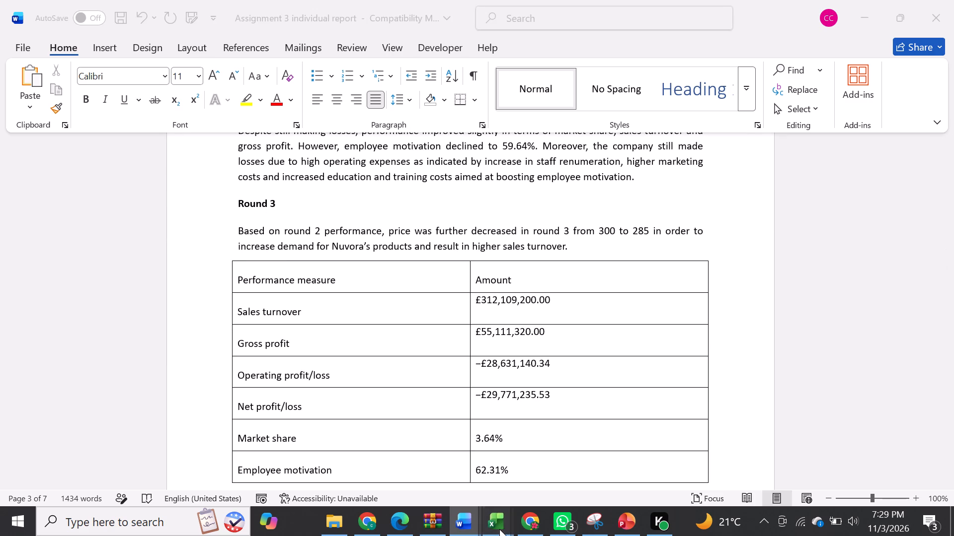
left_click(548, 483)
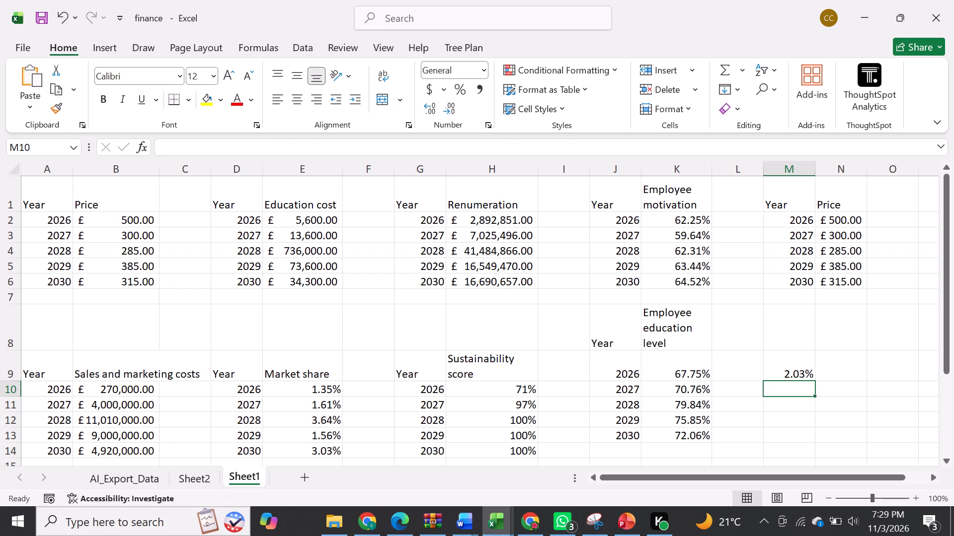
left_click(519, 319)
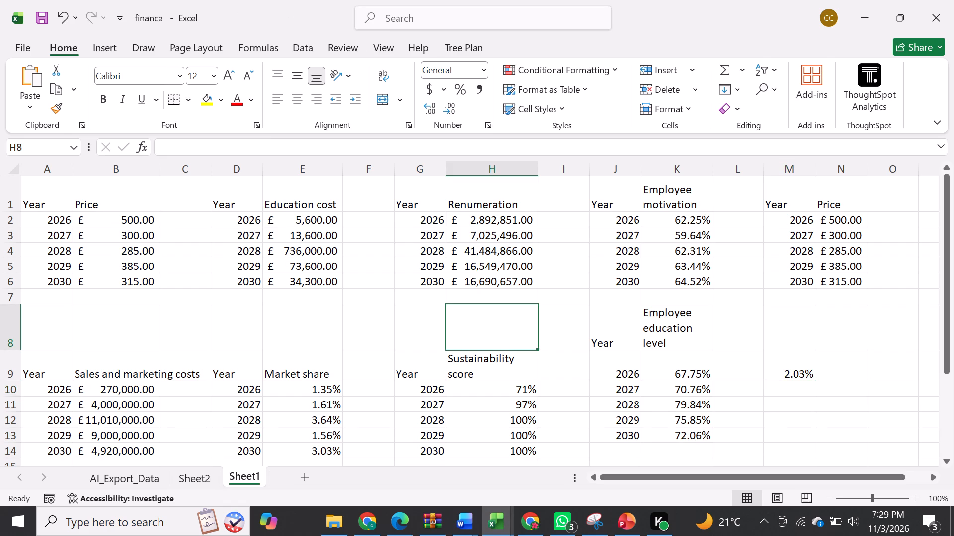
left_click(476, 252)
left_click(398, 304)
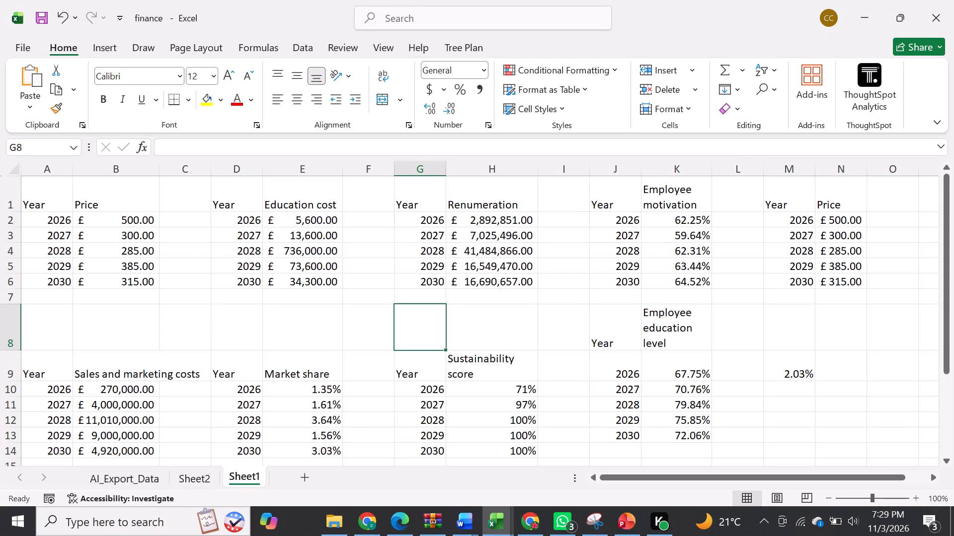
left_click(551, 239)
key("equal")
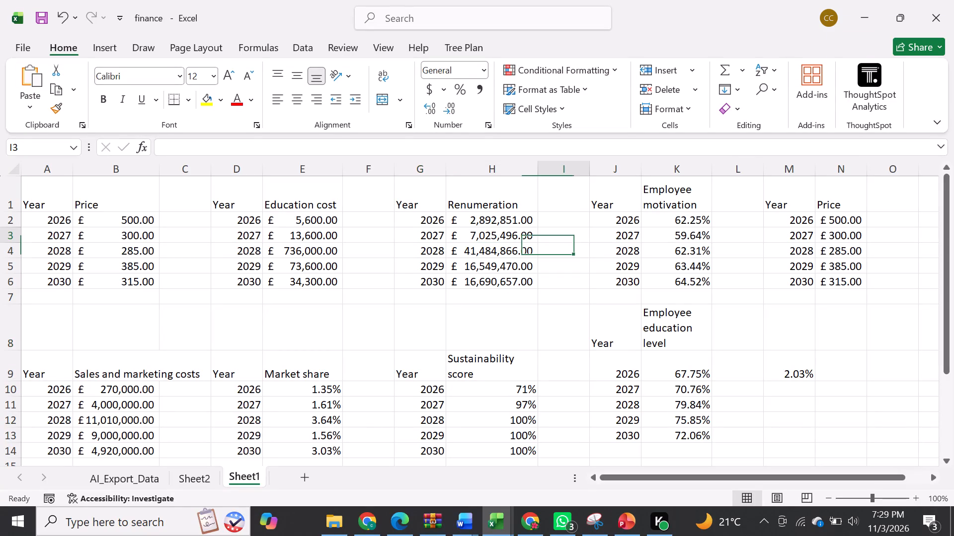
key("shift+parenleft")
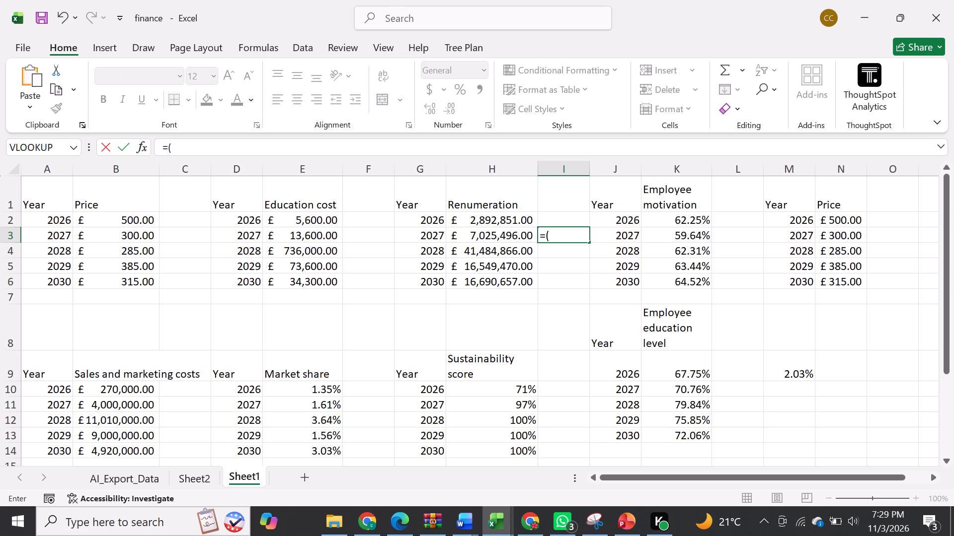
left_click(499, 251)
key("minus")
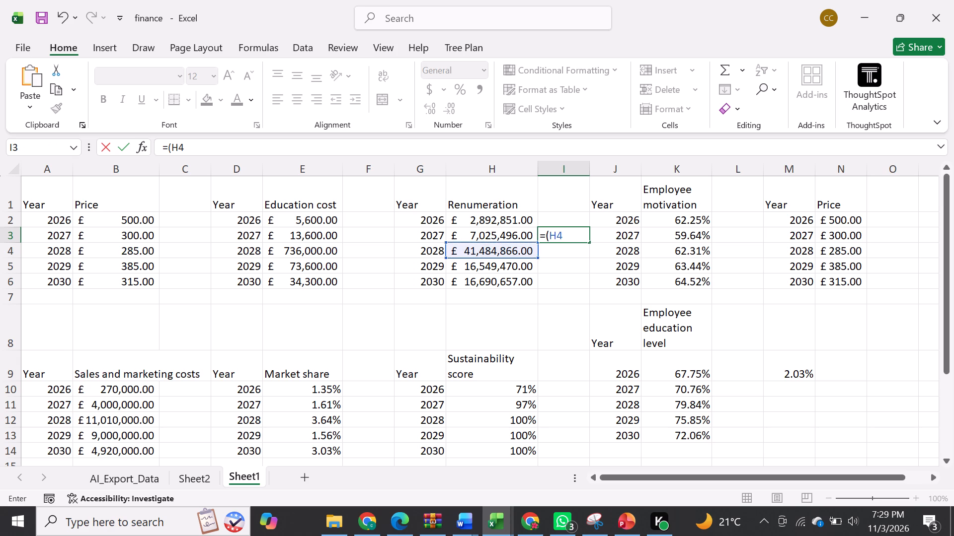
left_click(492, 235)
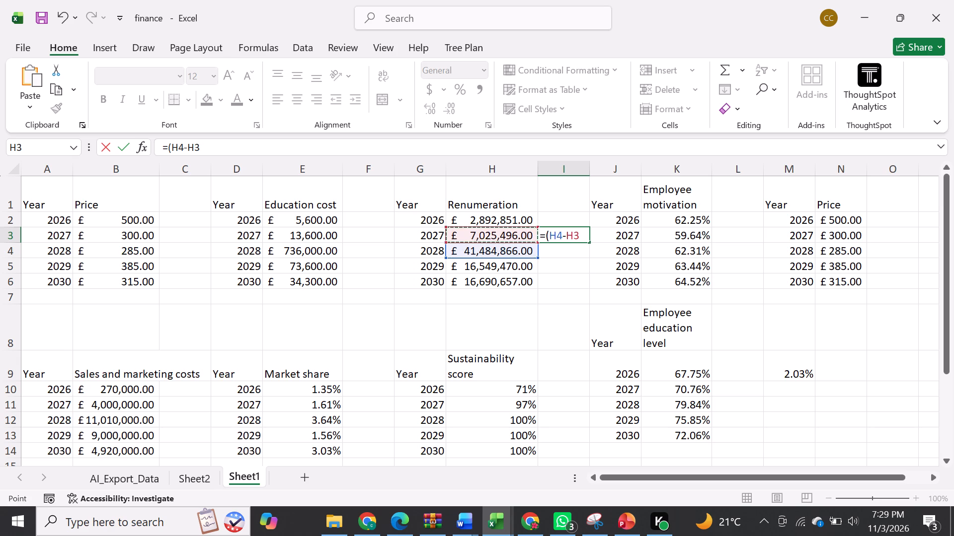
key("shift+parenright")
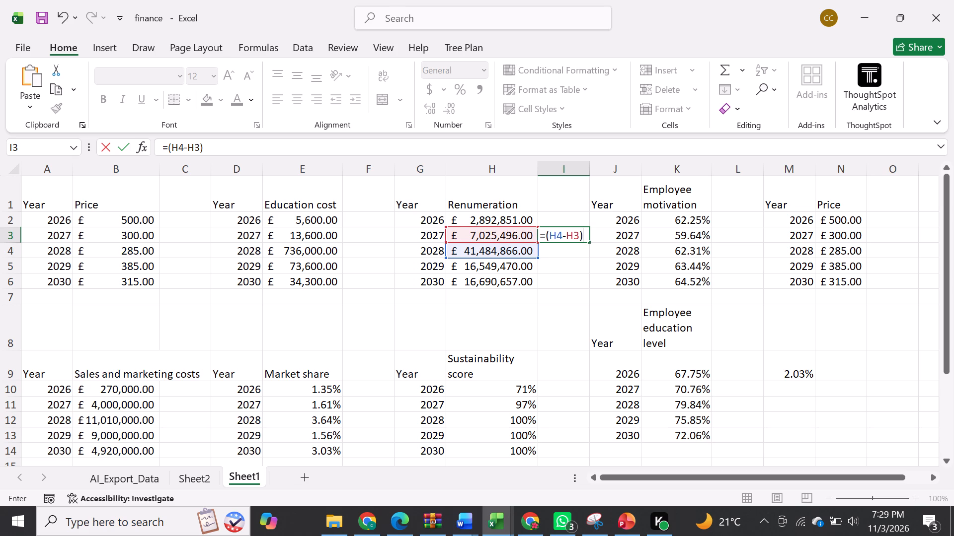
key("slash")
Switch to Chrome and search Google in a new tab for "percentage change" to check the formula.
left_click(355, 527)
left_click(703, 14)
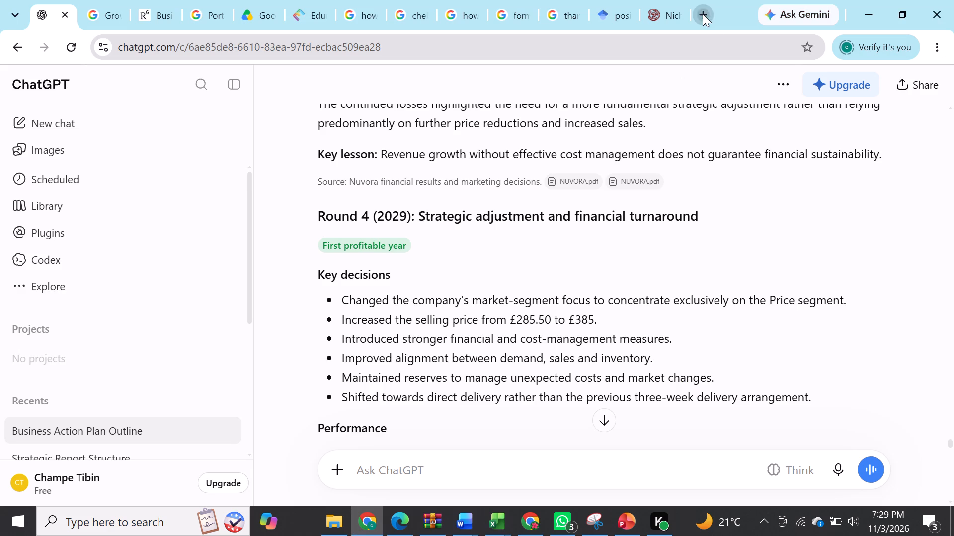
type("percentage change")
key("Return")
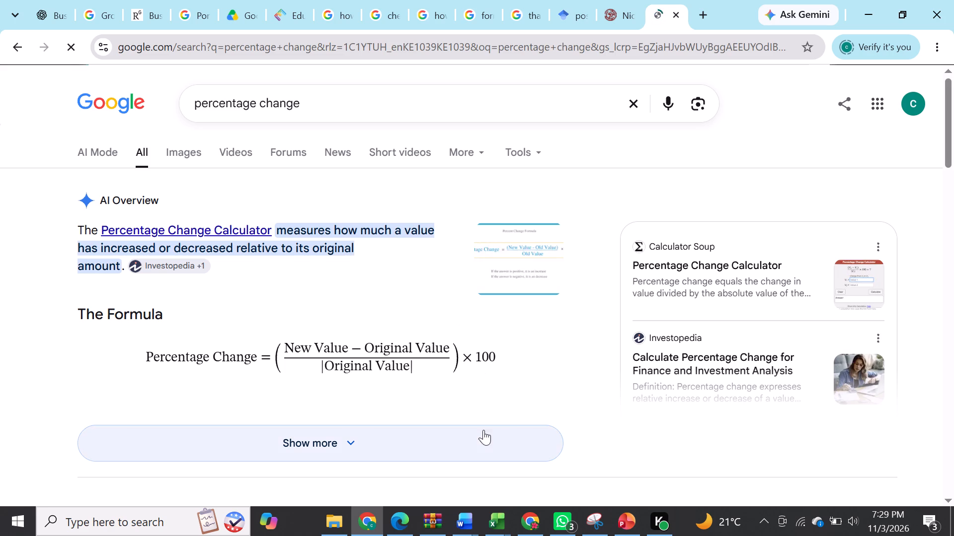
Back in Excel's finance workbook, complete the renumeration percentage change formula in I3 as =(H4-H3)/(H3)*100.
left_click(497, 522)
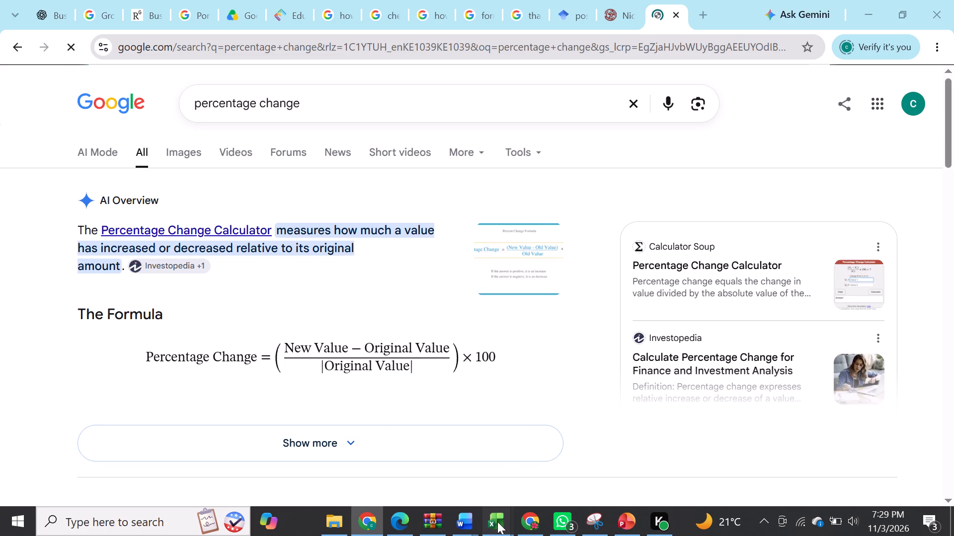
left_click(575, 467)
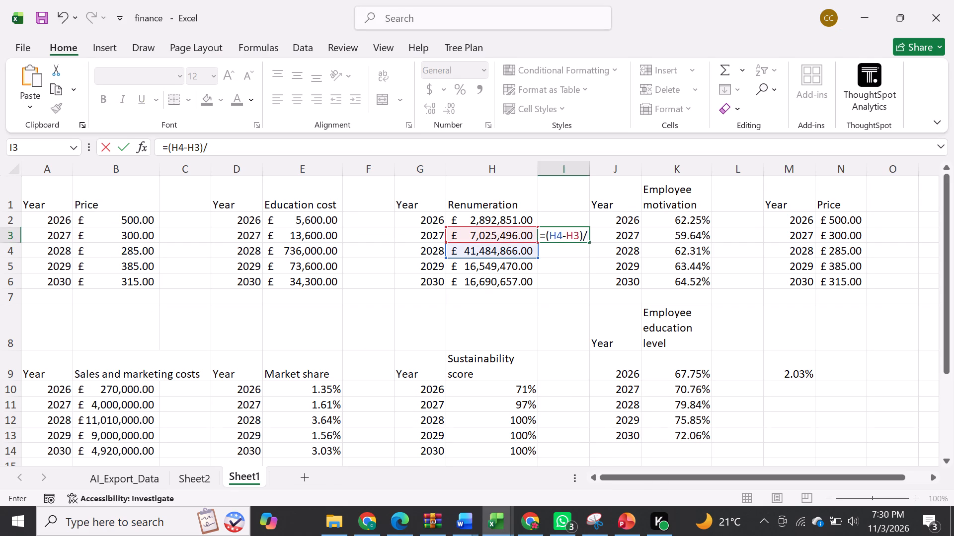
left_click(495, 235)
key("shift+parenright")
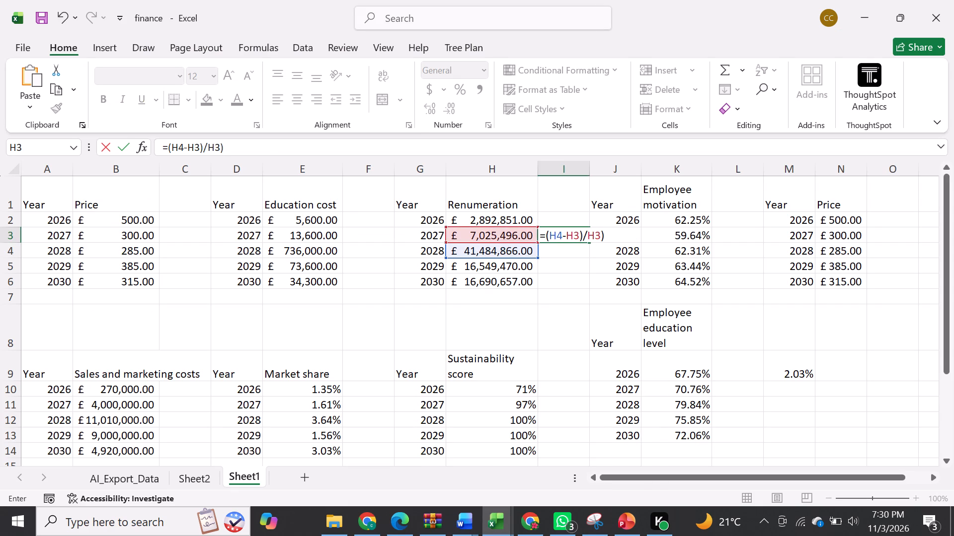
type("*100")
key("Return")
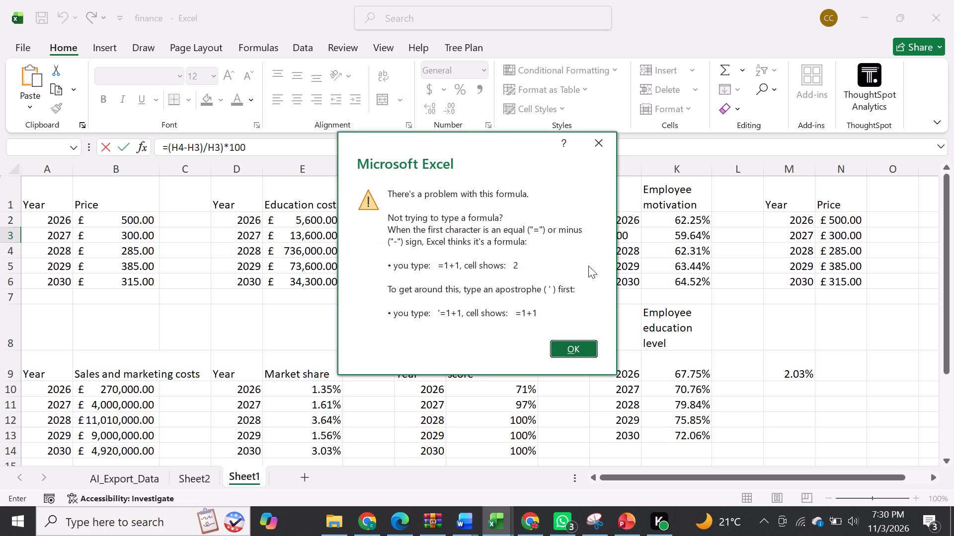
left_click(567, 348)
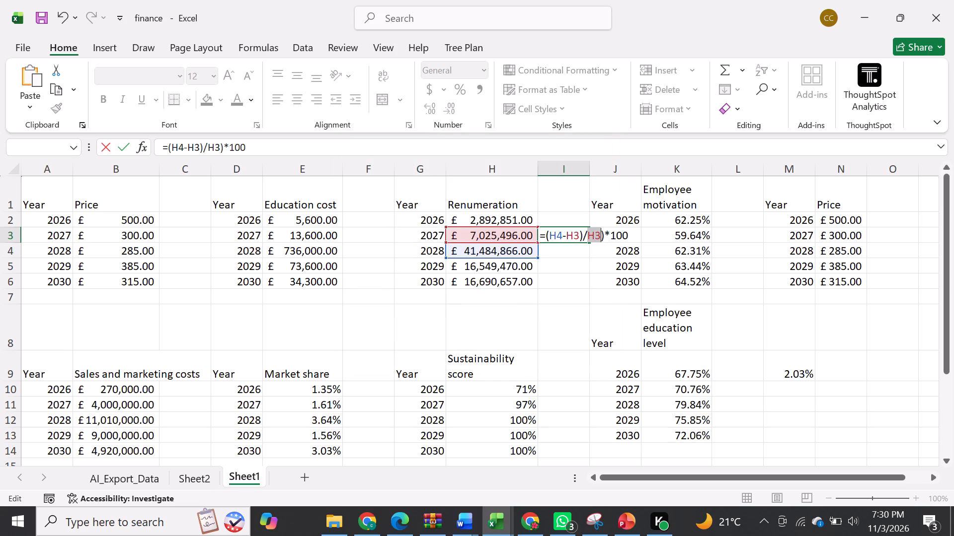
left_click(588, 238)
key("shift+parenleft")
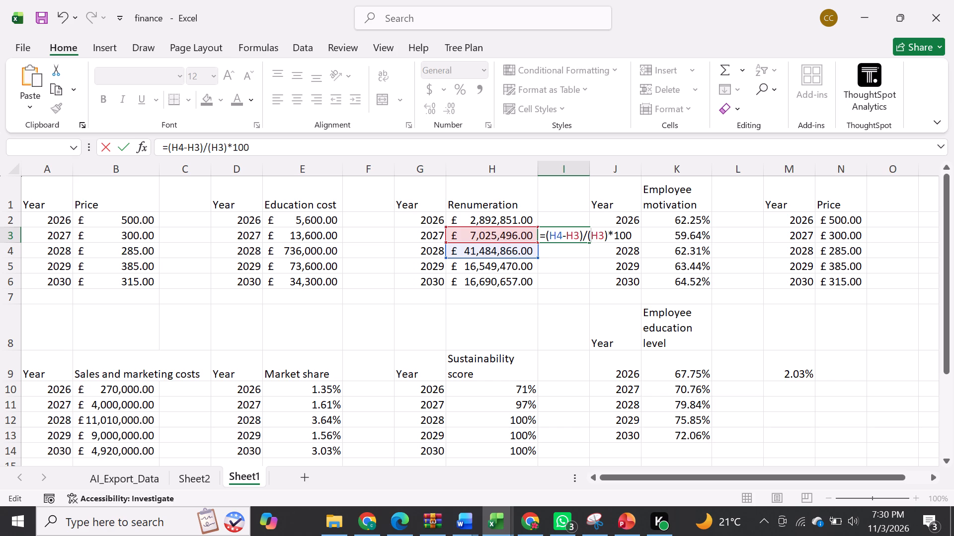
left_click(254, 147)
key("Return")
left_click(557, 237)
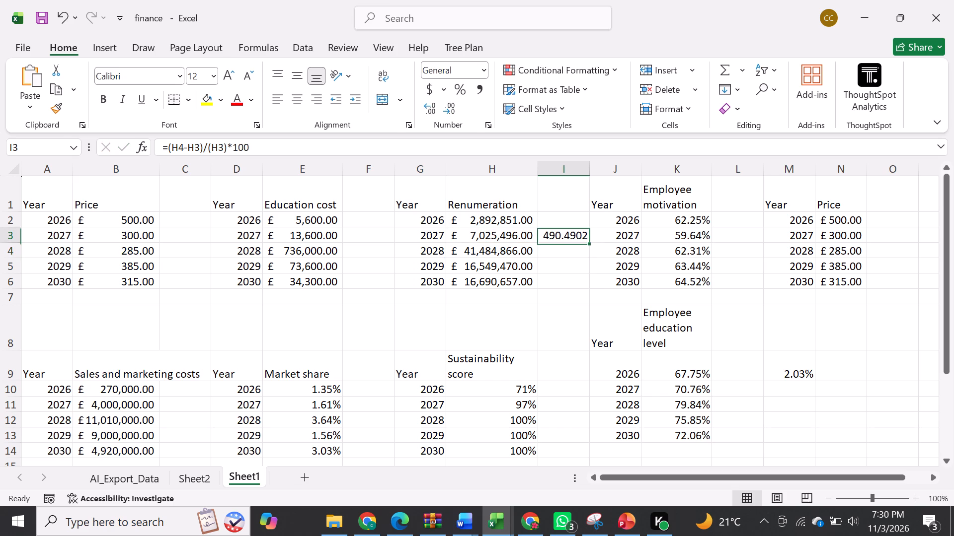
Copy the 2027 and 2028 renumeration rows from the finance workbook and search Google in Chrome for the percentage change in renumeration between them.
left_click(496, 252)
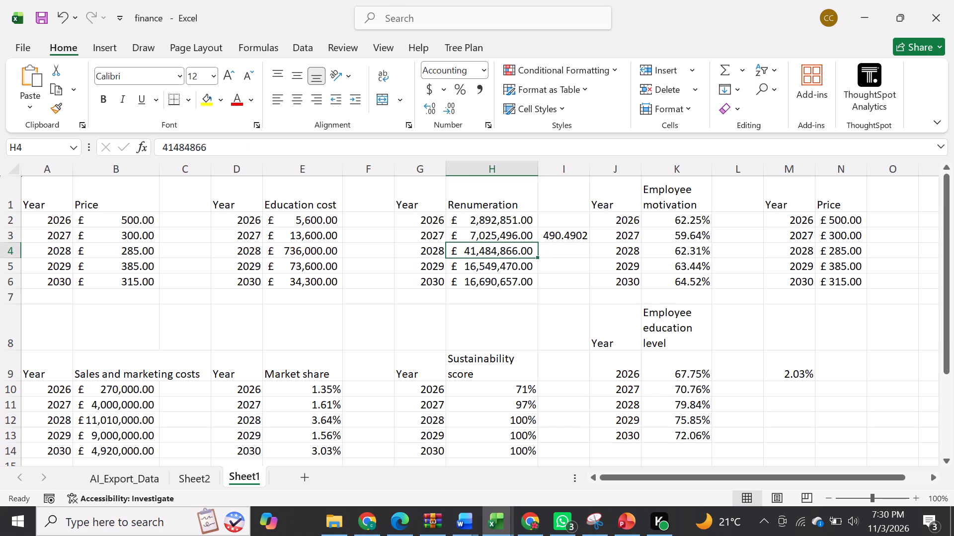
left_click_drag(435, 235, 490, 246)
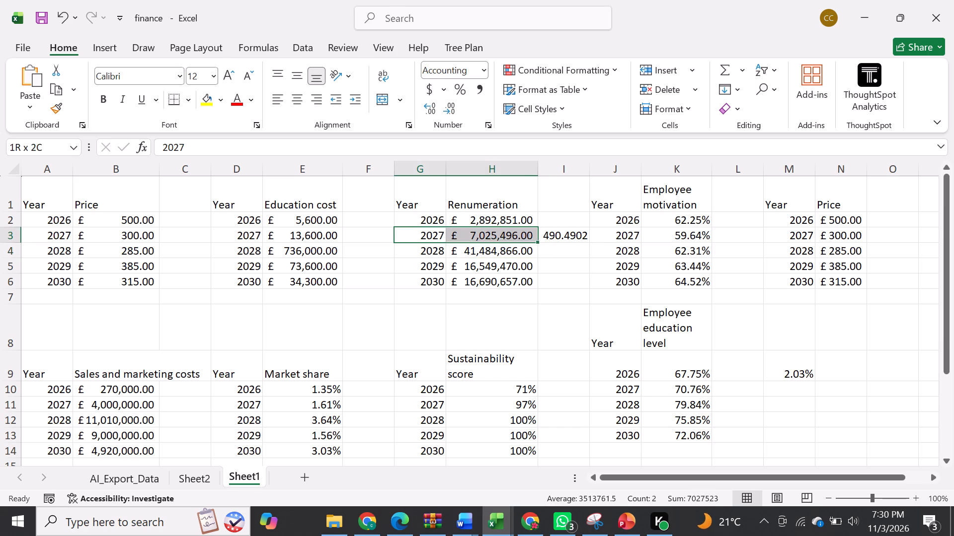
left_click_drag(490, 246, 491, 246)
key("ctrl+c")
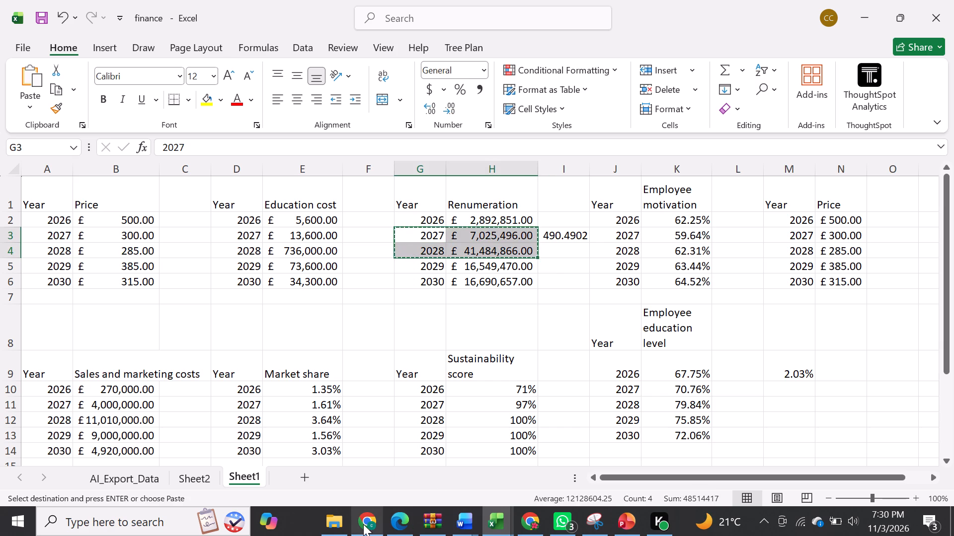
left_click(363, 524)
left_click(433, 54)
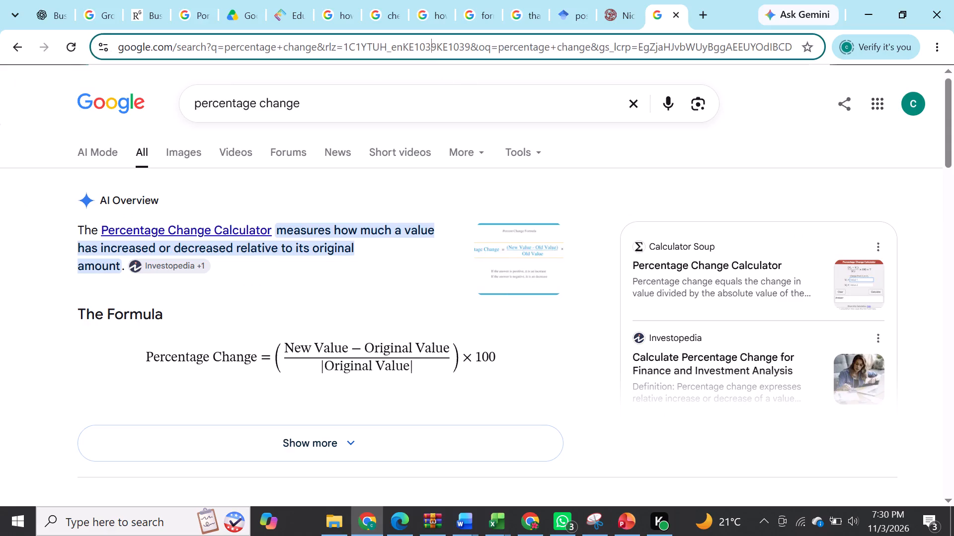
key("BackSpace")
type("what is the percentage change in renumet")
key("BackSpace")
type("ration?")
key("space")
key("ctrl+v")
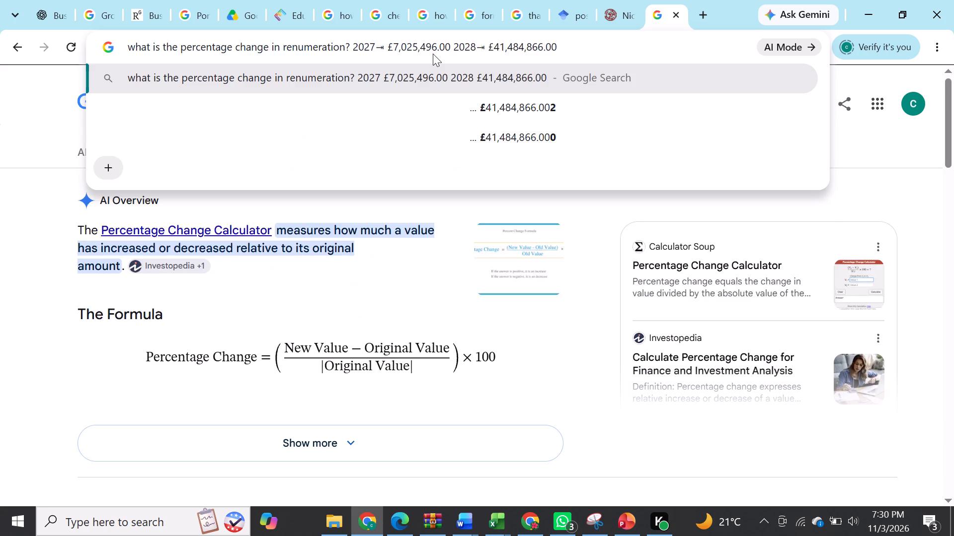
key("Return")
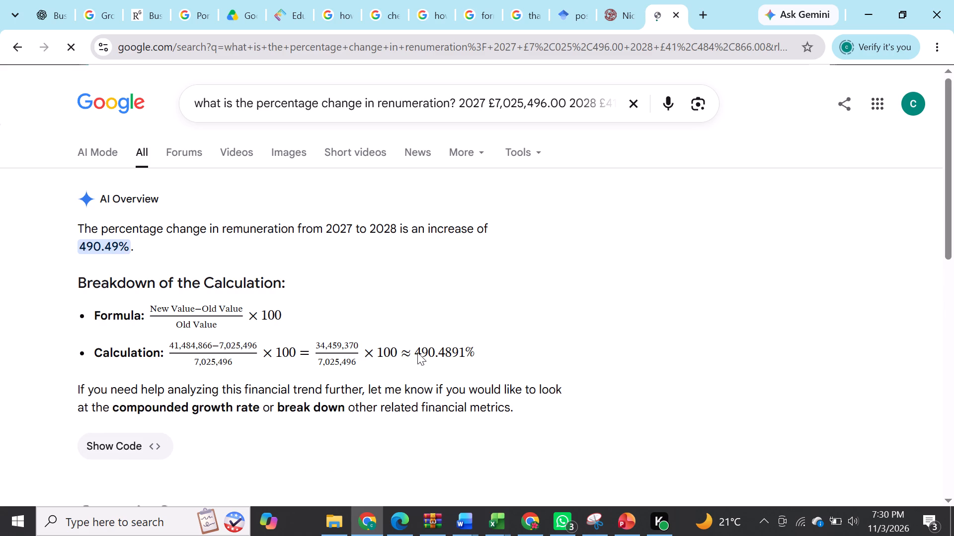
Switch to the Assignment 3 report in Word and add to Round 3's opening paragraph "There was also a 490.5% increase in renumeration for employees".
left_click(466, 518)
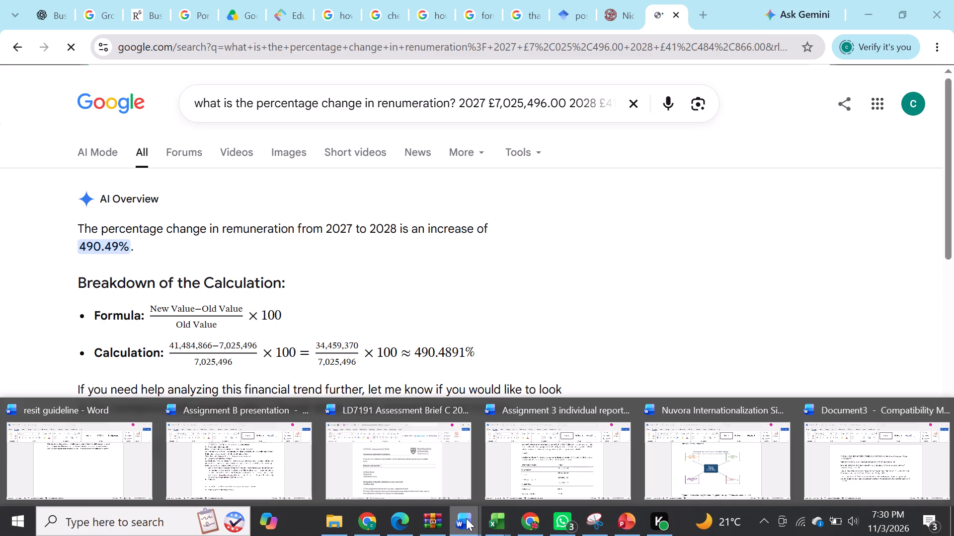
left_click(531, 467)
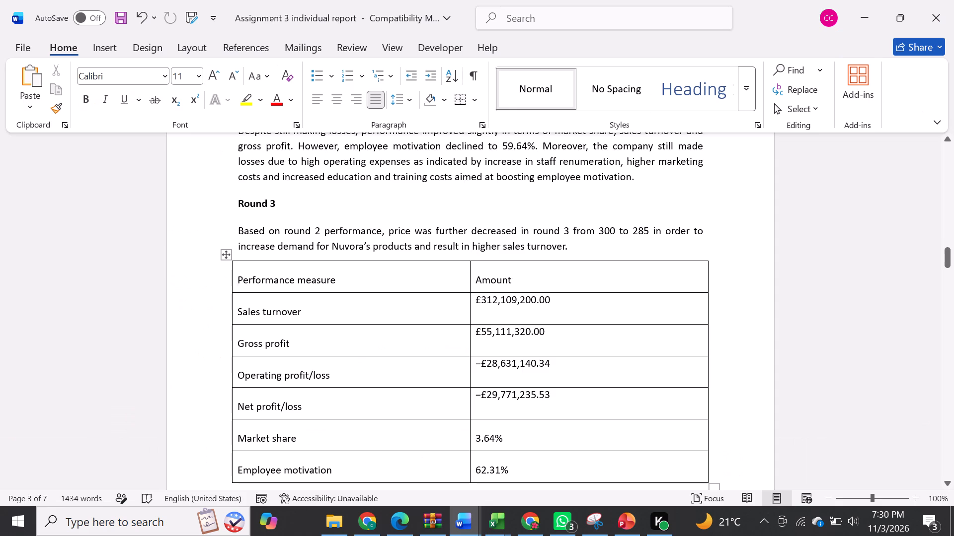
left_click(576, 245)
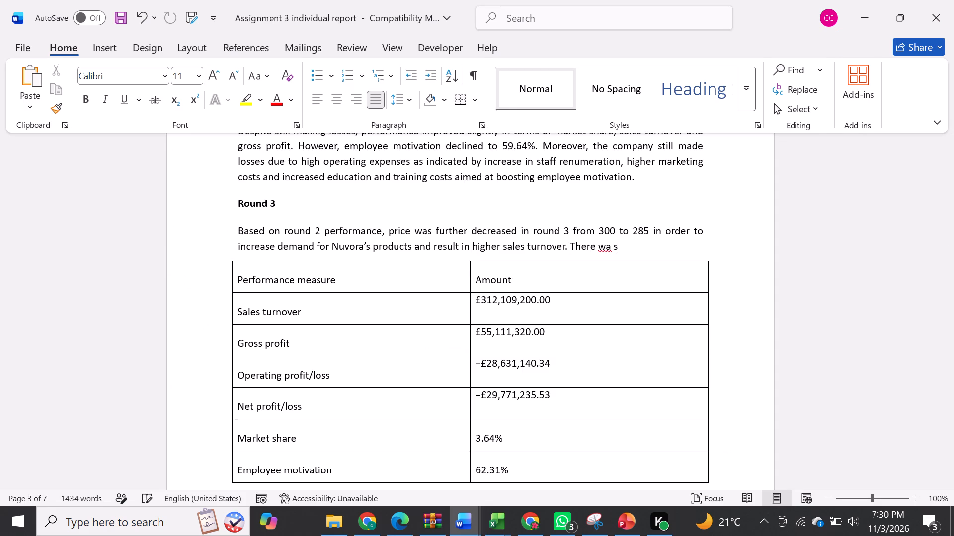
key("BackSpace")
type("a 490.5% increase in renumet")
key("BackSpace")
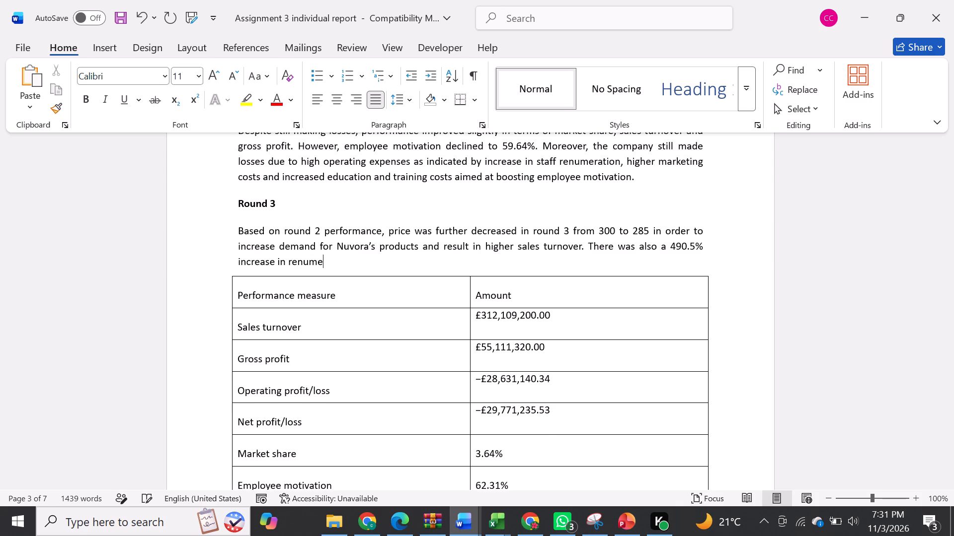
type("ration for employees")
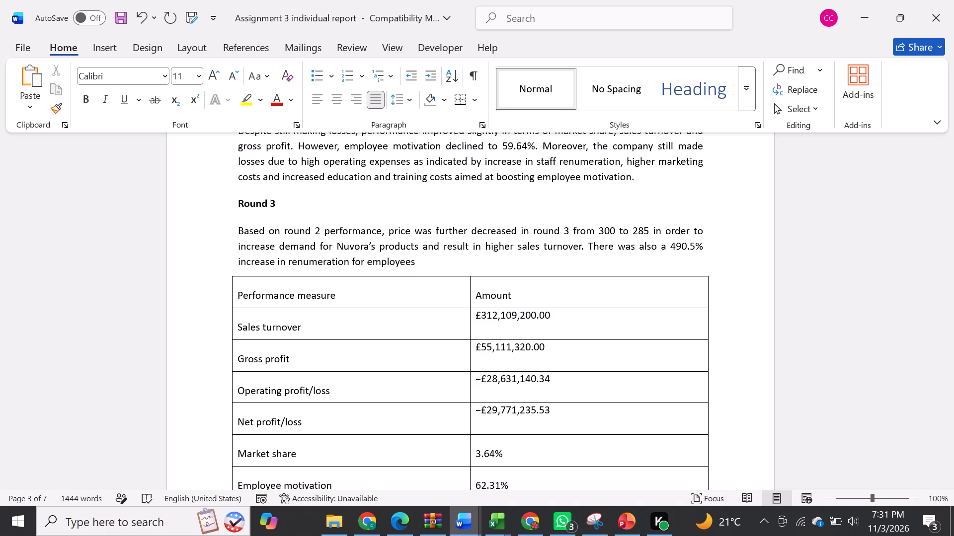
key("comma")
key("space")
type("which included")
key("space")
type("salary for new employees as well as increase in basic")
key("space")
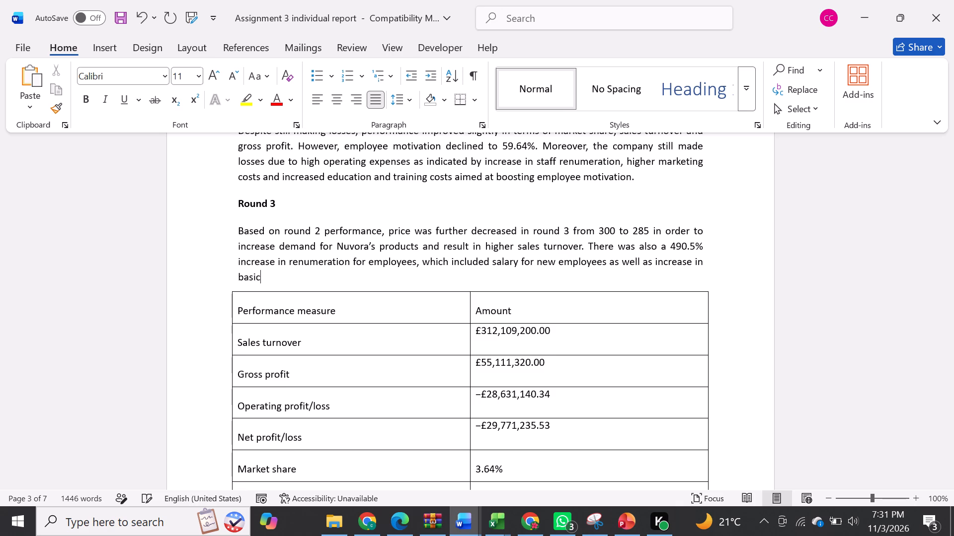
type("salary")
type(".")
key("space")
key("BackSpace")
key("BackSpace")
key("space")
type("aimed at improving motivation.")
key("space")
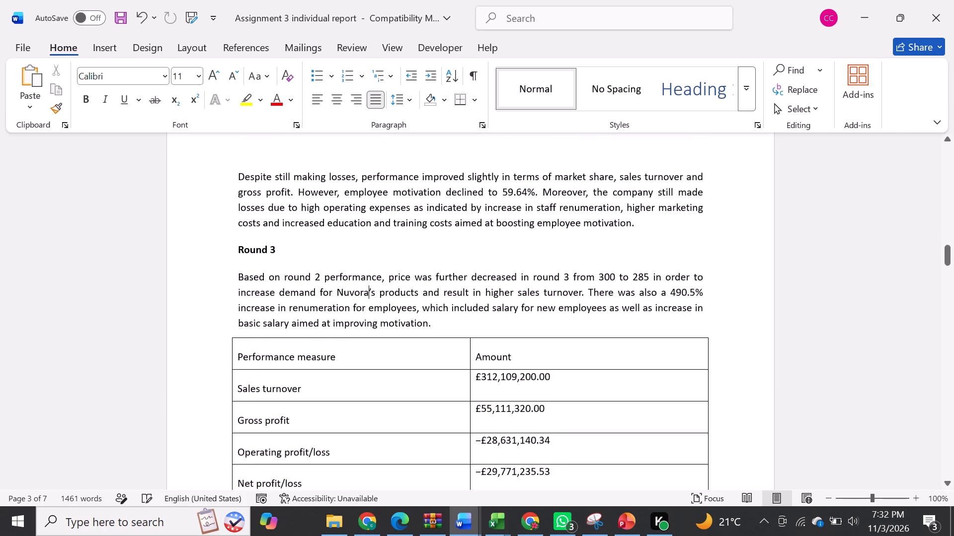
scroll(368, 245, "up", 1)
scroll(368, 245, "down", 4)
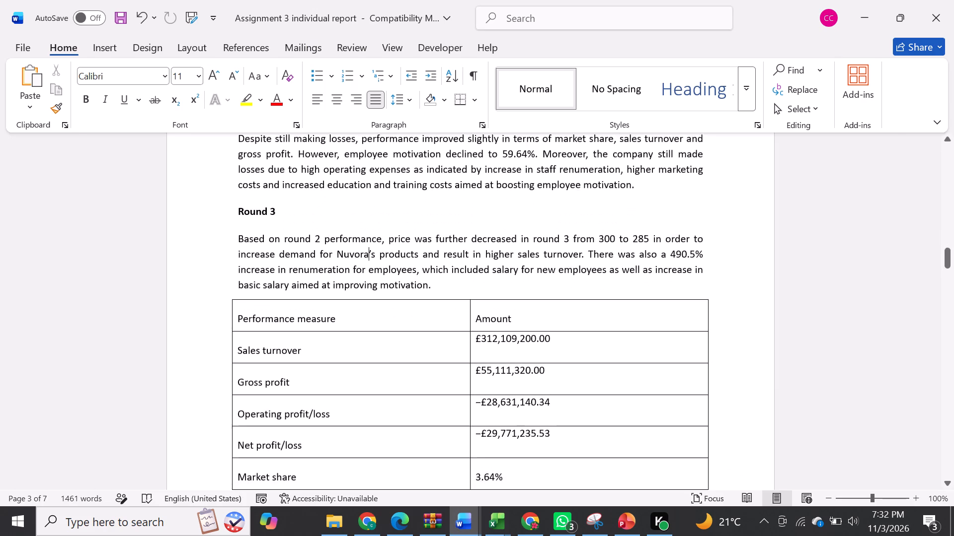
scroll(368, 245, "down", 5)
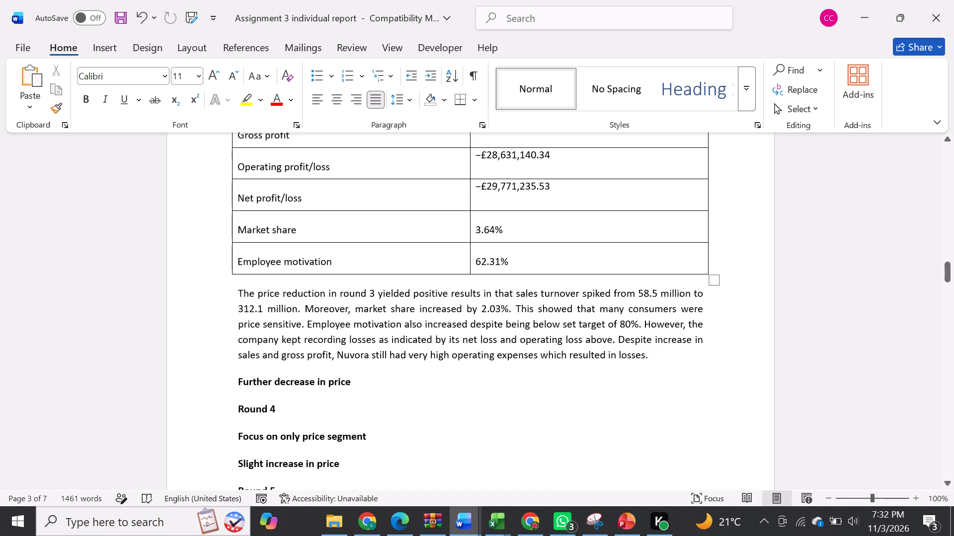
In the paragraph below Round 3's table, reword the employee motivation sentence to begin "Given the increase in renumeration, employee motivation".
left_click(315, 323)
key("BackSpace")
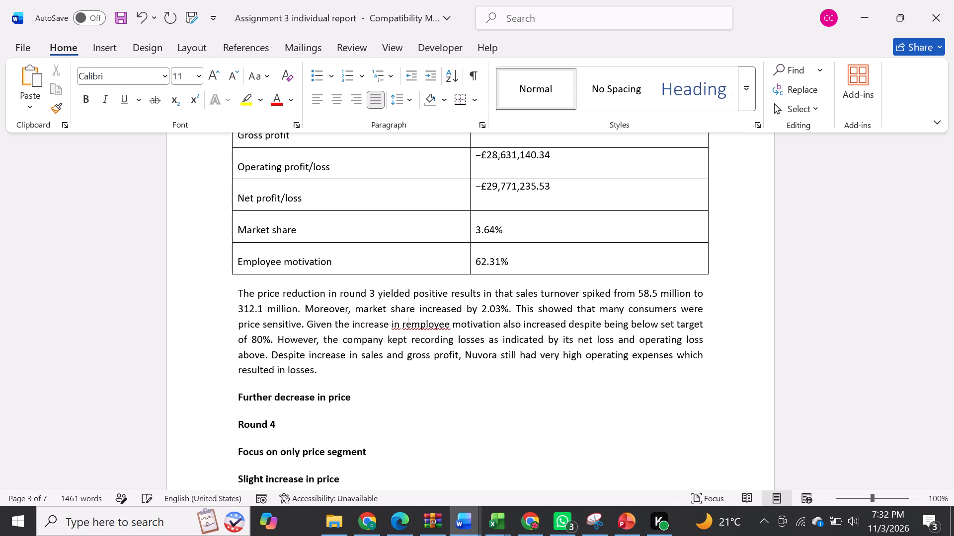
type("ion, employee")
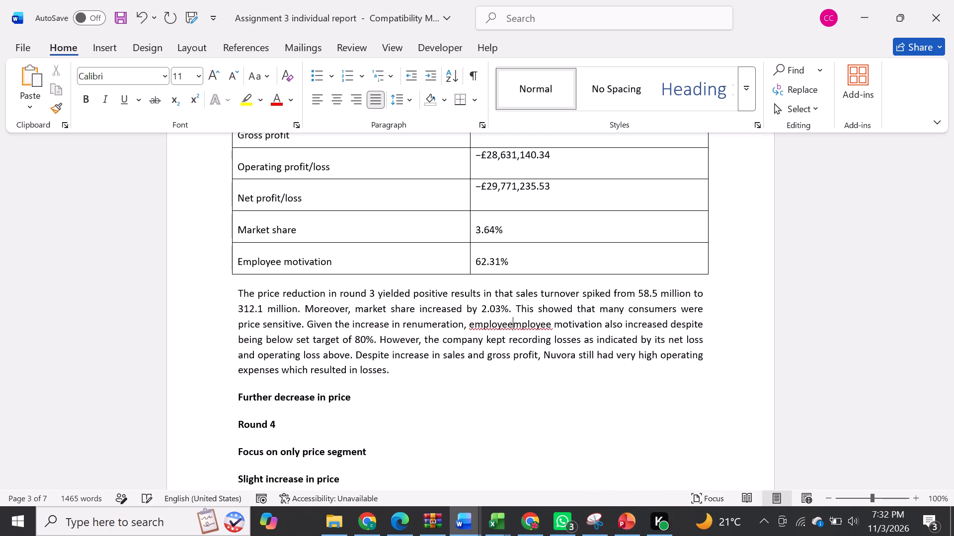
key("space")
key("Delete")
key("Delete")
key("Delete")
key("Delete")
key("Delete")
key("Delete")
key("Delete")
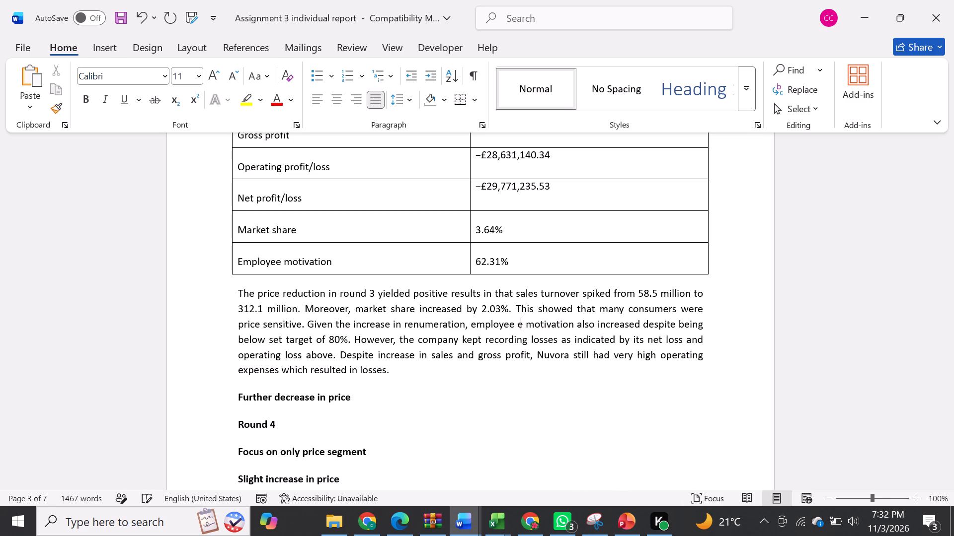
key("Delete")
key("BackSpace")
key("space")
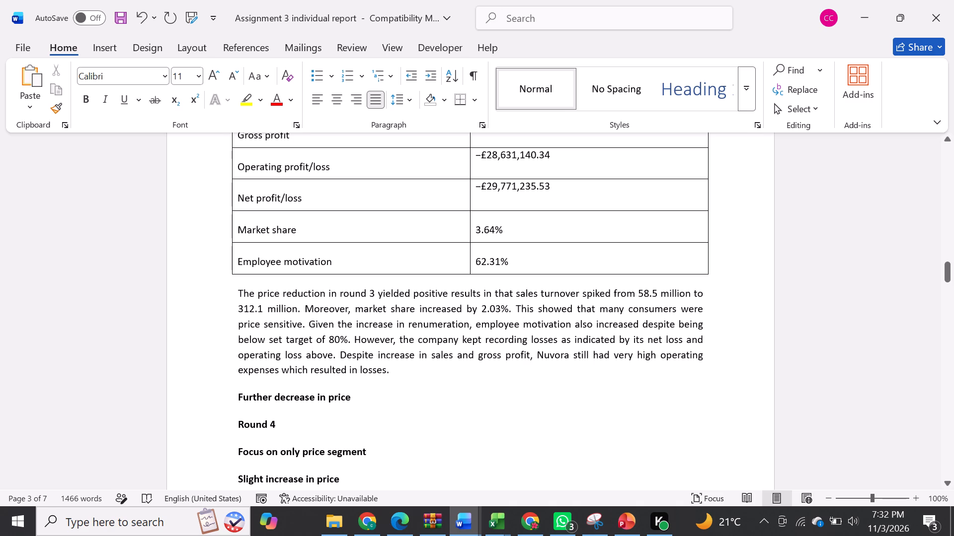
Finish the employee motivation sentence below Round 3's table with "increased from 59.64% to 62.31%." and remove the wording about the 80% target.
left_click(574, 325)
type("increased from 59.")
type("64% to 62.31%")
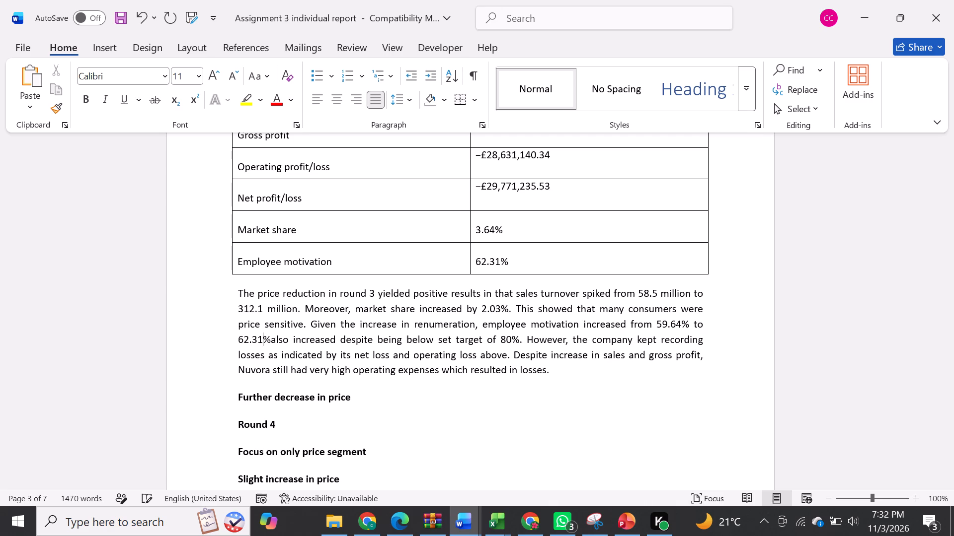
type(".")
key("space")
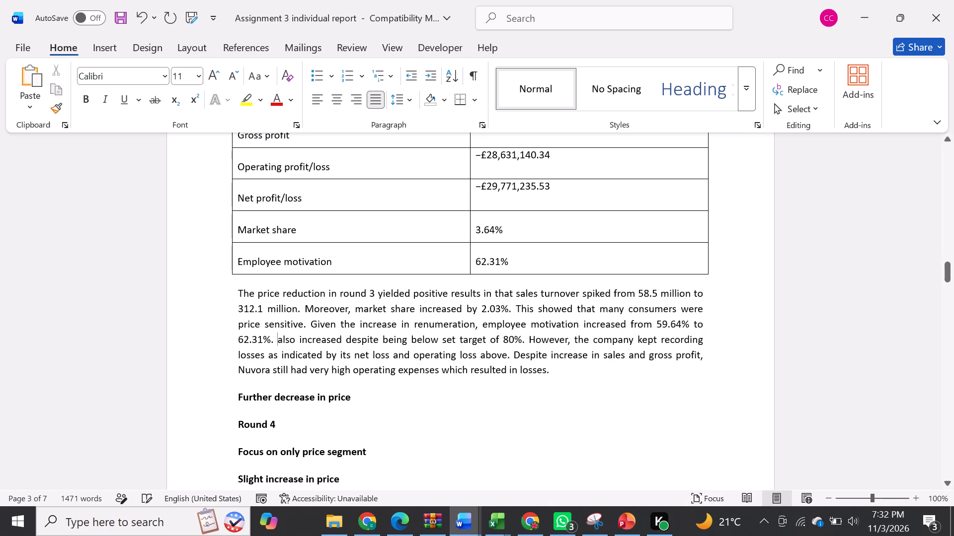
left_click_drag(526, 340, 284, 340)
key("BackSpace")
key("BackSpace")
key("space")
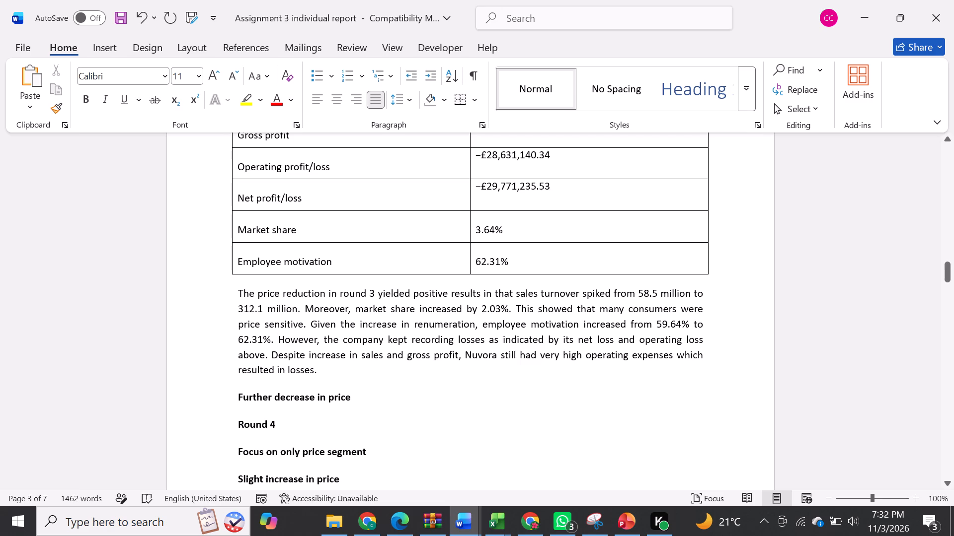
Reread the Round 3 introduction, results table and commentary in the report.
scroll(458, 321, "up", 3)
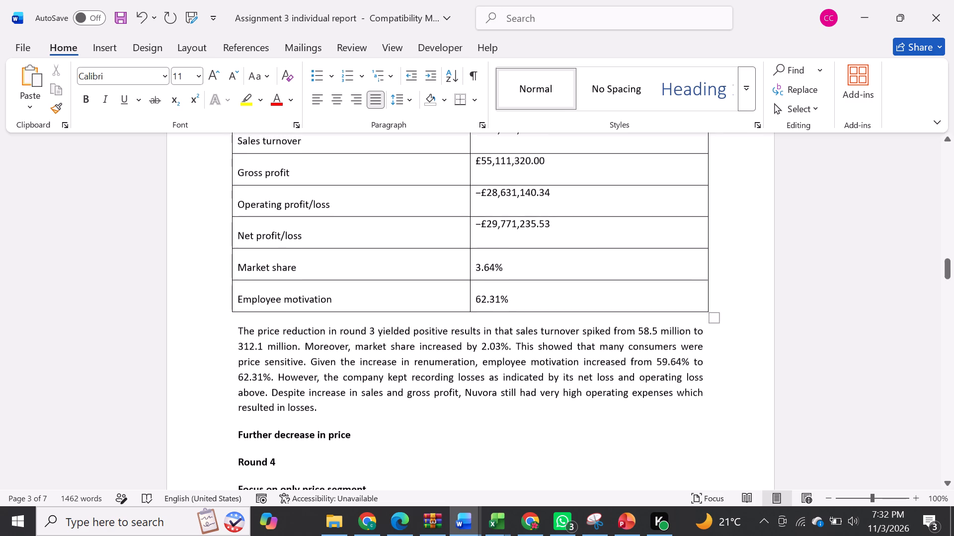
scroll(458, 321, "up", 4)
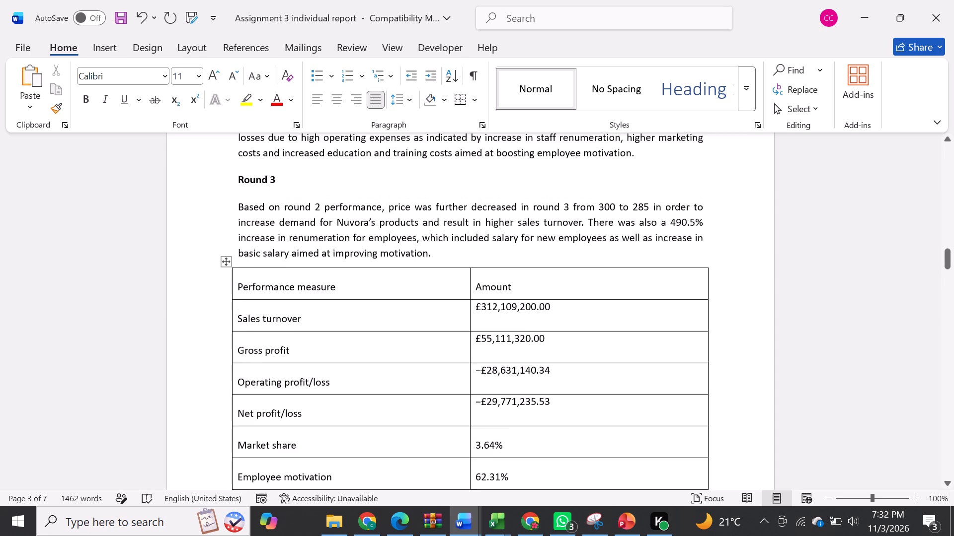
scroll(458, 321, "up", 1)
scroll(458, 321, "down", 5)
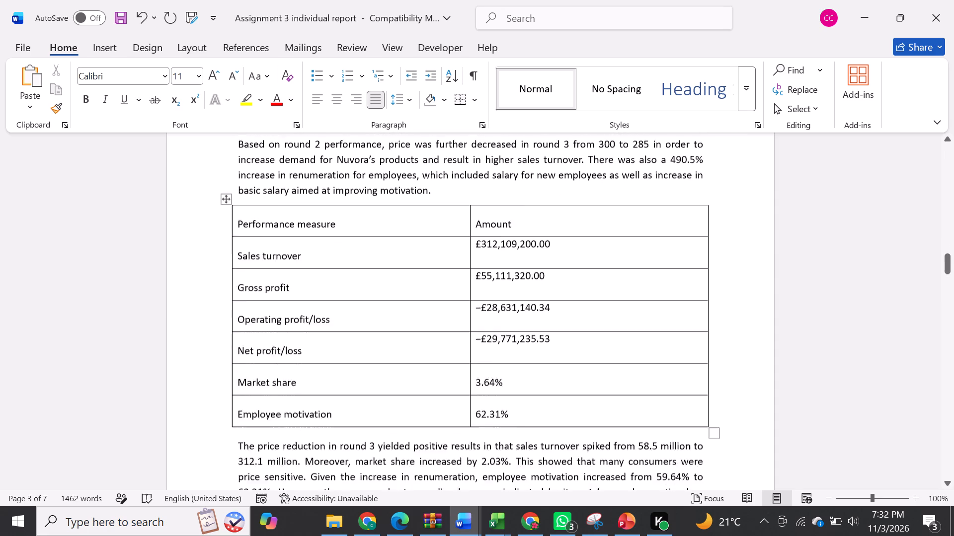
scroll(458, 321, "down", 6)
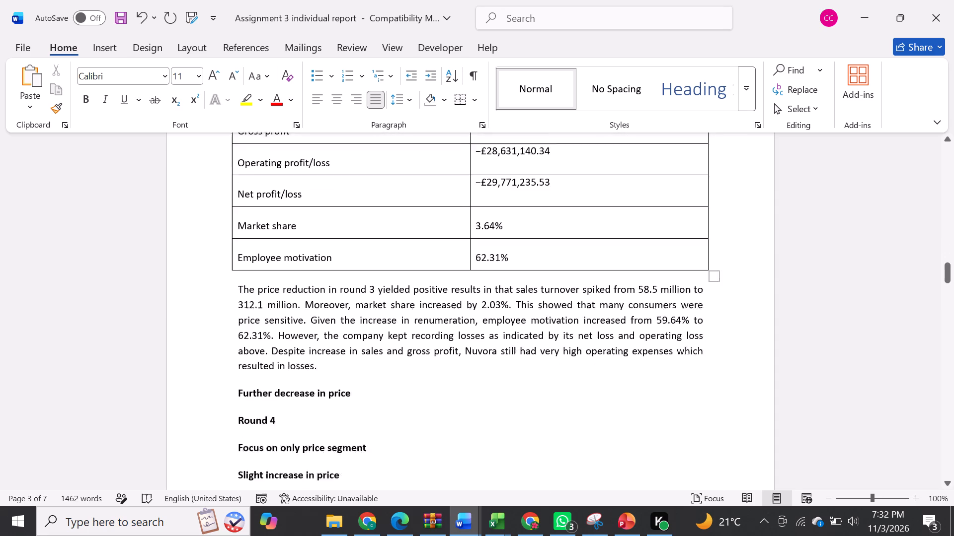
Delete the bold placeholder note "Further decrease in price" above the Round 4 heading.
left_click_drag(353, 360, 273, 354)
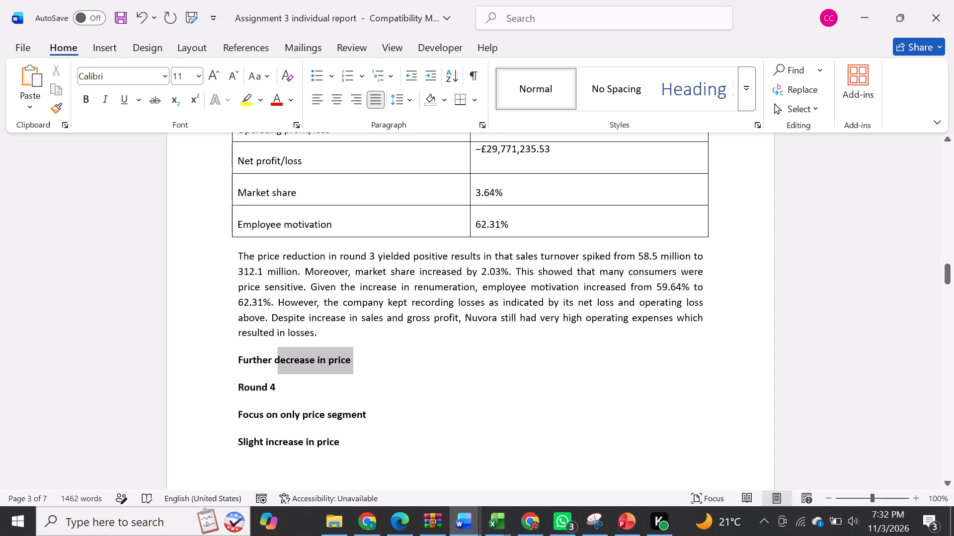
left_click_drag(273, 354, 248, 357)
key("BackSpace")
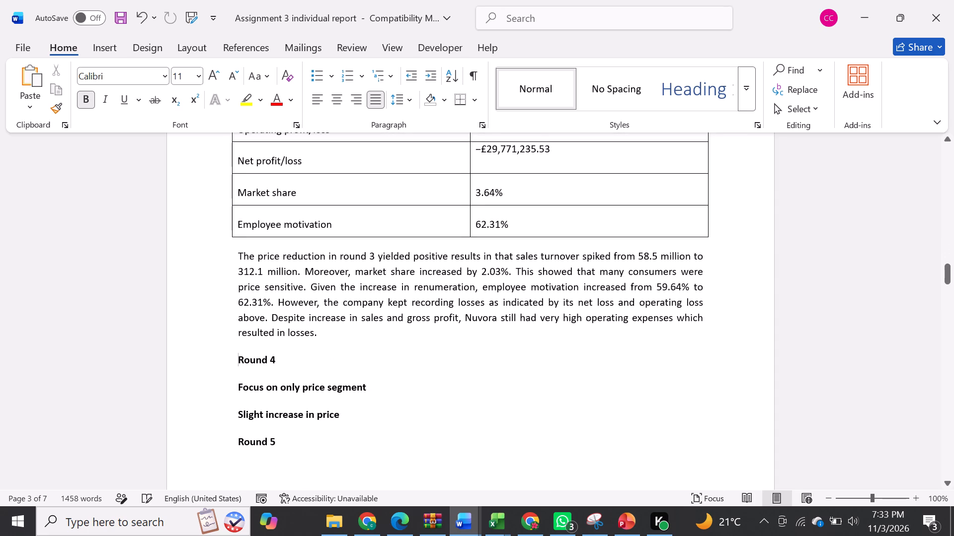
Under Round 4, start a non-bold paragraph stating that Round 3 revealed highly price-sensitive consumers, as reduced prices brought high sales turnover and increased market share.
left_click(240, 373)
left_click(236, 383)
key("Return")
key("Up")
key("ctrl+b")
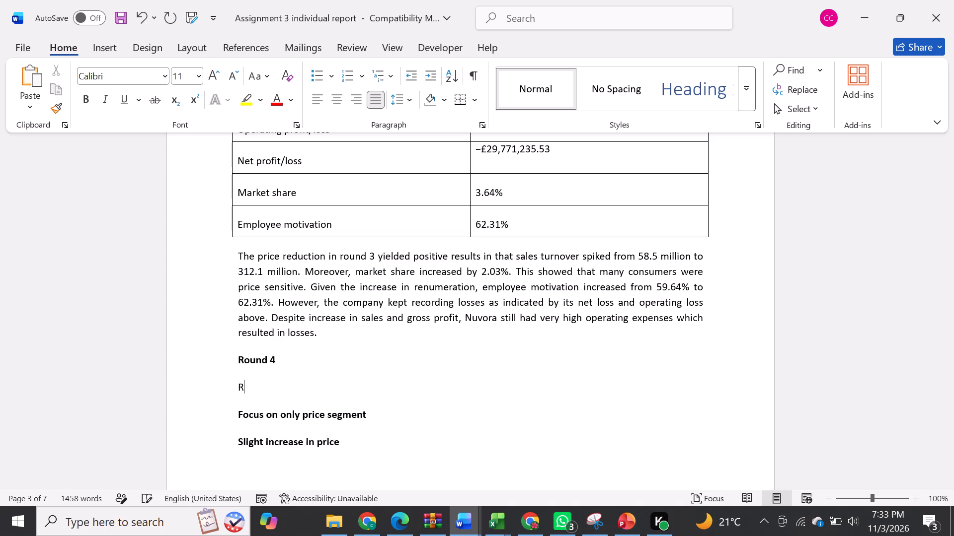
type("ound 3 results revealed that consumers were highly price sen")
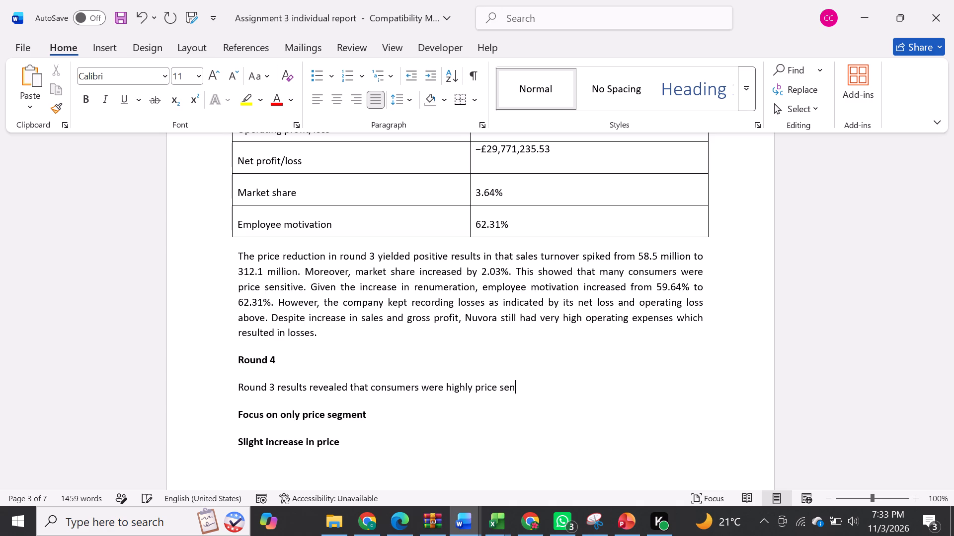
key("BackSpace")
type("nsitive as a reduction in prices")
key("space")
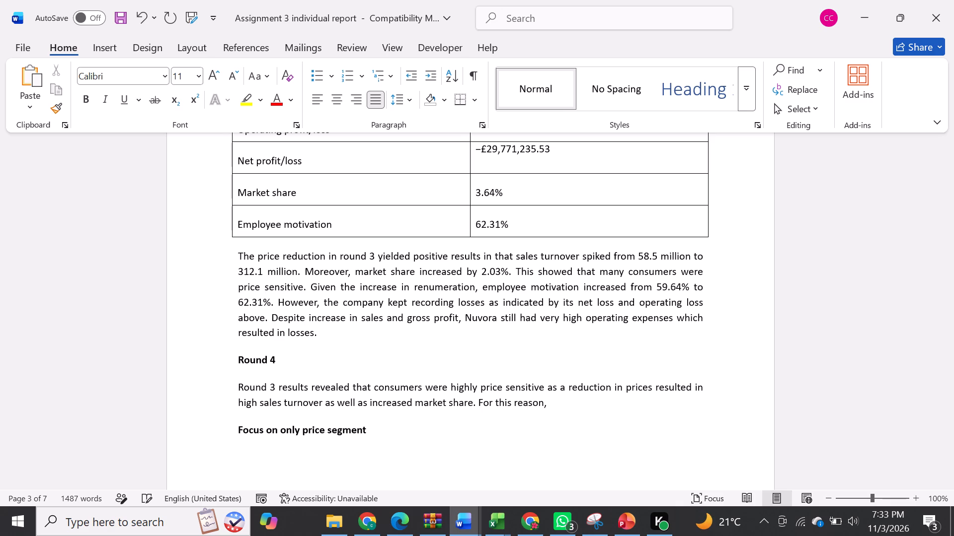
Continue the Round 4 paragraph with "For this reason, Nuvora decided to focus on the price segment alone.".
key("u")
key("BackSpace")
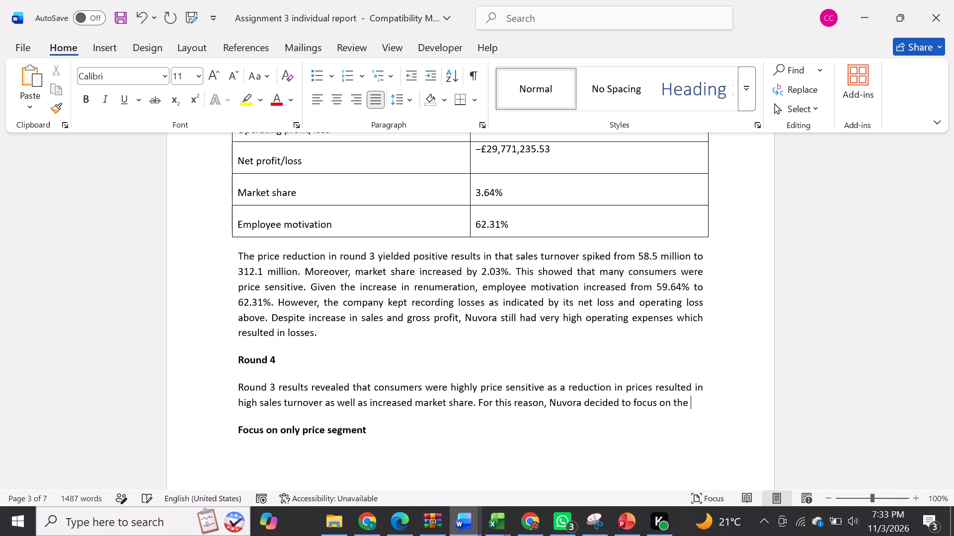
key("BackSpace")
key("BackSpace")
key("BackSpace")
key("BackSpace")
key("BackSpace")
key("space")
type("price segment alone.")
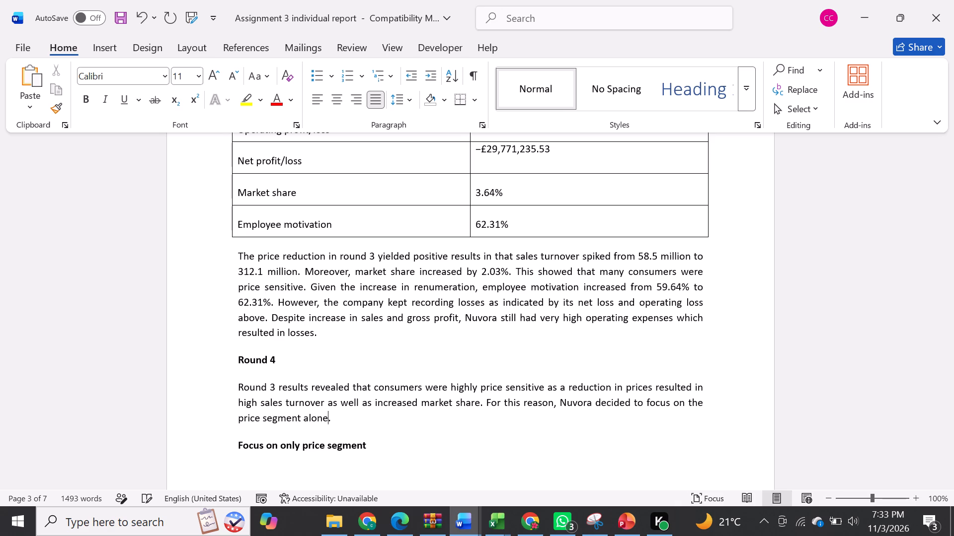
Add "However, due to losses still being recorded, the company slightly increased prices from" to the Round 4 paragraph.
key("space")
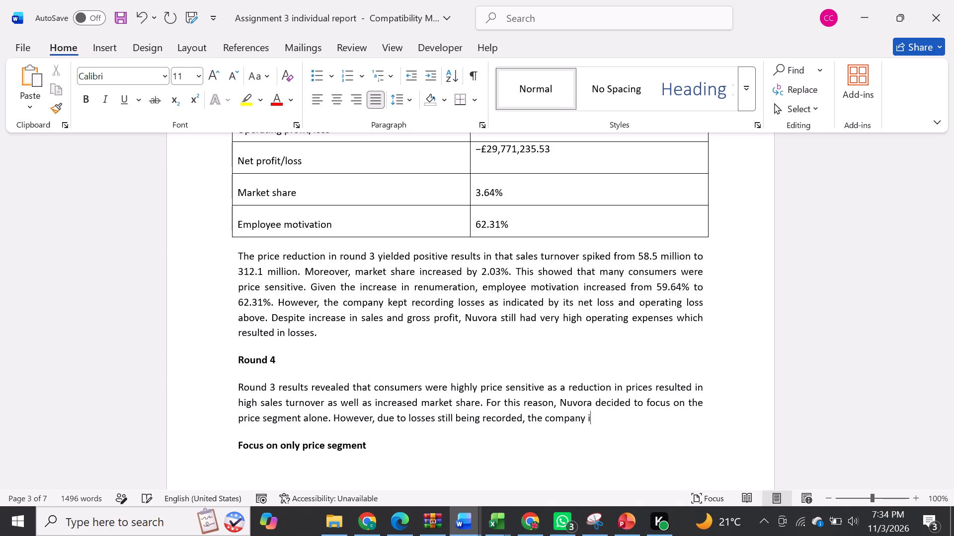
key("BackSpace")
key("BackSpace")
key("BackSpace")
key("BackSpace")
key("BackSpace")
type("slightly increased price")
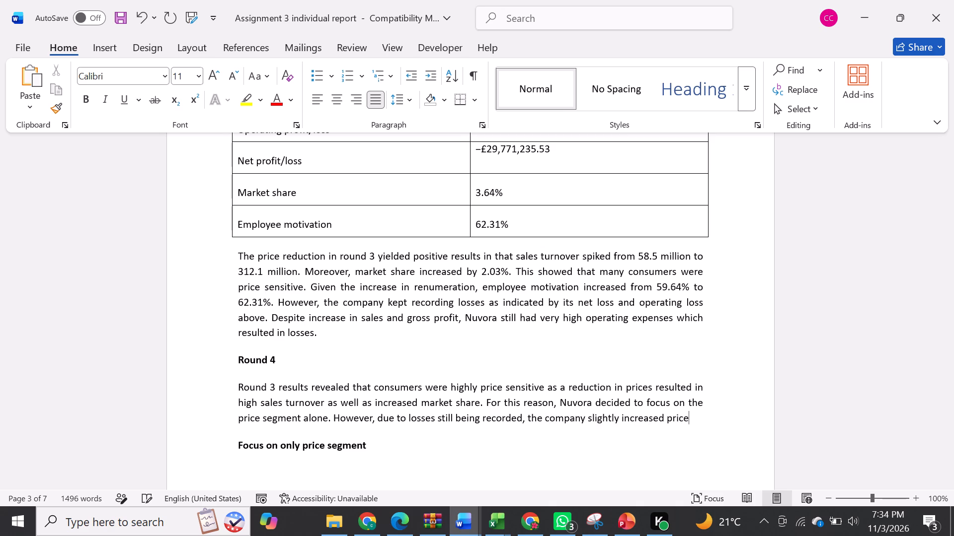
type("s from")
key("space")
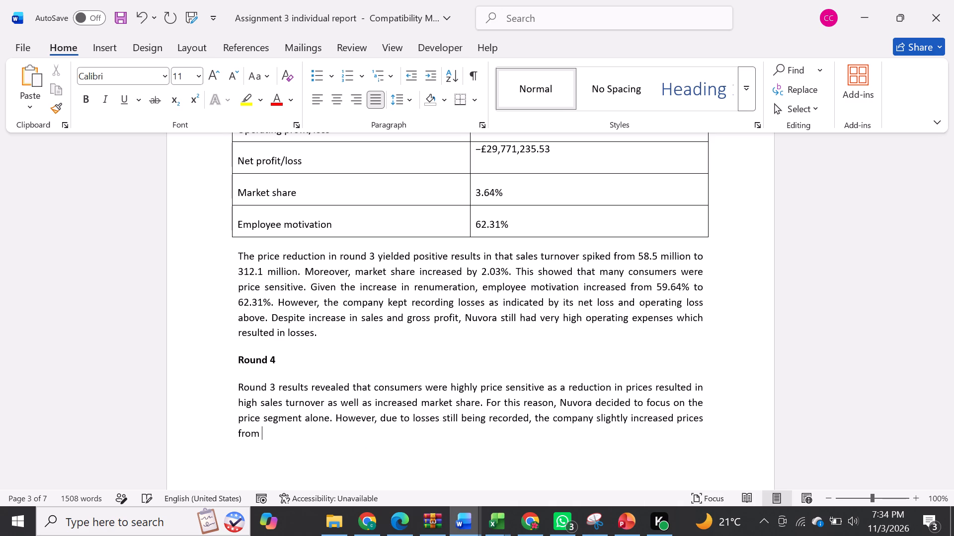
Switch to the ChatGPT conversation in Chrome and copy "£300 to £285.50." from the Round 3 key decisions.
left_click(390, 530)
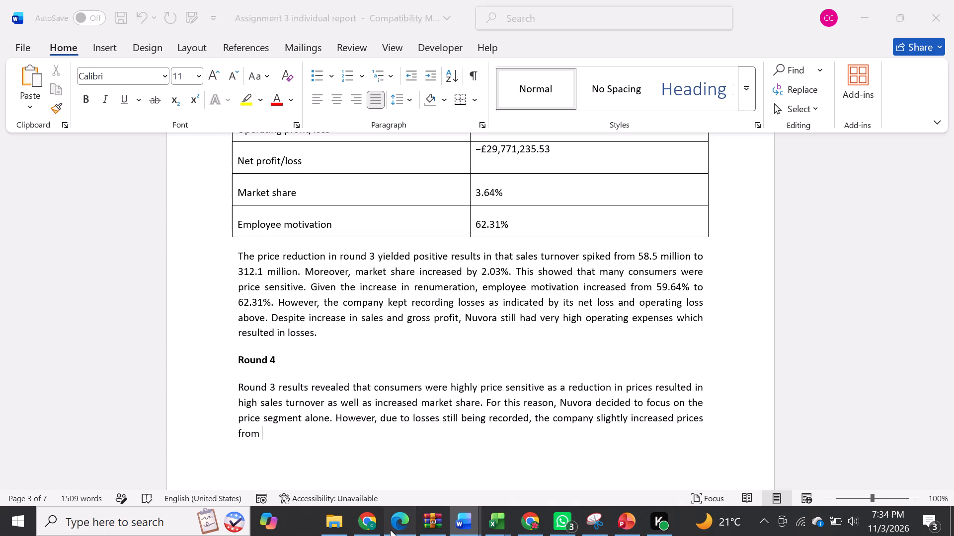
left_click(376, 516)
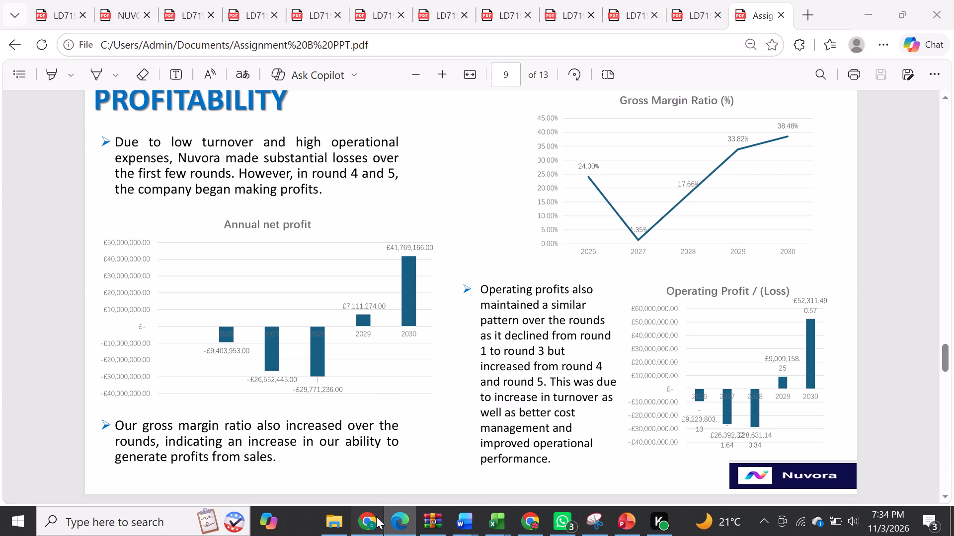
scroll(523, 237, "up", 2)
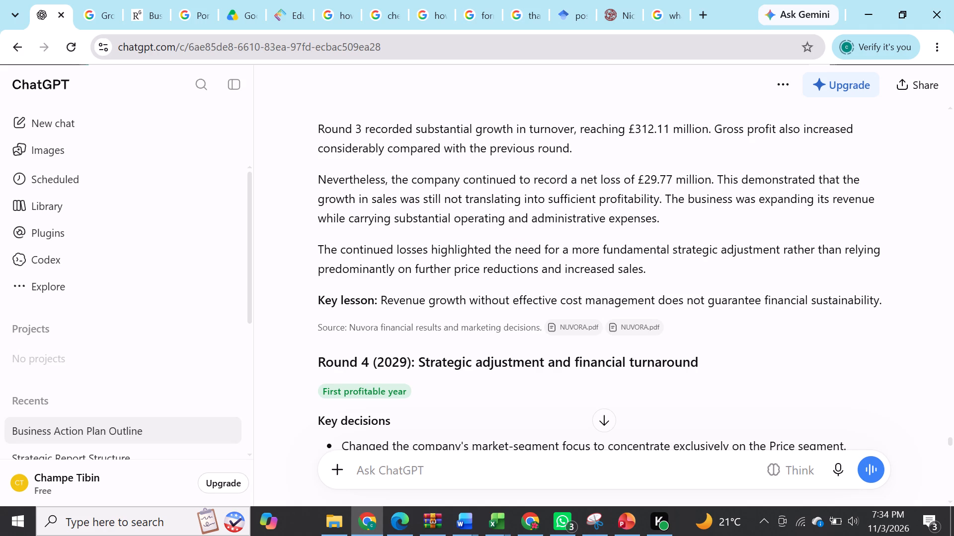
scroll(523, 237, "up", 1)
scroll(523, 237, "down", 2)
scroll(523, 237, "up", 3)
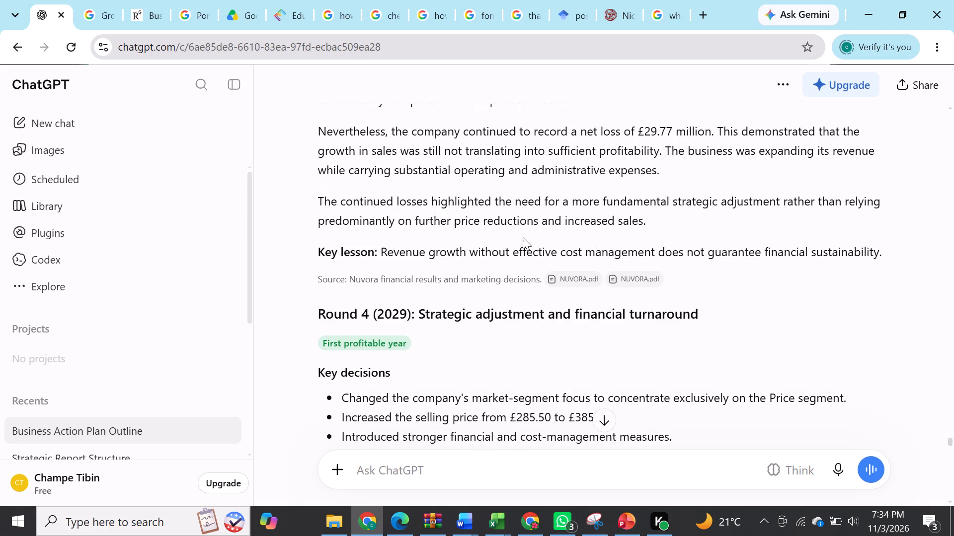
scroll(523, 237, "up", 4)
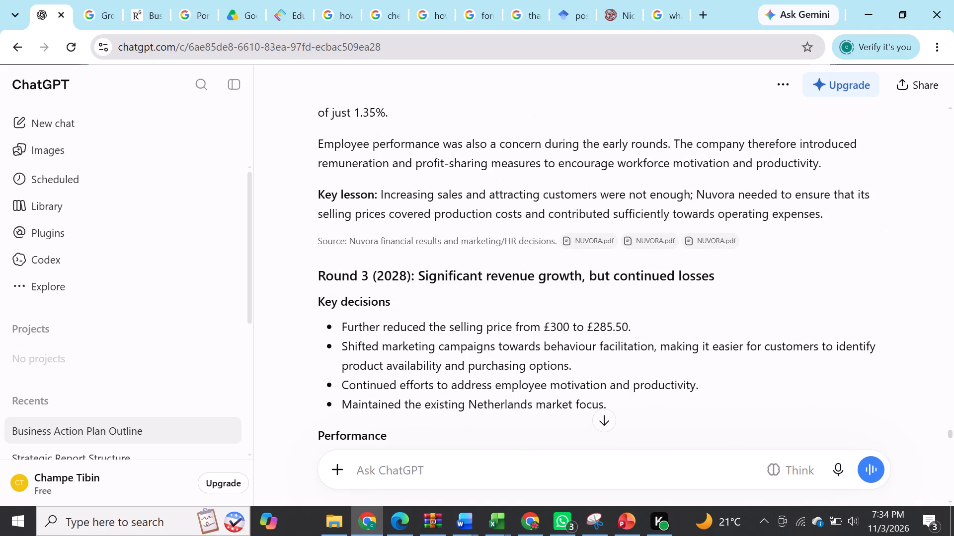
left_click_drag(546, 327, 638, 325)
key("ctrl+c")
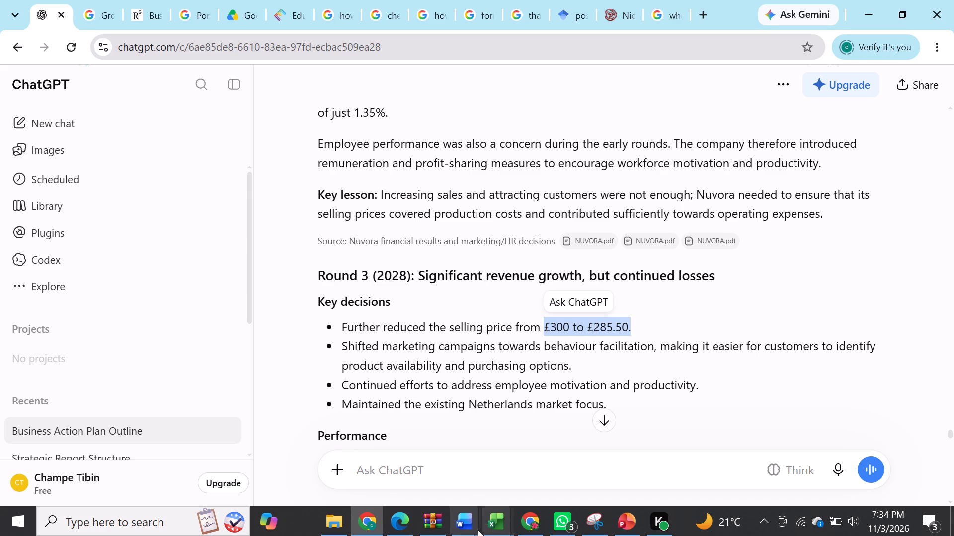
Switch to the group presentation PDF in Edge and examine the chart of Nuvora pricing over time.
left_click(384, 524)
scroll(608, 272, "up", 1)
scroll(608, 272, "down", 2)
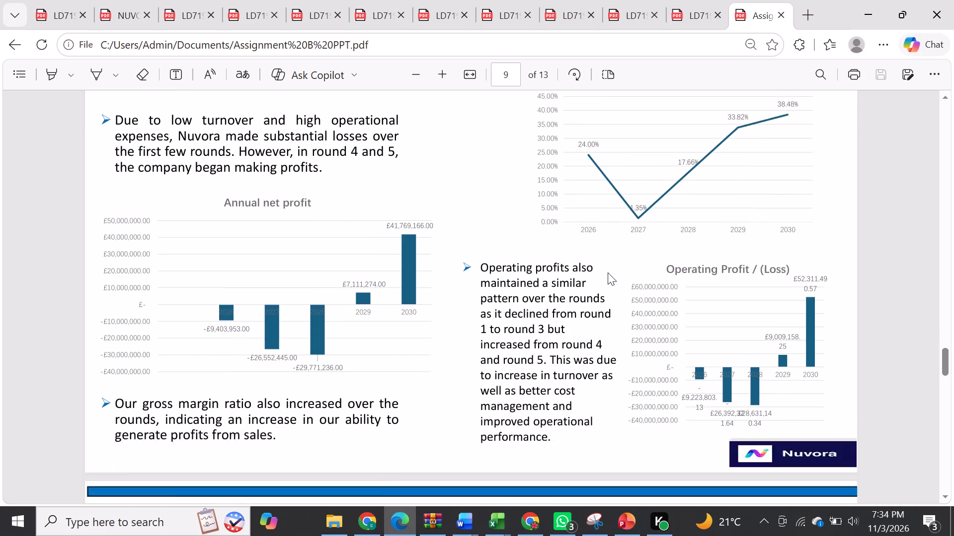
scroll(608, 272, "down", 7)
scroll(608, 272, "up", 3)
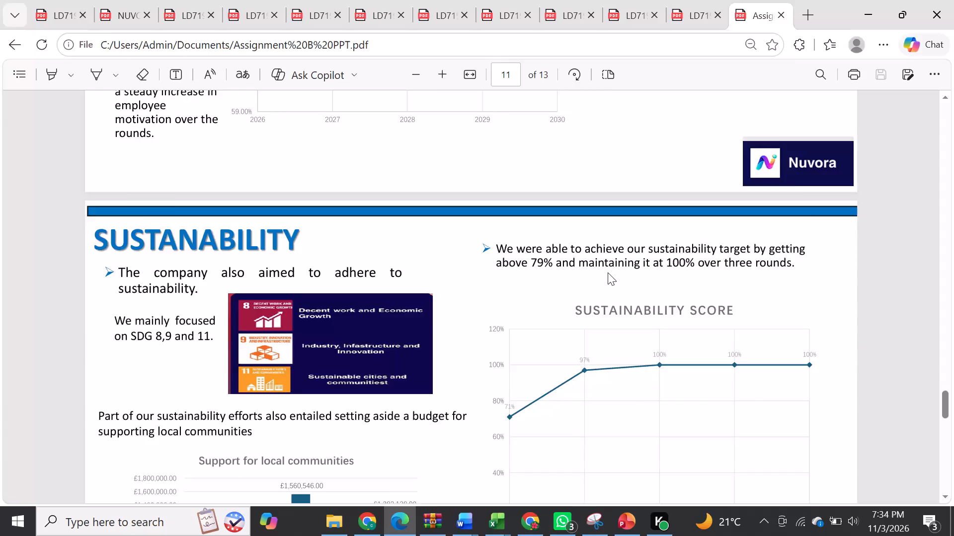
scroll(608, 272, "up", 8)
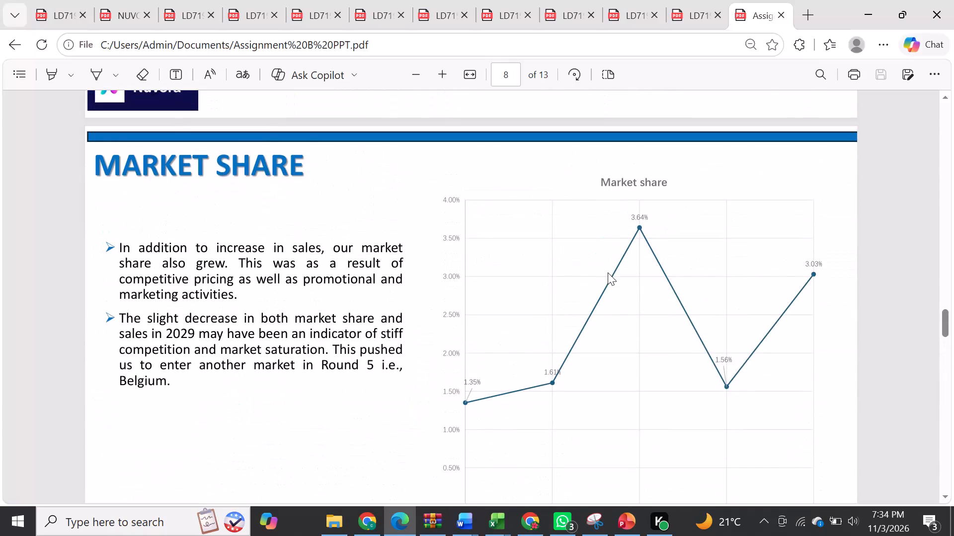
scroll(608, 272, "up", 9)
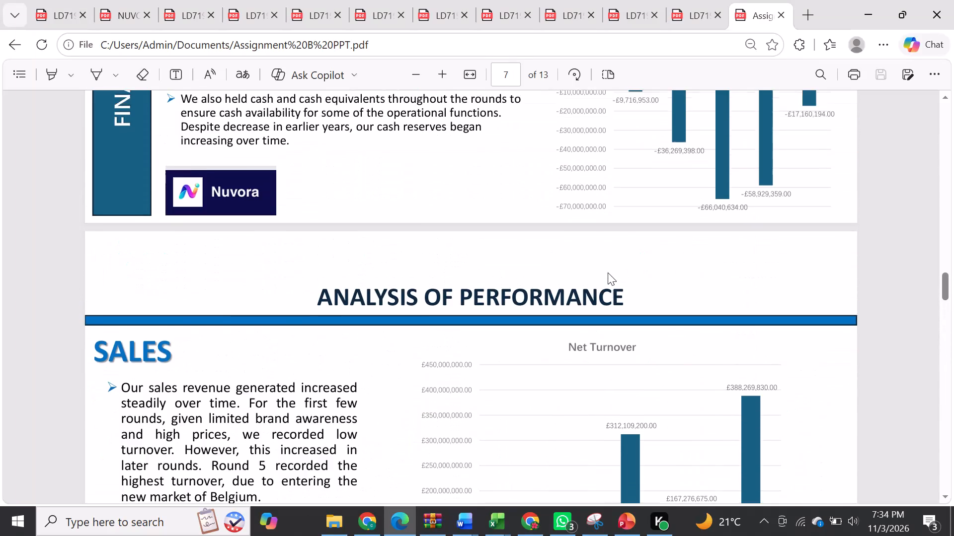
scroll(608, 272, "up", 6)
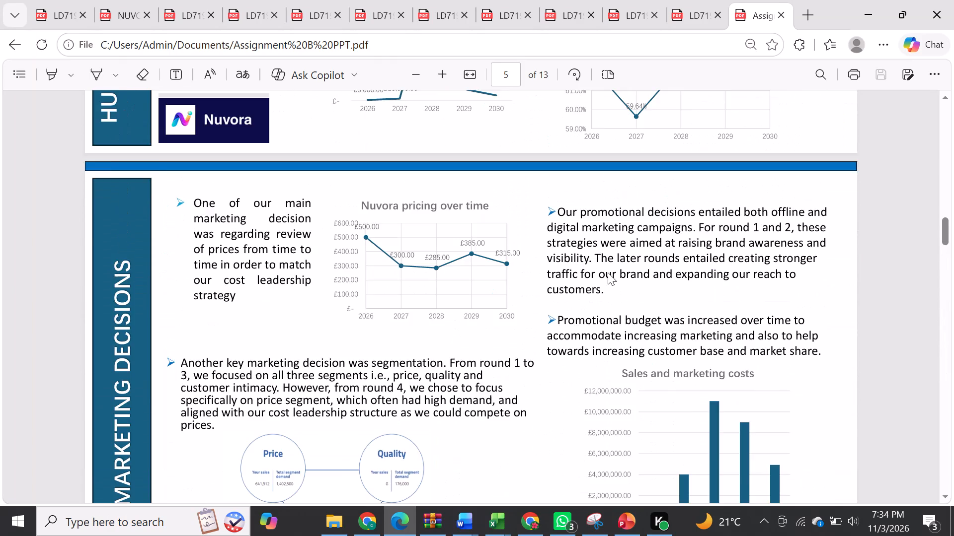
scroll(608, 272, "up", 1)
scroll(608, 272, "down", 1)
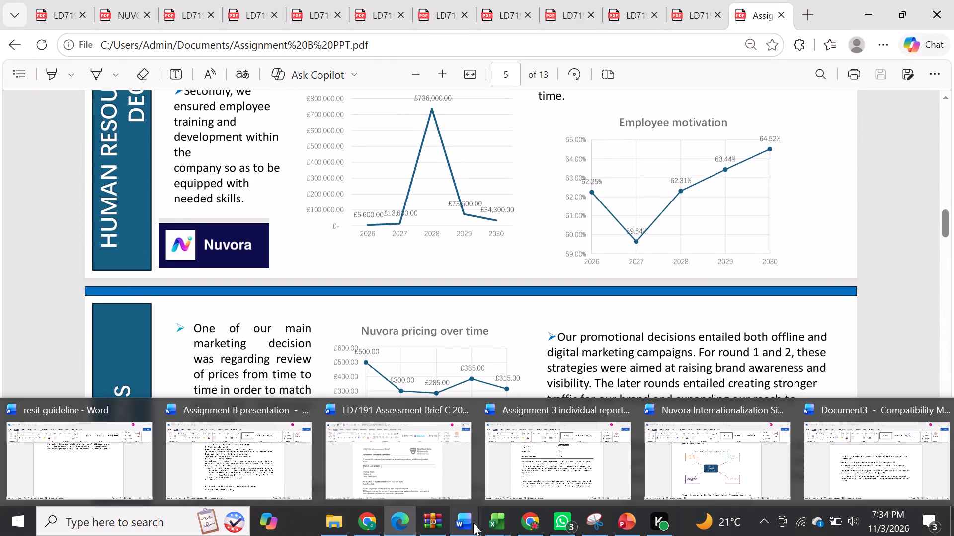
In the Assignment 3 report, complete the Round 4 sentence with "£285 to £385.", checking the figures against the presentation's pricing chart.
left_click(566, 469)
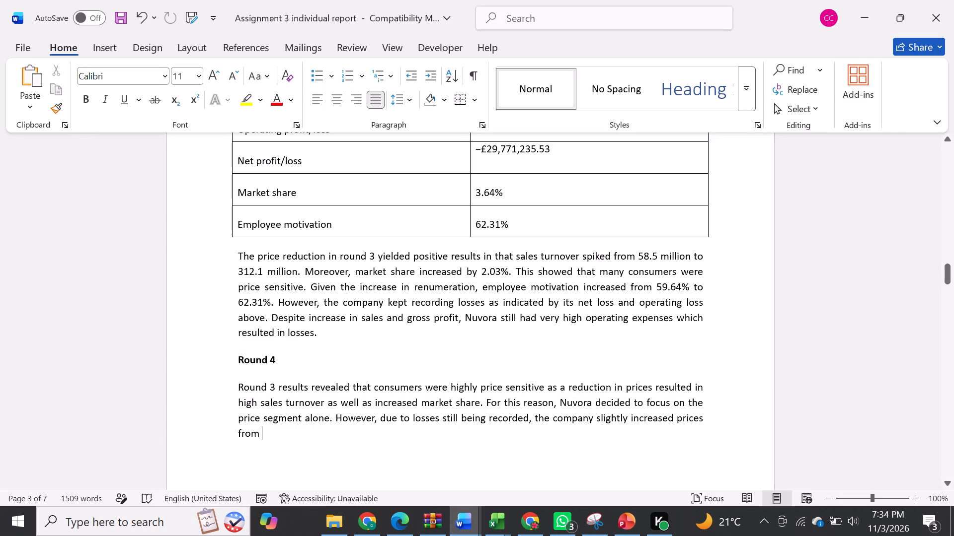
key("ctrl+v")
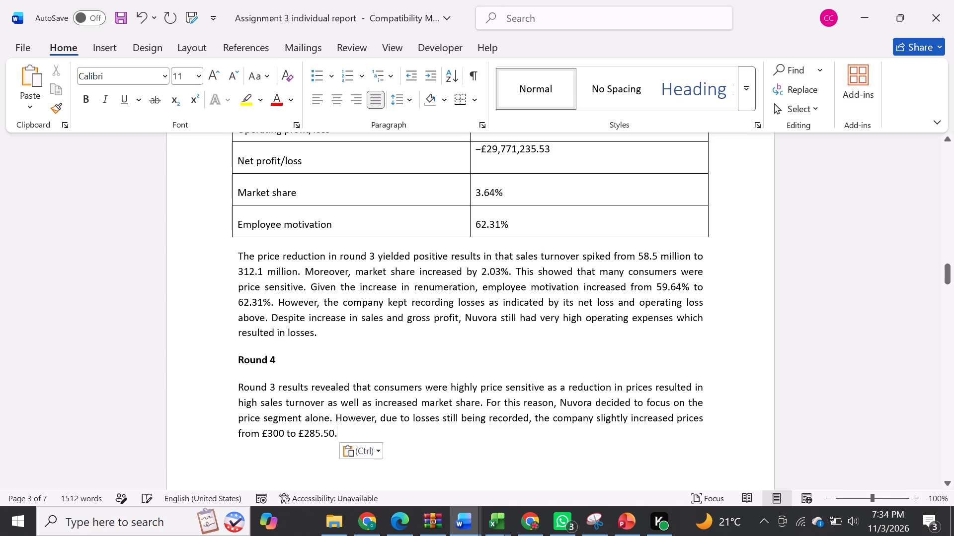
left_click(278, 432)
key("BackSpace")
key("BackSpace")
type("285")
key("Delete")
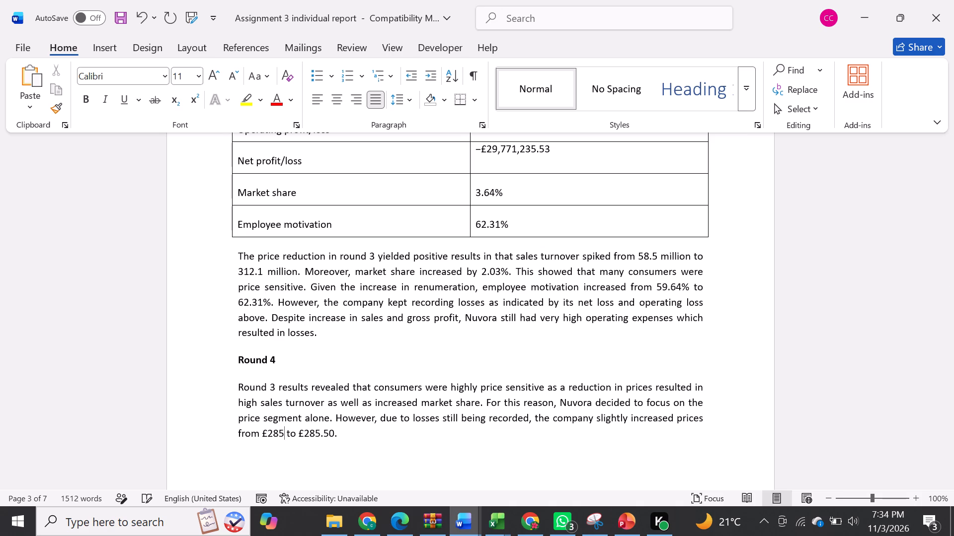
left_click(307, 435)
key("Delete")
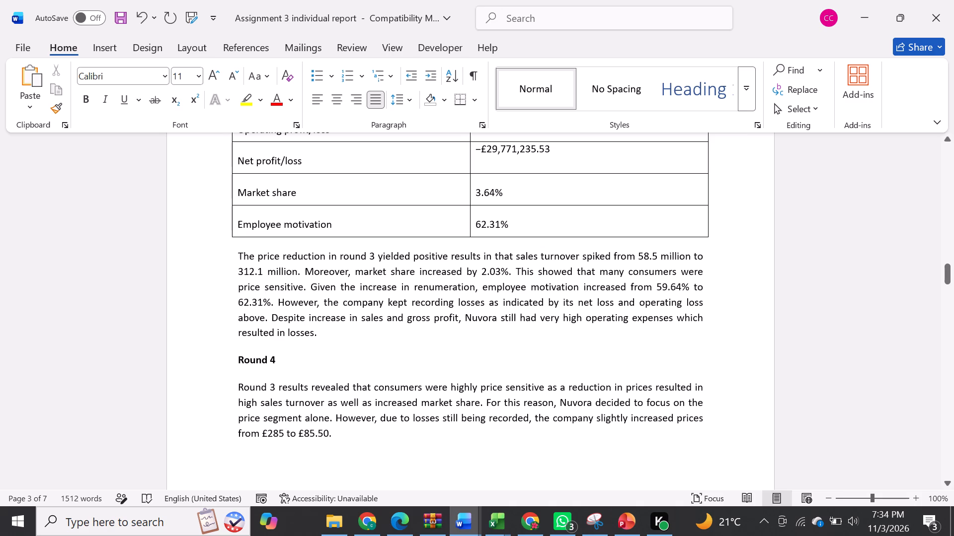
key("3")
left_click(334, 434)
key("BackSpace")
key("BackSpace")
key("BackSpace")
left_click(404, 529)
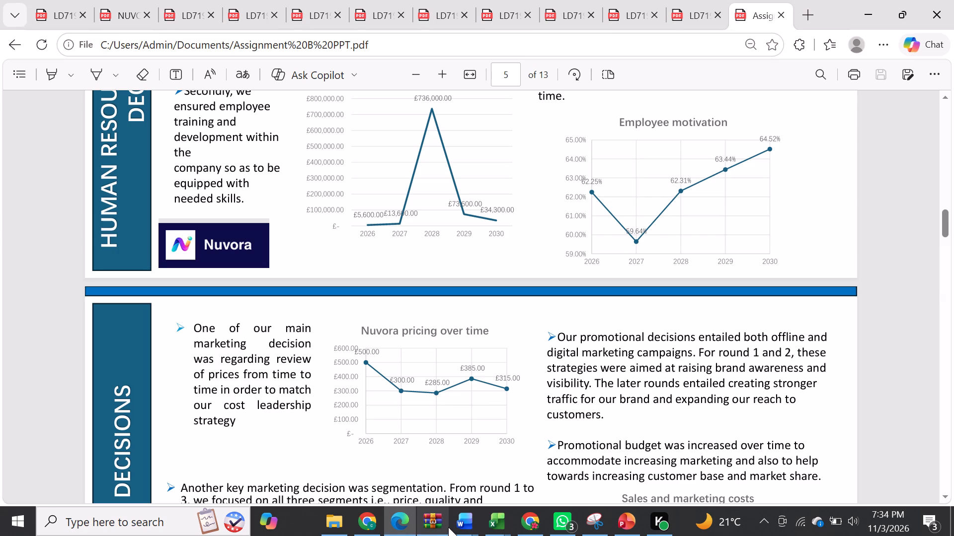
left_click(531, 446)
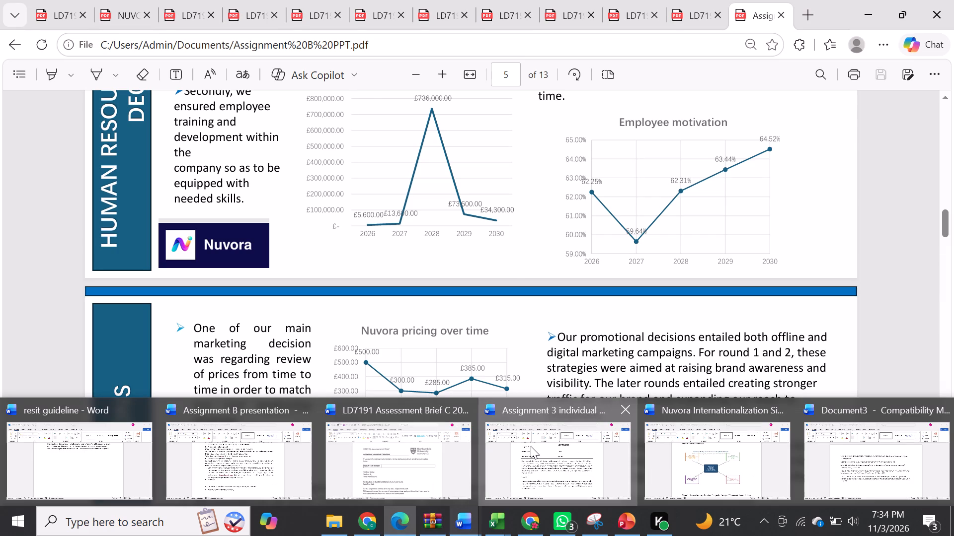
Add pound signs to the price decrease in the Round 3 paragraph so it reads "from £300 to £285 in order to".
scroll(352, 271, "up", 1)
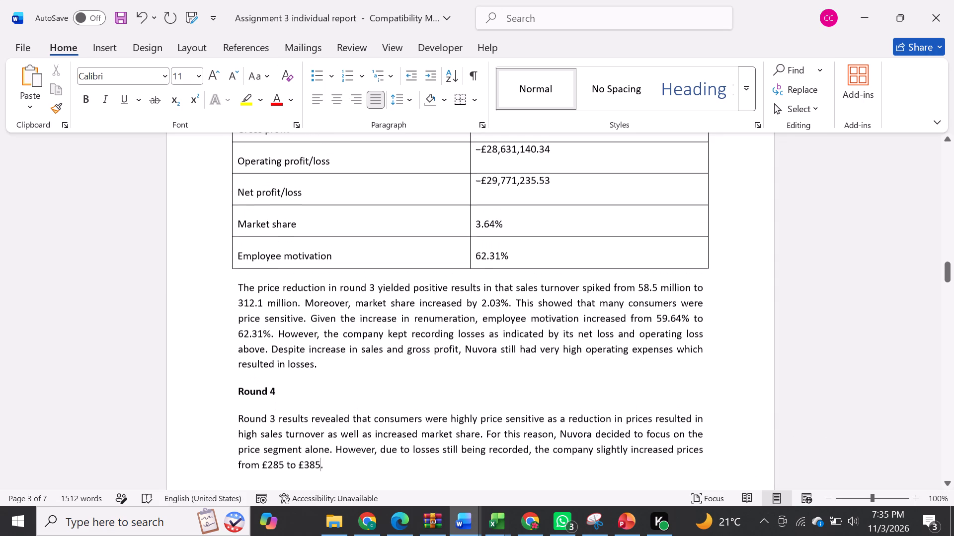
scroll(352, 271, "up", 5)
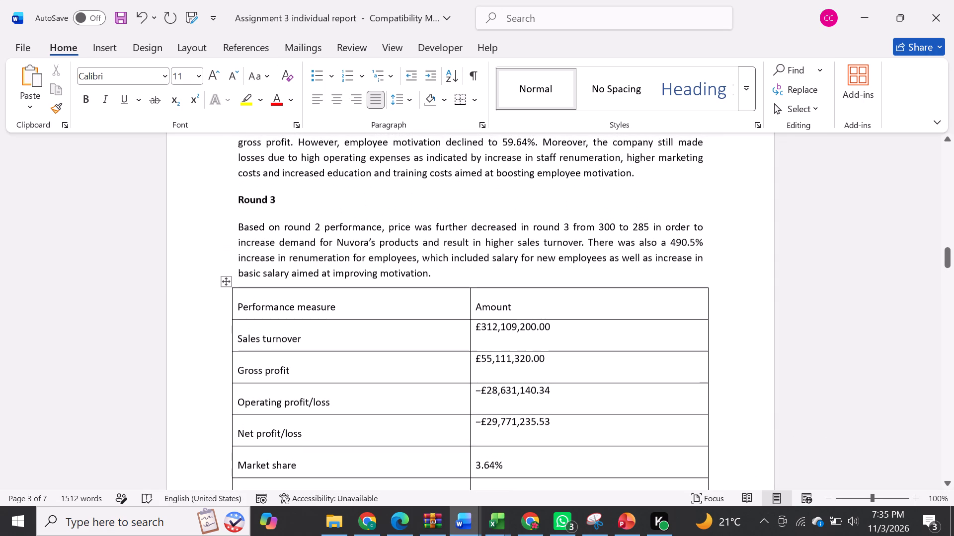
left_click(601, 227)
key("ctrl+v")
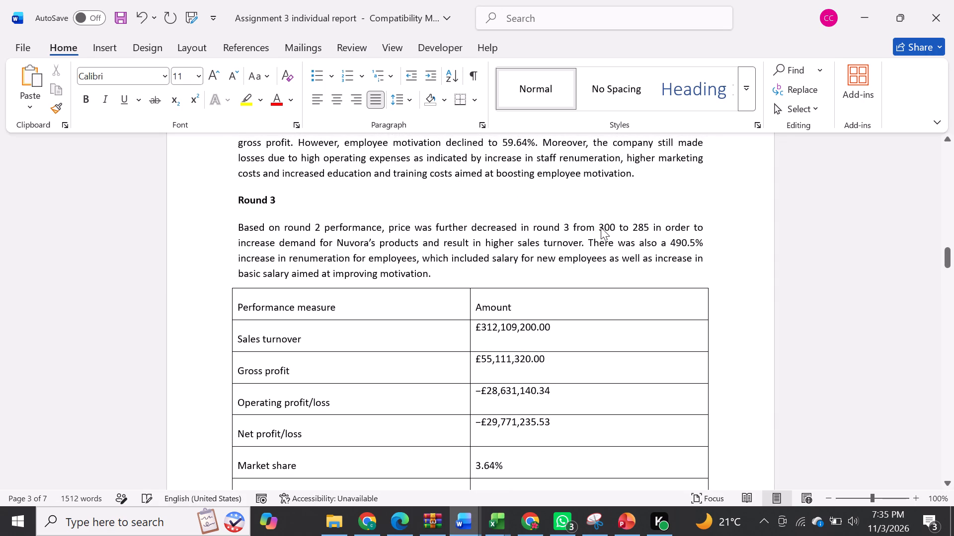
key("Delete")
key("Delete")
key("Delete")
key("Delete")
key("Delete")
key("Delete")
key("Delete")
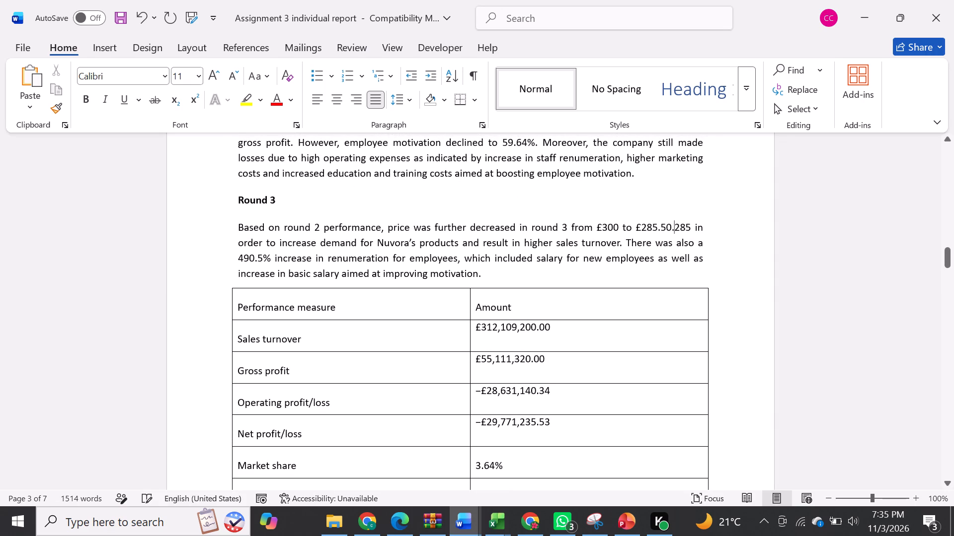
key("Delete")
key("Delete")
key("Delete")
key("Delete")
key("BackSpace")
key("space")
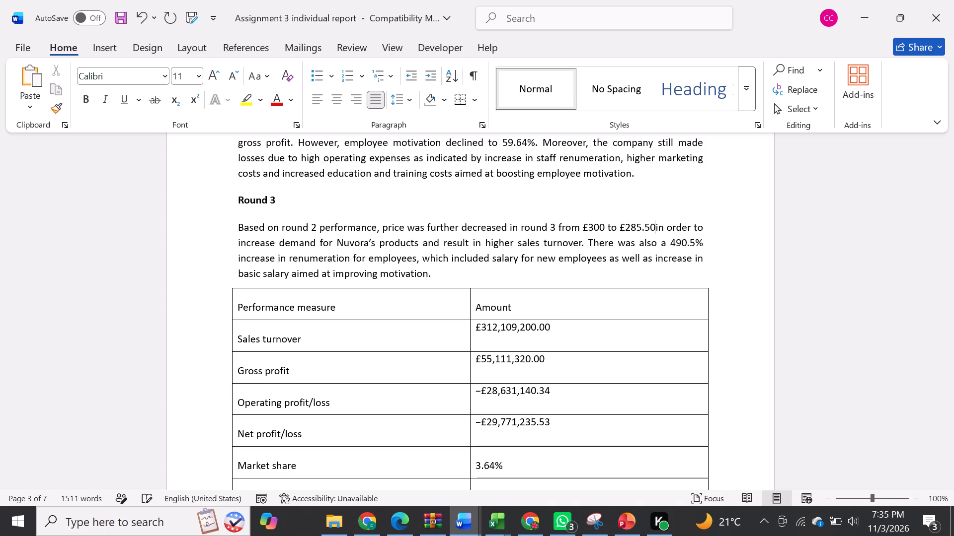
left_click(647, 223)
key("BackSpace")
key("BackSpace")
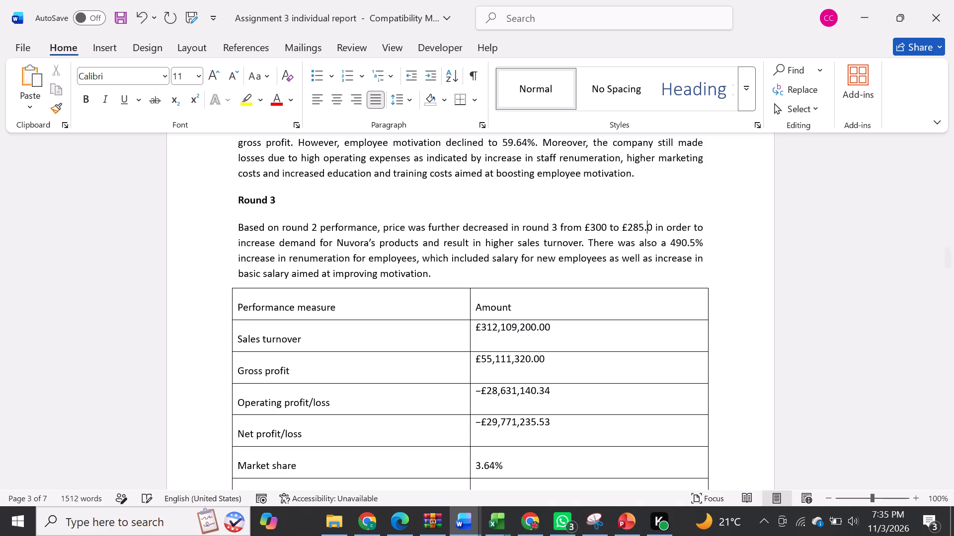
key("Delete")
Add pound signs to the price decrease in the Round 2 paragraph so it reads "from £500 to £300".
scroll(569, 239, "up", 3)
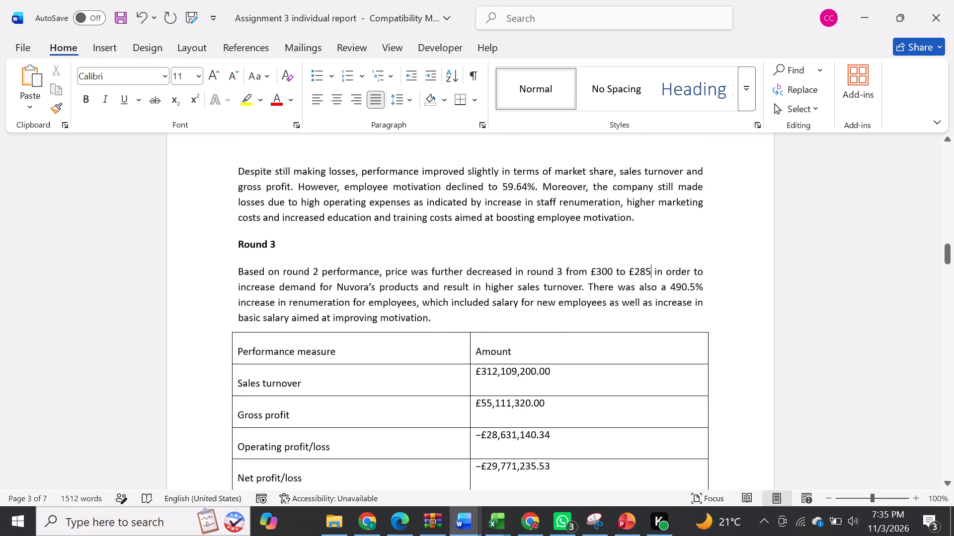
scroll(569, 239, "up", 11)
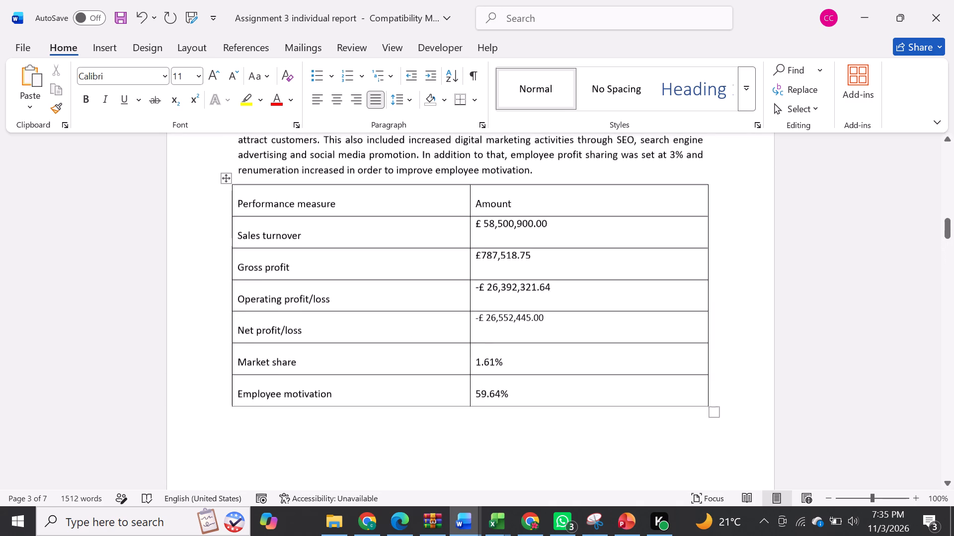
scroll(569, 239, "up", 3)
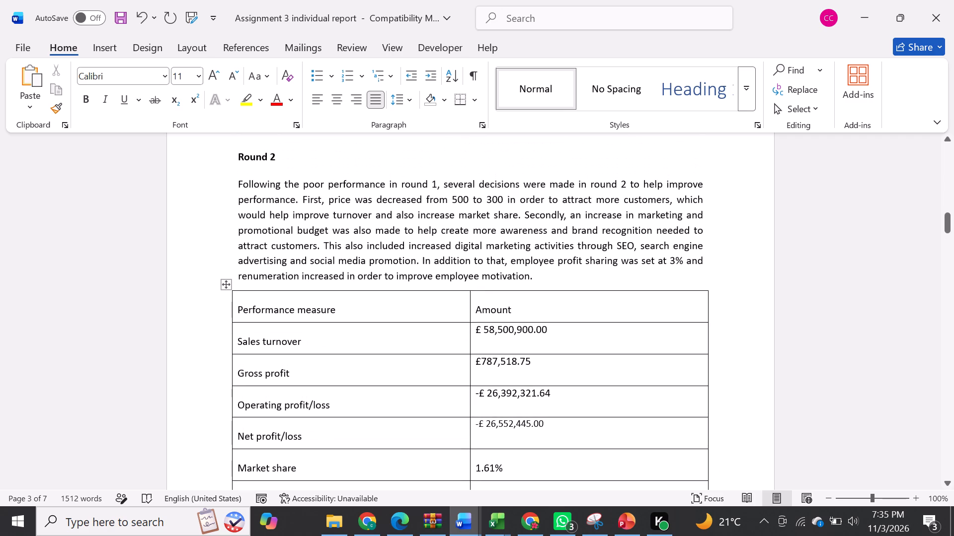
left_click(454, 200)
key("ctrl+v")
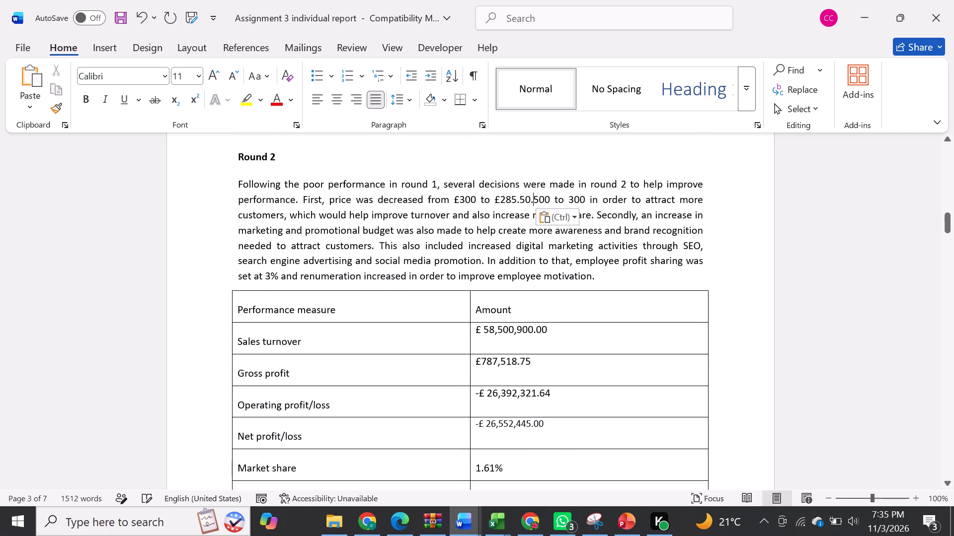
key("BackSpace")
key("BackSpace")
key("BackSpace")
key("BackSpace")
key("BackSpace")
key("BackSpace")
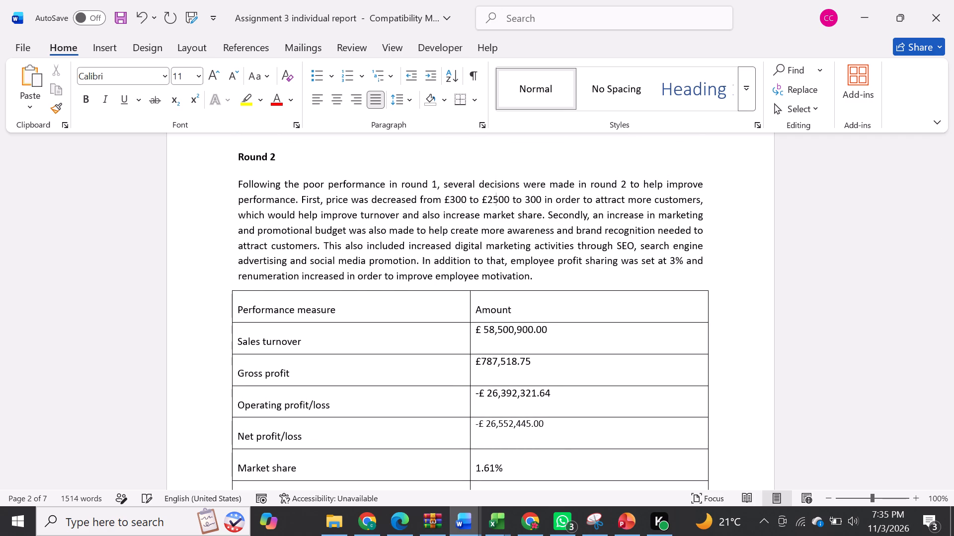
key("BackSpace")
key("Delete")
key("Delete")
key("Delete")
key("Delete")
key("Delete")
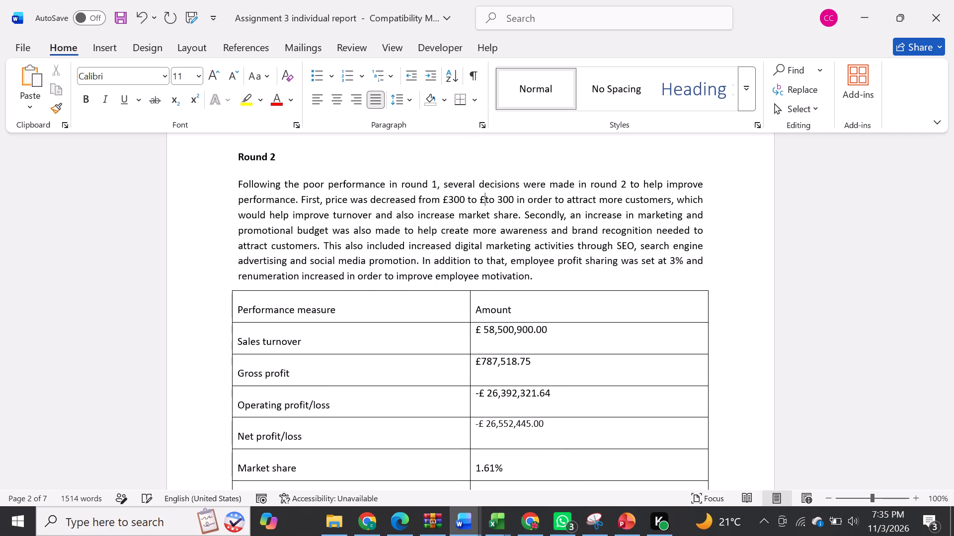
key("Delete")
key("Delete")
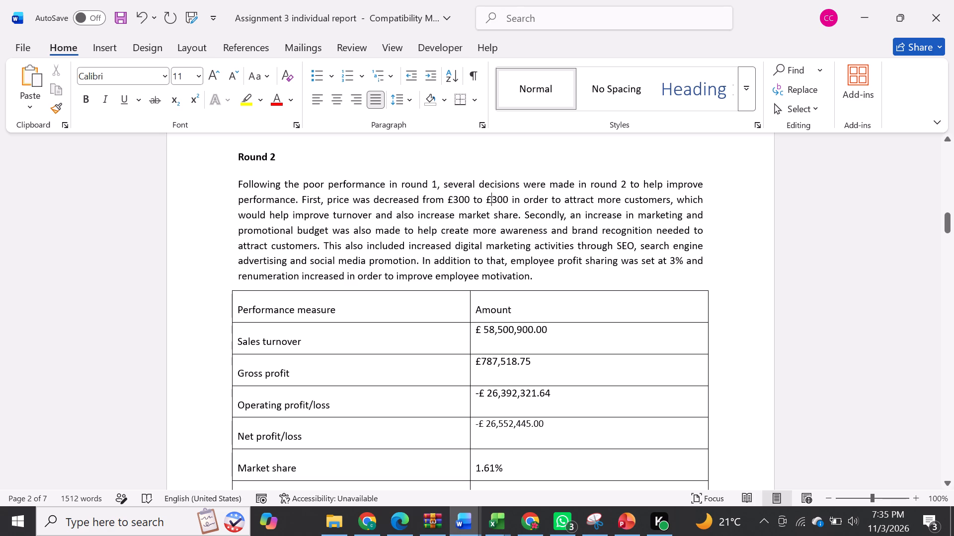
left_click(456, 199)
key("BackSpace")
key("5")
Insert a new line below the Round 5 heading and paste the copied "£300 to £285.50." there.
scroll(380, 266, "down", 6)
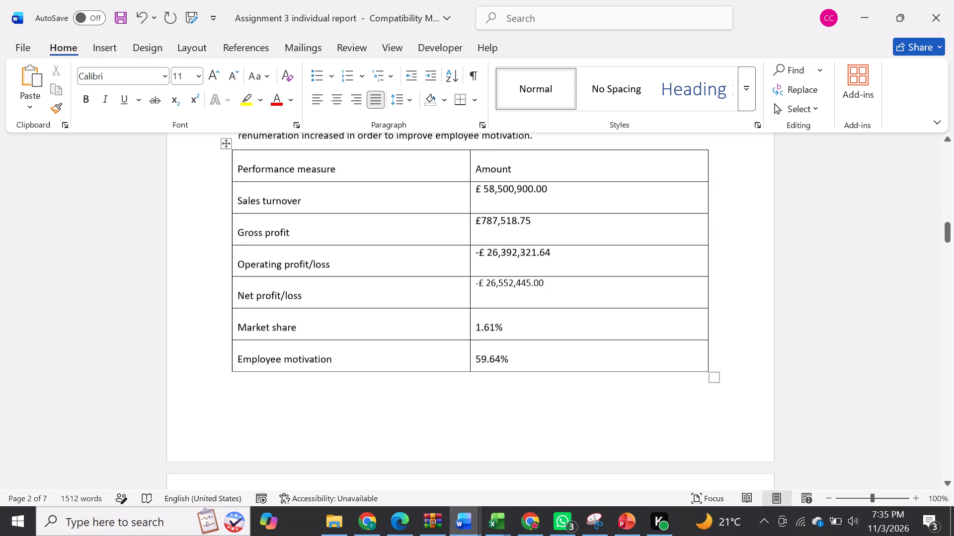
scroll(380, 266, "down", 11)
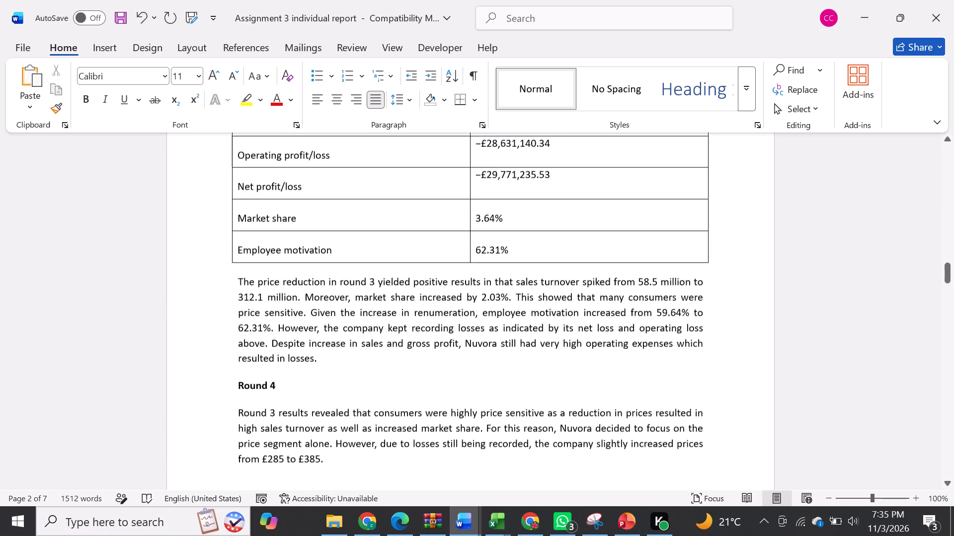
scroll(380, 266, "down", 8)
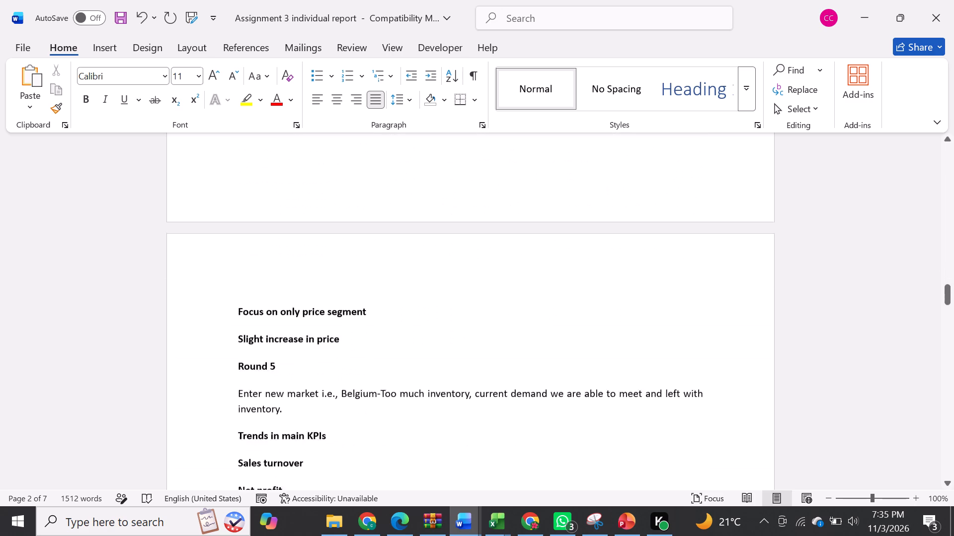
left_click(288, 331)
key("Return")
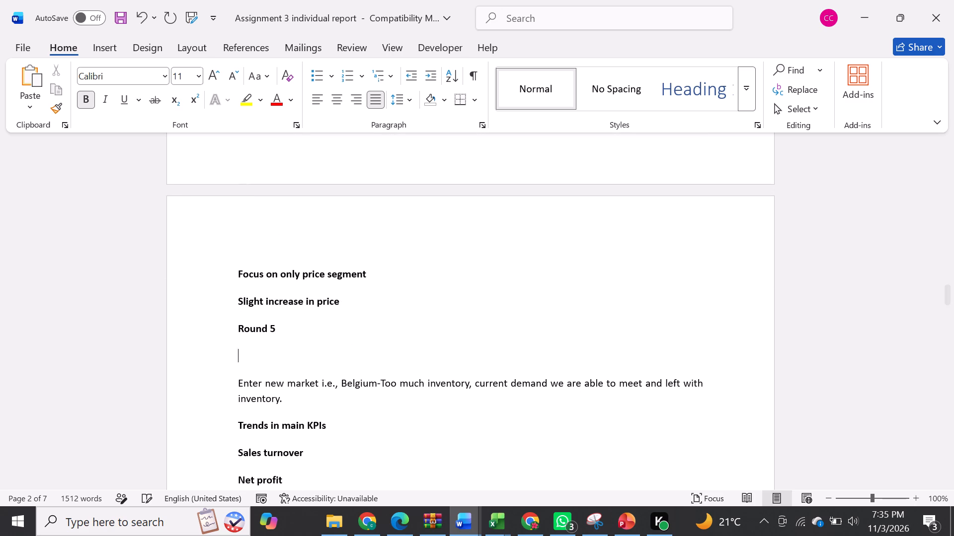
key("ctrl+v")
Delete the placeholder notes "Focus on only price segment" and "Slight increase in price" above the Round 5 heading.
scroll(388, 313, "up", 1)
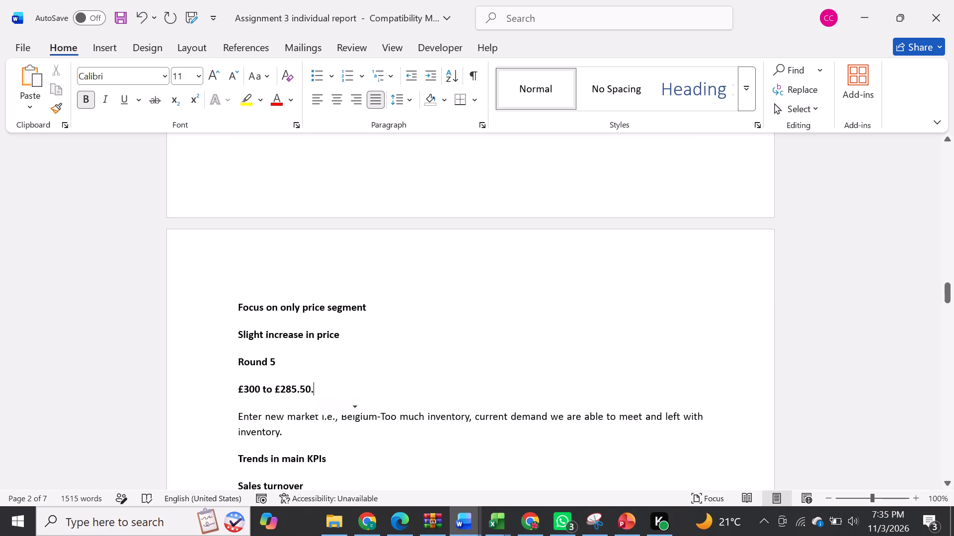
scroll(388, 313, "up", 1)
left_click_drag(346, 348, 306, 335)
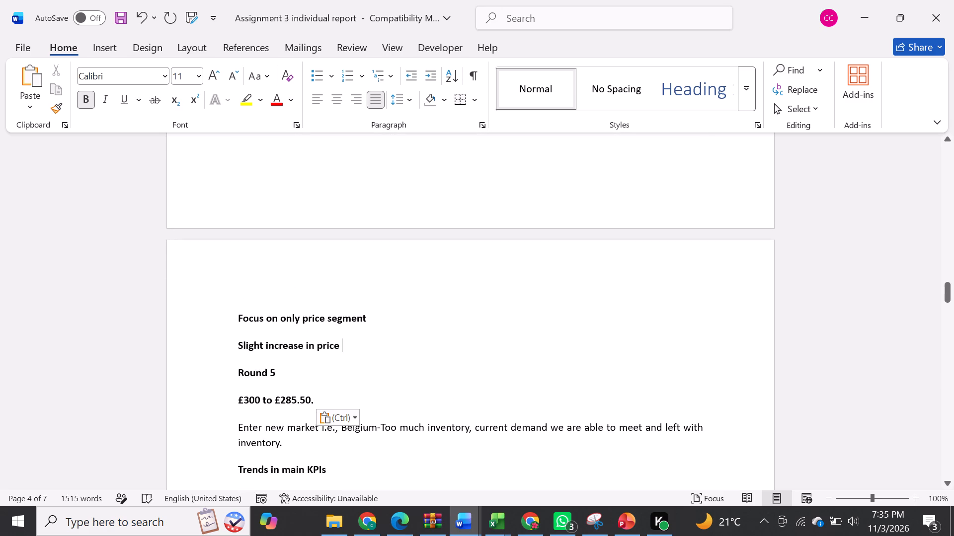
left_click_drag(306, 335, 235, 320)
key("BackSpace")
Copy the Round 3 performance measure table and paste it below the Round 4 paragraph.
scroll(392, 206, "up", 2)
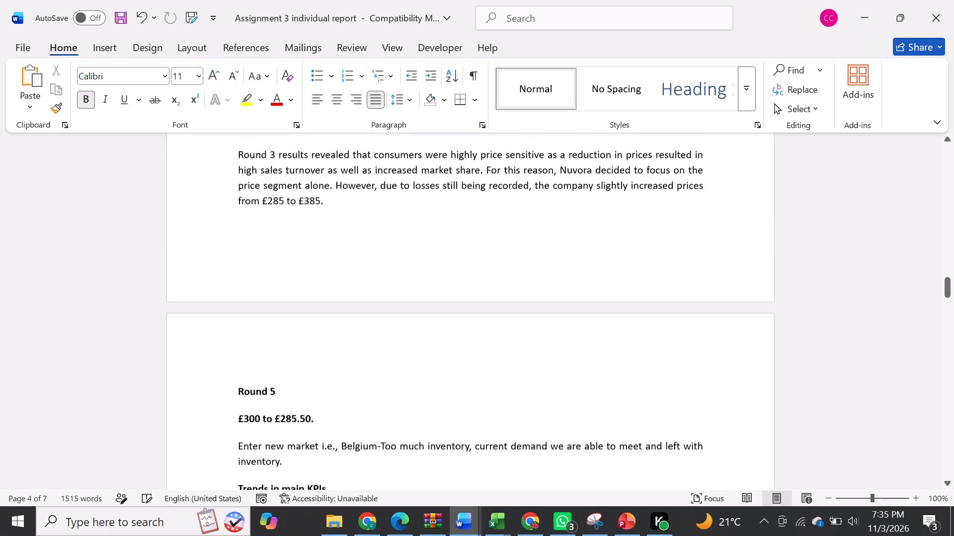
scroll(392, 206, "up", 6)
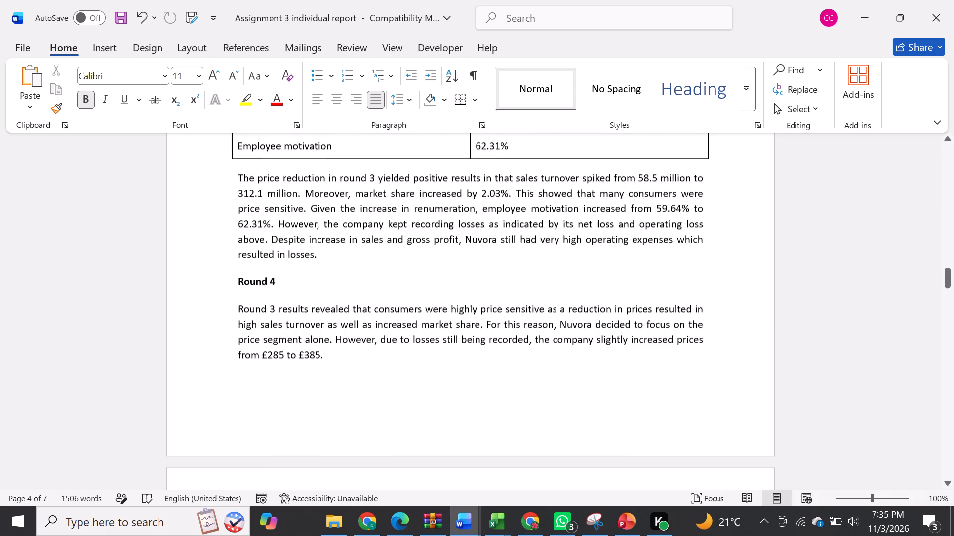
scroll(392, 206, "up", 7)
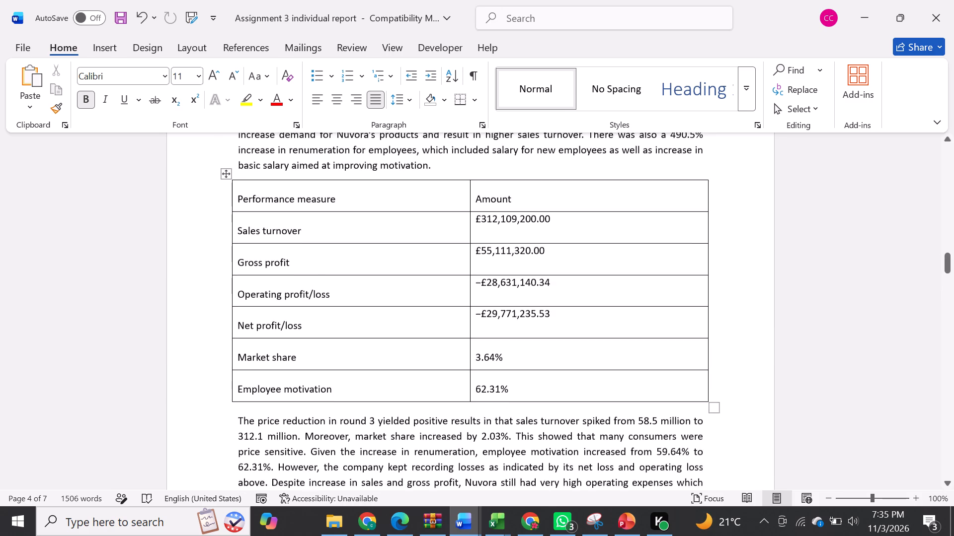
left_click(224, 196)
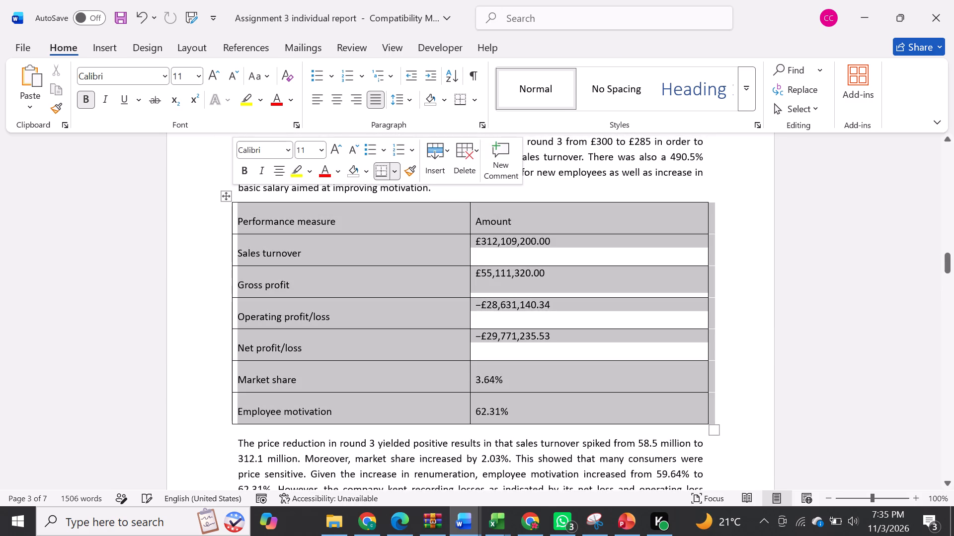
key("ctrl+c")
scroll(406, 394, "down", 9)
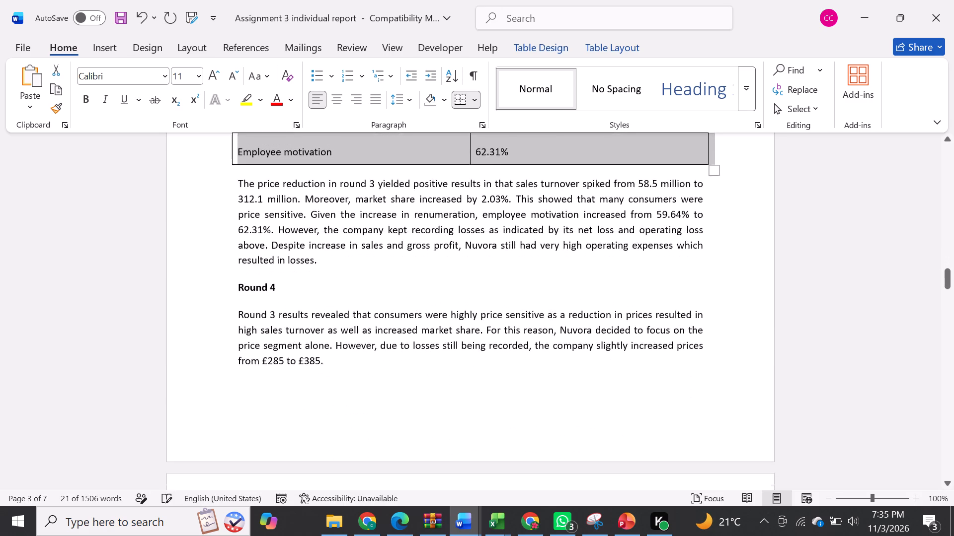
scroll(406, 394, "down", 3)
left_click(336, 205)
key("Return")
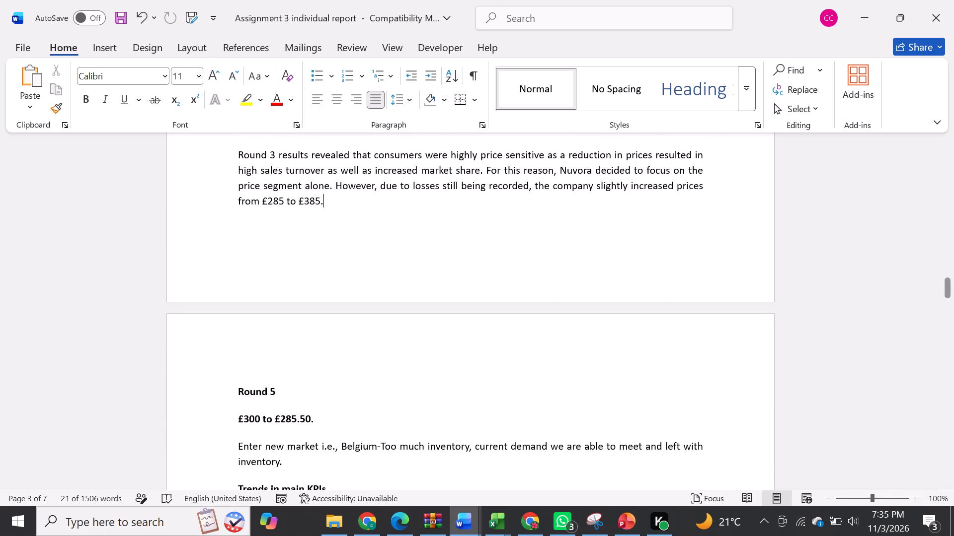
key("ctrl+v")
scroll(336, 159, "up", 2)
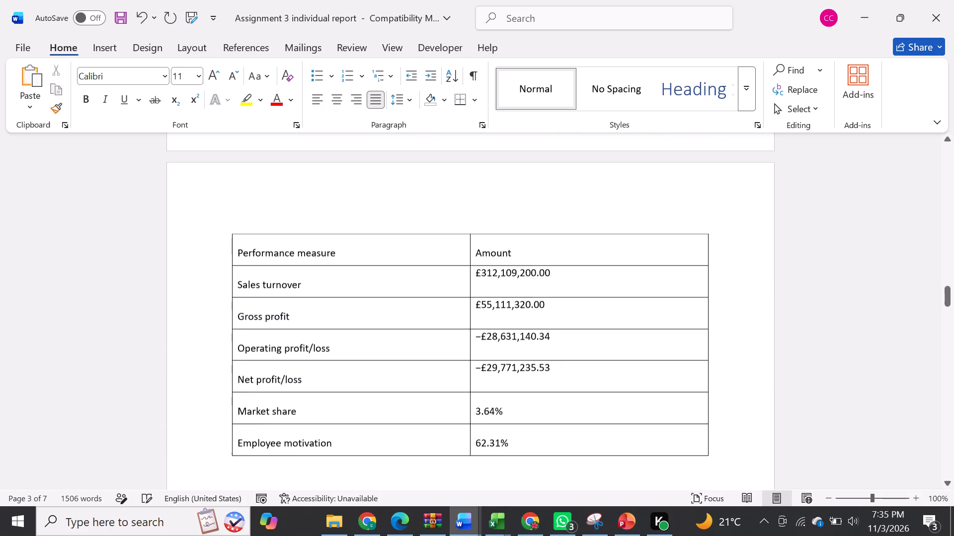
scroll(336, 159, "up", 2)
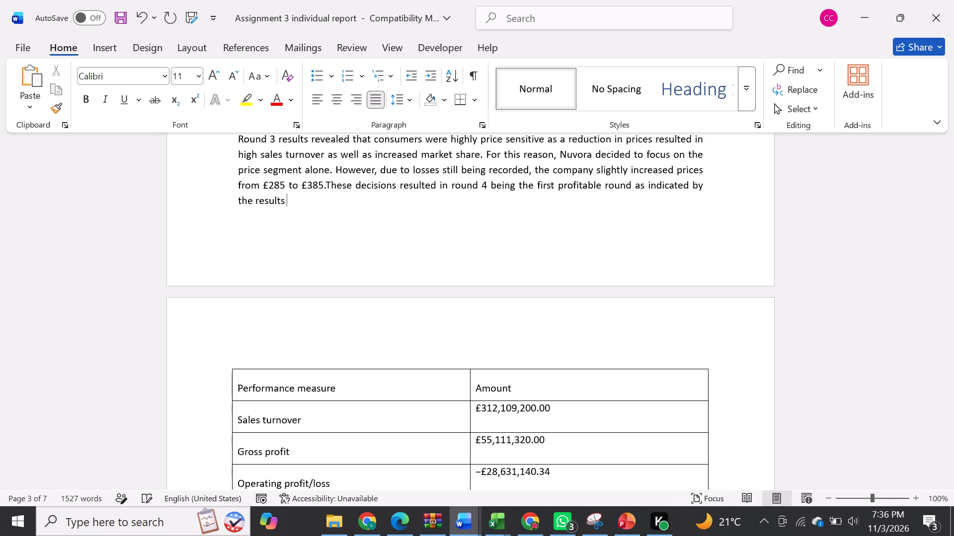
Copy the Round 4 (2029) Net Turnover, £167,276,725.00, from the AI_Export_Data sheet of the finance workbook in Excel.
scroll(317, 294, "down", 2)
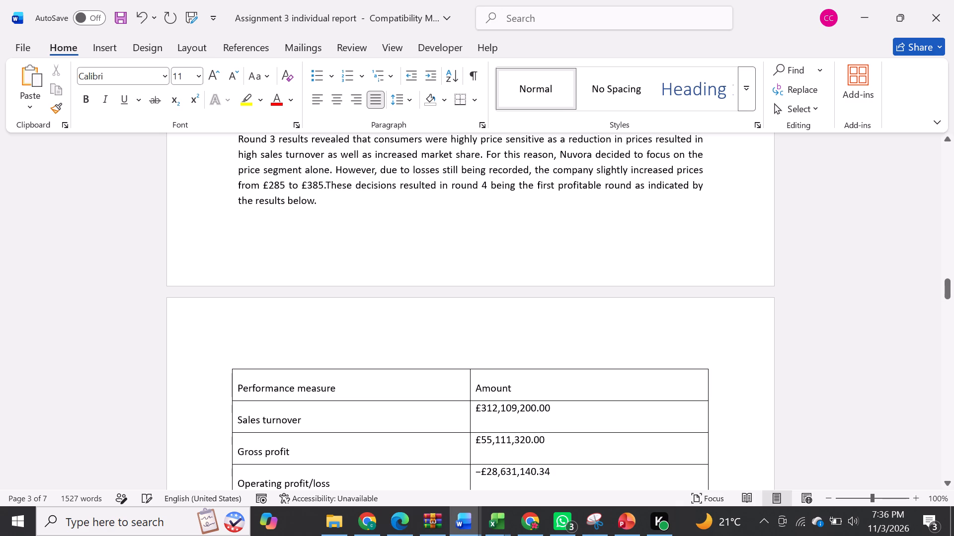
scroll(317, 294, "down", 3)
scroll(317, 294, "up", 3)
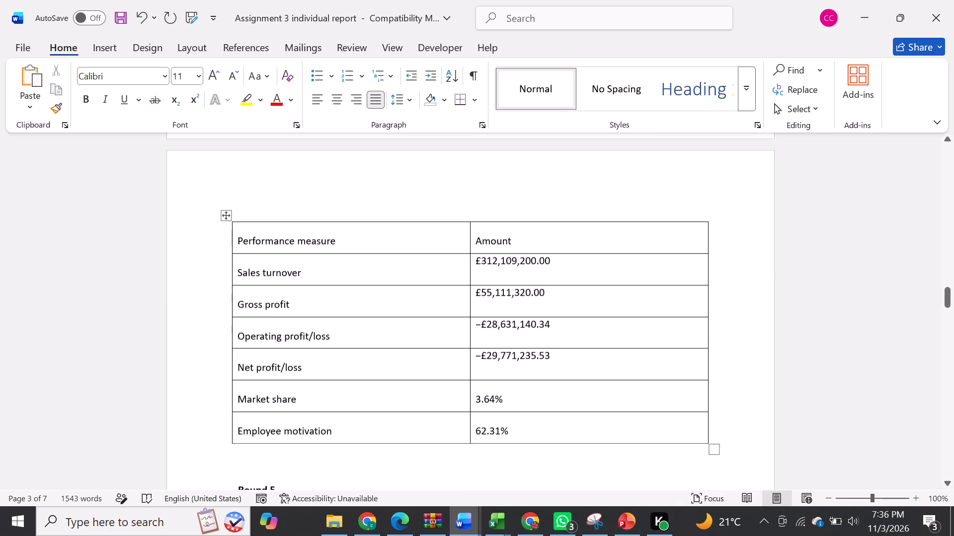
left_click(502, 530)
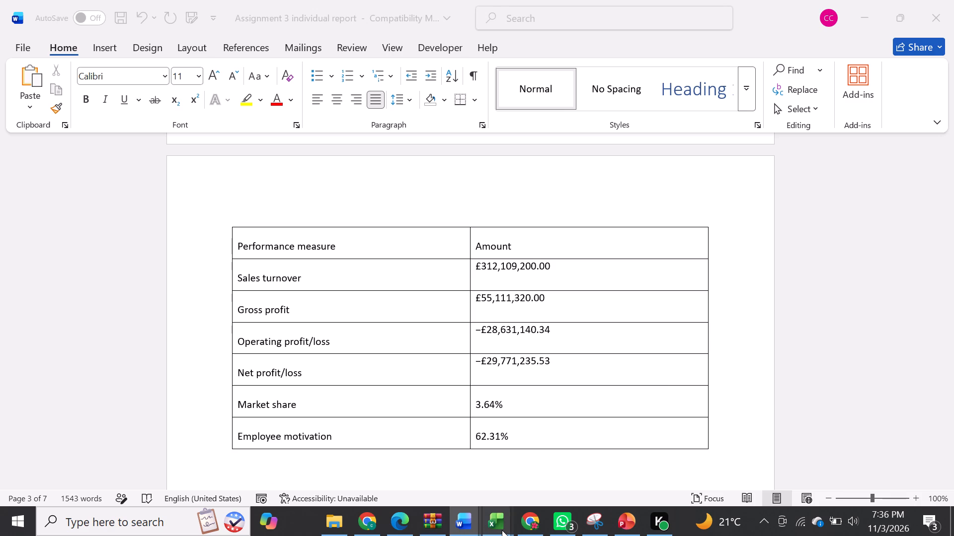
left_click(548, 462)
left_click(187, 475)
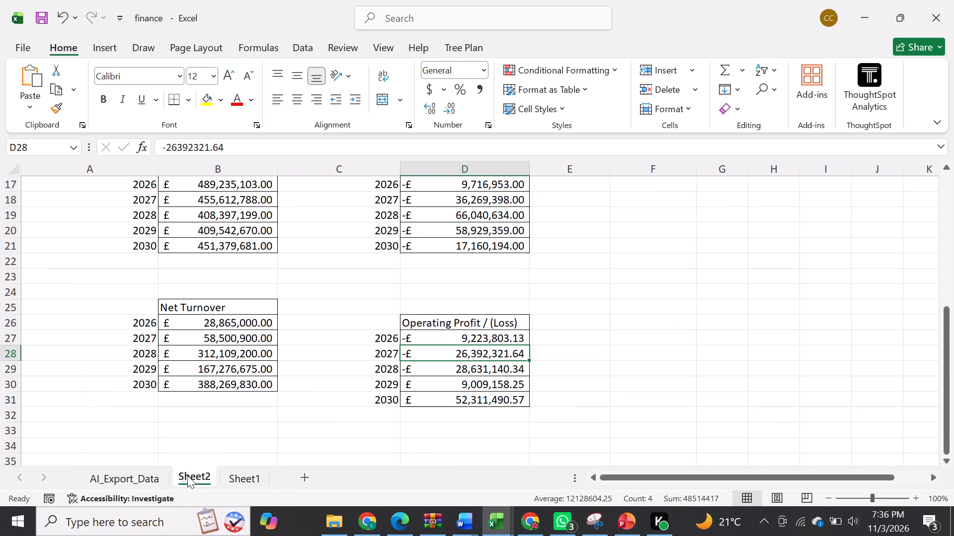
left_click(149, 478)
scroll(430, 292, "up", 1)
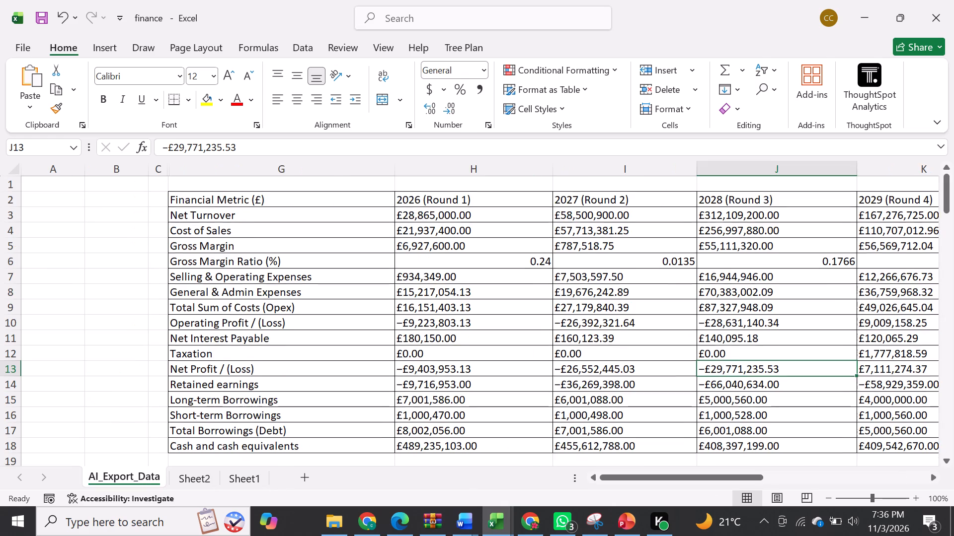
scroll(430, 292, "up", 1)
scroll(430, 292, "left", 2)
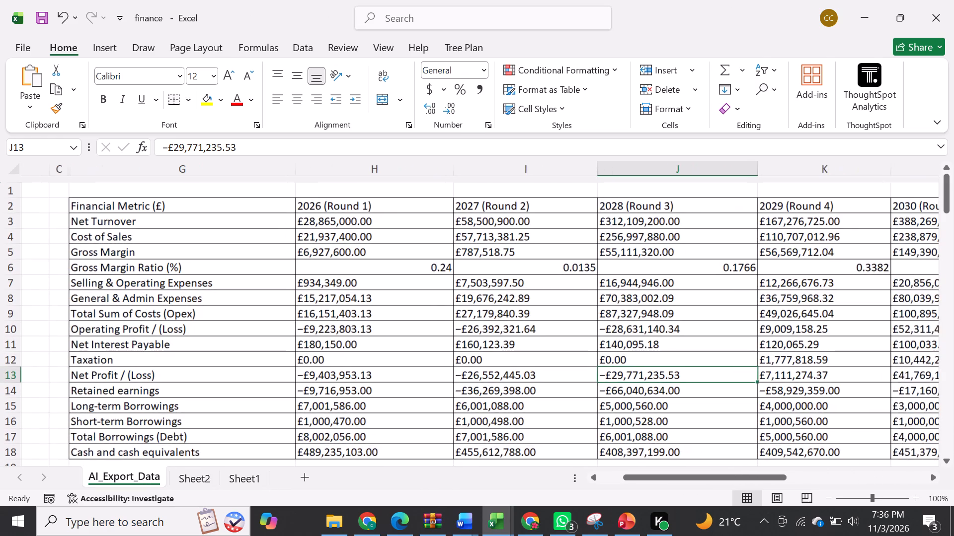
left_click(754, 216)
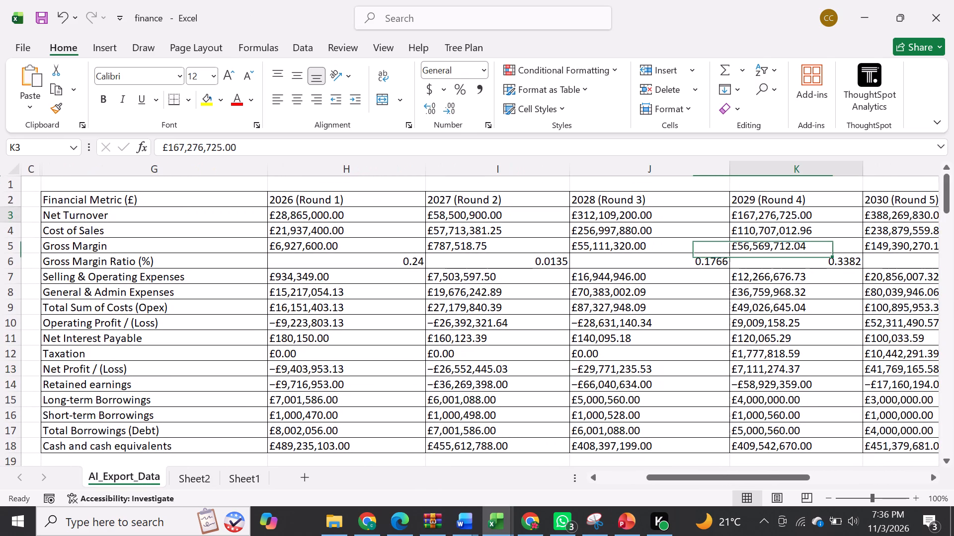
key("ctrl+c")
Back in the Word report, replace the Sales turnover amount in the table above Round 5 with the copied £167,276,725.00.
left_click(476, 514)
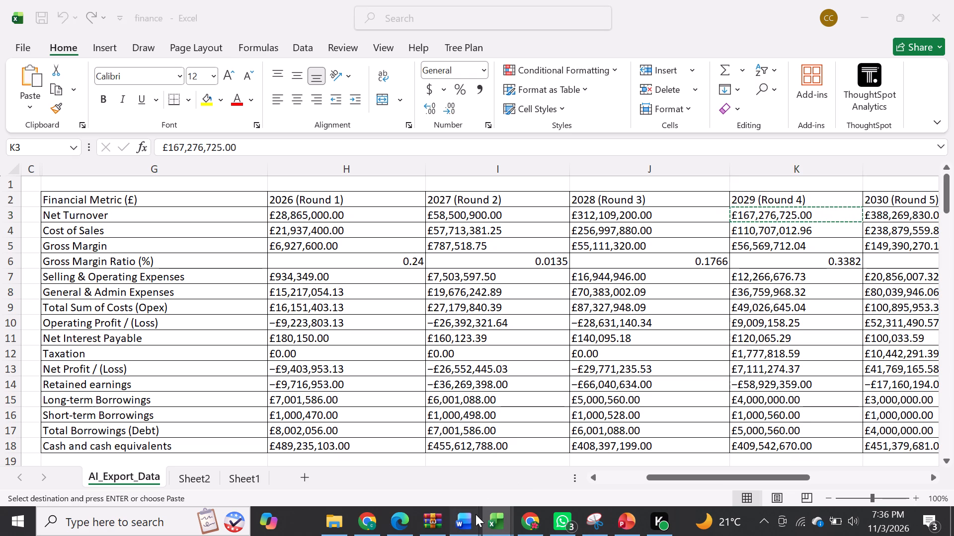
left_click(548, 467)
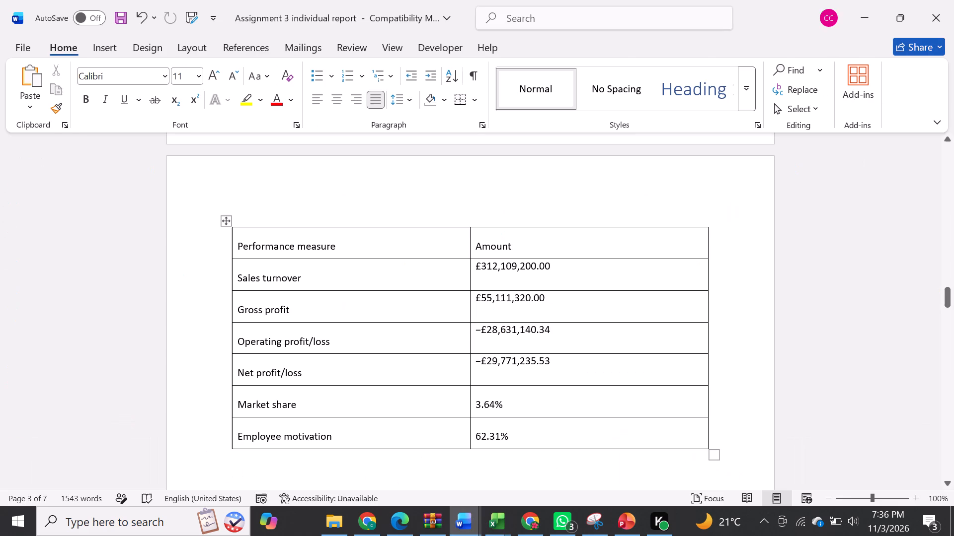
left_click_drag(565, 265, 478, 267)
scroll(478, 267, "down", 2)
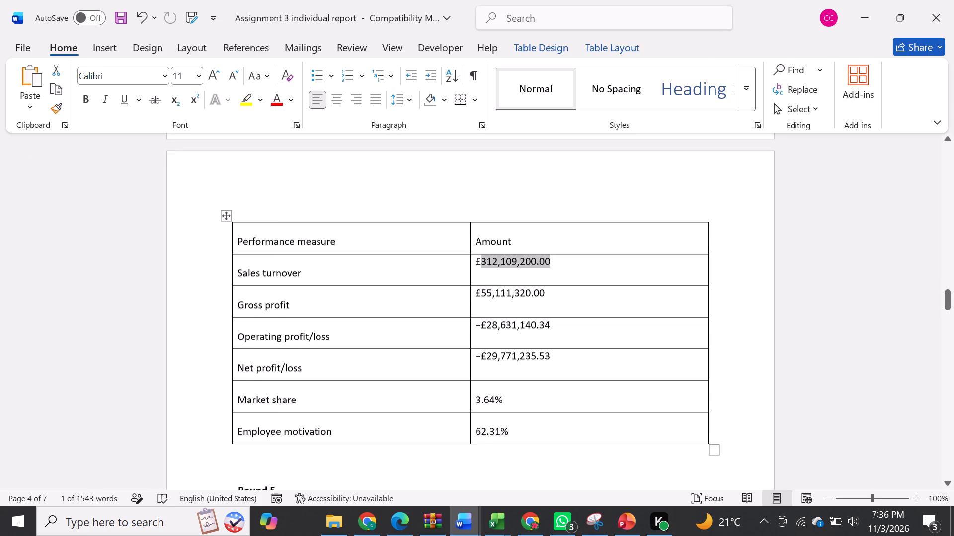
scroll(478, 267, "down", 1)
scroll(478, 267, "up", 2)
key("BackSpace")
key("BackSpace")
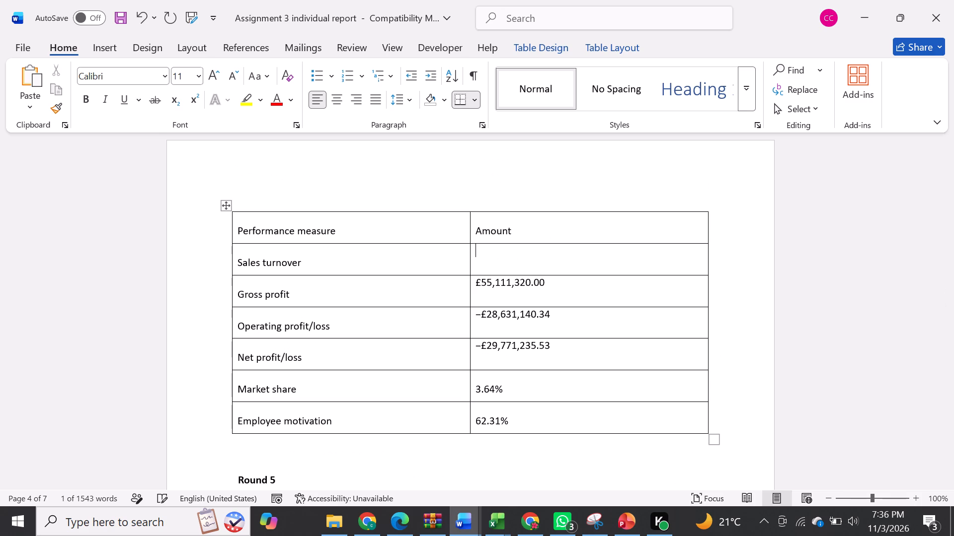
key("ctrl+v")
key("BackSpace")
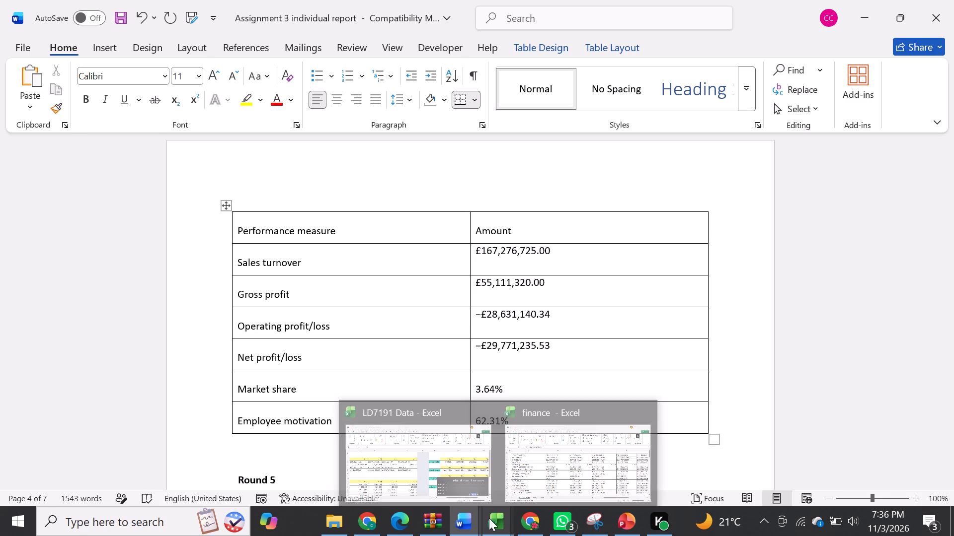
Copy the Round 4 Gross Margin, £56,569,712.04, from the finance workbook and replace the Gross profit amount in the report's Round 4 table with it.
left_click(556, 475)
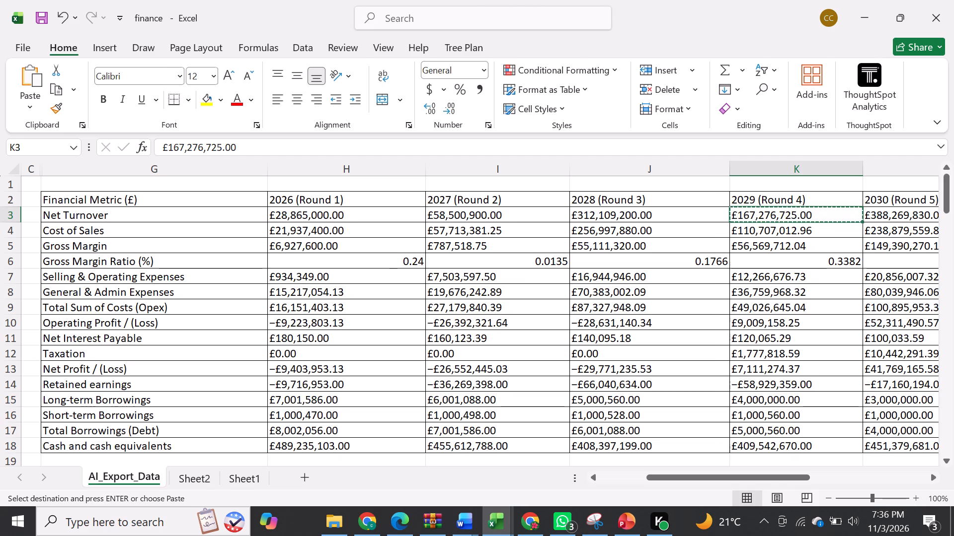
left_click(758, 251)
key("ctrl+c")
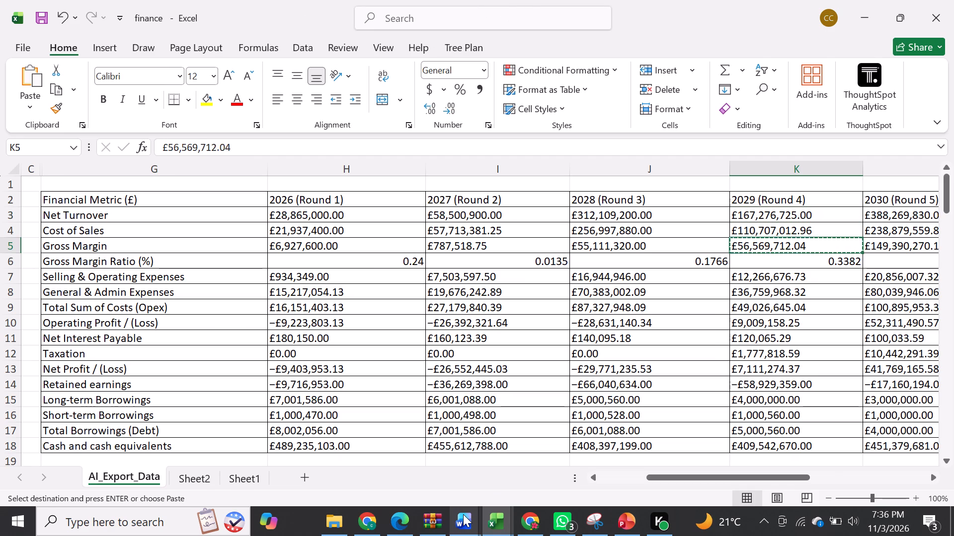
left_click(542, 459)
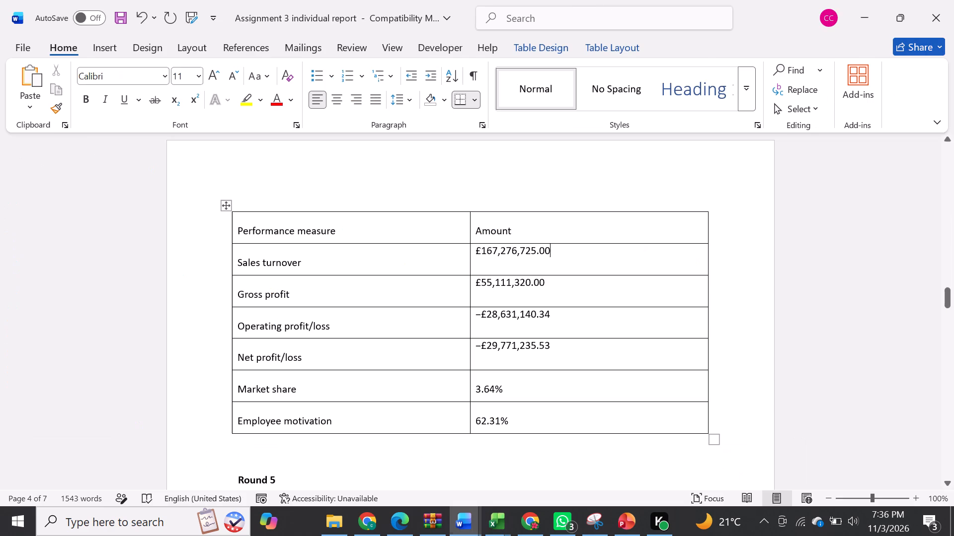
left_click_drag(548, 287, 477, 288)
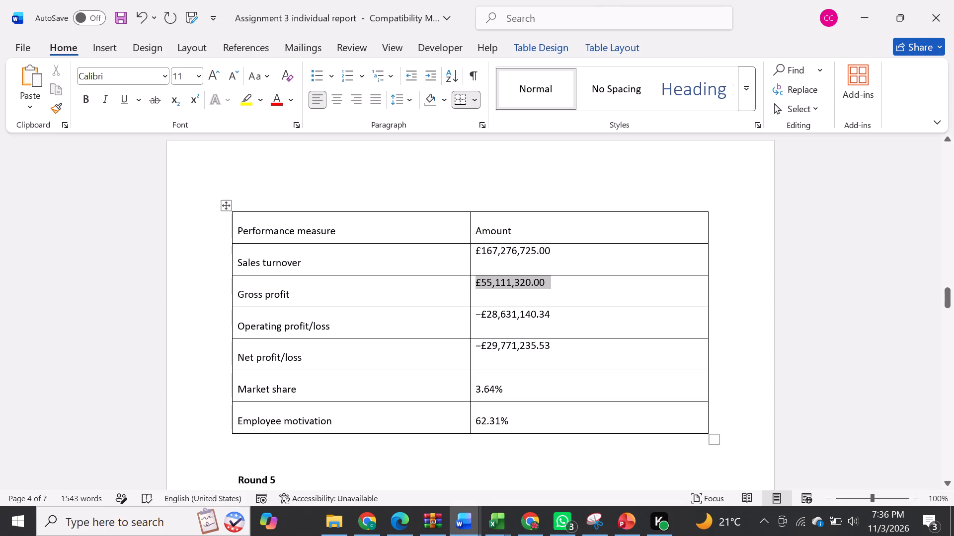
key("BackSpace")
key("ctrl+v")
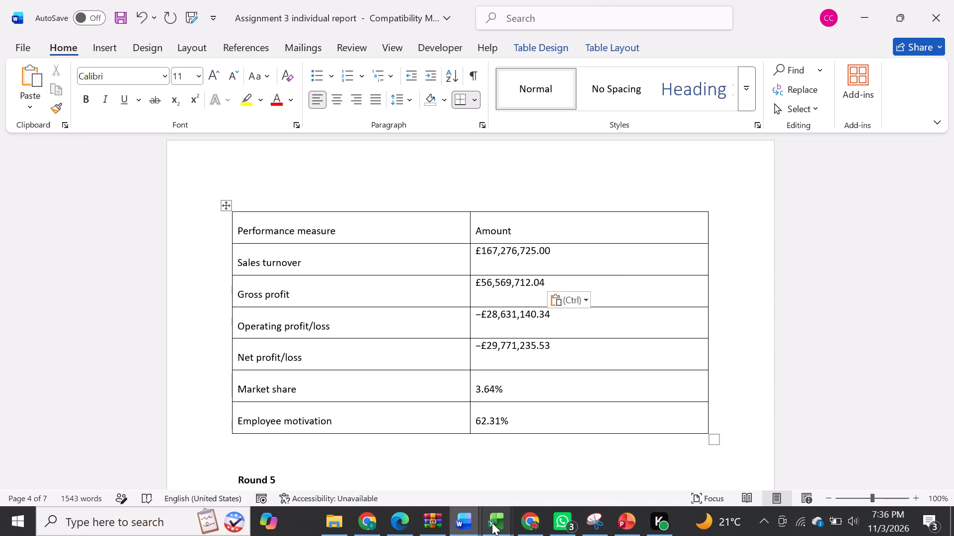
Switch to the finance workbook in Excel to fetch the next Round 4 figure for the report's results table.
left_click(581, 462)
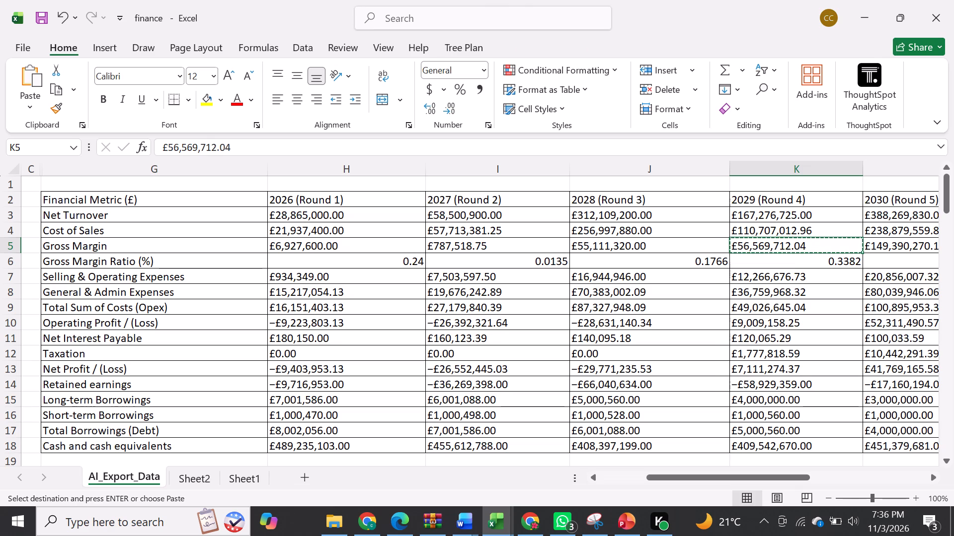
Copy the 2029 (Round 4) operating profit, £9,009,158.25, from the Excel finance sheet over the Operating profit/loss amount in the Word report table.
left_click(751, 323)
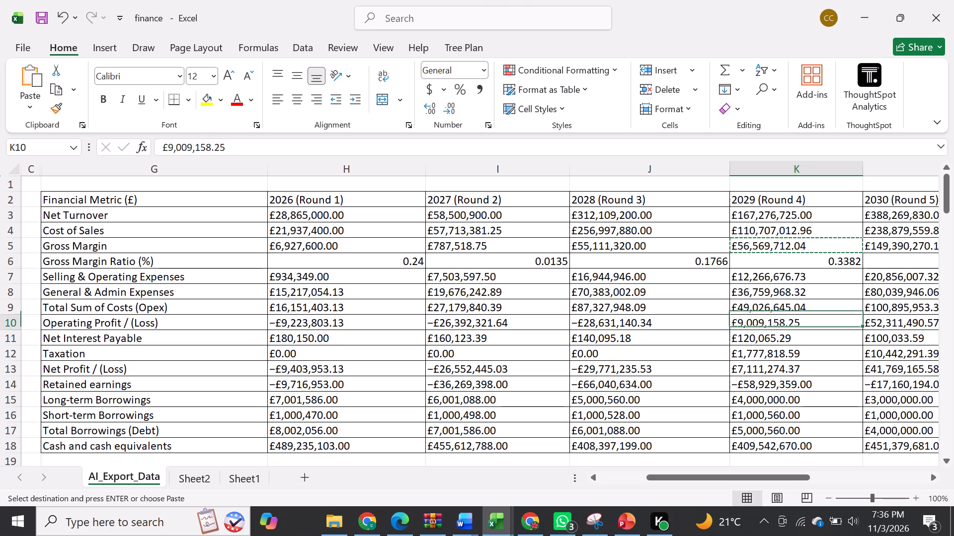
key("ctrl+c")
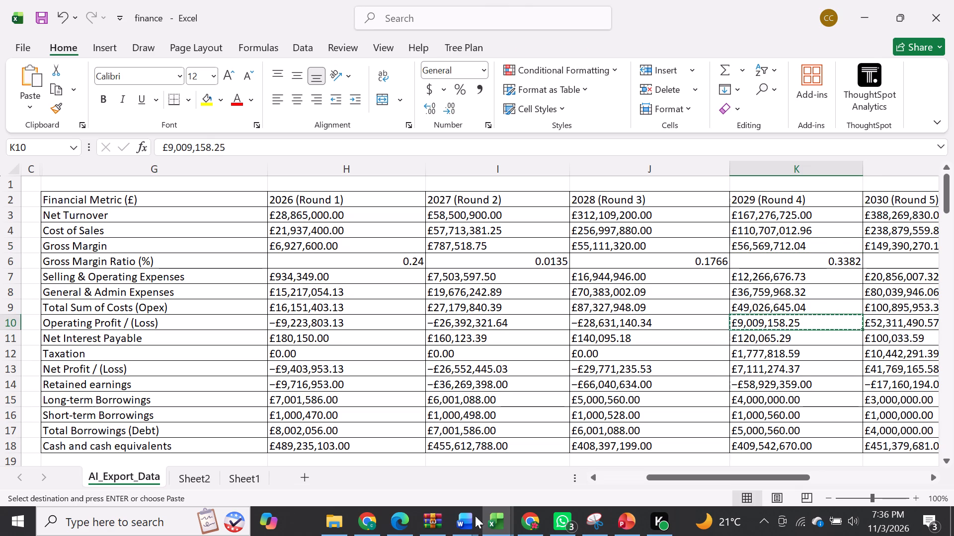
left_click(556, 459)
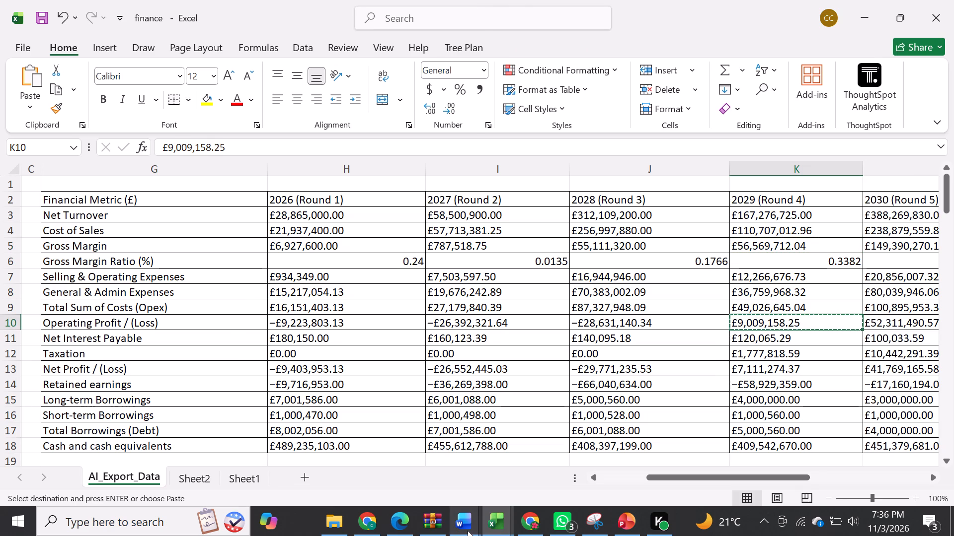
key("BackSpace")
left_click_drag(558, 310, 511, 315)
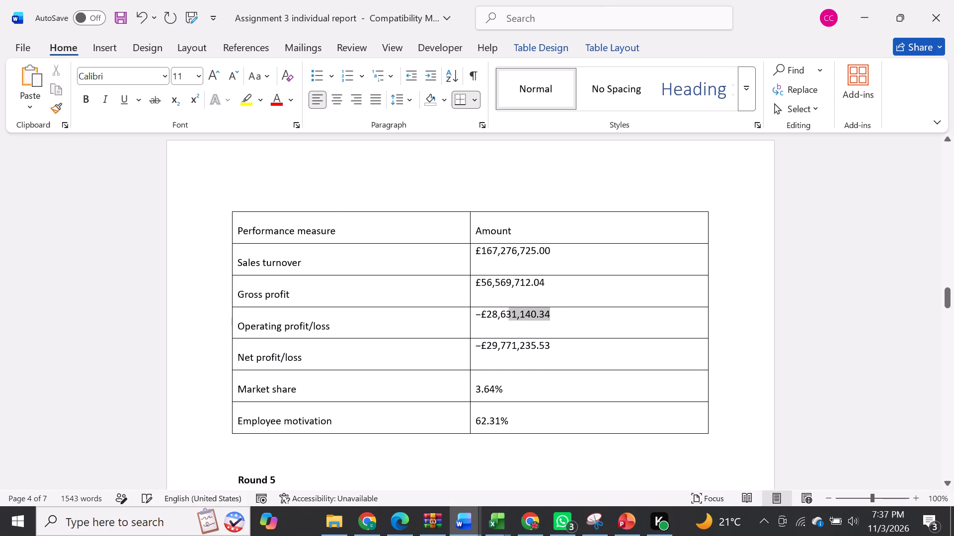
left_click_drag(511, 315, 475, 318)
key("BackSpace")
key("ctrl+v")
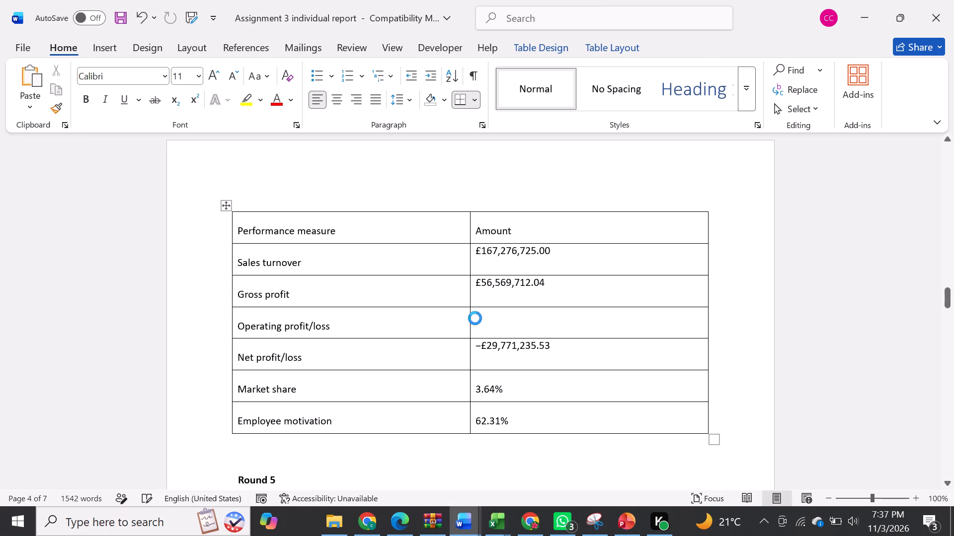
key("BackSpace")
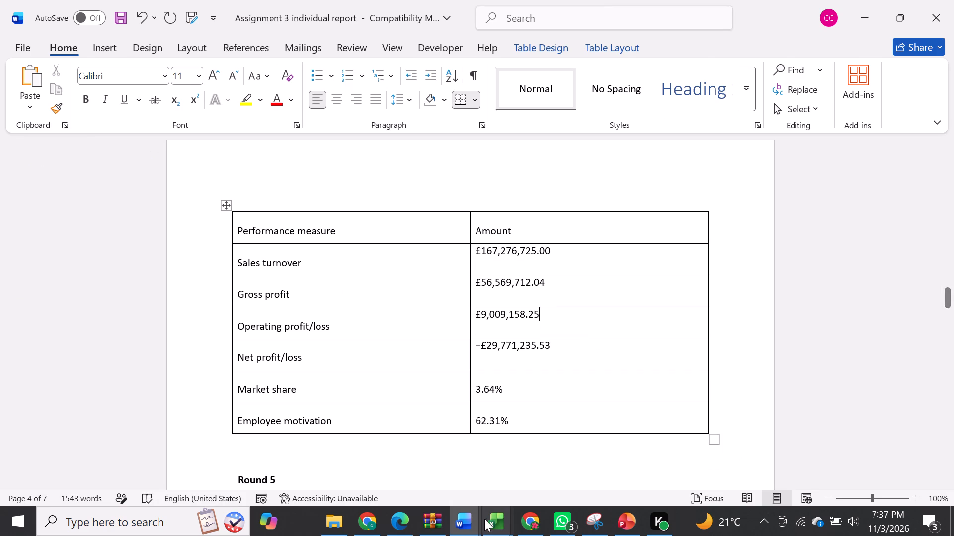
Replace the Net profit/loss amount in the Word report table with £7,111,274.37, copied from 2029 (Round 4) in the Excel finance workbook.
left_click(565, 463)
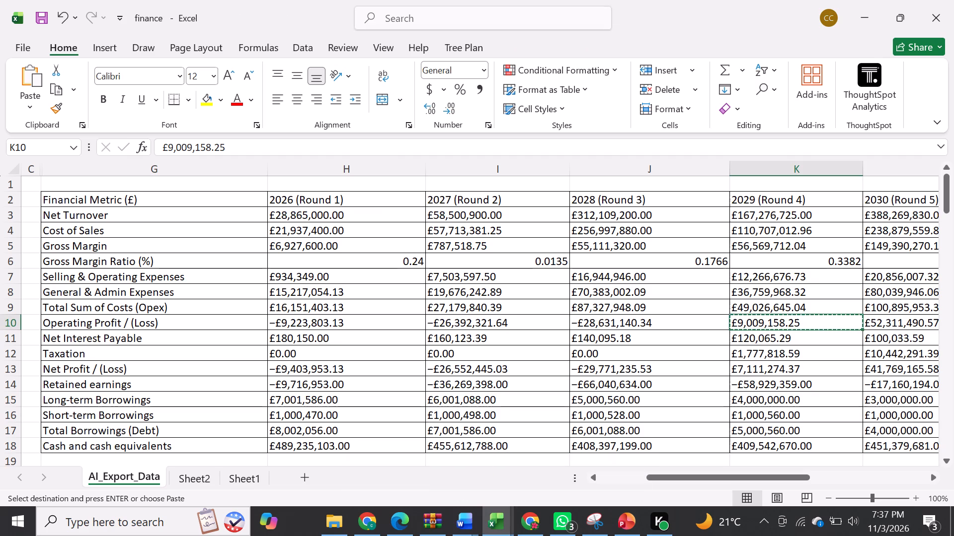
left_click(756, 368)
key("ctrl+c")
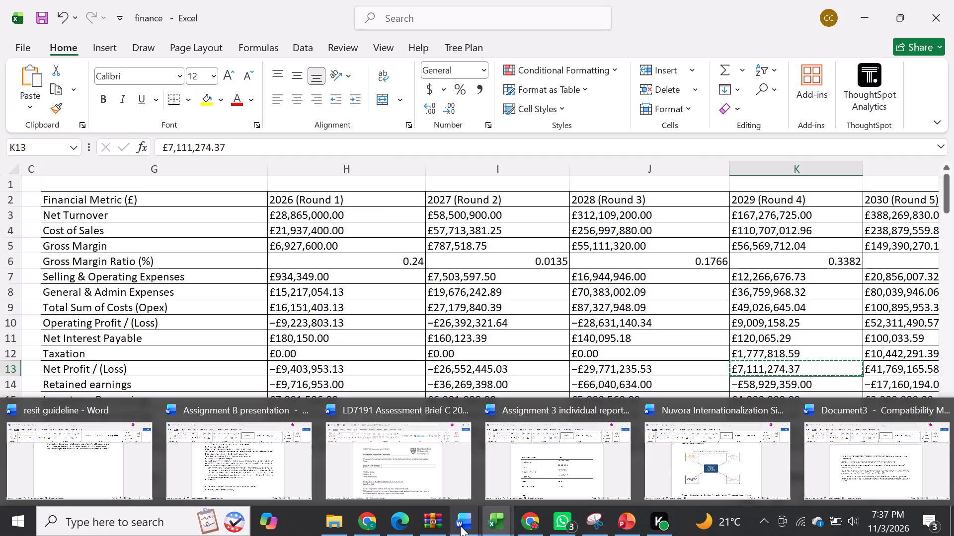
left_click(579, 469)
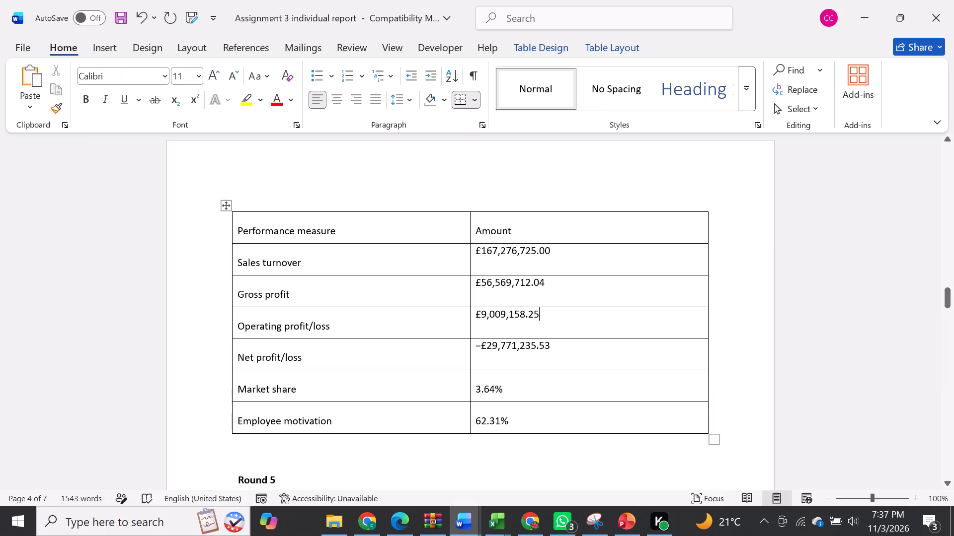
left_click(552, 350)
left_click_drag(552, 350, 505, 345)
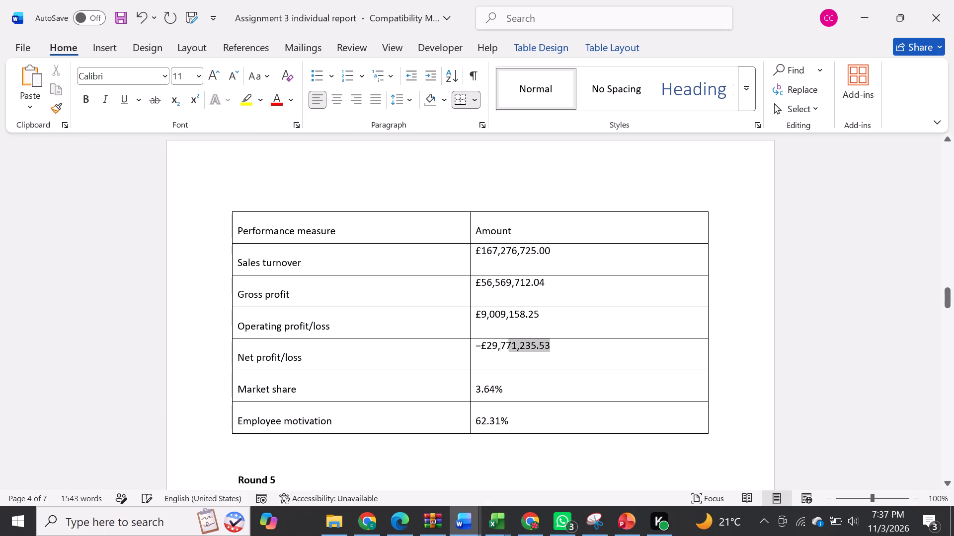
left_click_drag(505, 345, 478, 345)
key("BackSpace")
key("ctrl+v")
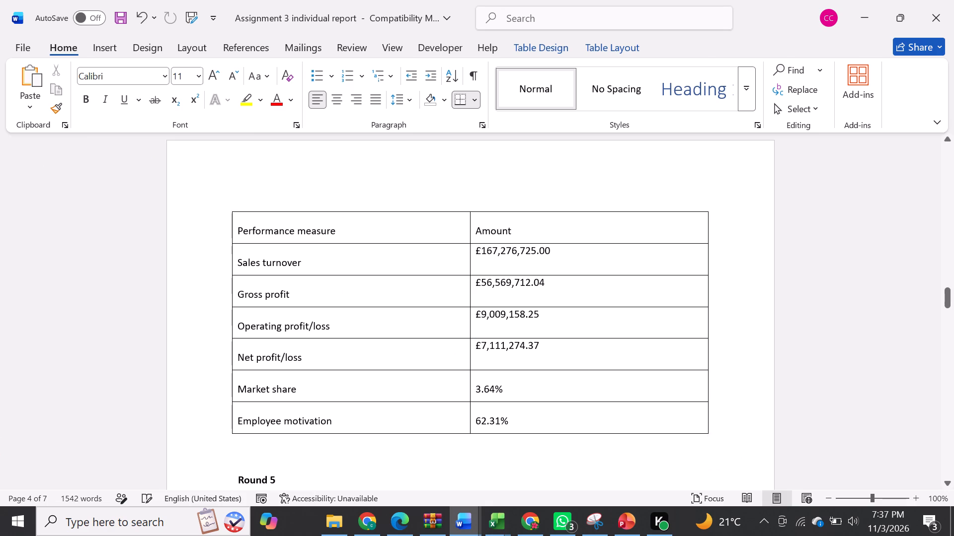
Look up the 2029 market share in Sheet1 of the Excel finance workbook and set Market share in the Word table to 1.56%.
left_click(500, 526)
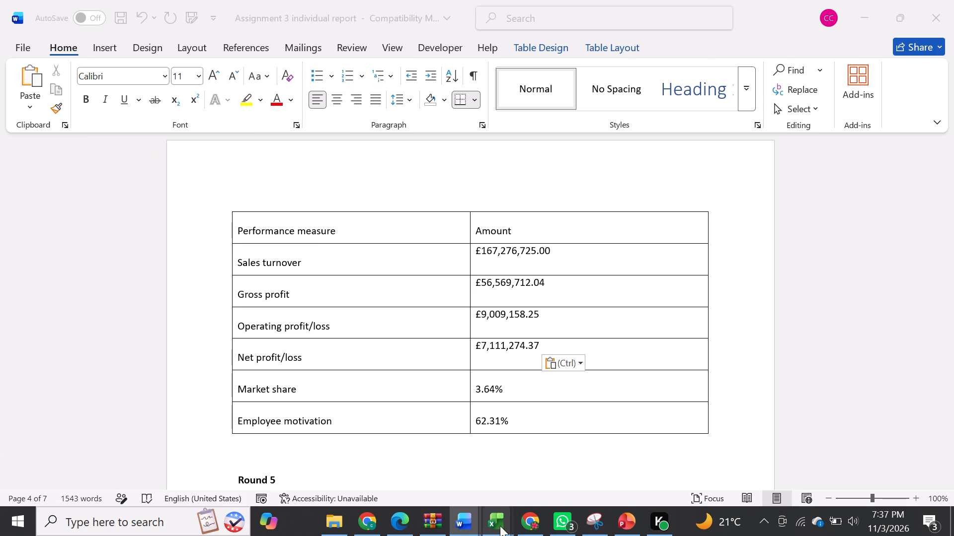
left_click(603, 466)
left_click(261, 476)
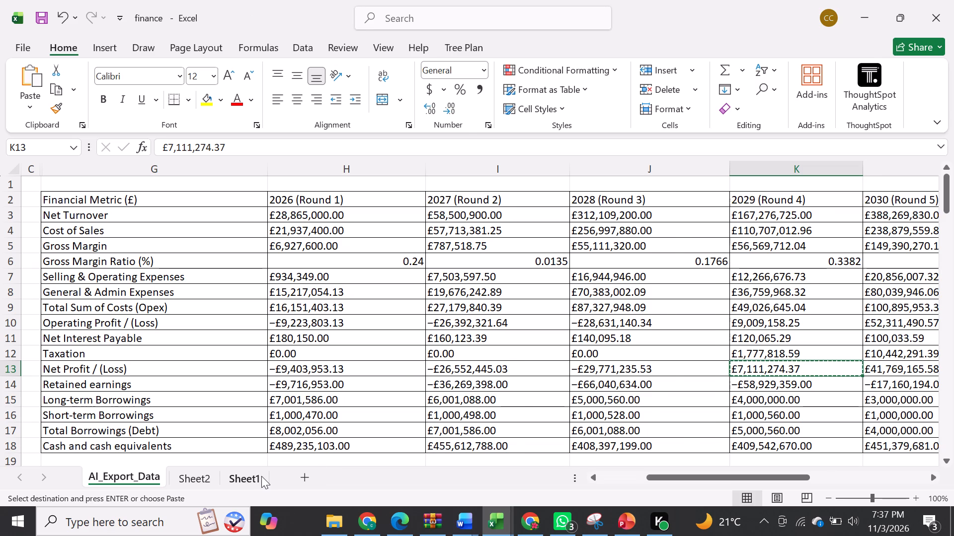
scroll(353, 328, "down", 1)
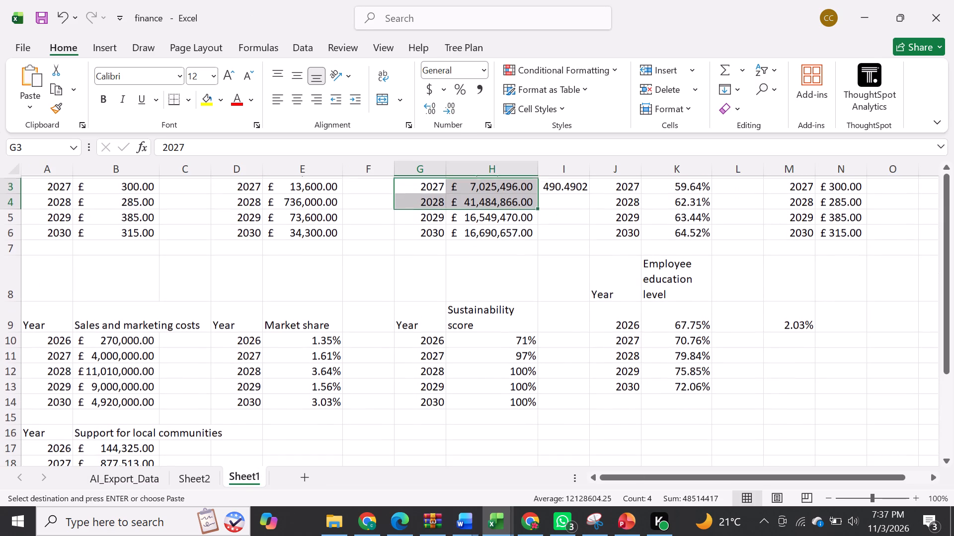
scroll(375, 386, "up", 1)
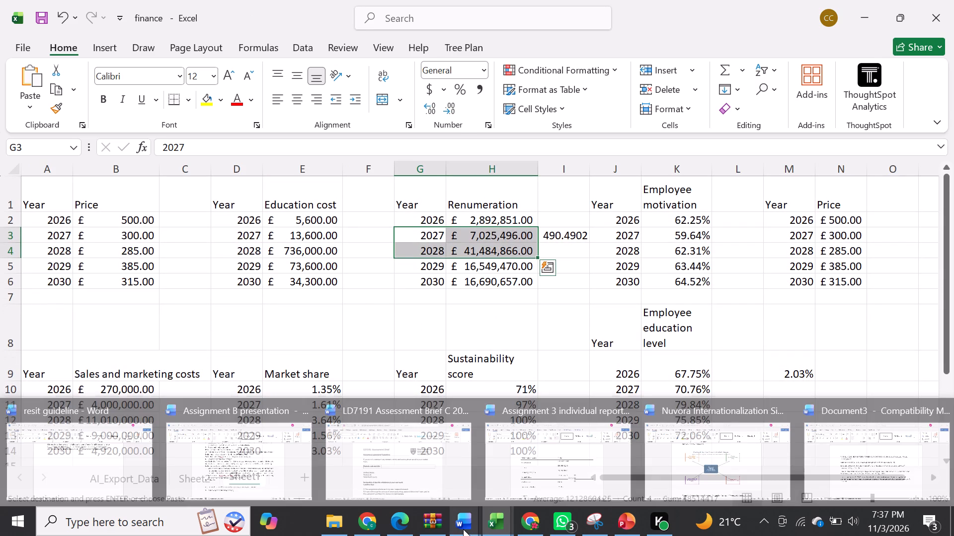
left_click(582, 471)
left_click(494, 390)
key("BackSpace")
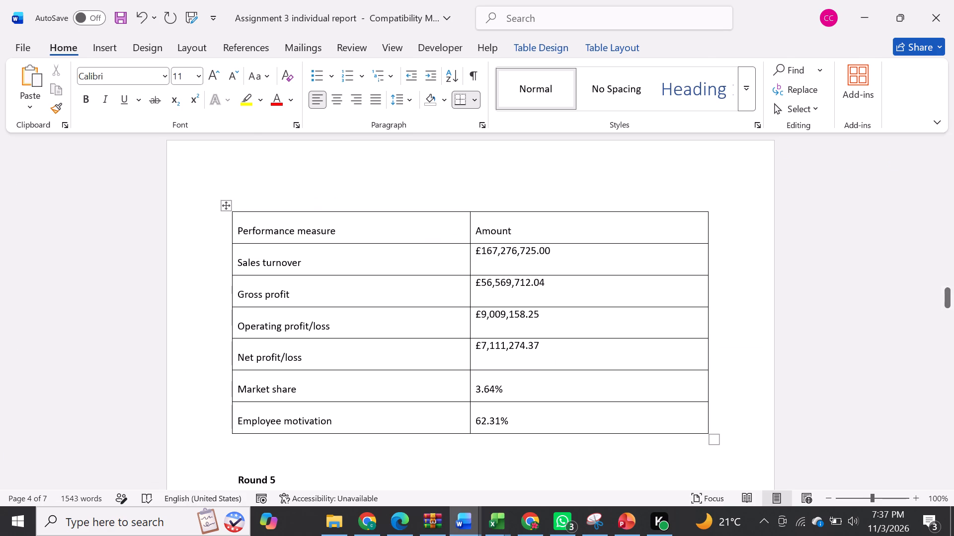
key("BackSpace")
key("BackSpace")
key("BackSpace")
type("1.56")
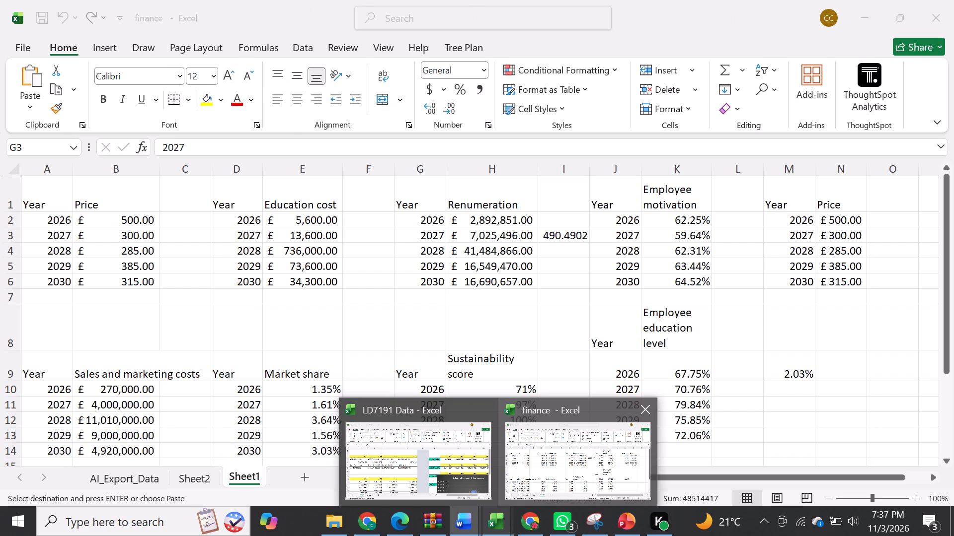
Set the Employee motivation amount in the Round 4 performance table to 63.44%.
left_click(500, 418)
key("BackSpace")
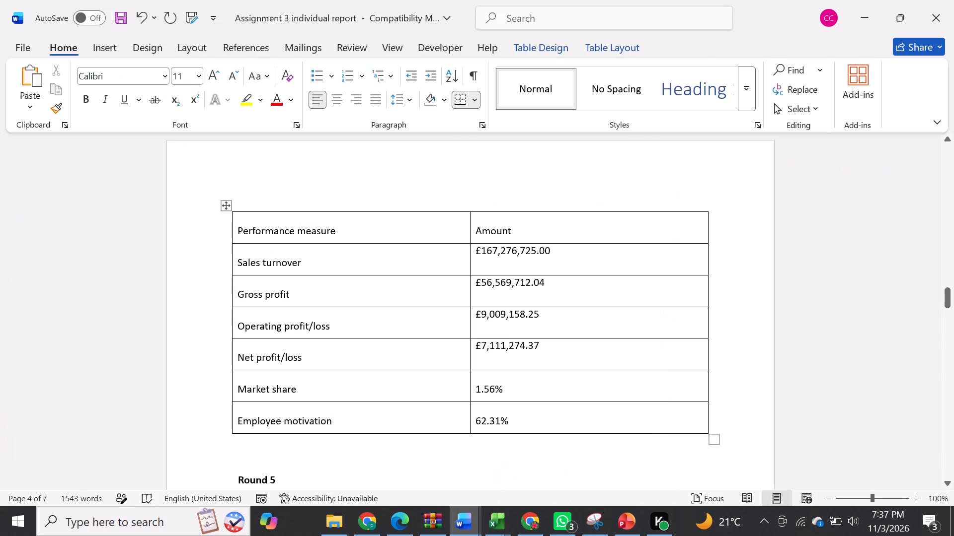
key("BackSpace")
type("44")
key("Left")
key("Left")
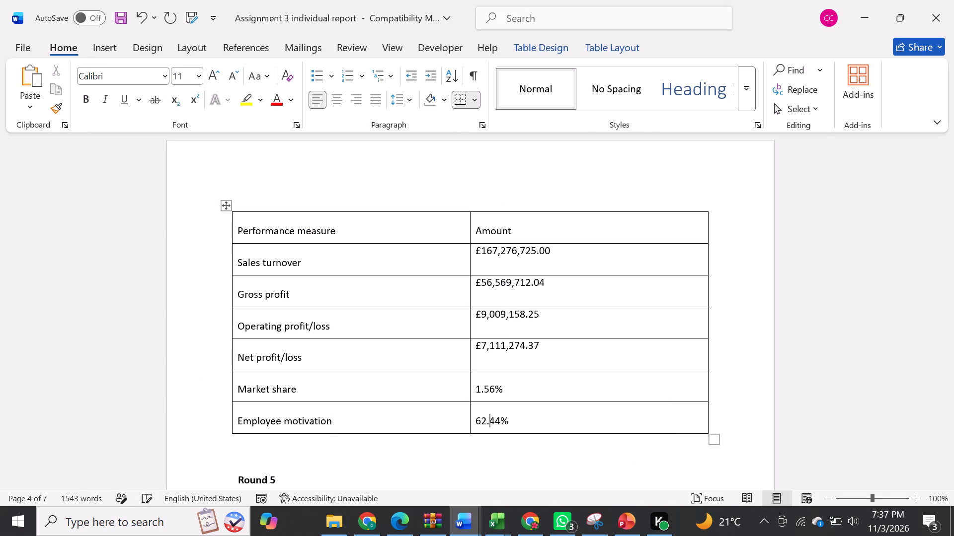
key("Left")
key("BackSpace")
key("3")
Below the Round 4 table, write "However, there was a decline in market share and sales turnover. This may have been caused by the".
scroll(533, 396, "down", 1)
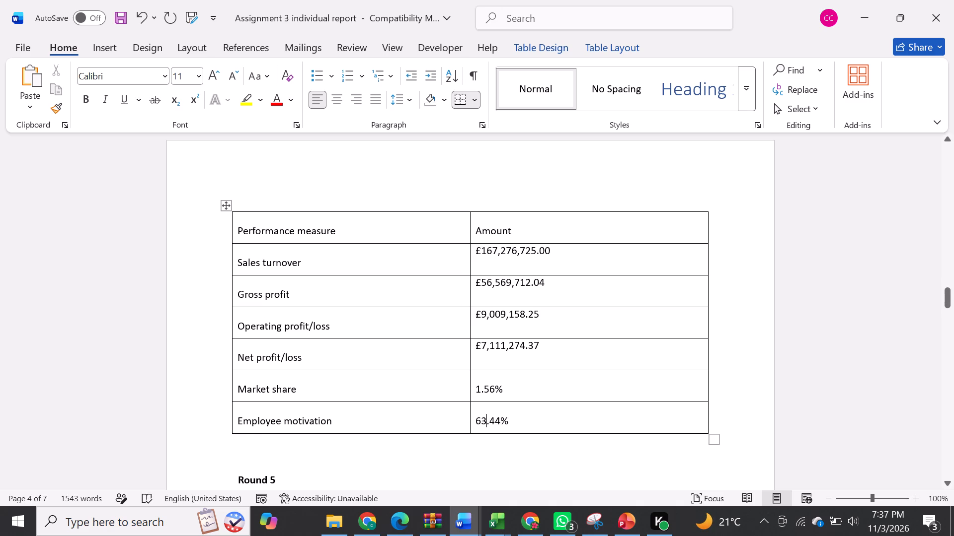
scroll(533, 396, "down", 3)
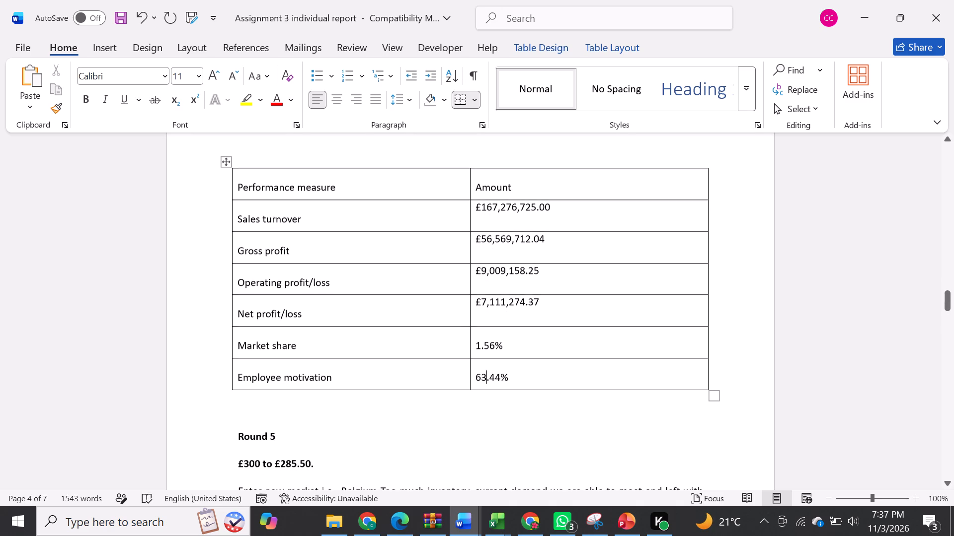
left_click(238, 413)
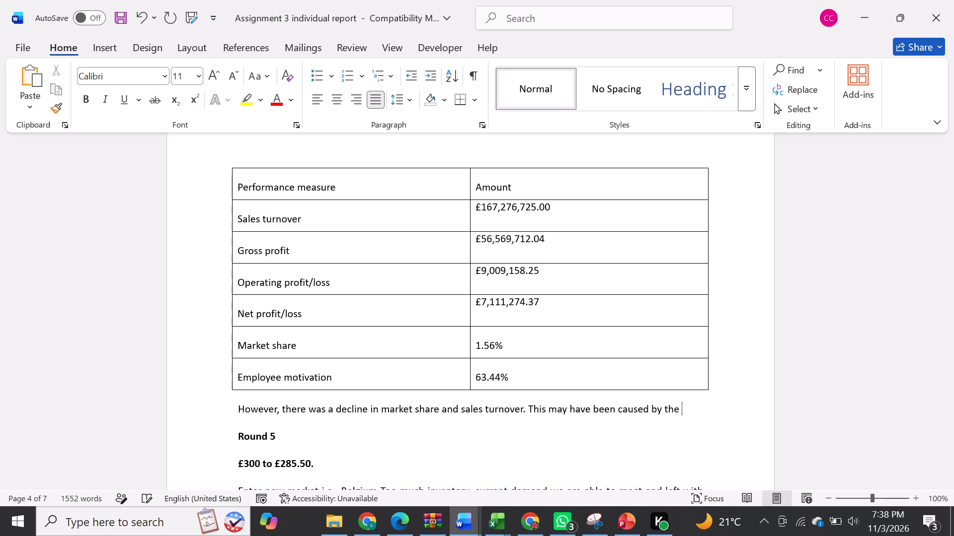
Finish the sentence below the table with "£100 increase in price.", reusing the £300 price copied from the Round 5 section for the amount.
scroll(238, 392, "down", 1)
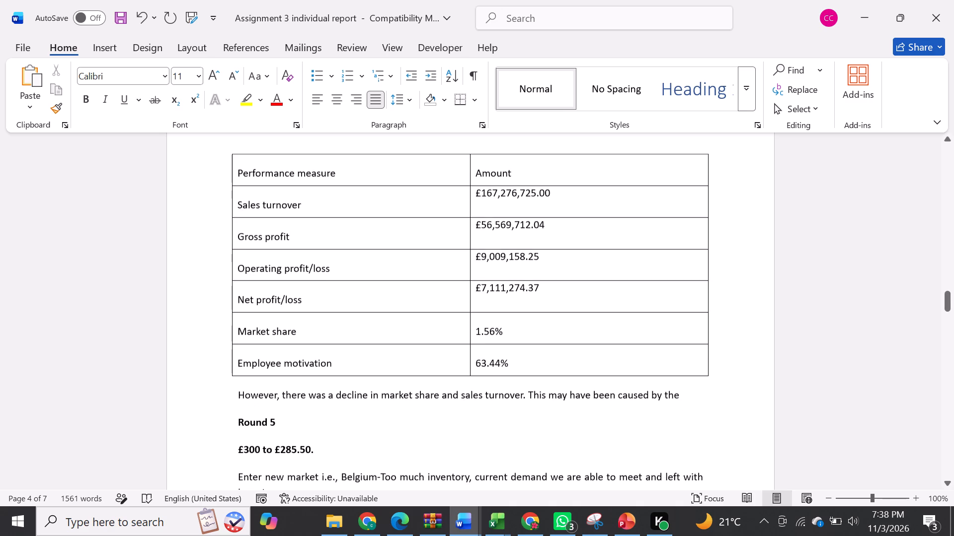
left_click_drag(236, 448, 260, 447)
key("ctrl+c")
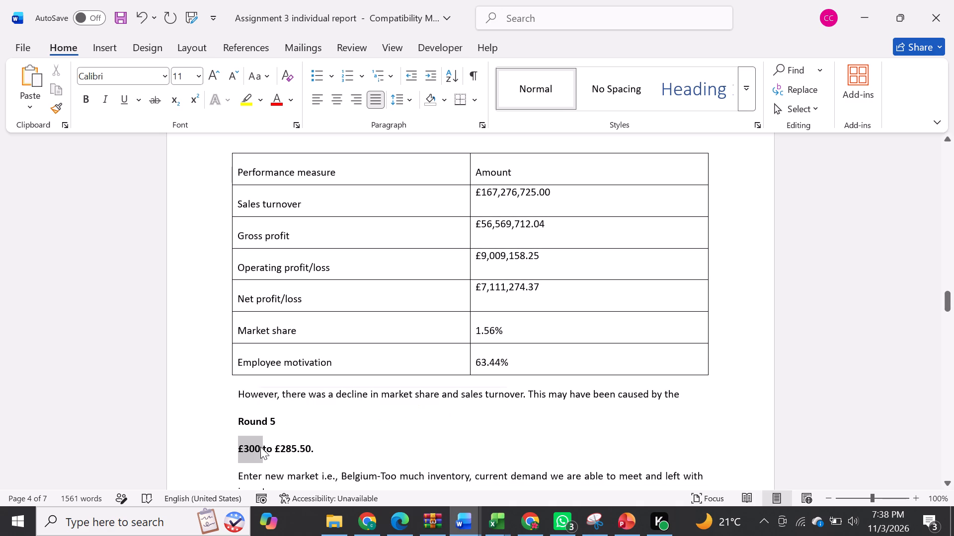
left_click(686, 398)
key("ctrl+v")
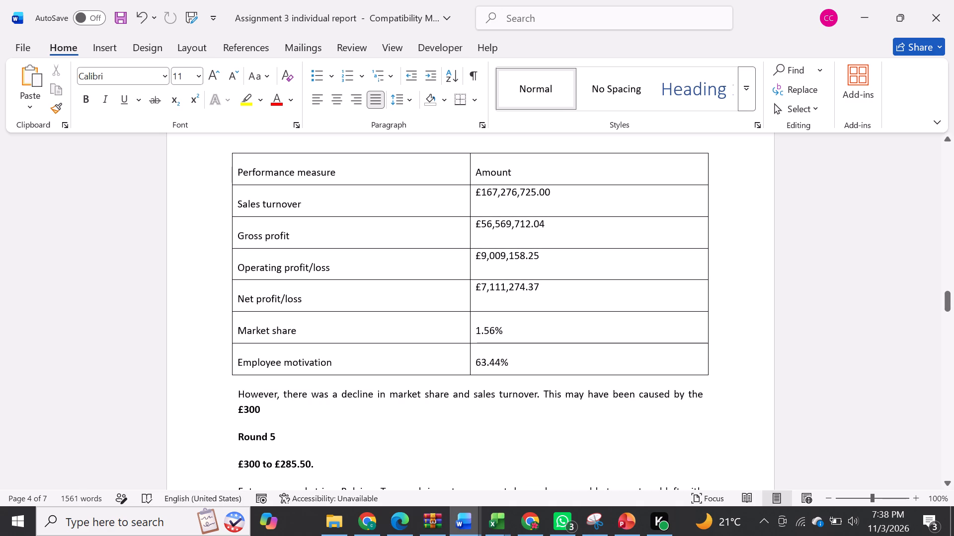
left_click(247, 409)
key("BackSpace")
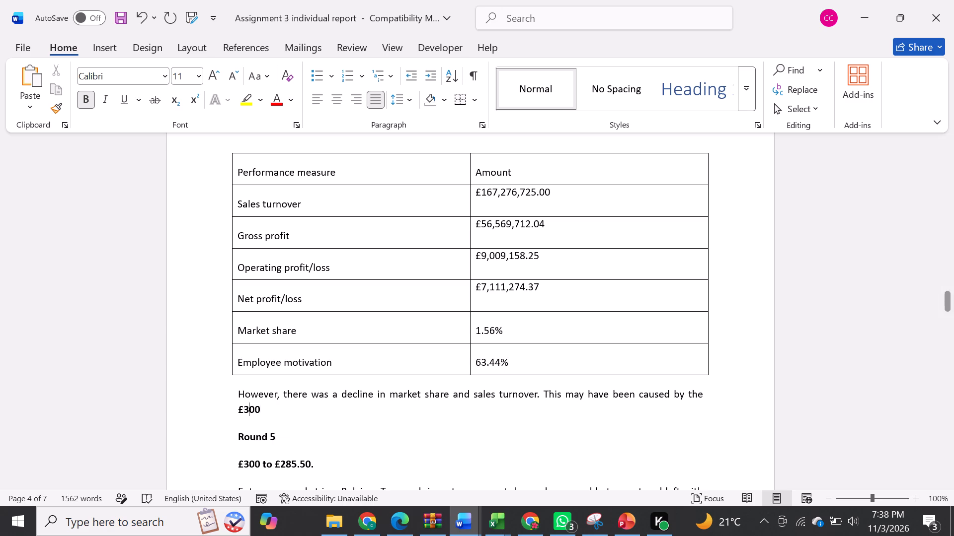
key("1")
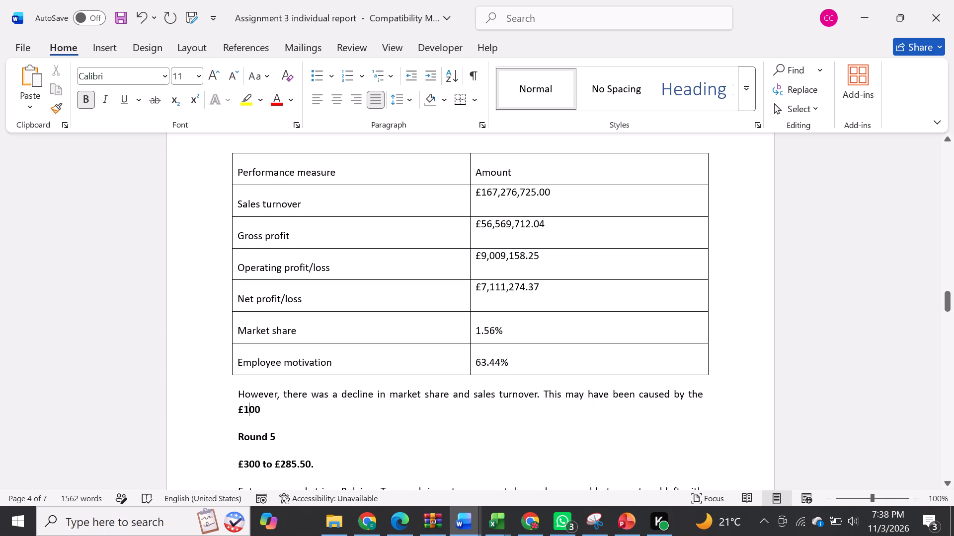
left_click(263, 410)
key("space")
type("increase in price.")
key("space")
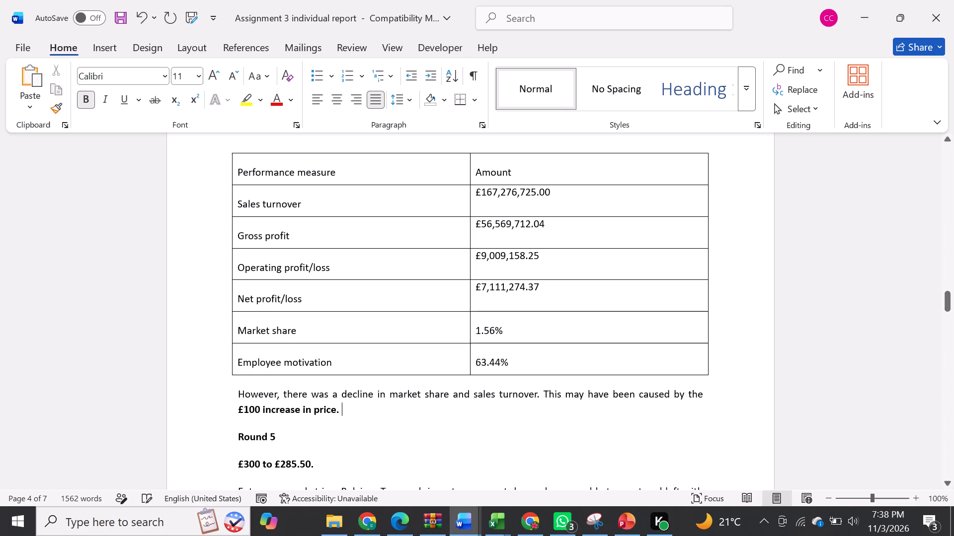
Remove the bold formatting from "£100 increase in price." below the Round 4 table.
left_click_drag(351, 409, 240, 415)
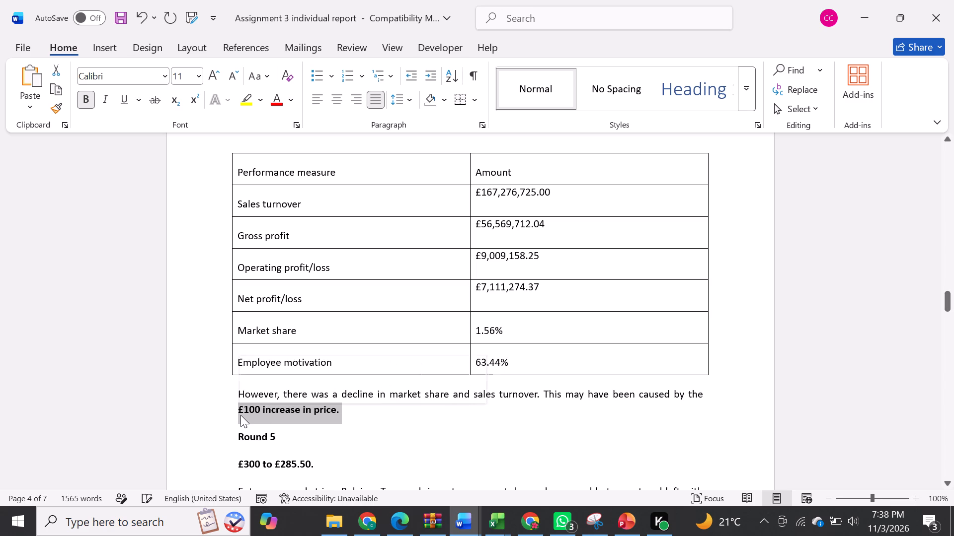
key("ctrl+b")
left_click(298, 423)
Insert the missing space between "£385." and "These decisions" in the Round 4 paragraph.
scroll(317, 338, "up", 10)
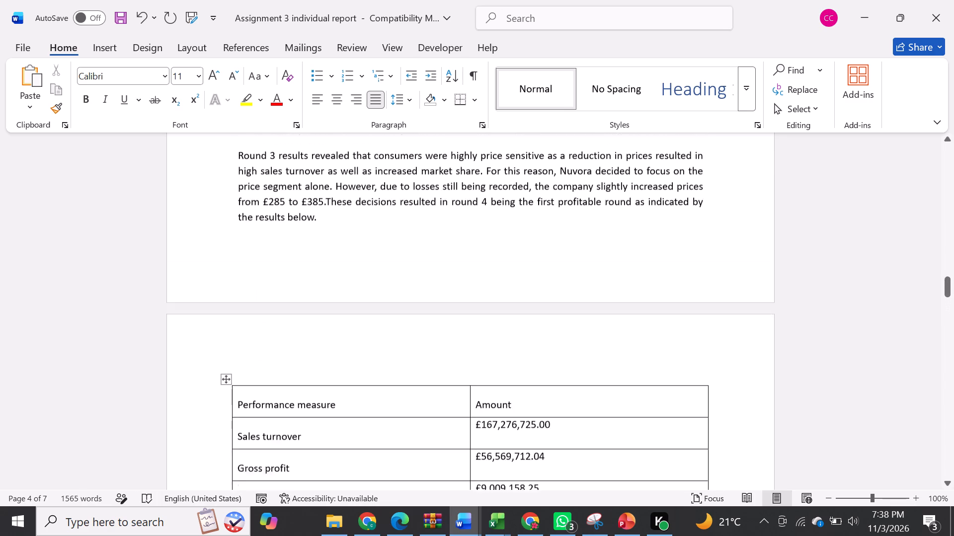
scroll(317, 338, "up", 2)
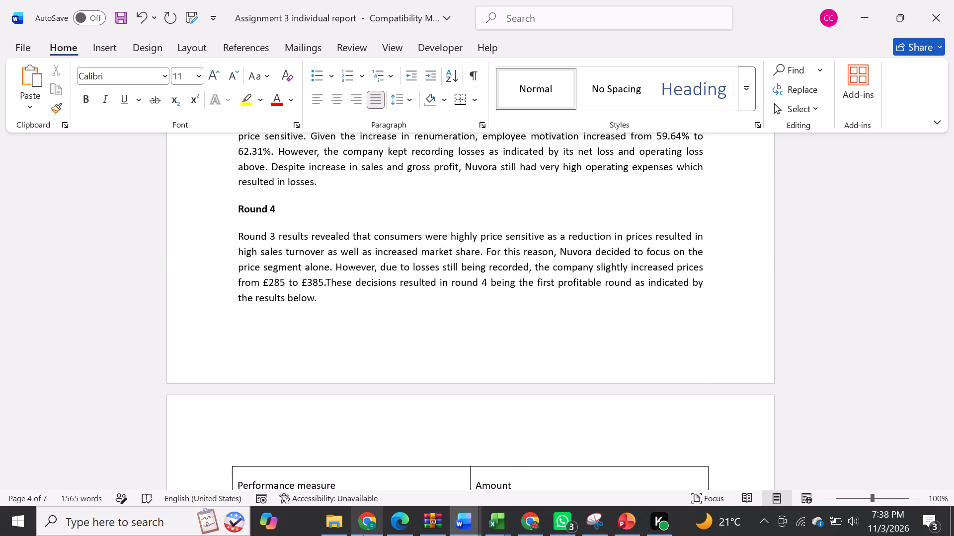
left_click(395, 246)
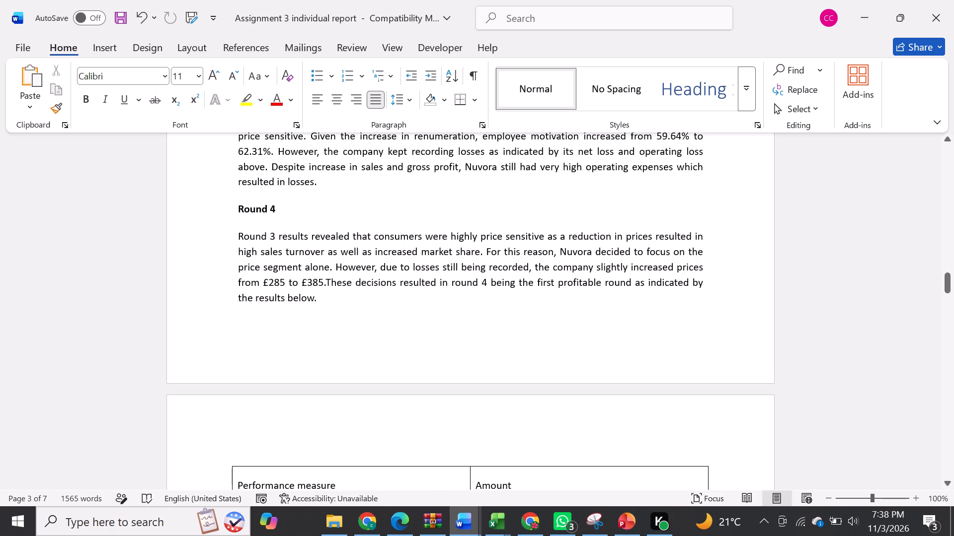
left_click(326, 282)
key("space")
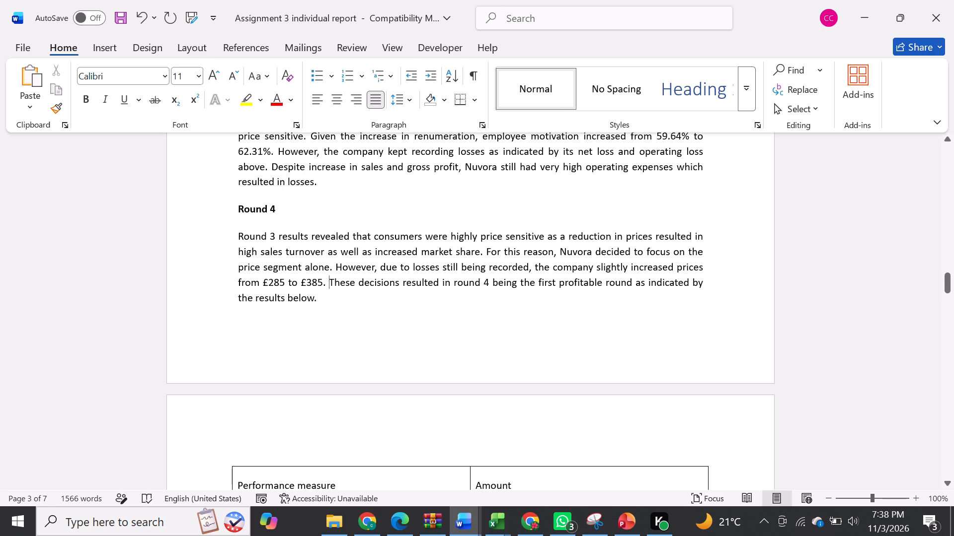
Add "in order to have higher sales revenues" after "£385" in the Round 4 introductory paragraph.
left_click(323, 286)
key("space")
type("in order to have higher sale")
key("space")
key("BackSpace")
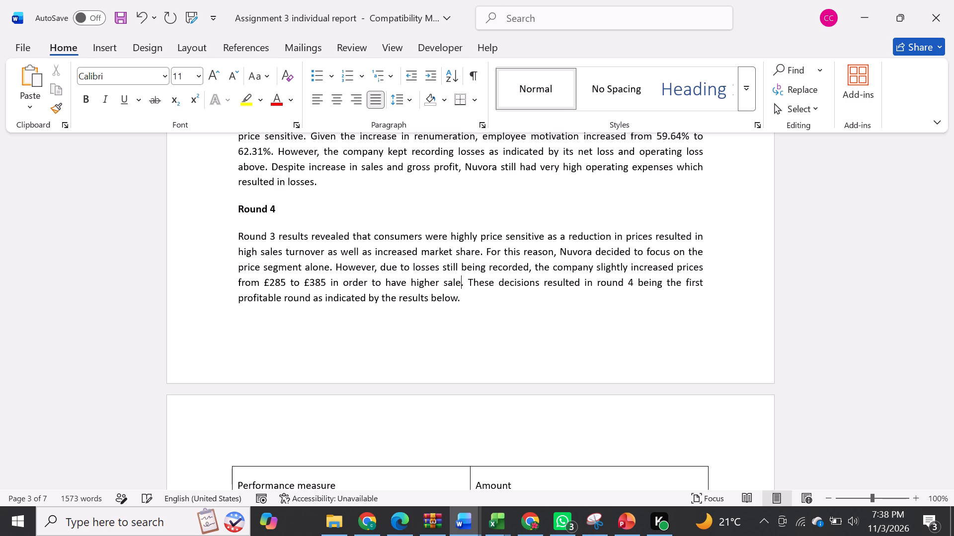
type("s revenues")
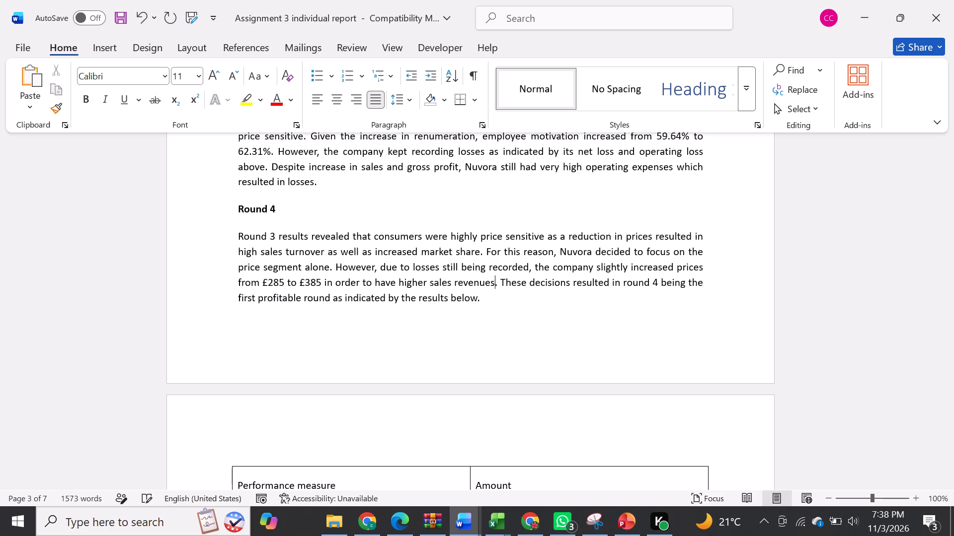
Begin the paragraph below the Round 4 table with "Nuvora achieved its first operating profit and net profit.", ahead of "However".
scroll(382, 357, "down", 1)
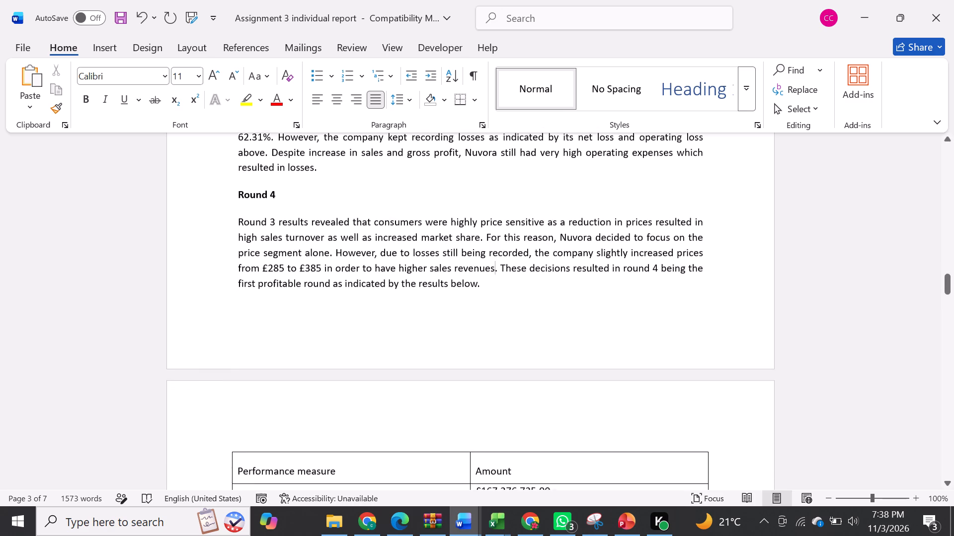
scroll(382, 357, "down", 1)
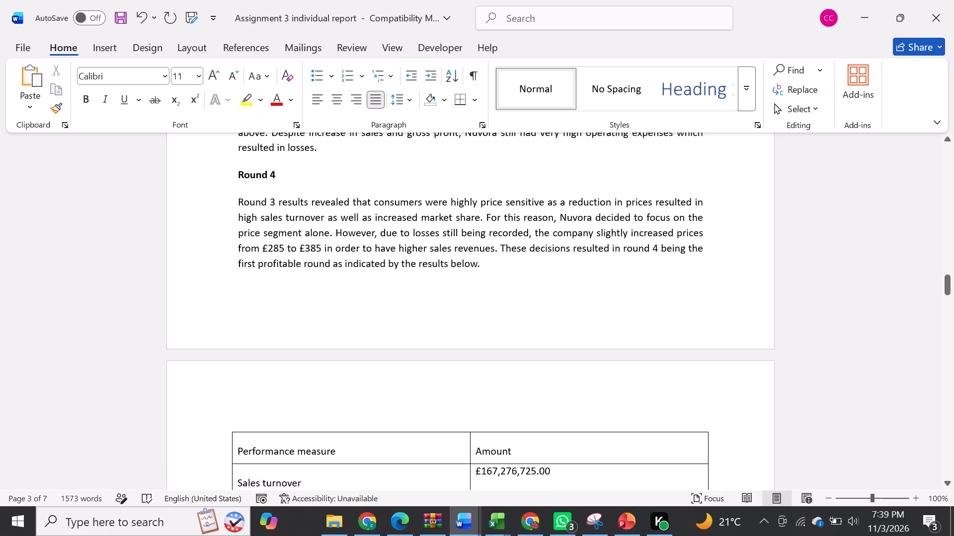
scroll(516, 291, "down", 3)
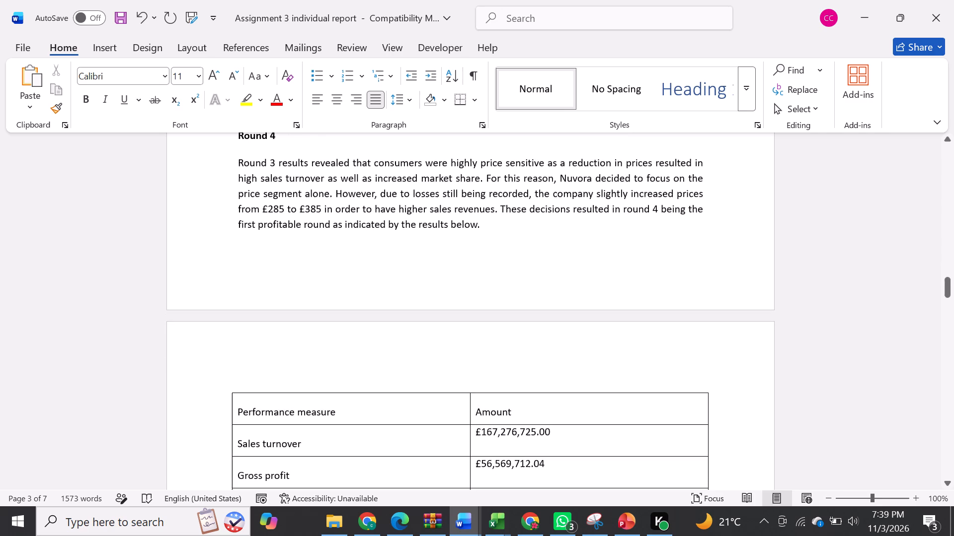
scroll(516, 291, "down", 7)
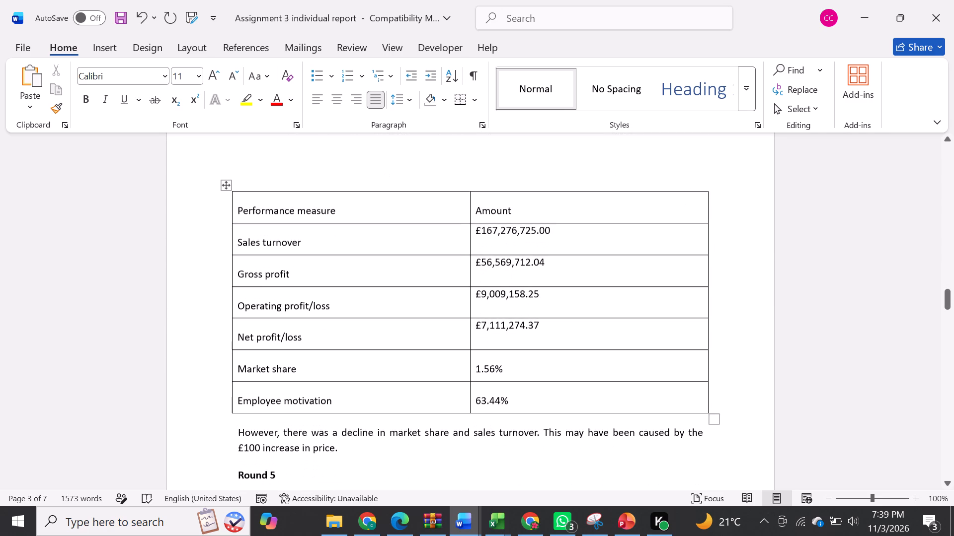
left_click(238, 429)
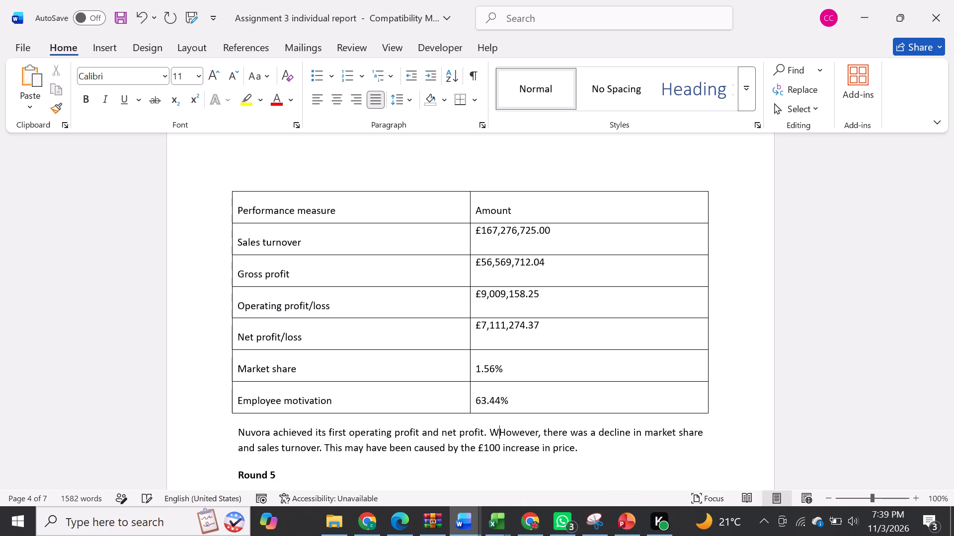
key("BackSpace")
key("BackSpace")
key("BackSpace")
key("BackSpace")
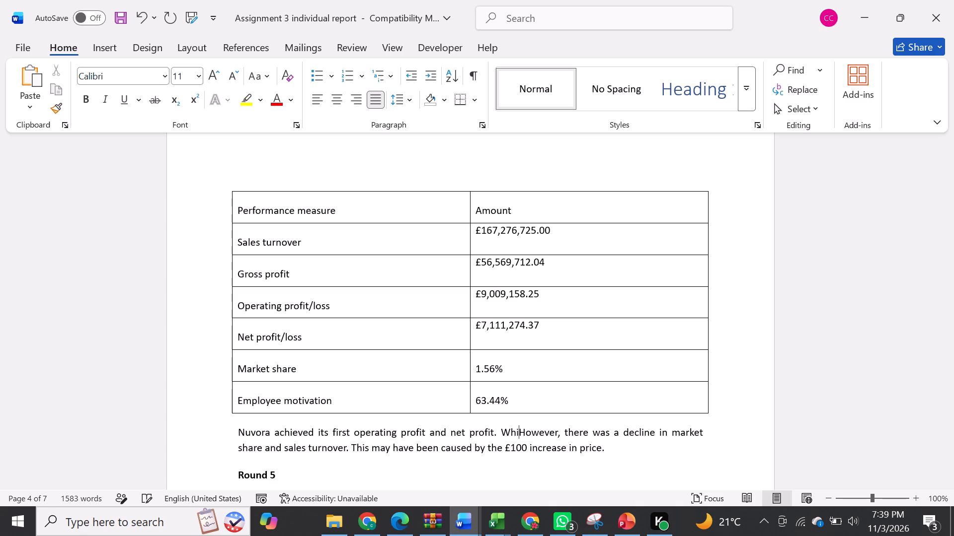
key("BackSpace")
key("BackSpace")
key("BackSpace")
key("space")
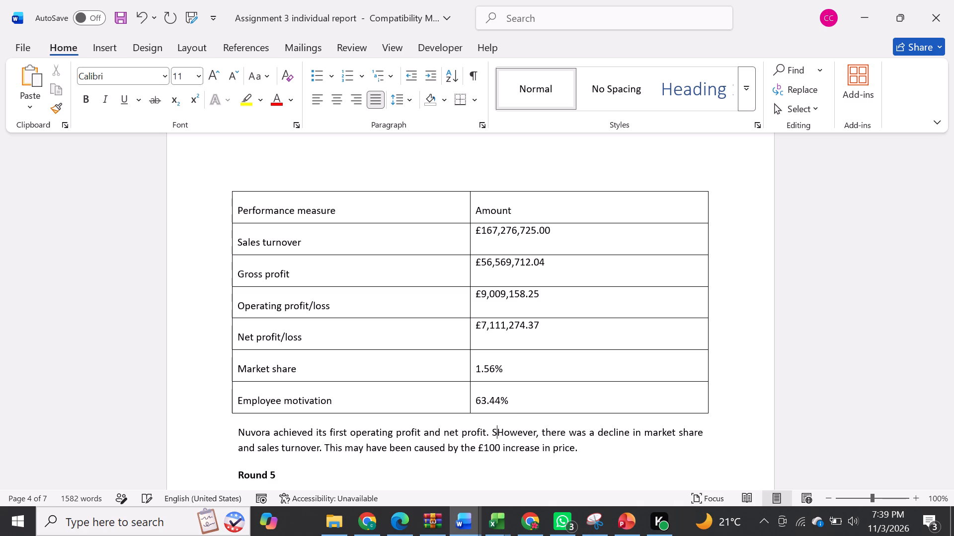
Before "However", add "Sales turnover declined but profitability was achieved indicating that Nuvora had better expense management.".
type("ales turnover declined")
key("space")
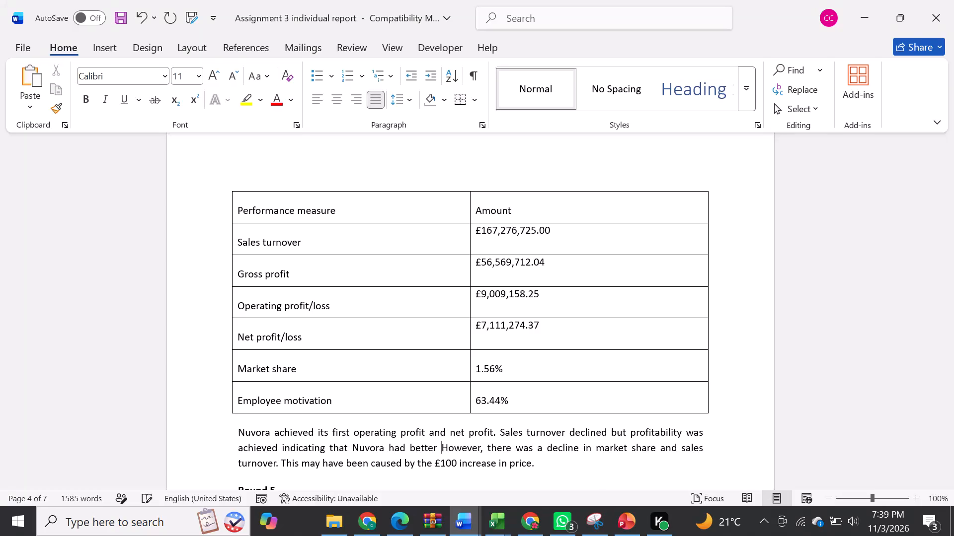
key("BackSpace")
key("BackSpace")
key("BackSpace")
key("BackSpace")
key("BackSpace")
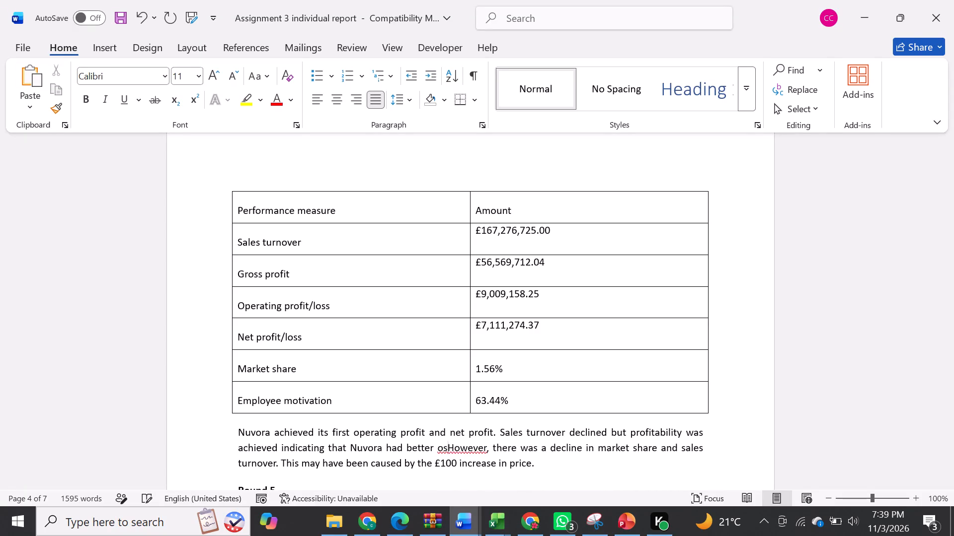
key("BackSpace")
key("BackSpace")
key("space")
type("expense management")
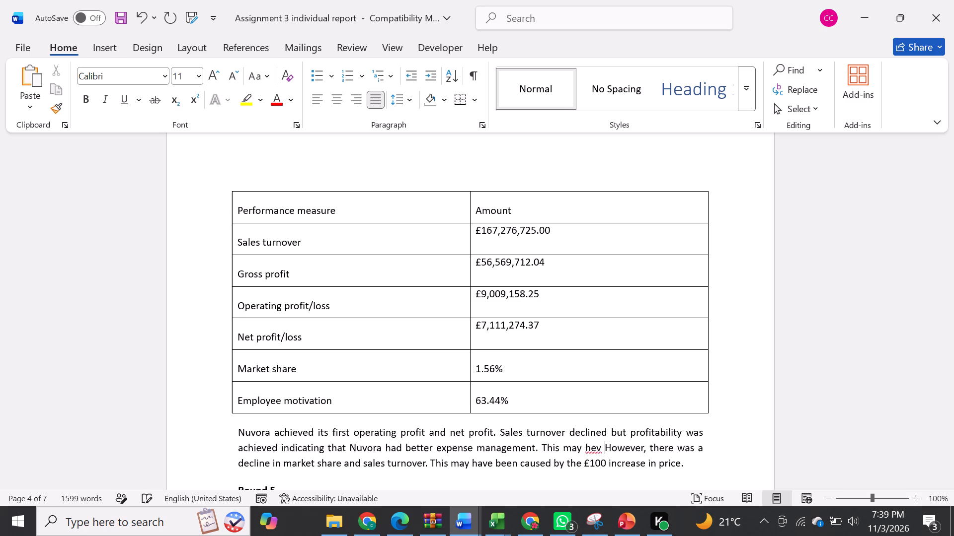
Before "However", add "This may have been due to its decision to apply niche marketing to the price segment.".
key("BackSpace")
key("BackSpace")
key("BackSpace")
type("ave been due to its decision to apply niche marketing to the")
key("space")
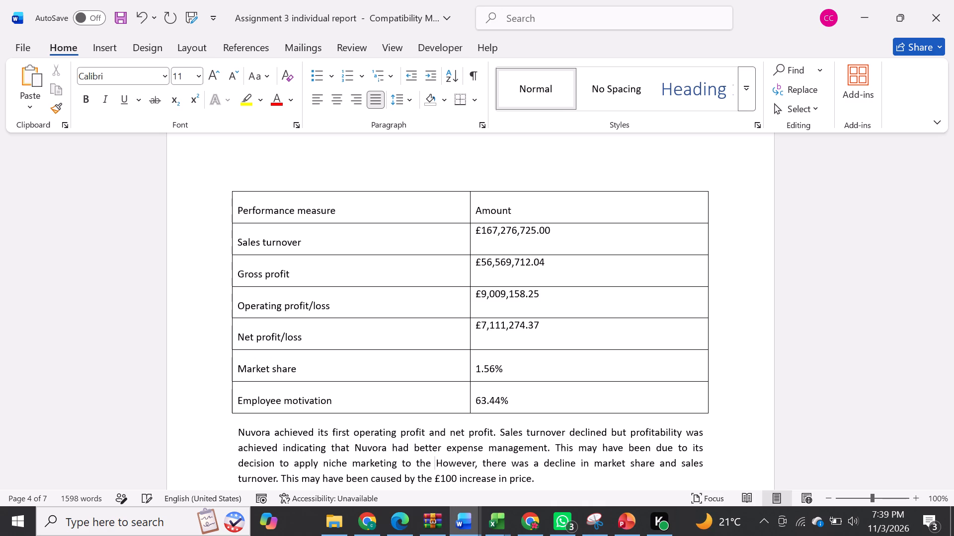
type("price segment.")
key("space")
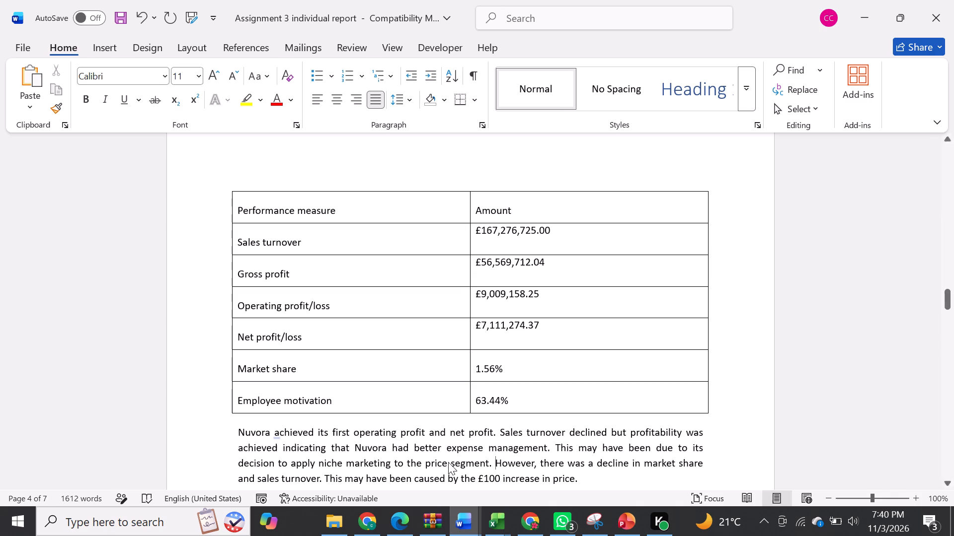
After "£100 increase in price." below the Round 4 table, start a sentence with "Given its focus on the price segment,".
scroll(472, 427, "down", 2)
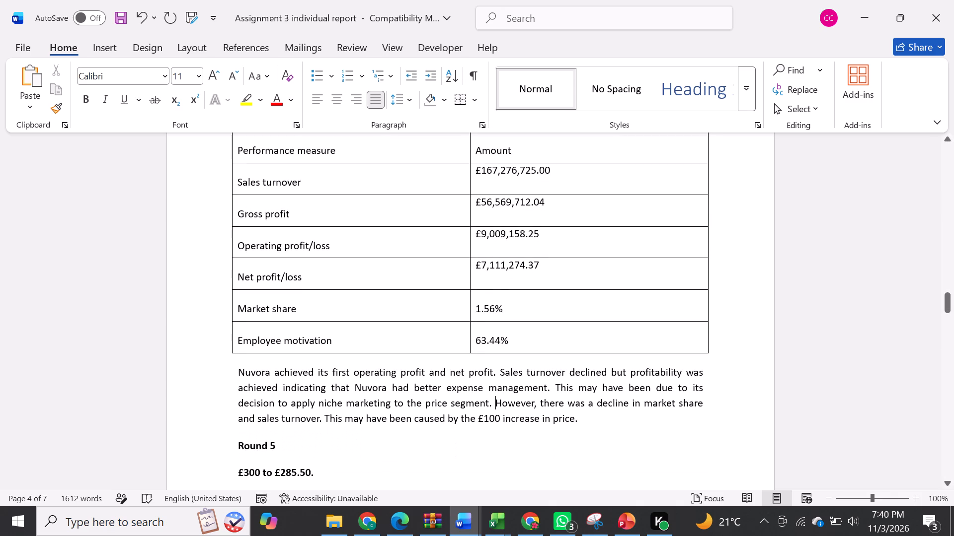
left_click(579, 421)
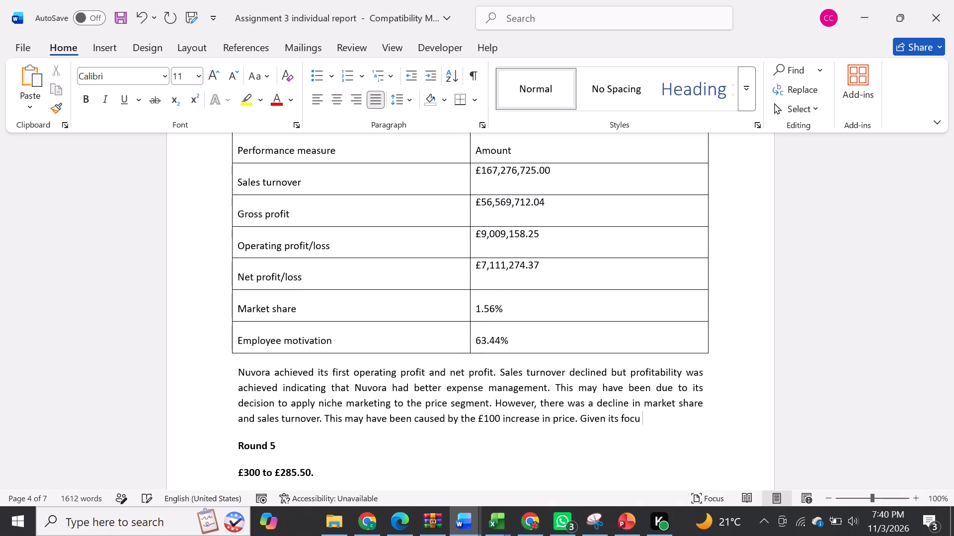
key("BackSpace")
type("s on the price segment, which was hi")
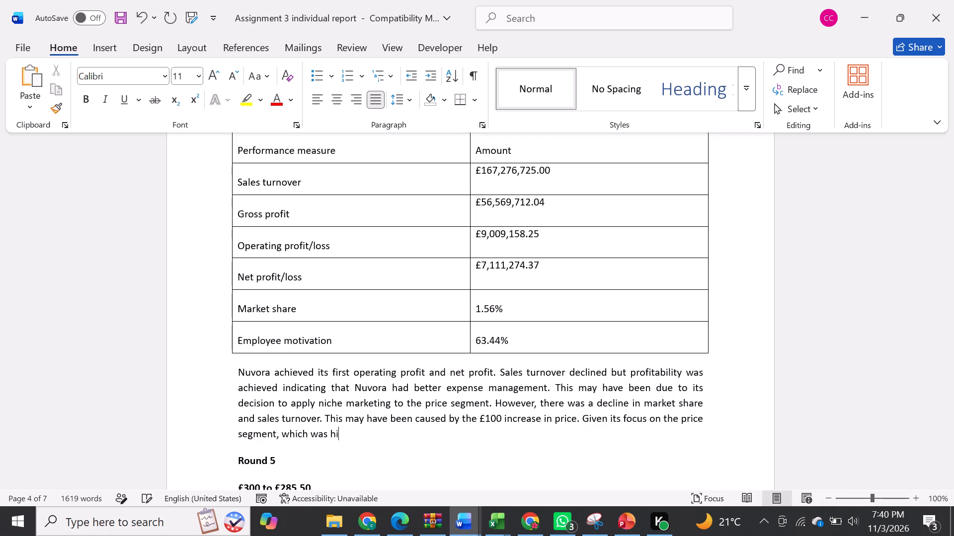
key("BackSpace")
key("BackSpace")
key("BackSpace")
key("BackSpace")
key("BackSpace")
key("BackSpace")
key("BackSpace")
key("BackSpace")
key("BackSpace")
key("BackSpace")
key("BackSpace")
key("BackSpace")
key("BackSpace")
key("BackSpace")
Continue the sentence with "in which consumers were highly price-sensitive, an increase in price may have discouraged some customers hence lower sales turnover.".
type("in which consme")
key("BackSpace")
key("BackSpace")
type("umers were highly price-sn")
key("BackSpace")
type("ensitive,")
key("space")
type("an increase in price may have")
key("space")
type("discouraged some customers hen")
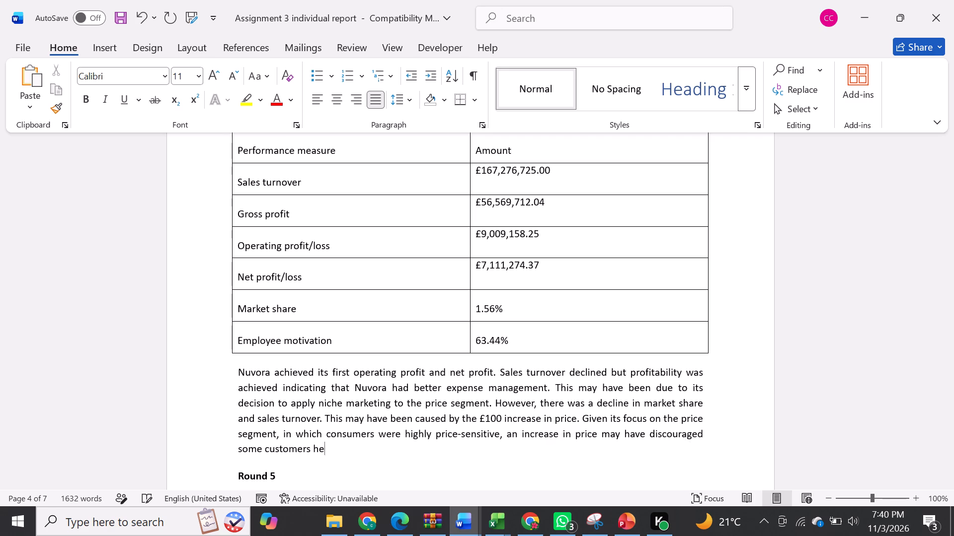
type("ce lower sales turnover.")
key("space")
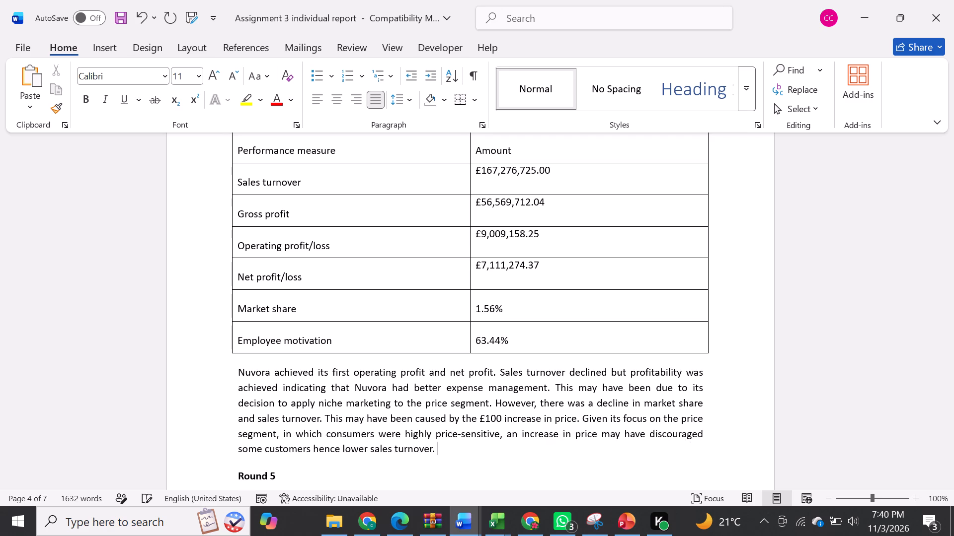
Switch to the ChatGPT conversation in Chrome and read the Round 3 and Round 4 summaries, including key decisions, performance and discussion.
scroll(429, 413, "up", 1)
scroll(429, 413, "down", 1)
left_click(403, 516)
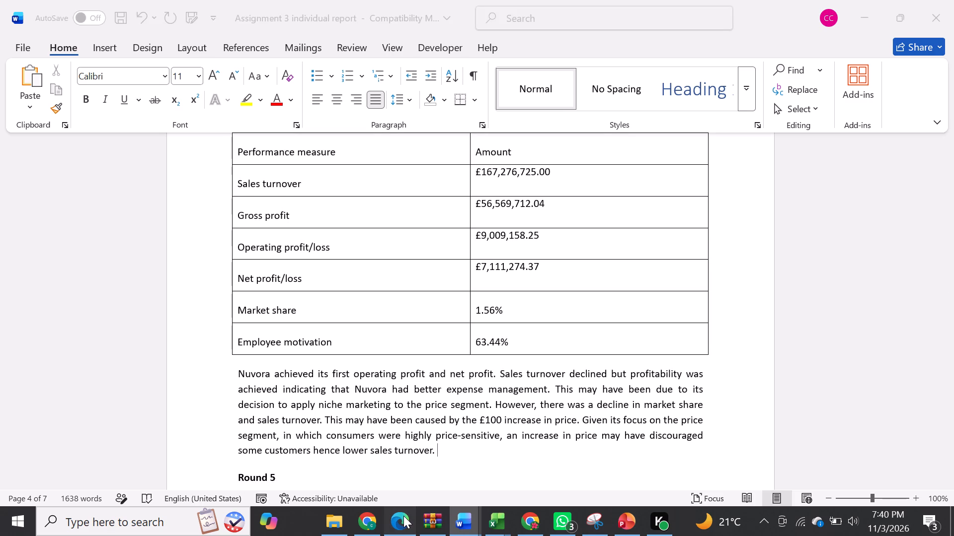
left_click(354, 527)
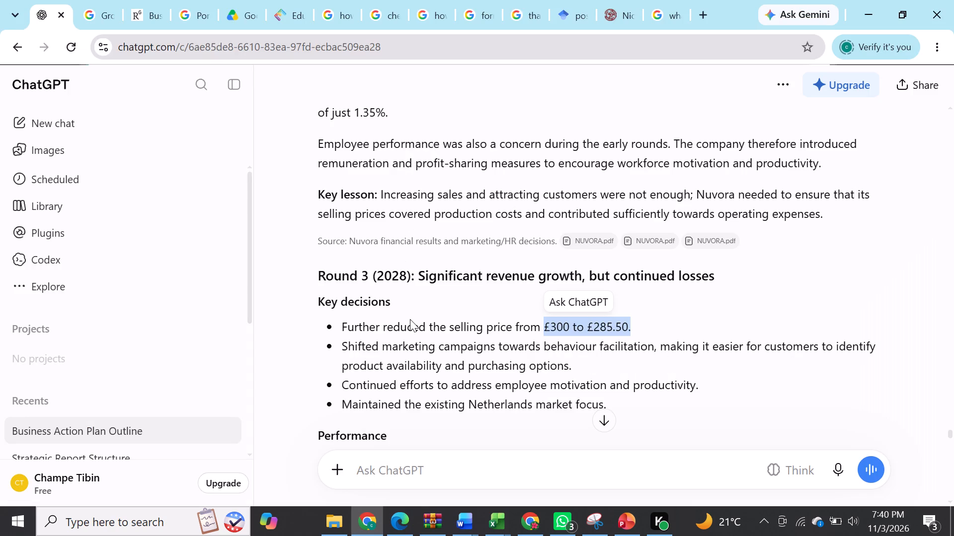
left_click(410, 319)
left_click(407, 350)
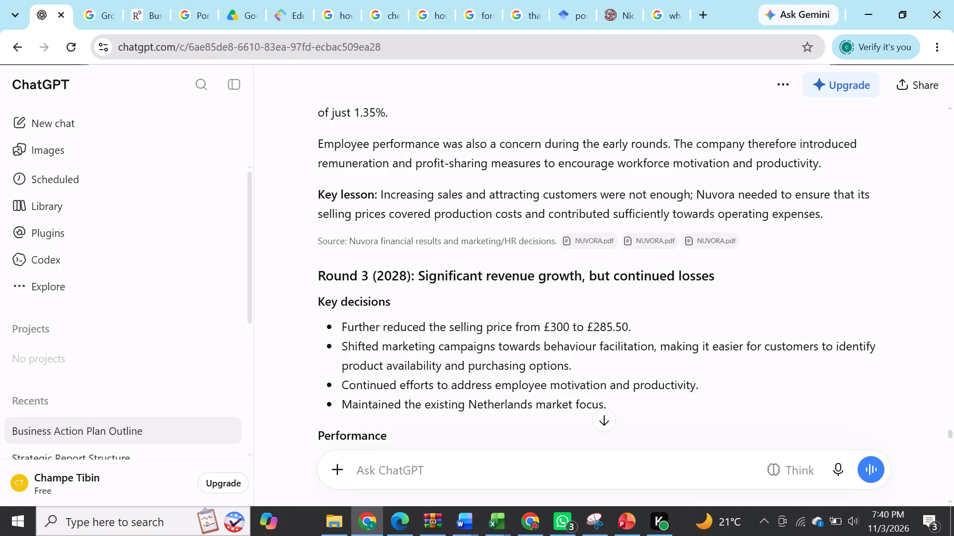
scroll(407, 350, "down", 5)
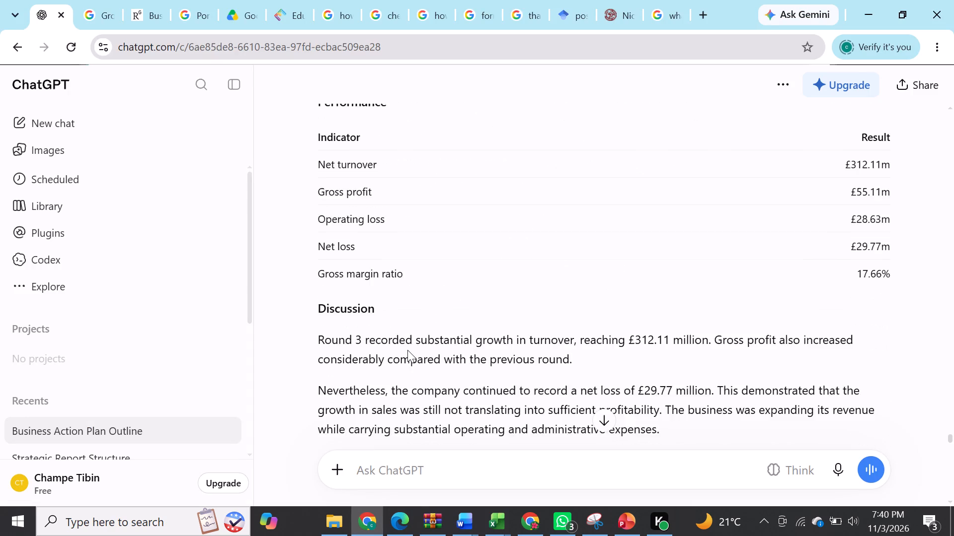
scroll(407, 350, "down", 3)
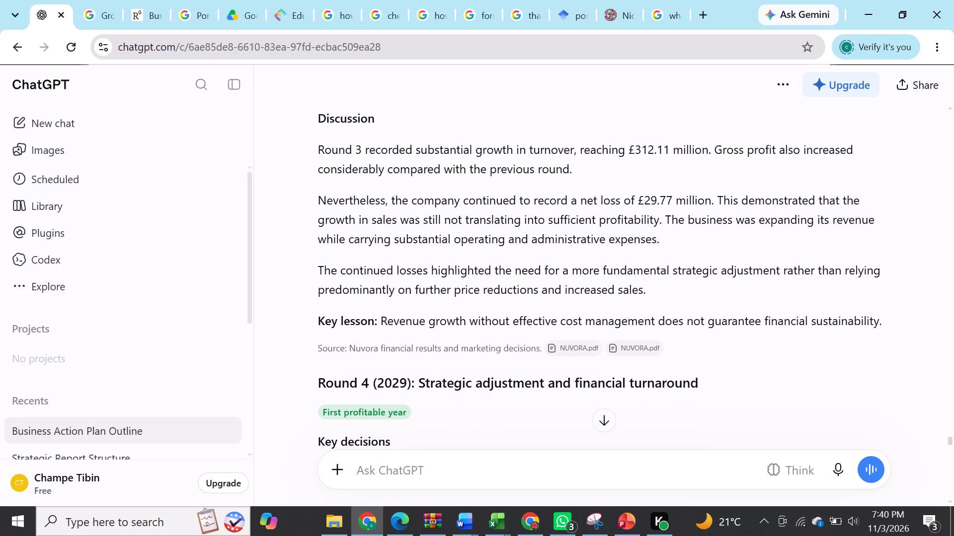
scroll(407, 350, "down", 4)
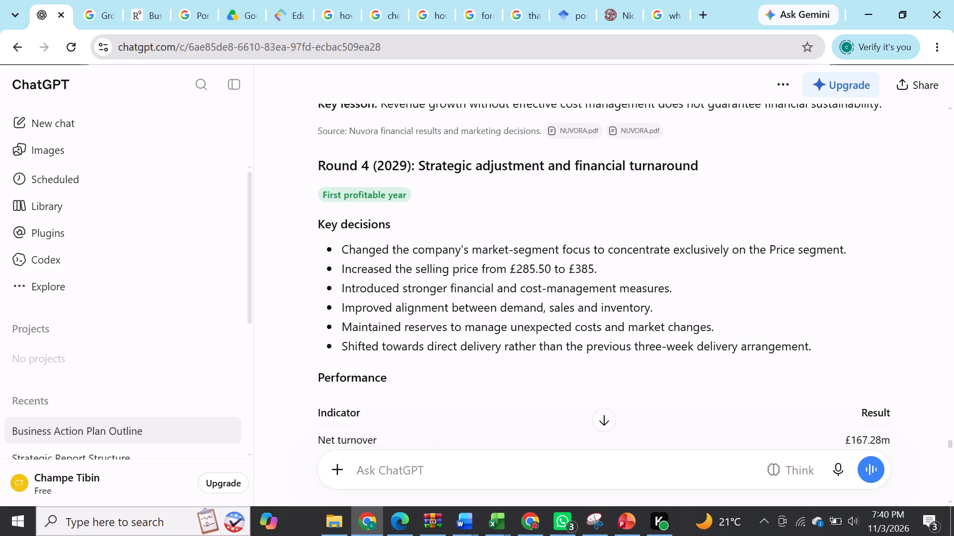
scroll(407, 350, "down", 1)
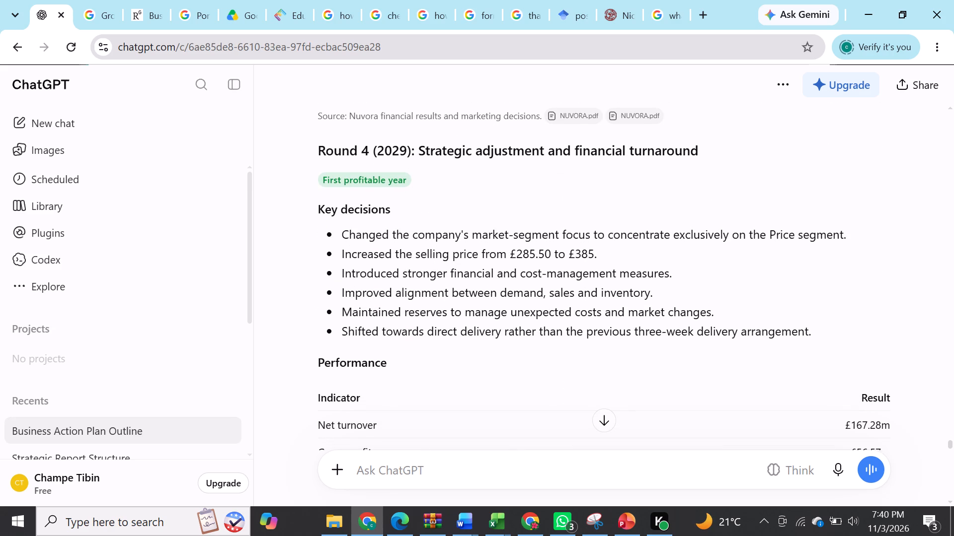
scroll(417, 285, "down", 3)
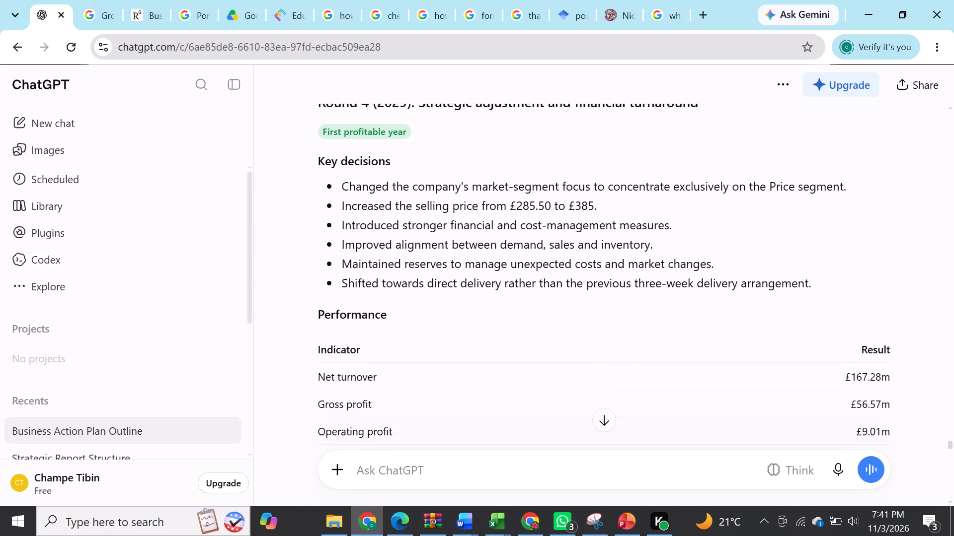
scroll(417, 285, "down", 3)
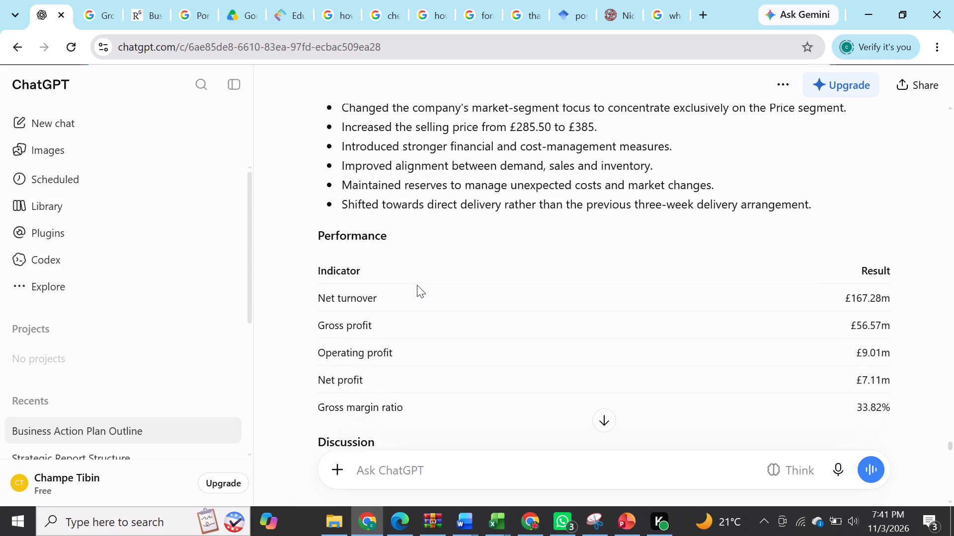
scroll(417, 285, "up", 3)
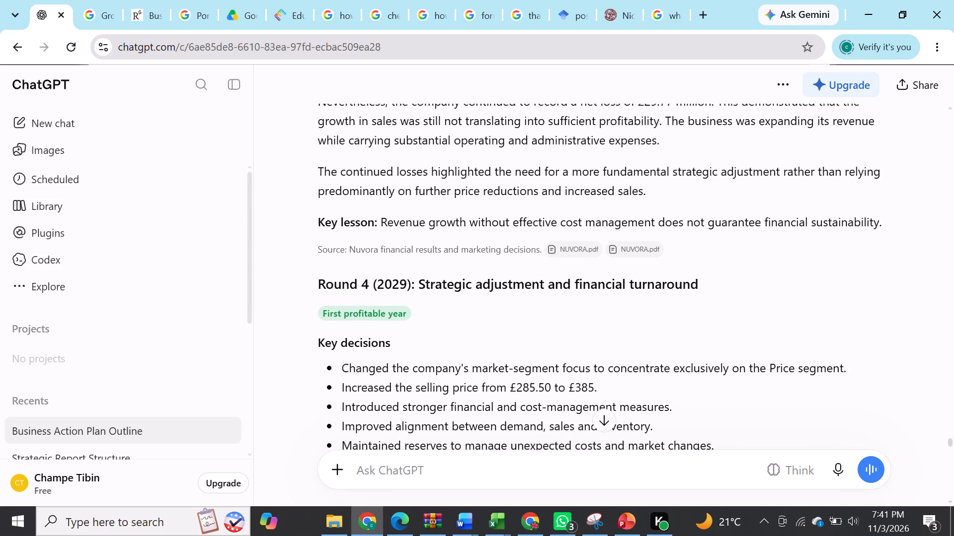
right_click(417, 285)
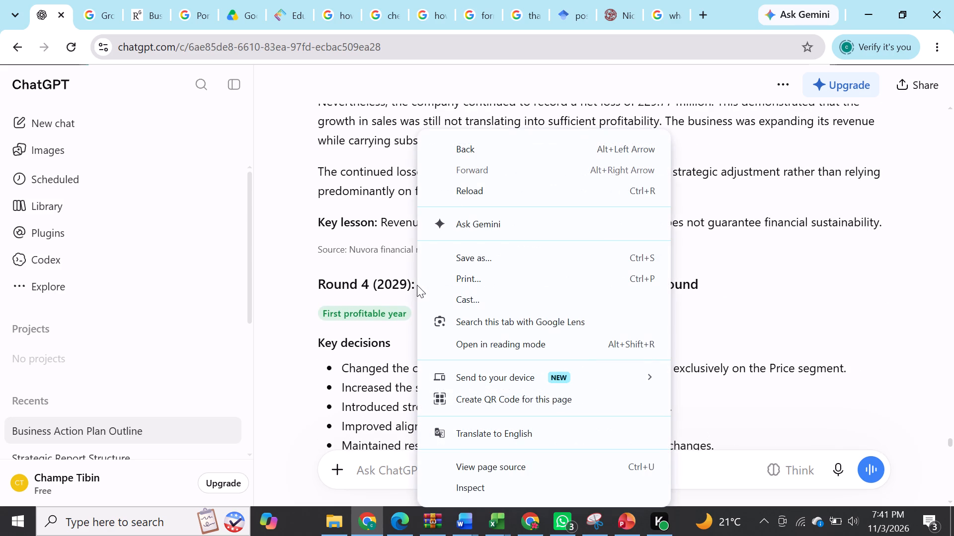
left_click(394, 393)
scroll(444, 413, "down", 1)
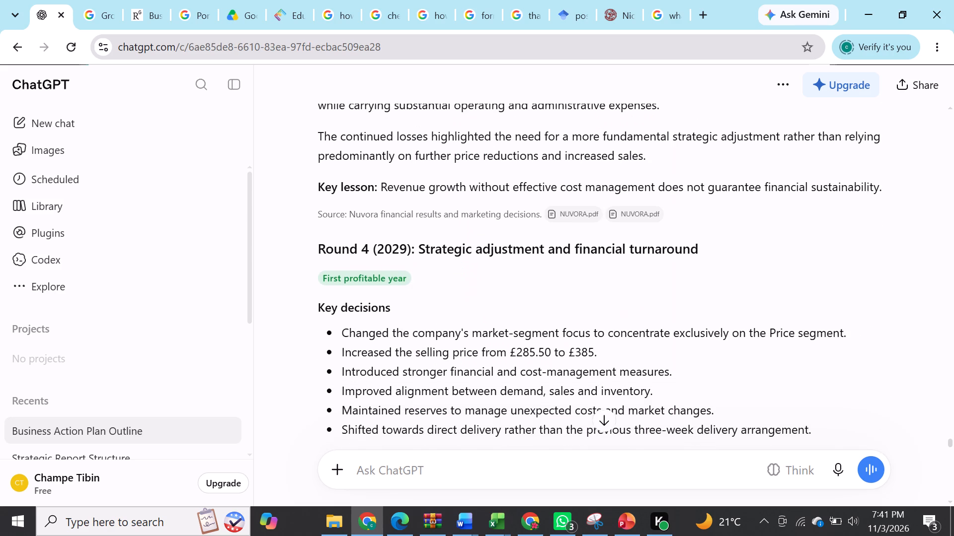
scroll(444, 413, "down", 4)
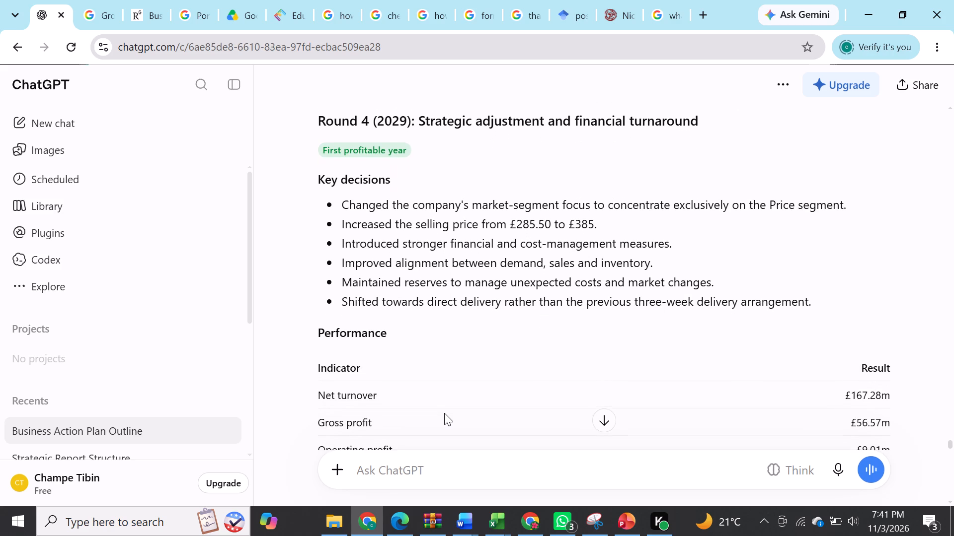
scroll(444, 413, "down", 2)
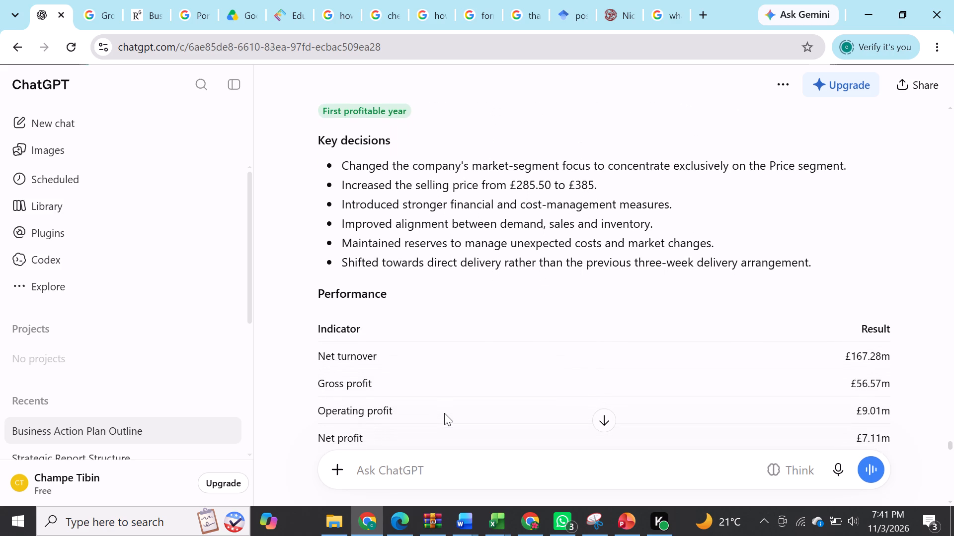
scroll(444, 413, "down", 2)
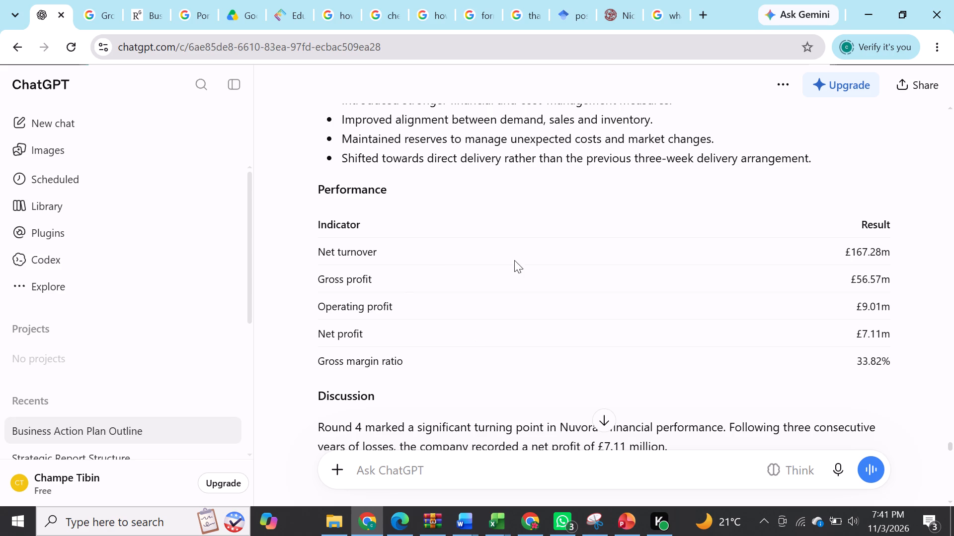
double_click(442, 422)
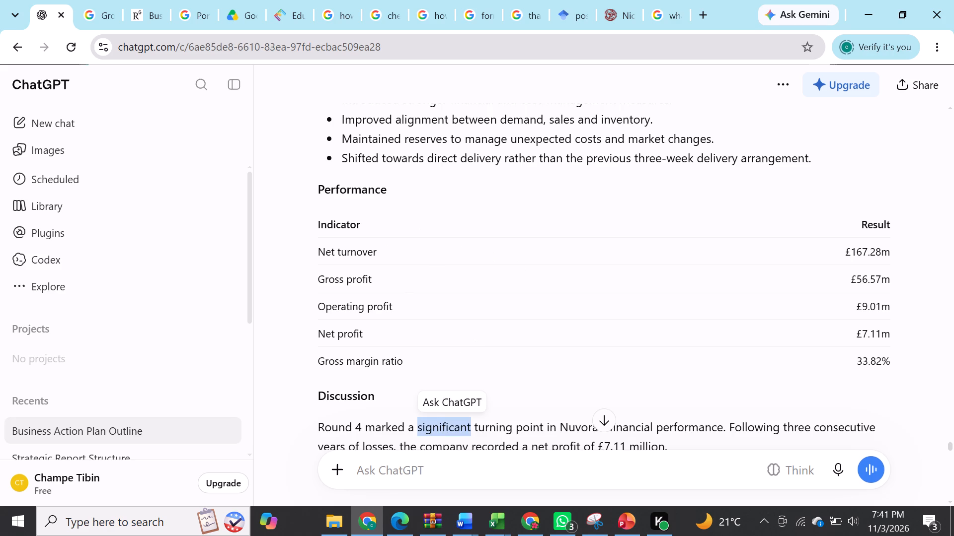
Copy the two Round 4 key decisions about maintaining reserves and shifting towards direct delivery.
left_click(460, 160)
scroll(460, 160, "up", 1)
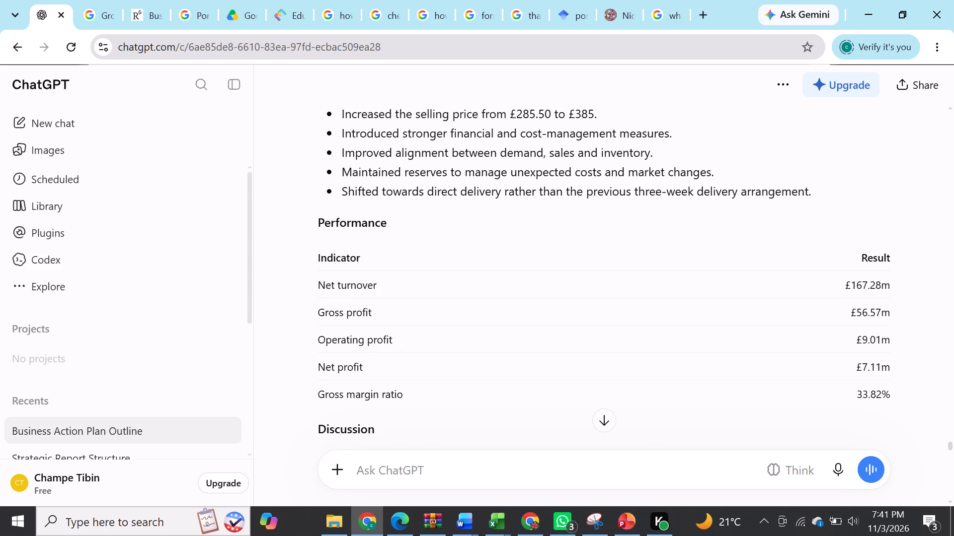
left_click_drag(344, 172, 819, 197)
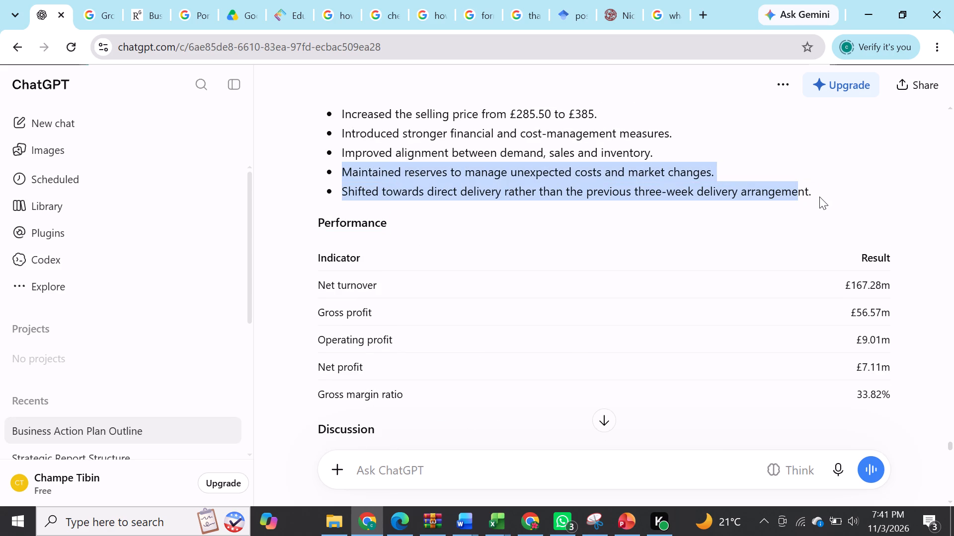
left_click_drag(819, 197, 822, 197)
key("ctrl+c")
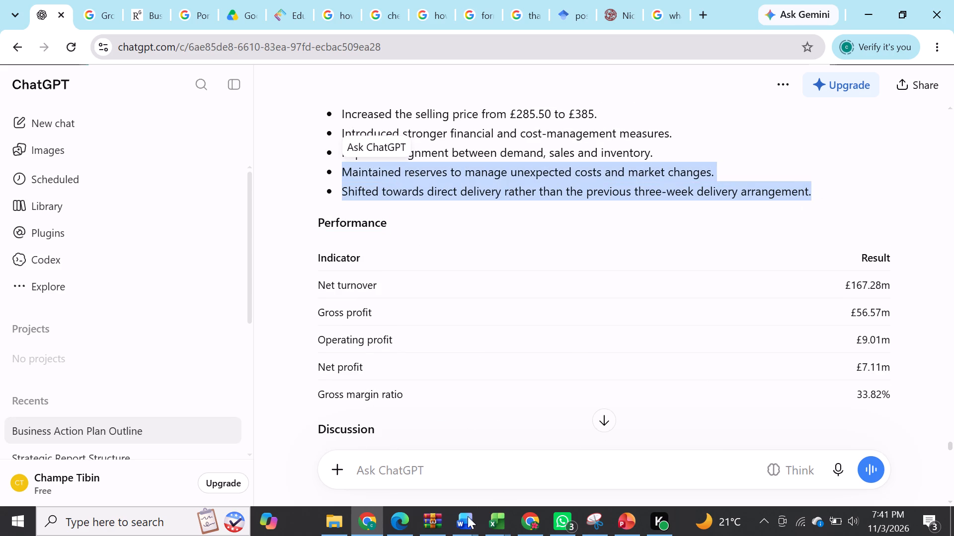
In the Word report, after "indicated by the results below." under Round 4, add "Some inventory management and delivery decisions were also made in that".
left_click(468, 517)
left_click(551, 481)
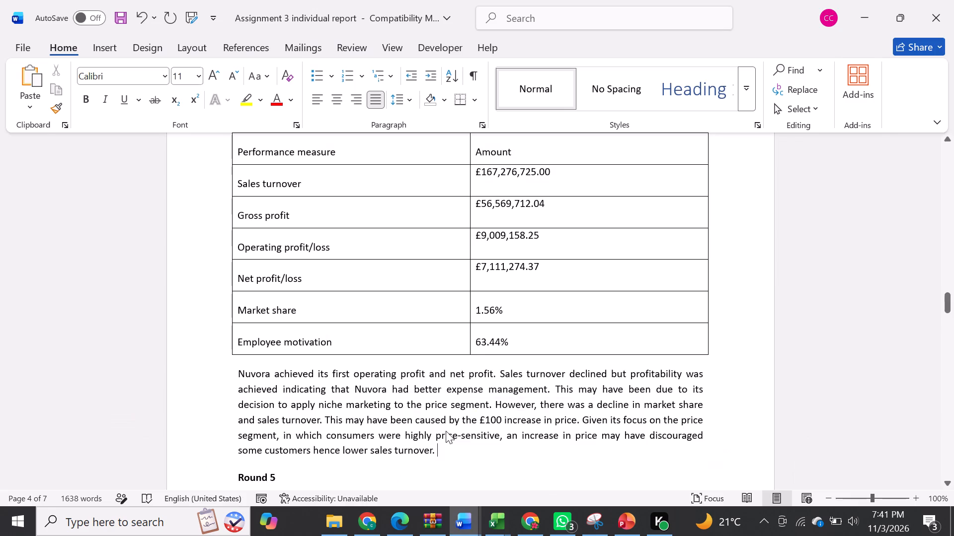
scroll(435, 419, "up", 6)
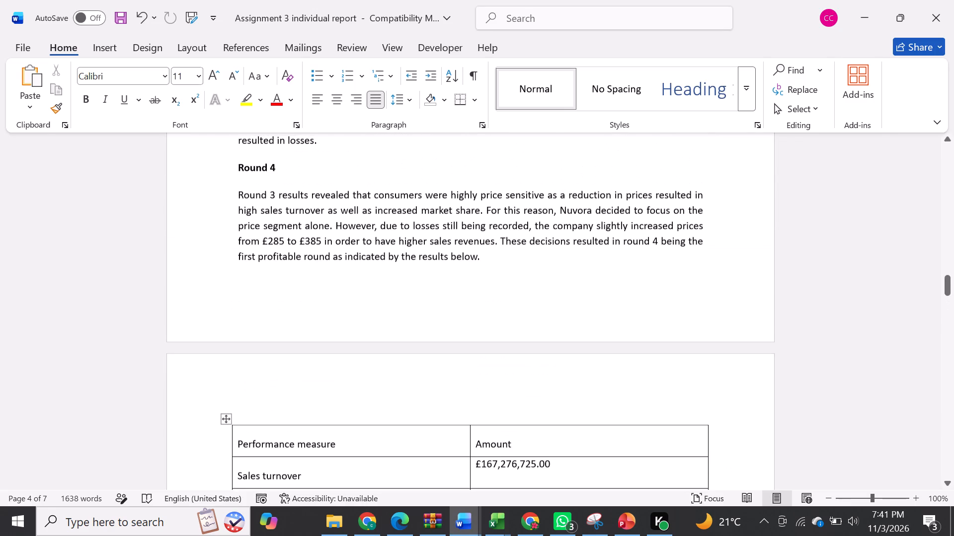
left_click(496, 270)
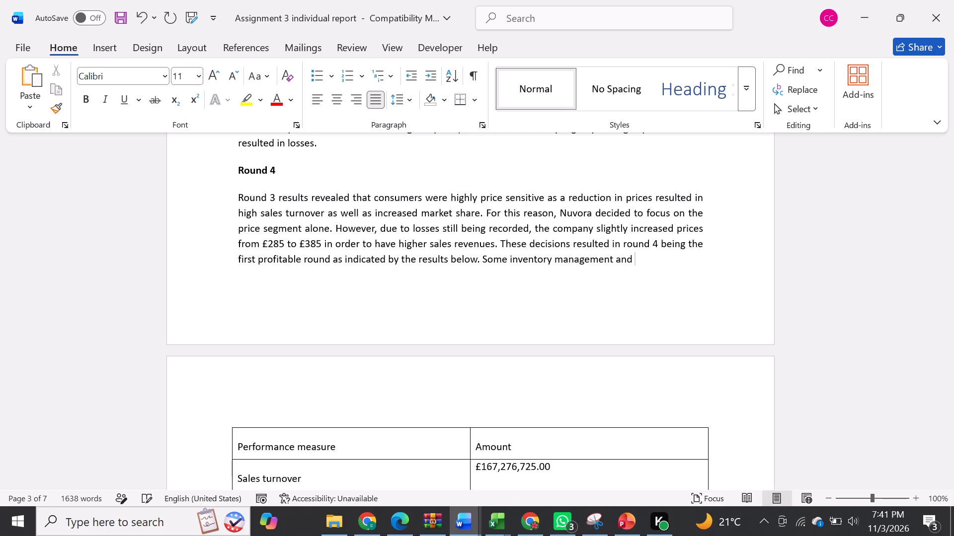
key("BackSpace")
key("BackSpace")
key("BackSpace")
type("livery decisions were also made in that")
key("space")
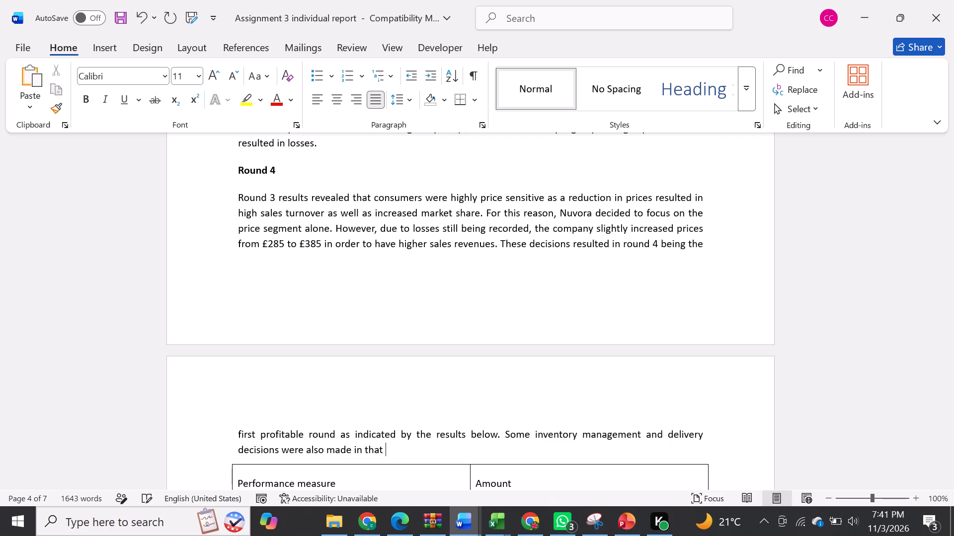
Continue the sentence with "inventory was held at 100% following the spike in sales turnover in", correcting the spelling of "spike".
type("inventiry was held at 100% following the soike in sales")
key("space")
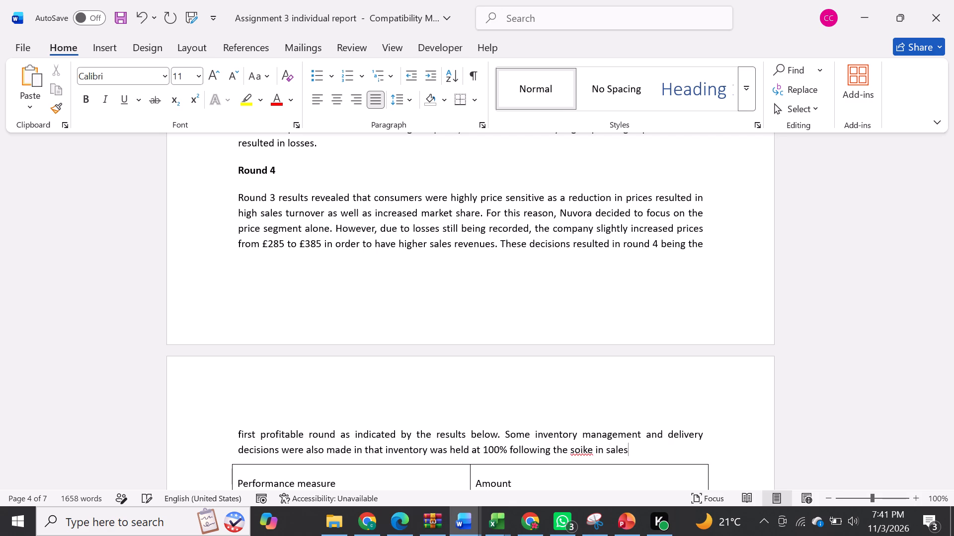
type("turnover in")
key("space")
left_click(581, 451)
key("BackSpace")
key("p")
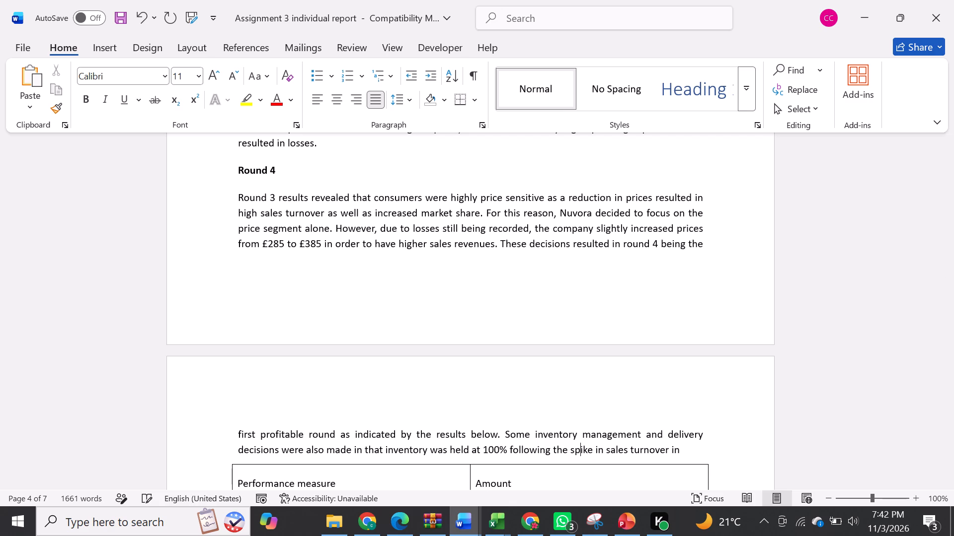
Finish the sentence with "round 3." and add "Moreover, delivery time was reduced from 3 weeks to direct delivery. This help reduce any".
left_click(685, 449)
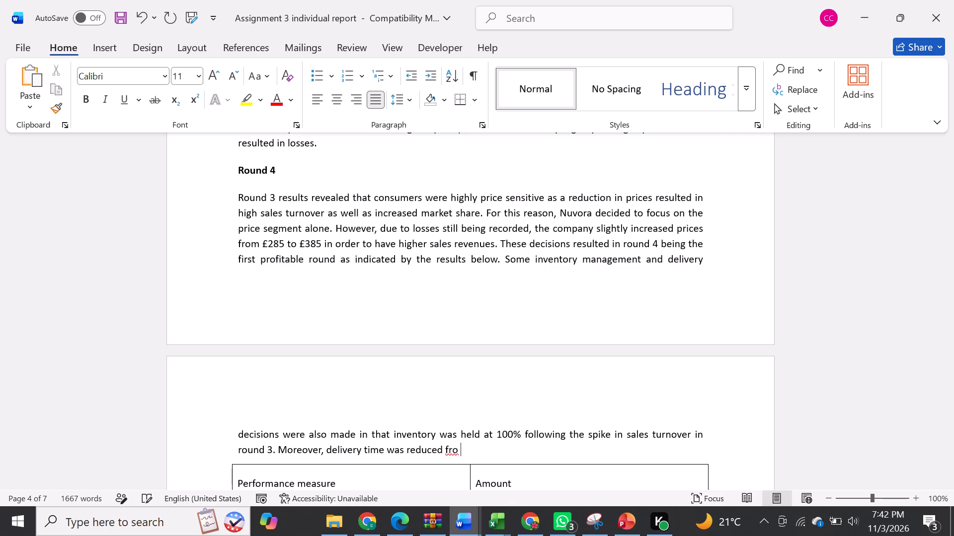
key("BackSpace")
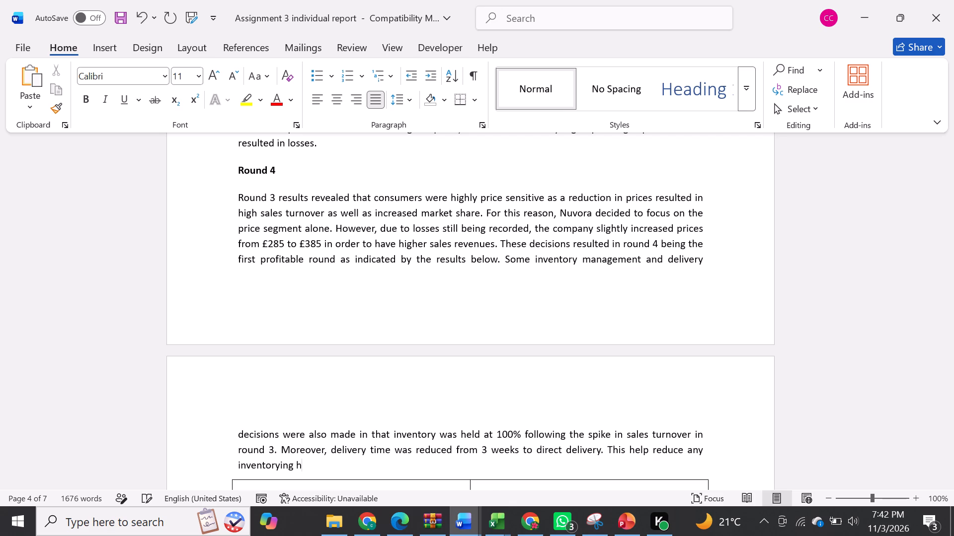
Complete the last sentence with "inventory holding costs hence contributing to less operational expenses.".
key("BackSpace")
key("BackSpace")
key("BackSpace")
key("BackSpace")
key("BackSpace")
key("BackSpace")
key("BackSpace")
key("BackSpace")
key("space")
type("holding costs hence contributing to less operati")
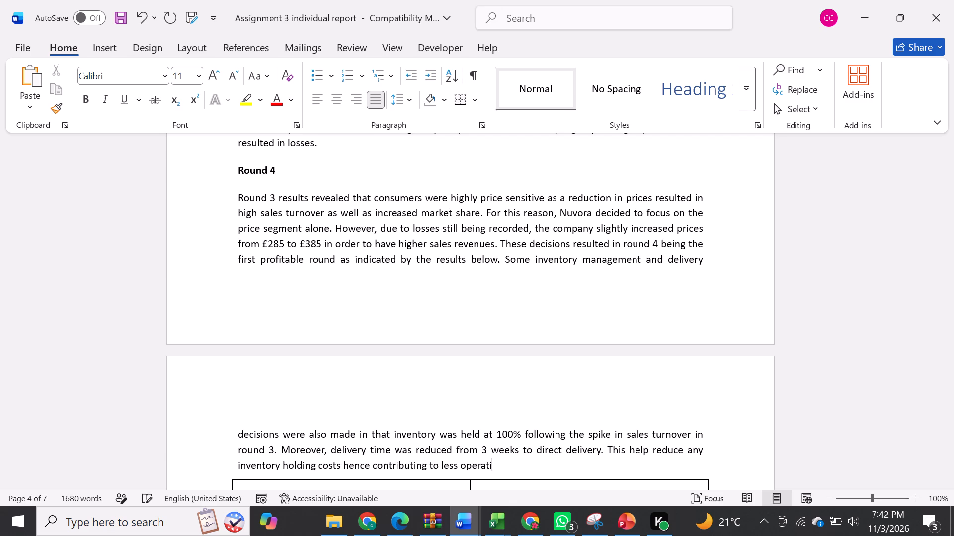
type("onal expenses.")
key("space")
Review the new inventory and delivery sentences together with the Round 4 performance table and the explanation below it.
scroll(472, 354, "down", 3)
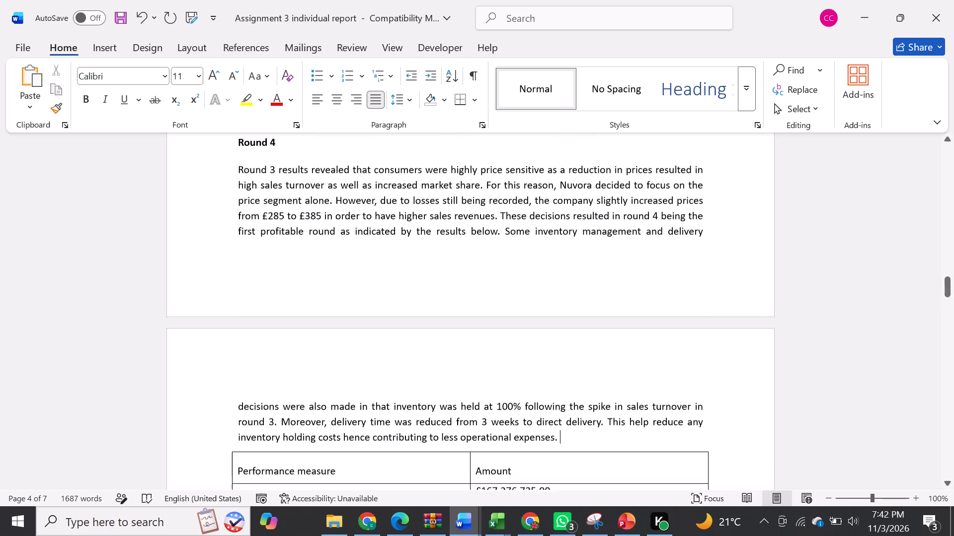
scroll(472, 354, "down", 3)
left_click(370, 262)
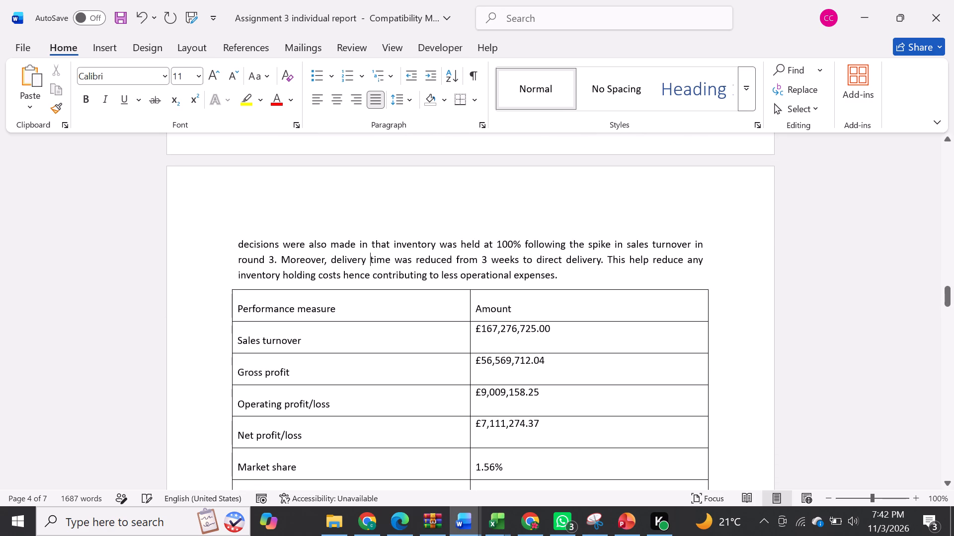
left_click(344, 256)
left_click(444, 252)
left_click(430, 256)
scroll(430, 256, "down", 3)
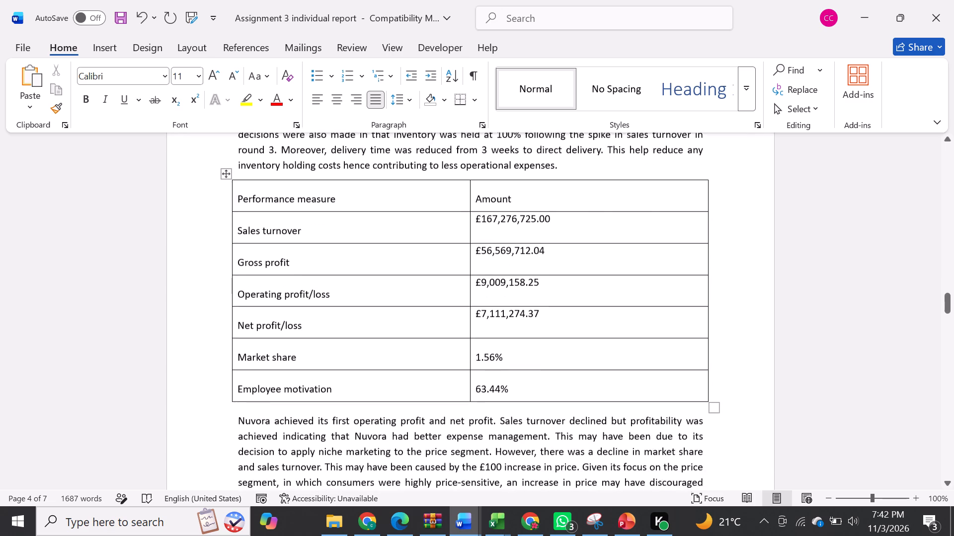
Begin the Round 5 paragraph, ahead of the price note, with "Following its first profitable performance, Nuvora decided to expand".
scroll(430, 256, "down", 1)
scroll(430, 256, "up", 1)
scroll(430, 256, "down", 2)
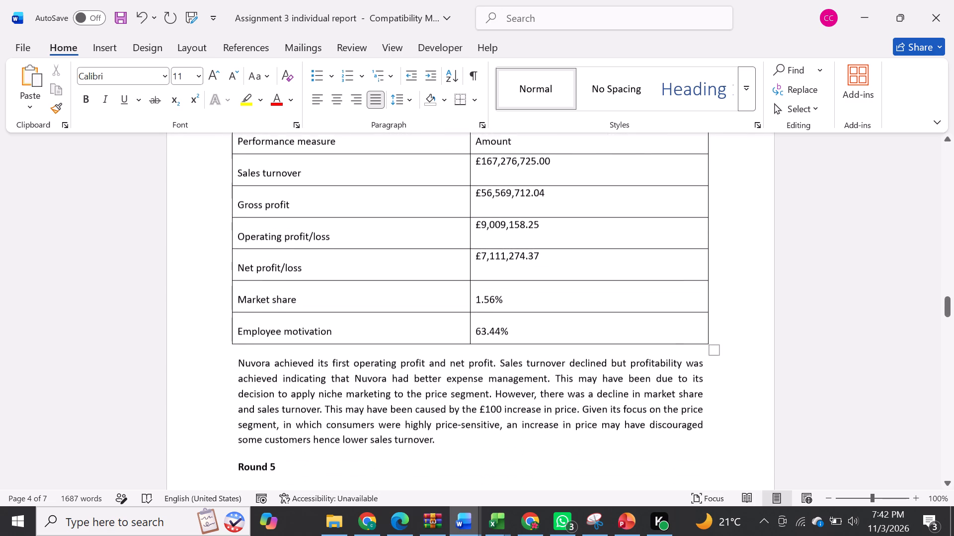
scroll(430, 256, "down", 4)
left_click(390, 338)
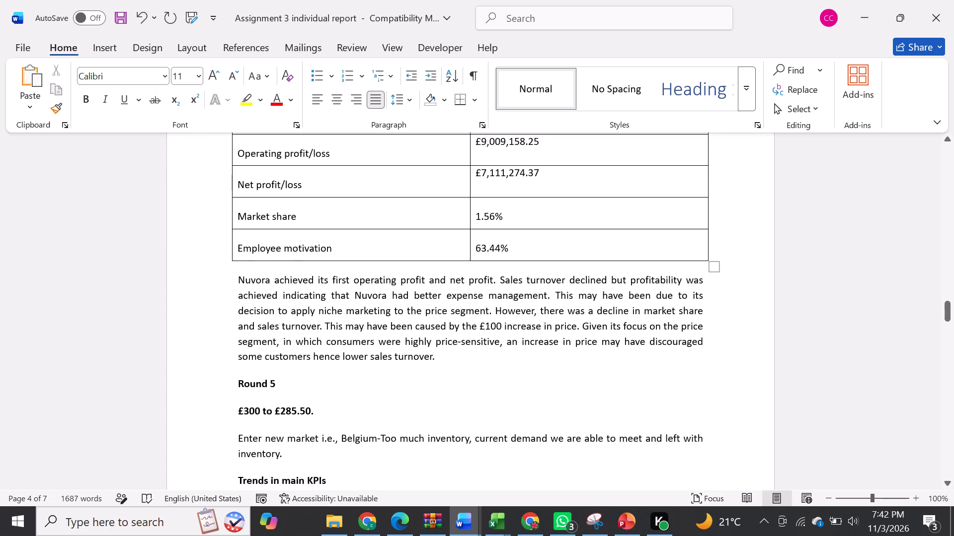
scroll(351, 367, "down", 2)
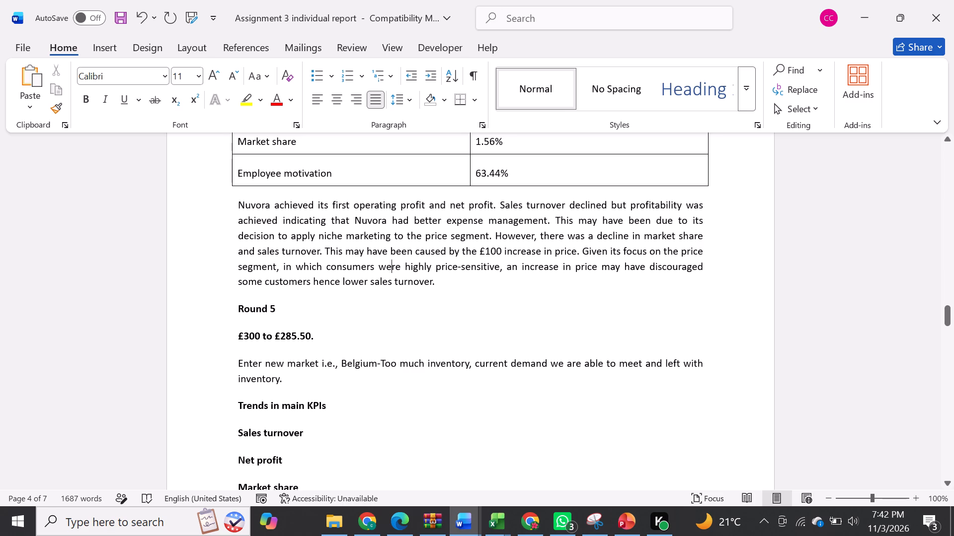
left_click(239, 338)
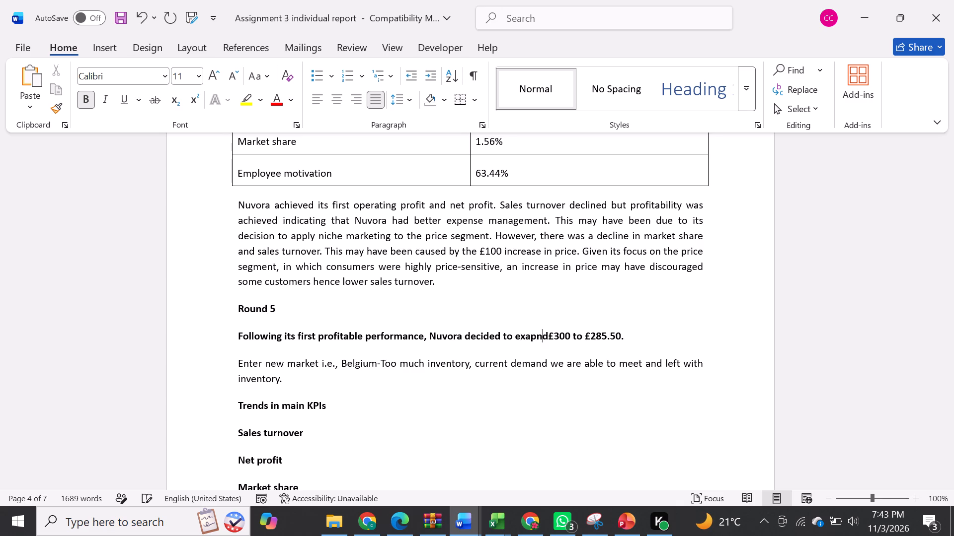
key("BackSpace")
key("BackSpace")
key("BackSpace")
key("BackSpace")
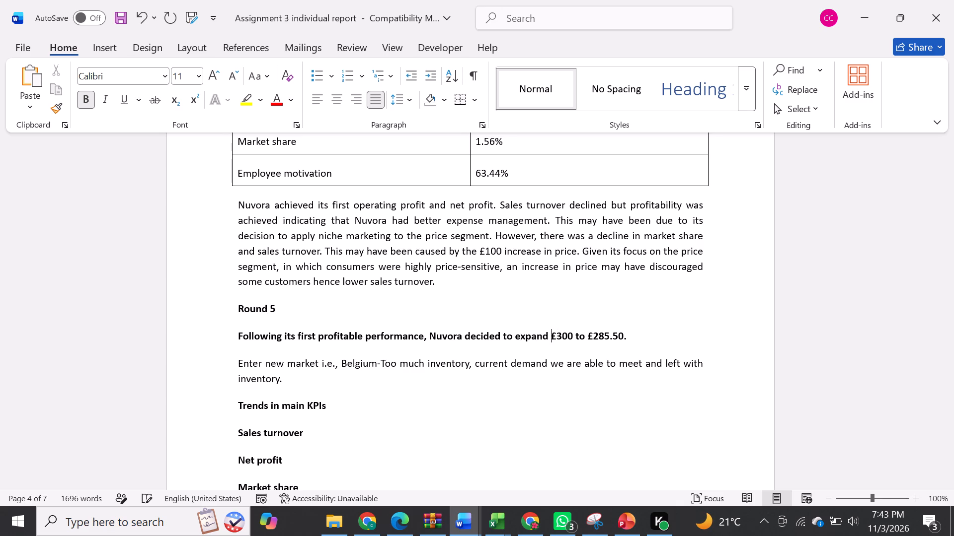
Complete the Round 5 opening sentence with "its operations into a new market i.e., Belgium.".
type("its operations into a new market.")
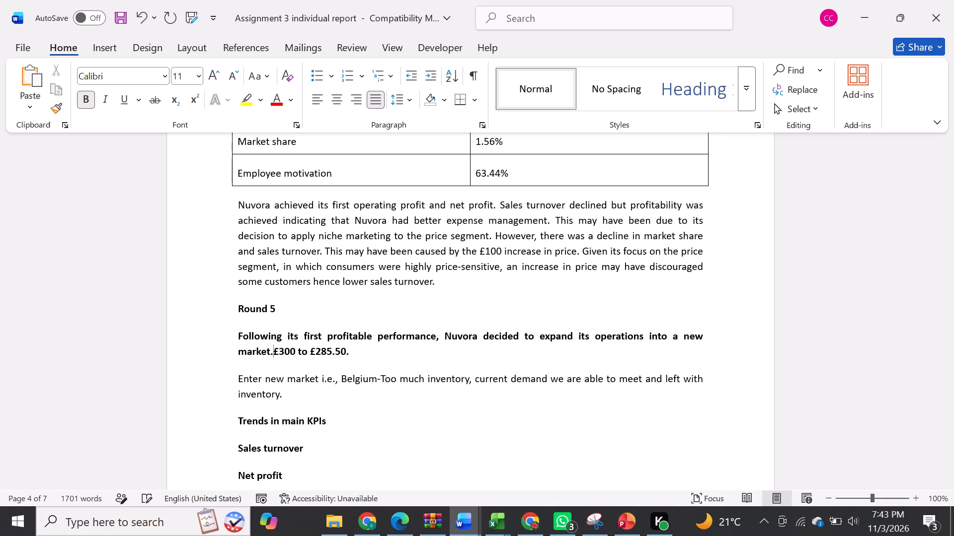
key("BackSpace")
key("space")
type("i.e.,")
key("space")
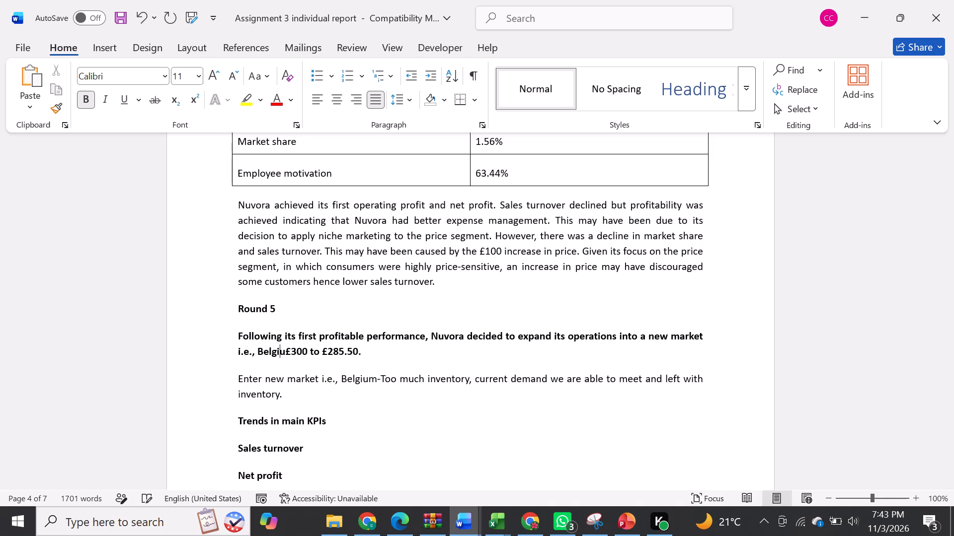
type(".")
key("space")
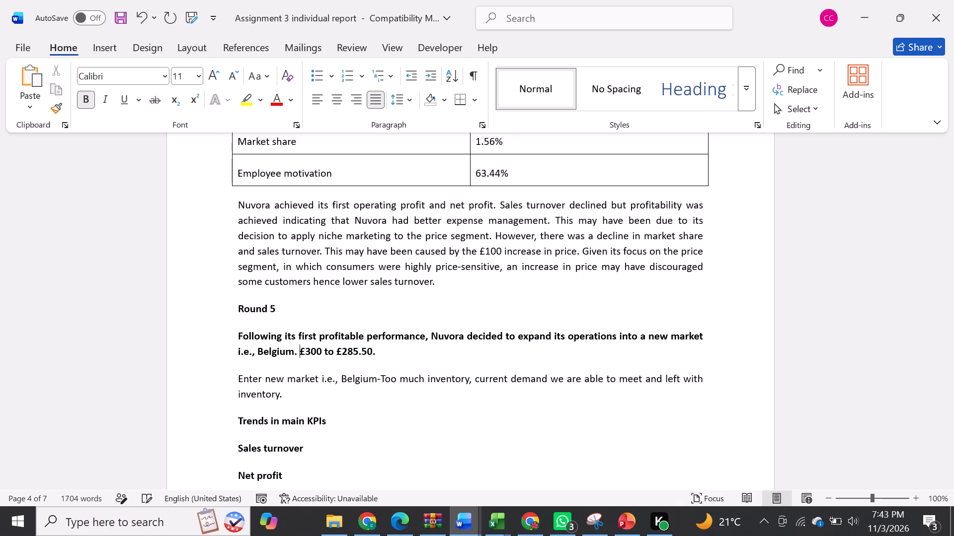
Remove the bold formatting from the Round 5 opening sentence.
left_click_drag(296, 349, 263, 342)
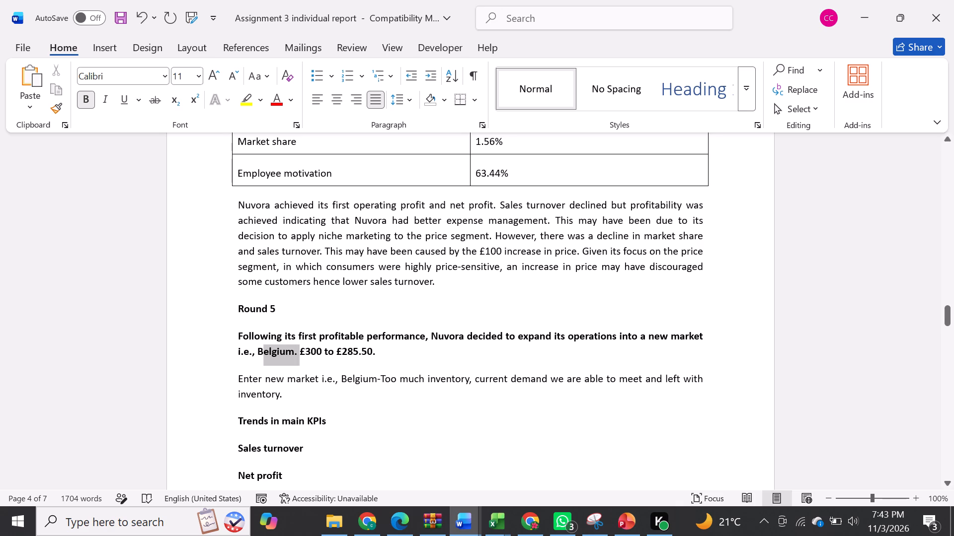
left_click_drag(263, 342, 240, 338)
key("ctrl+b")
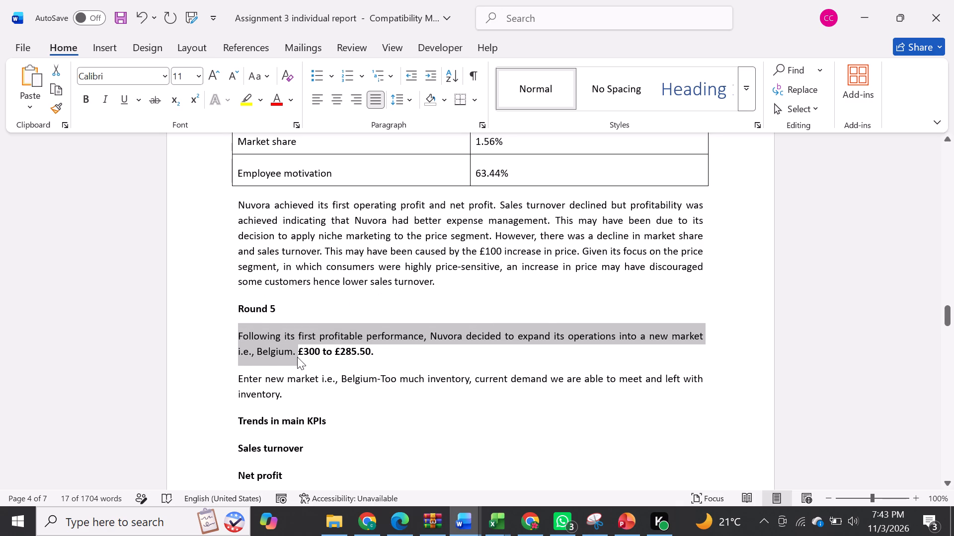
Add before the price note that as of round 4 Nuvora had excess inventory, having met all demand, and "Expansion would therefore help put this inventory to use.".
left_click(297, 357)
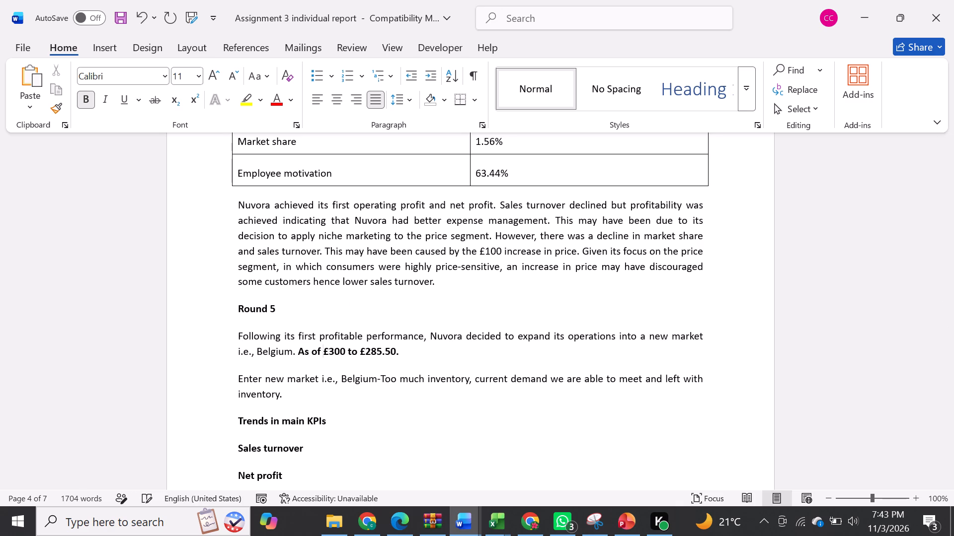
type("4,")
key("space")
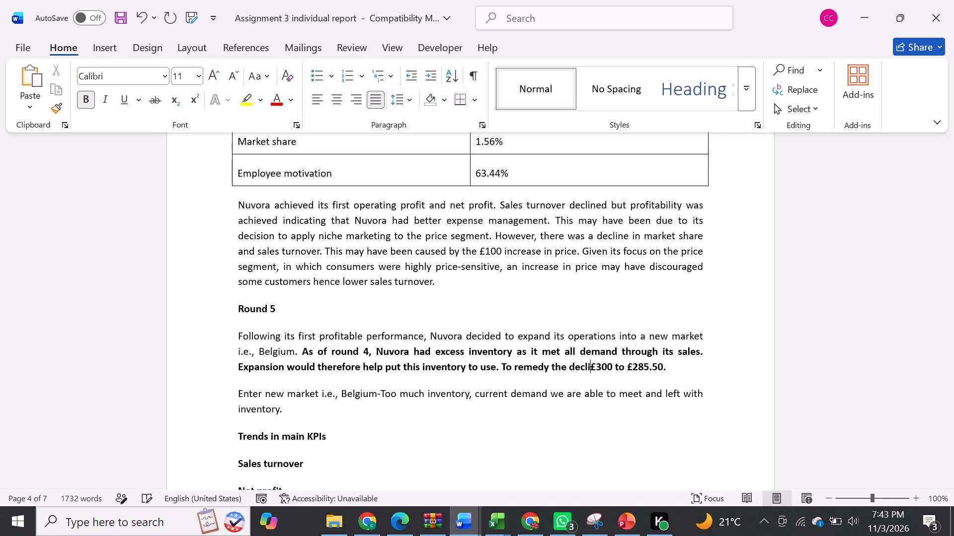
Lead into the price figures with "To remedy the decline in marlet share and sales turnover, price was decreased from".
type("ne in marlet share and sales turnov")
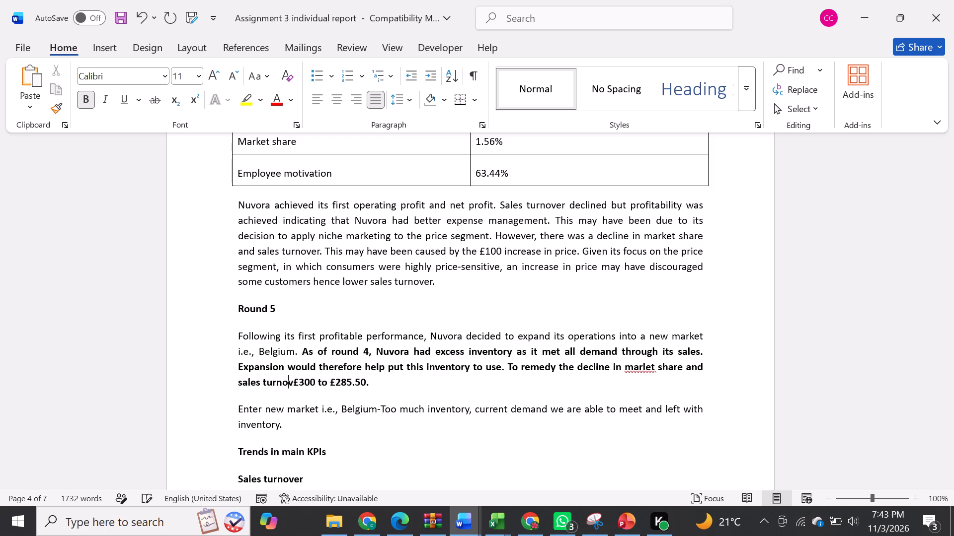
type("er, price was decreased from")
key("space")
scroll(389, 366, "up", 1)
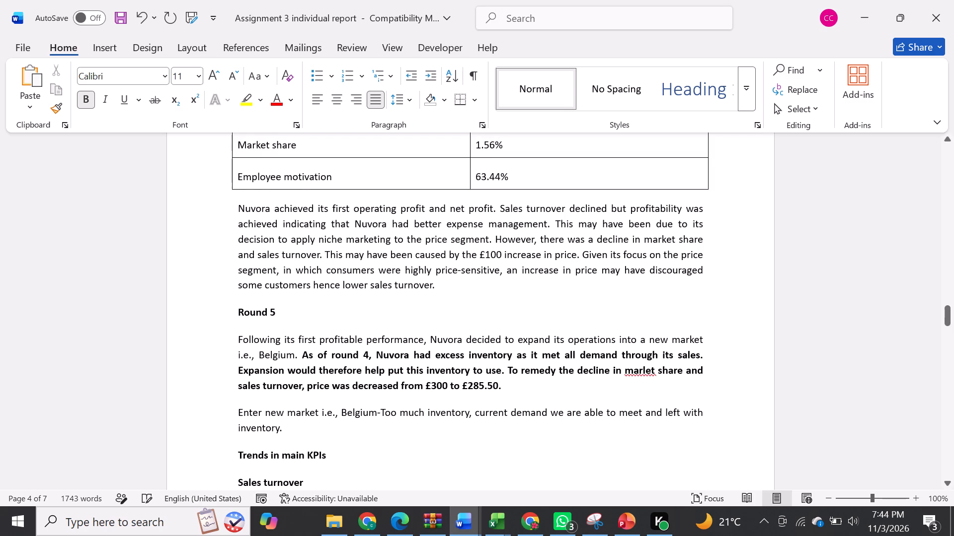
scroll(389, 366, "up", 1)
scroll(389, 366, "down", 3)
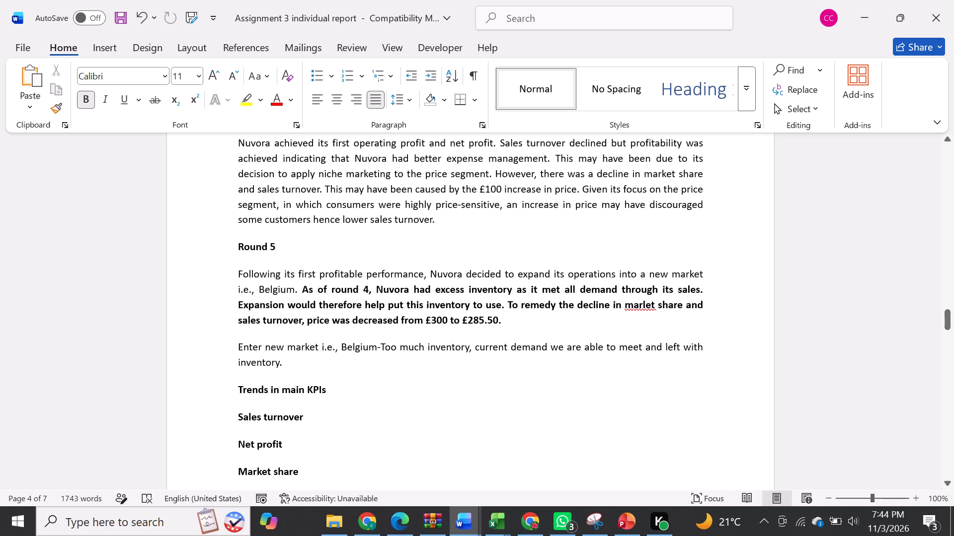
left_click(446, 323)
key("BackSpace")
key("BackSpace")
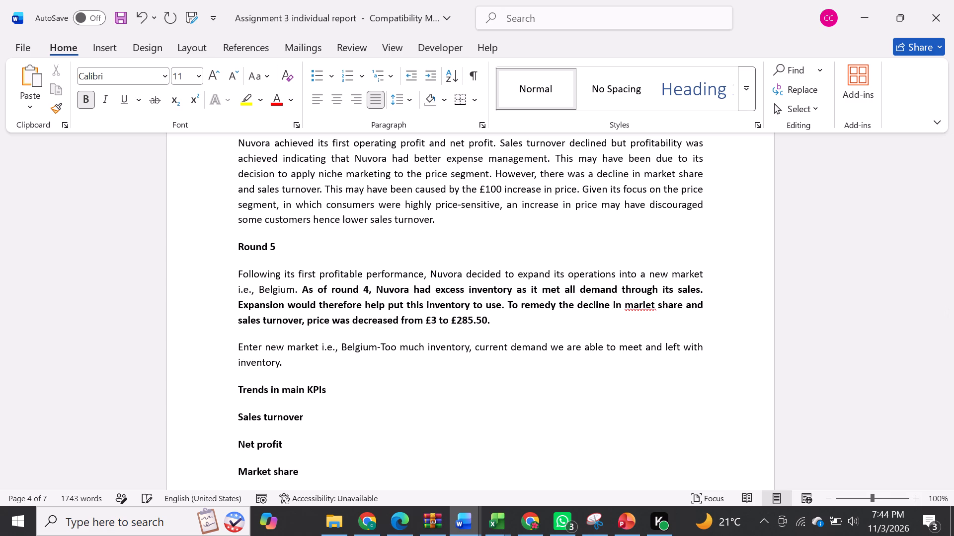
type("85")
left_click(499, 319)
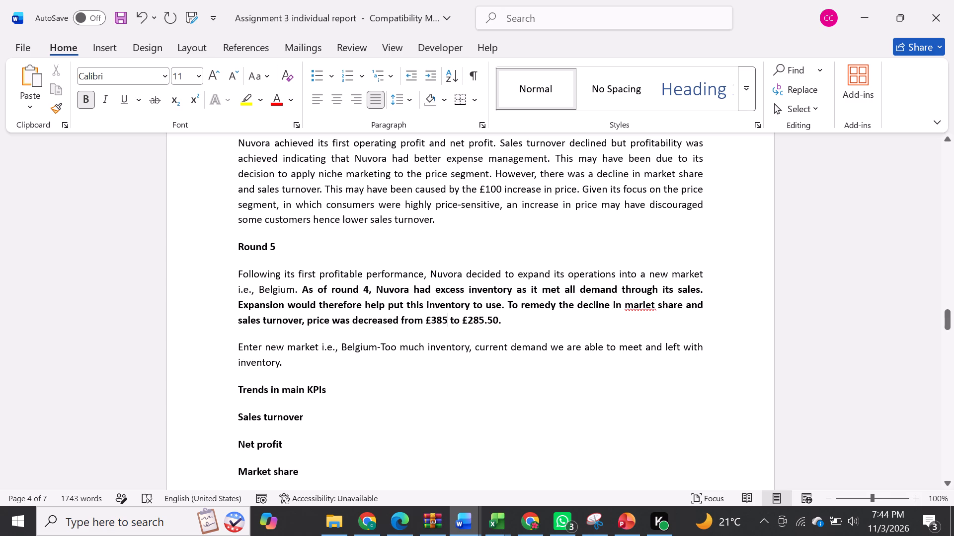
key("BackSpace")
key("BackSpace")
key("BackSpace")
key("BackSpace")
key("BackSpace")
key("BackSpace")
type("315")
left_click(498, 329)
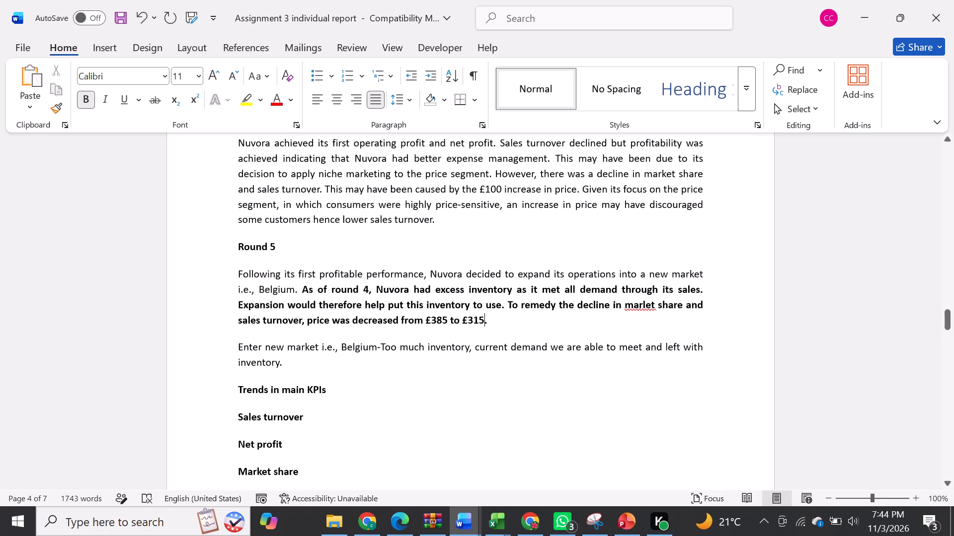
Delete the leftover note about entering Belgium and too much inventory below the Round 5 paragraph.
left_click_drag(291, 365, 233, 349)
key("BackSpace")
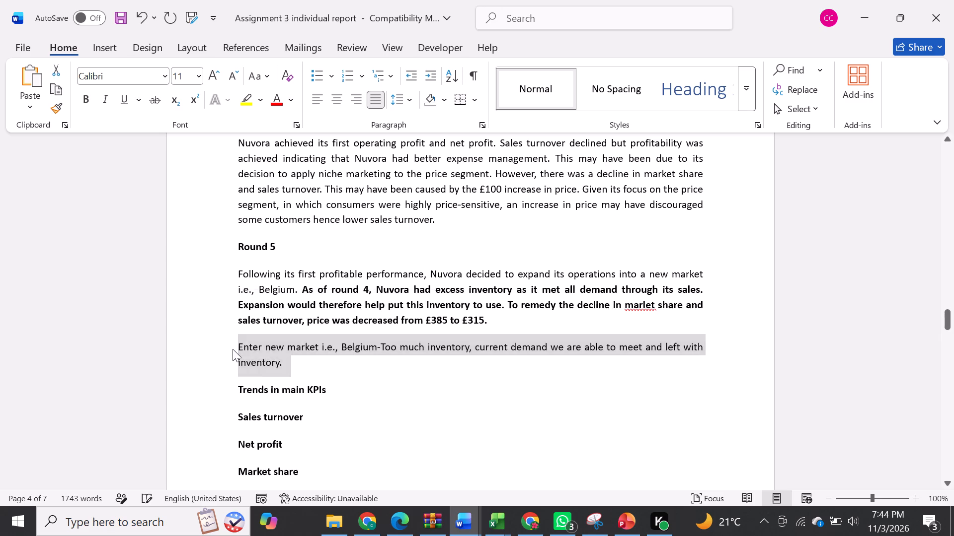
Correct "marlet" to "market" in the Round 5 paragraph.
left_click(648, 308)
key("BackSpace")
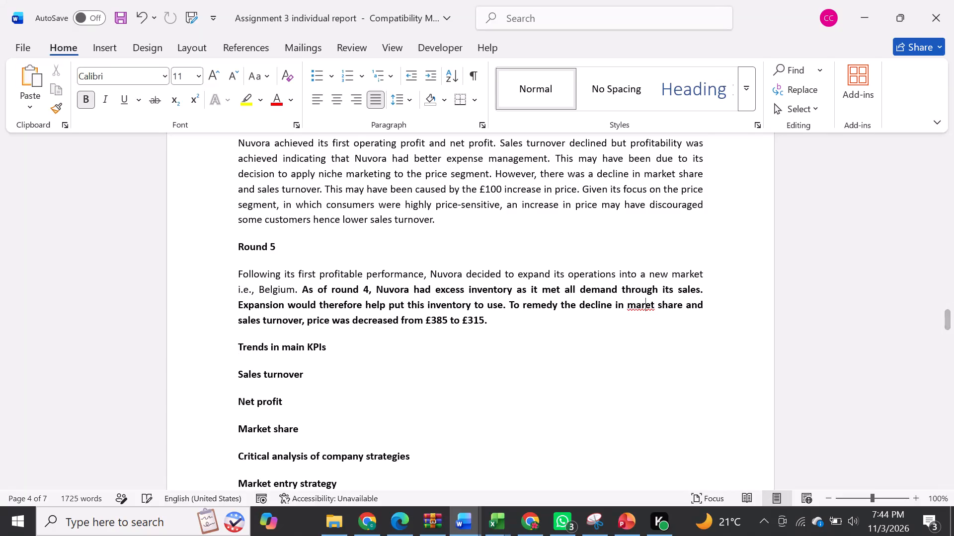
key("k")
Remove the bold formatting from the rest of the Round 5 paragraph, starting at "As of round 4".
left_click_drag(499, 324, 329, 301)
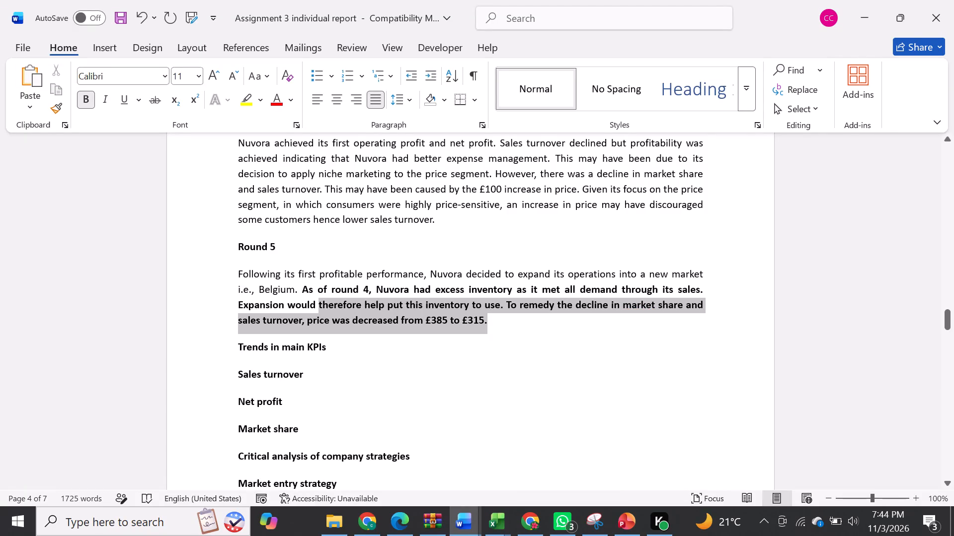
left_click_drag(329, 301, 305, 293)
key("ctrl+b")
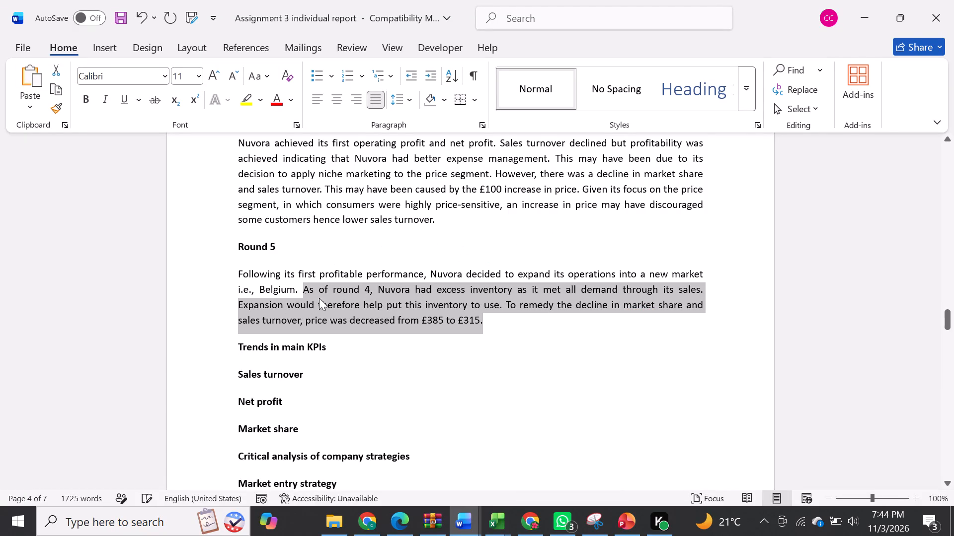
left_click(402, 312)
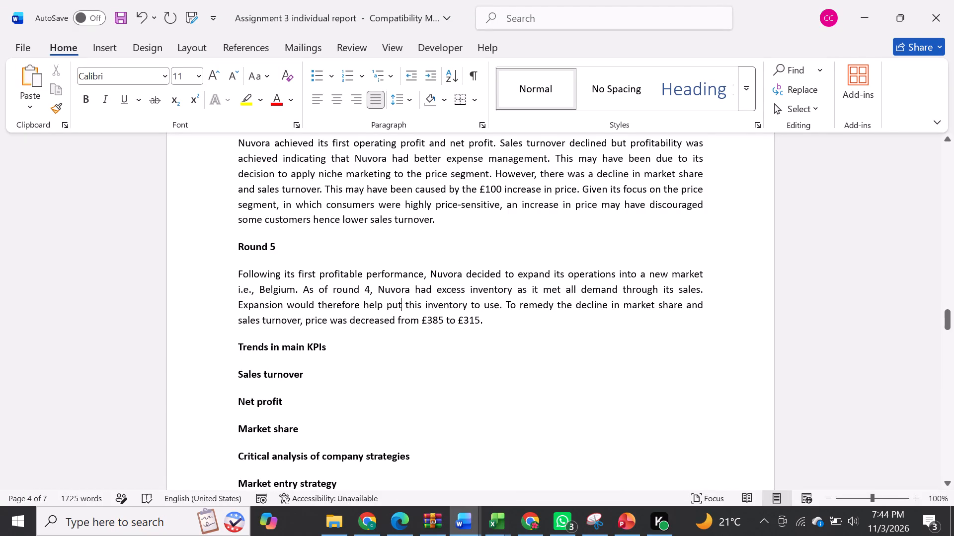
Add the sentence "The company maintained its niche focus on the price segment." at the end of the Round 5 paragraph.
left_click(488, 323)
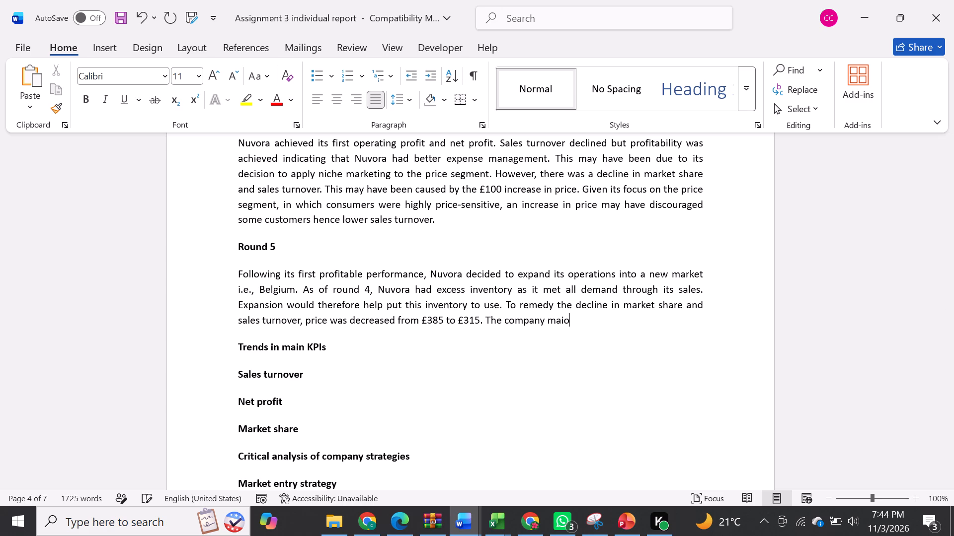
key("BackSpace")
type("ntained is")
key("space")
key("BackSpace")
key("BackSpace")
key("s")
key("BackSpace")
type("ts niche focus on the")
key("space")
type("price segment")
type(".")
key("space")
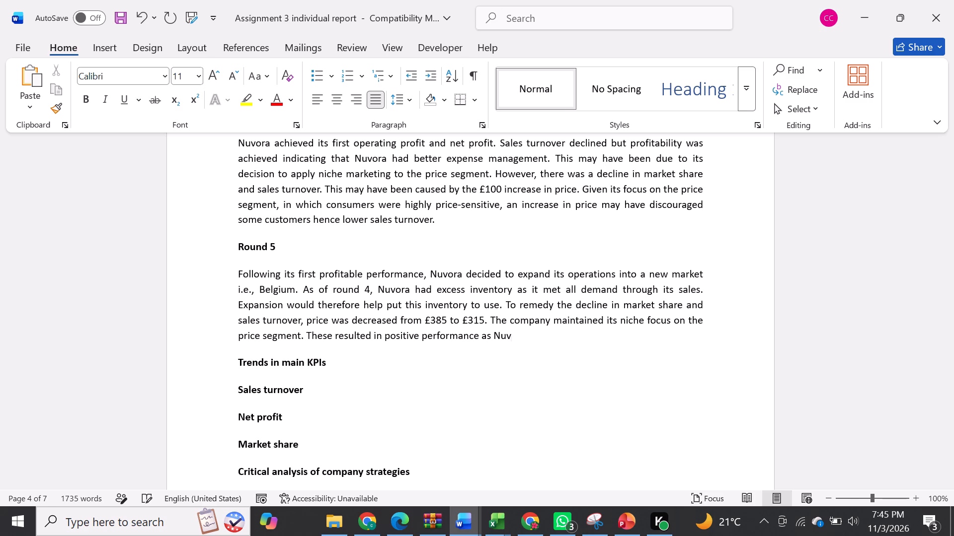
Continue the Round 5 paragraph with "These resulted in positive performance as Nuvora had an increase in net profit,".
key("BackSpace")
type("an increase in net prof")
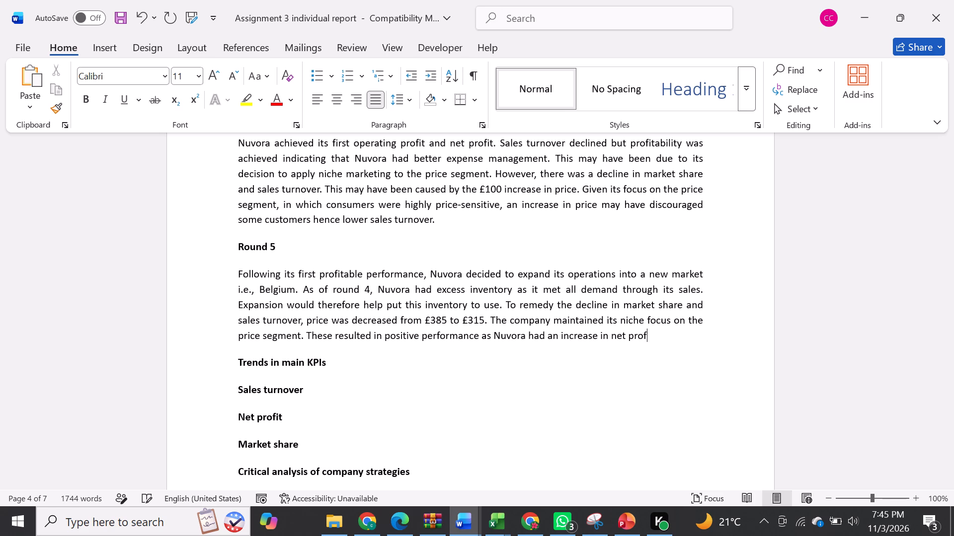
type("it,")
key("space")
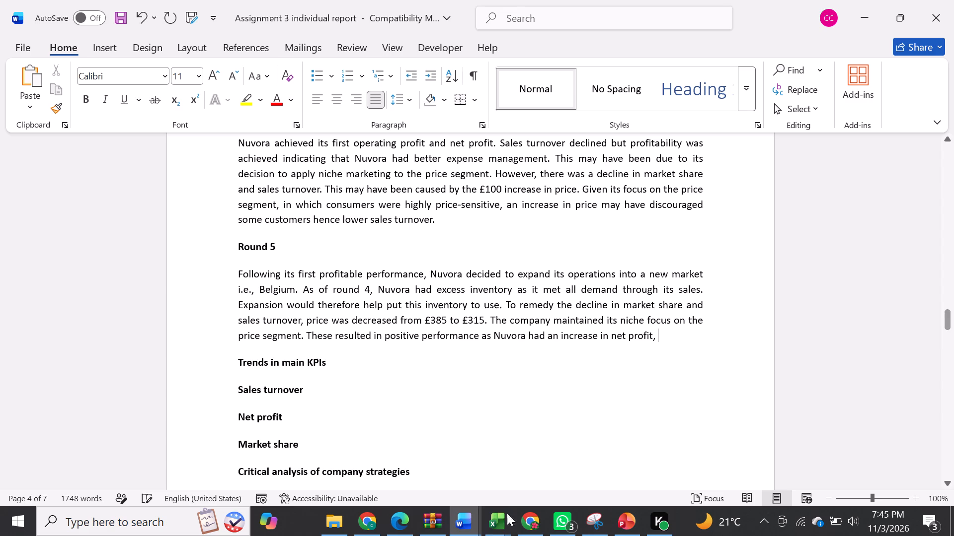
Review the marketing, financial and sales slides of the Assignment B presentation PDF for Round 5 performance.
left_click(497, 534)
left_click(391, 526)
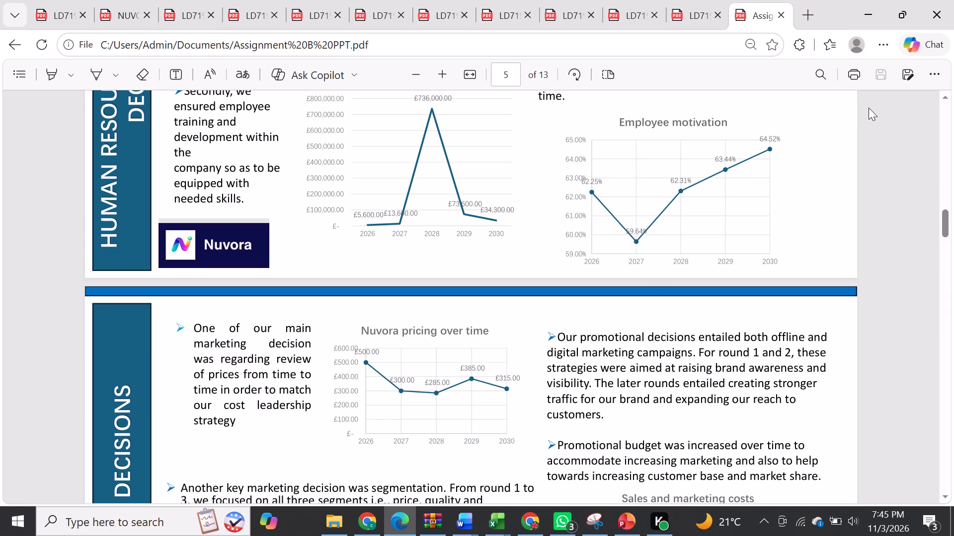
scroll(466, 391, "down", 2)
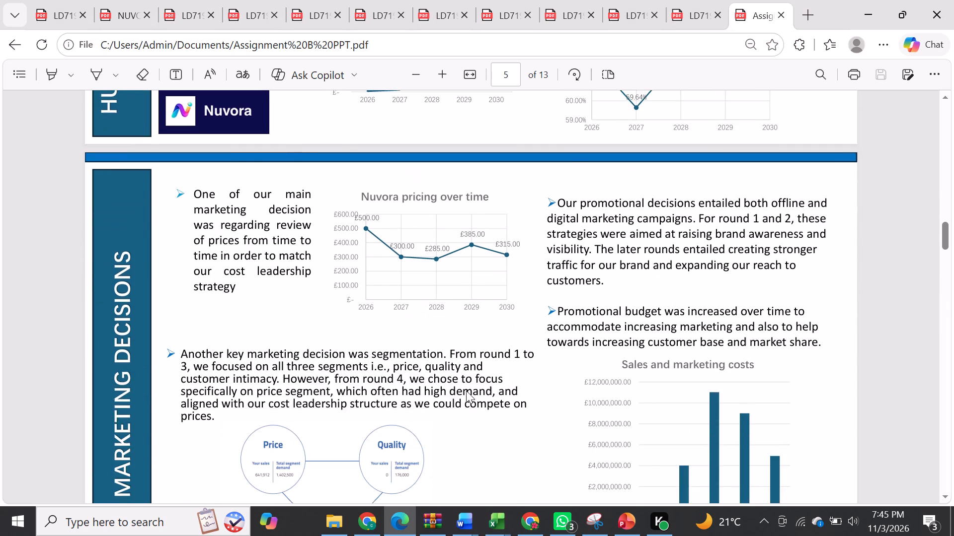
scroll(466, 391, "down", 1)
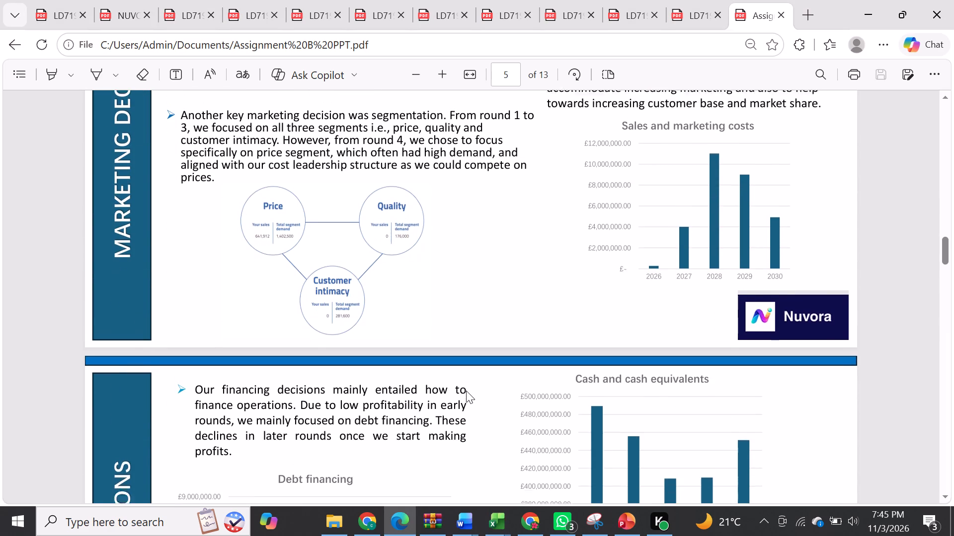
scroll(466, 391, "down", 2)
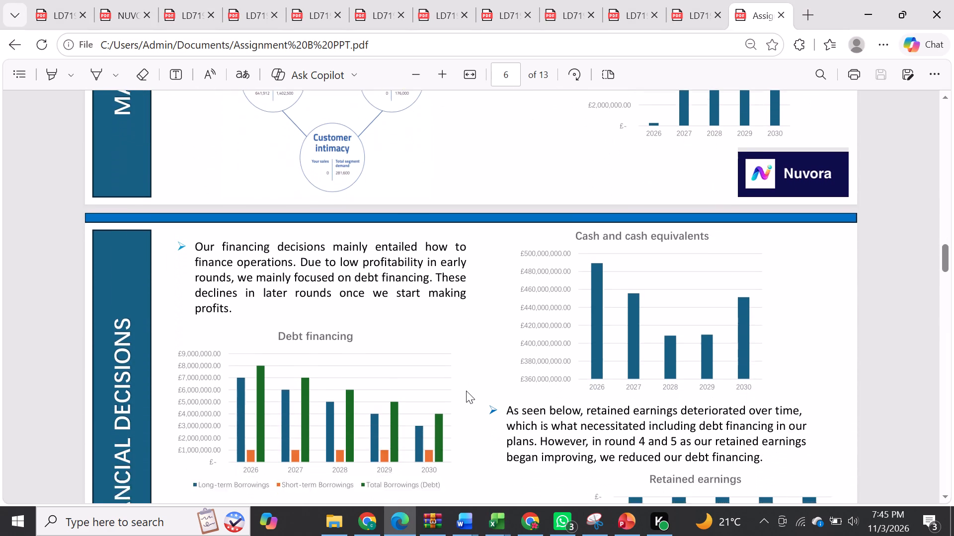
scroll(466, 391, "down", 1)
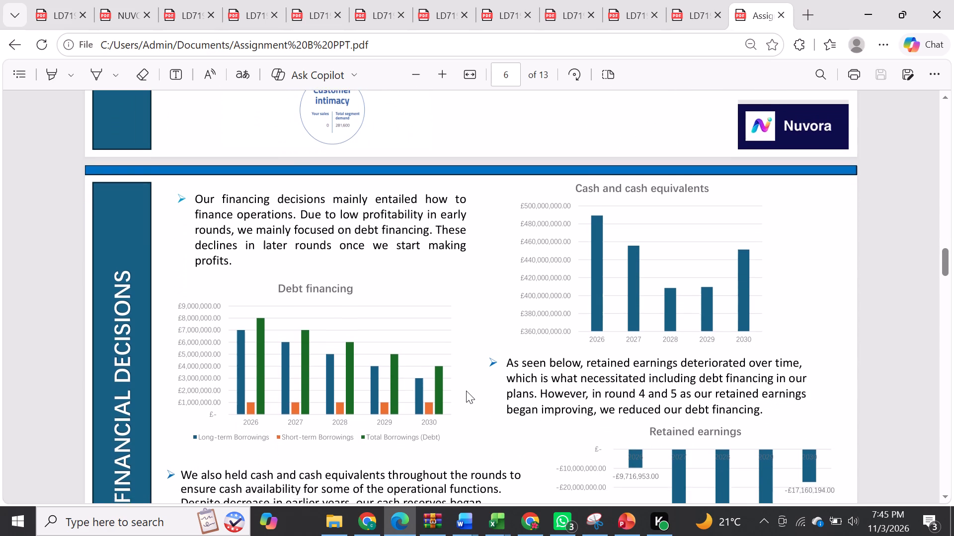
scroll(466, 391, "down", 2)
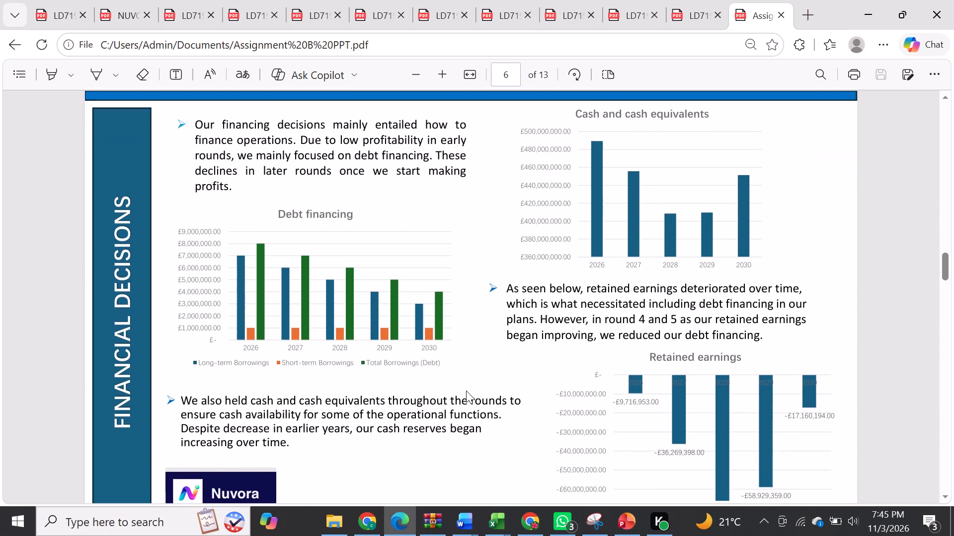
scroll(466, 391, "down", 5)
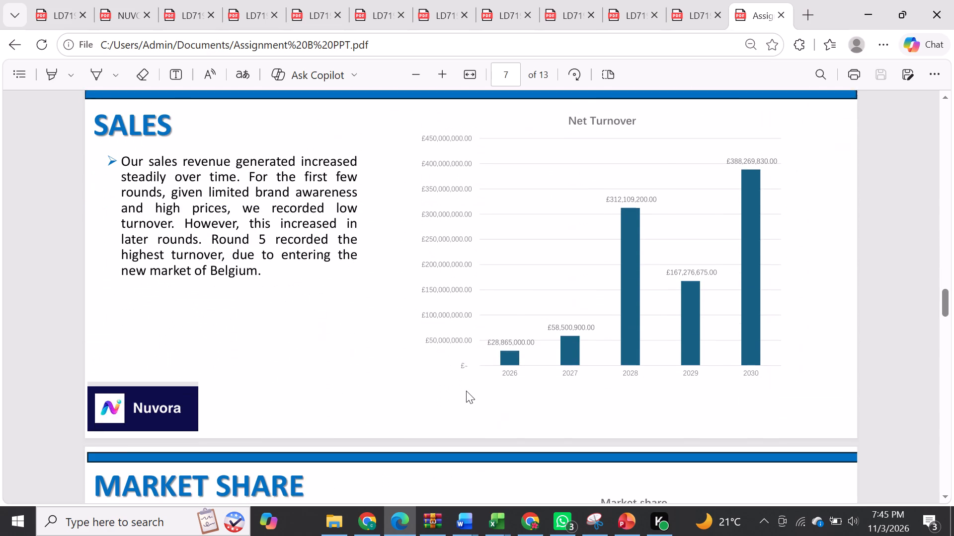
scroll(466, 391, "up", 2)
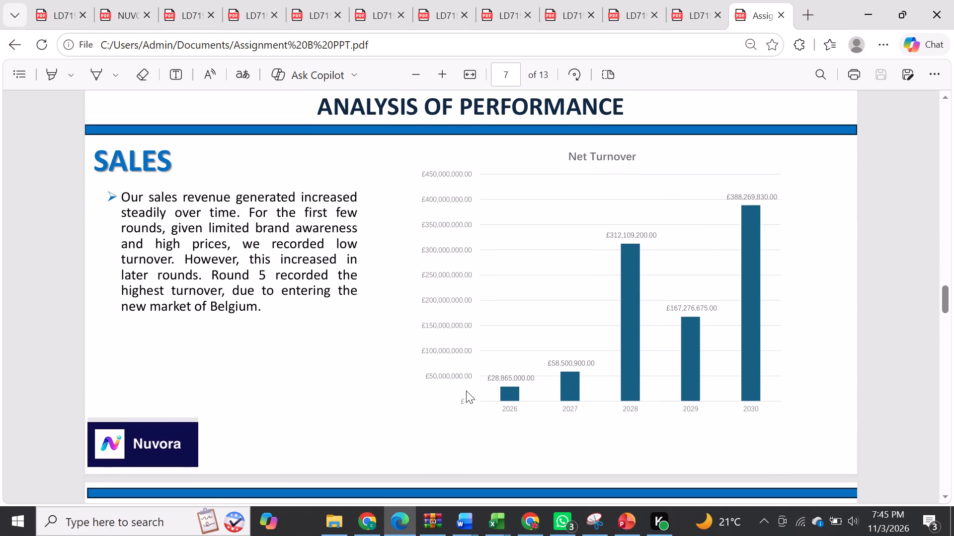
Back in the Word report, insert "sales turnover, " before "net profit" in the last sentence of the Round 5 paragraph.
left_click(465, 523)
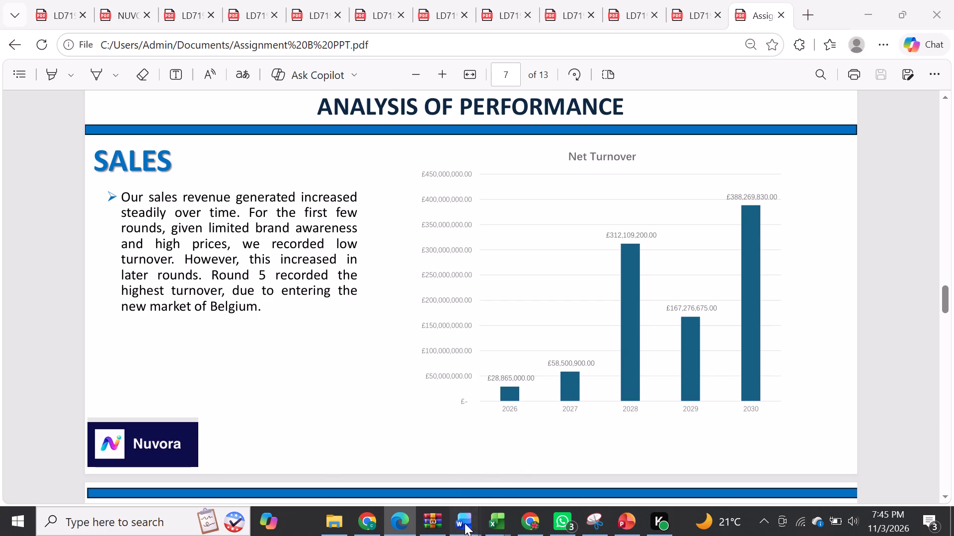
left_click(595, 472)
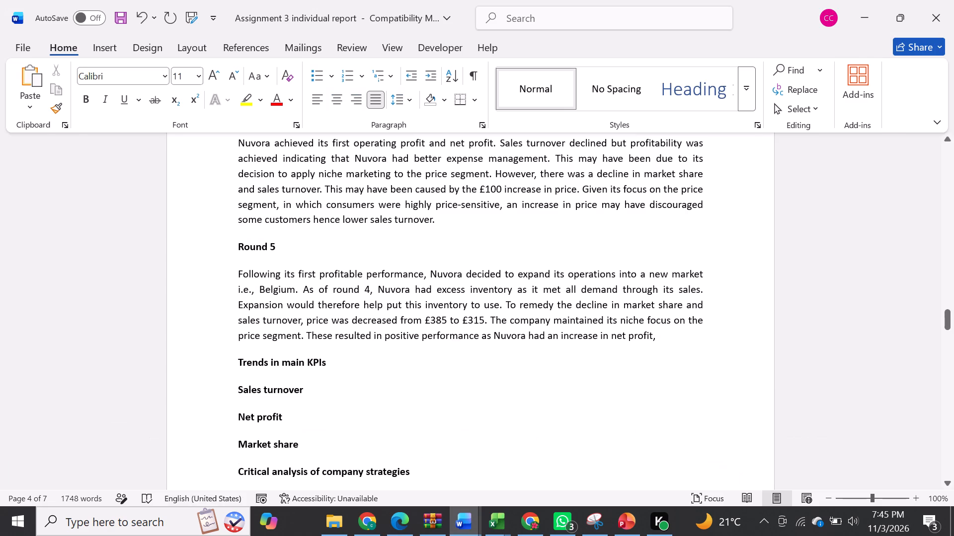
left_click(610, 336)
type("sales t")
type("rnove")
key("BackSpace")
key("BackSpace")
key("BackSpace")
key("BackSpace")
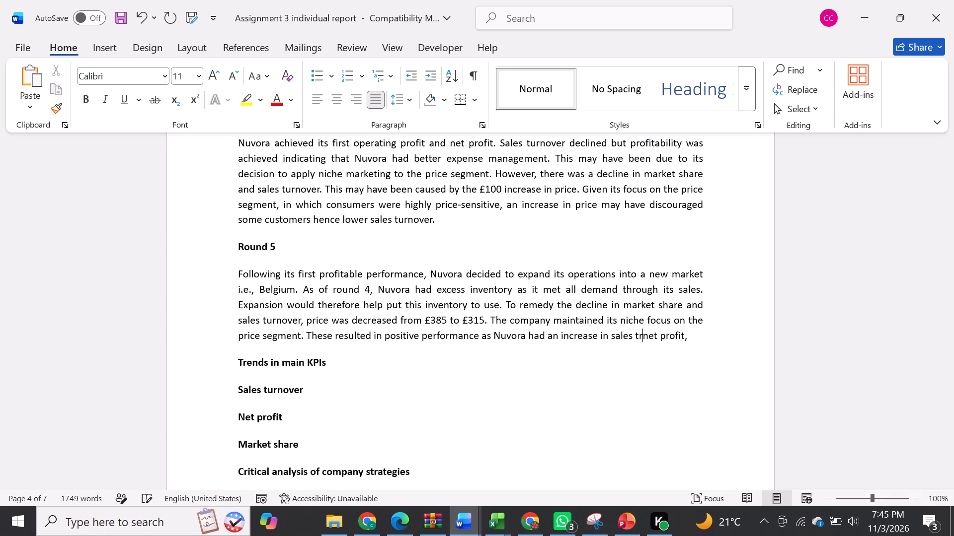
key("BackSpace")
type("urnover,")
key("space")
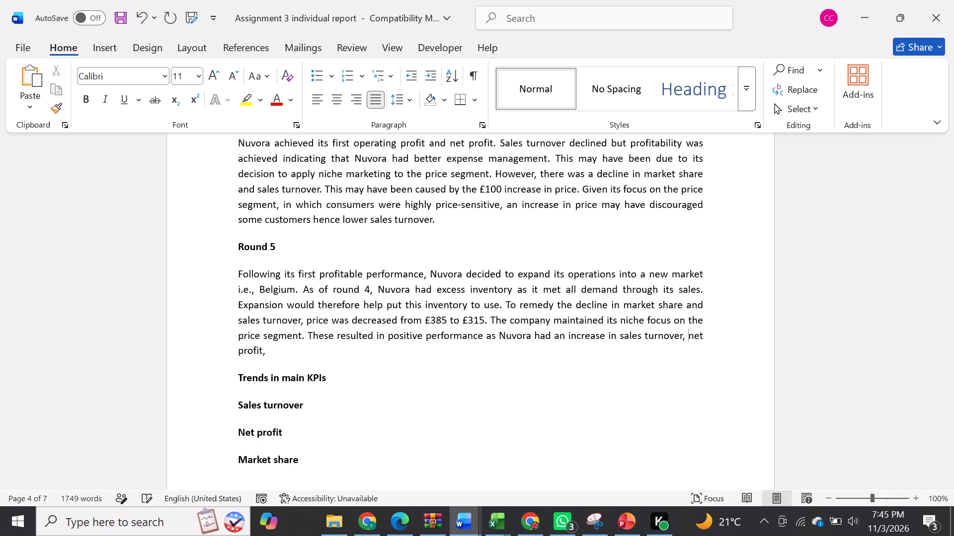
Complete the Round 5 sentence after "net profit," with "operating profit, market share and employee motivation.".
left_click(278, 354)
type("operating profit, in")
key("BackSpace")
key("BackSpace")
type("market share and employee motivat")
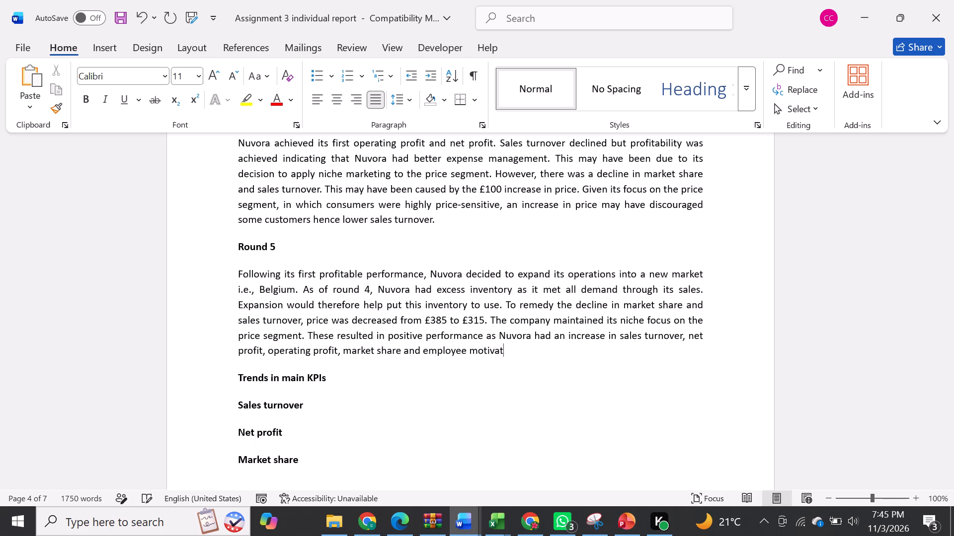
type("ion.")
key("space")
Examine the market share, profitability and employee motivation slides in the Assignment B presentation PDF.
left_click(392, 523)
scroll(519, 317, "down", 3)
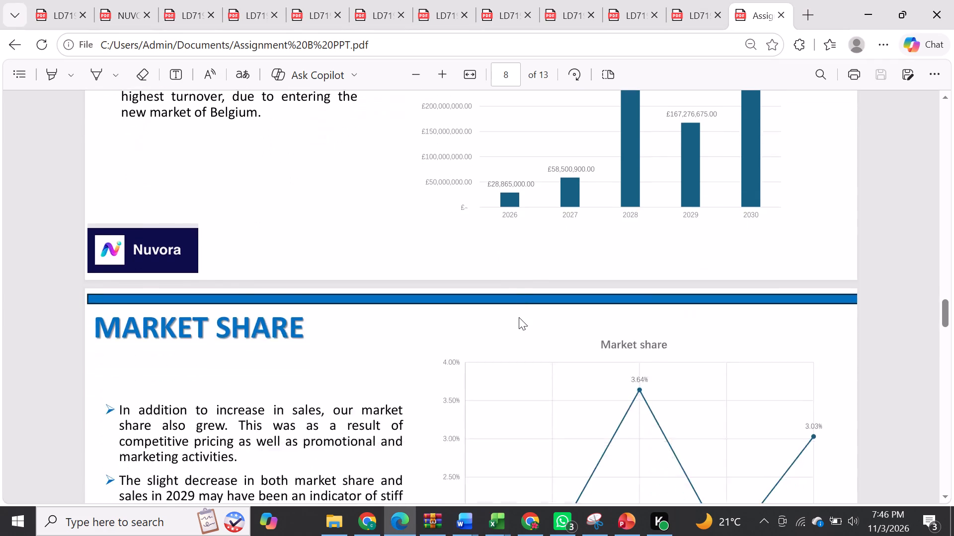
scroll(519, 317, "down", 3)
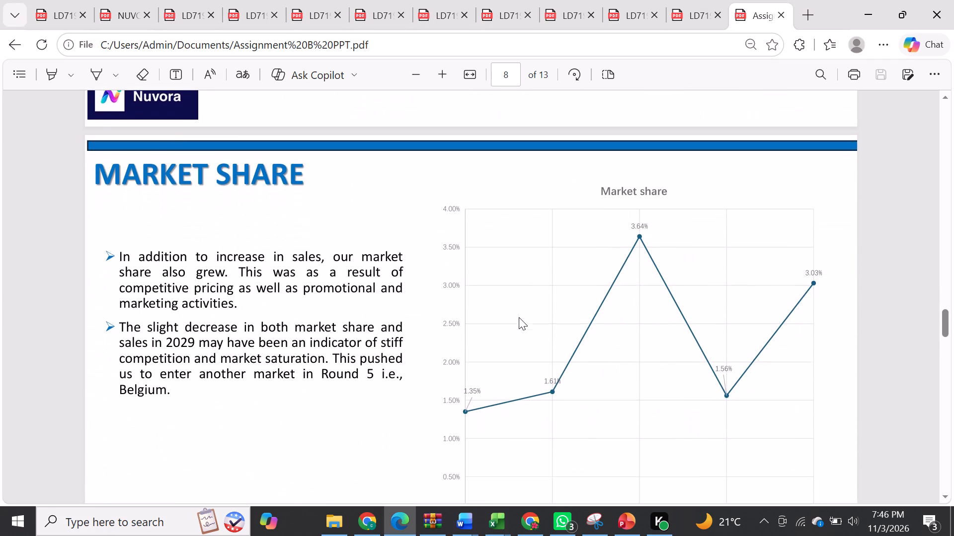
scroll(519, 317, "down", 3)
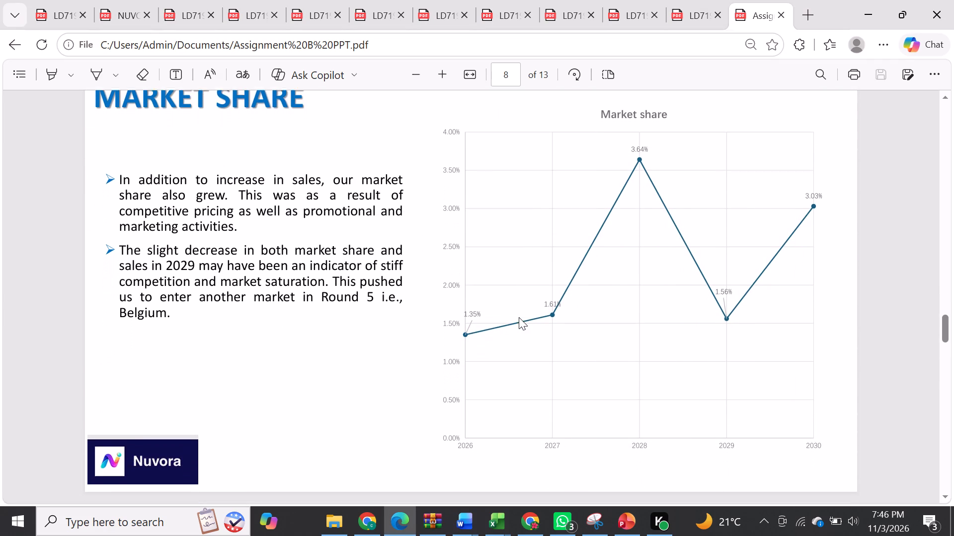
scroll(519, 317, "down", 4)
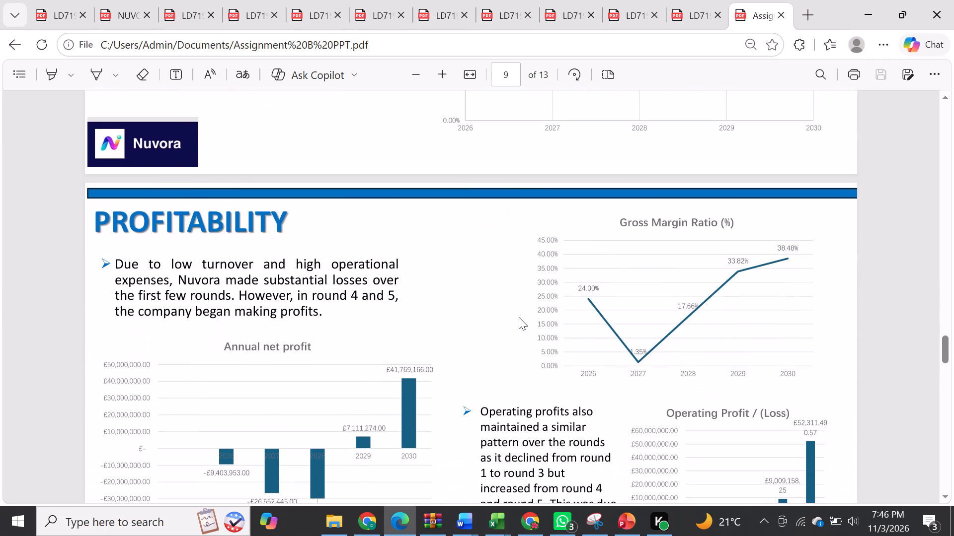
scroll(519, 317, "down", 2)
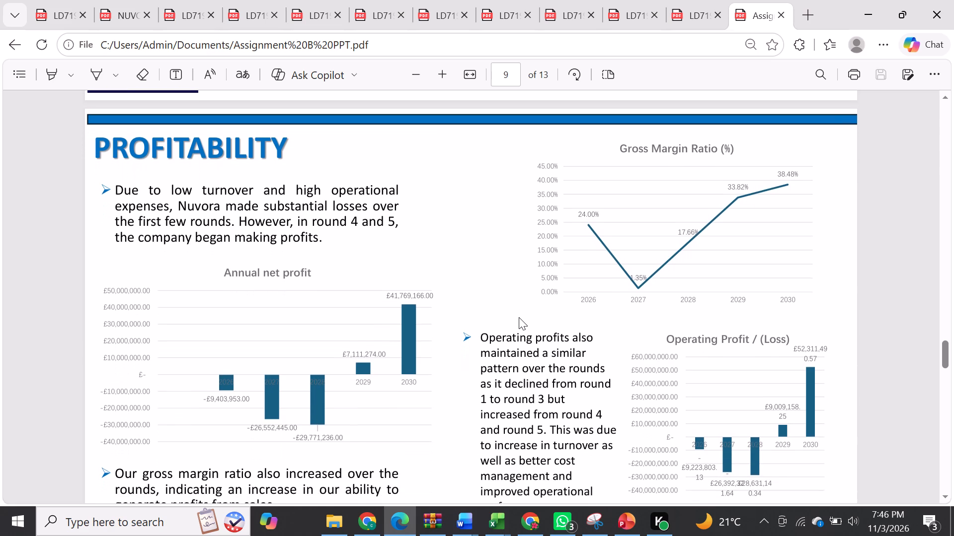
scroll(519, 317, "down", 1)
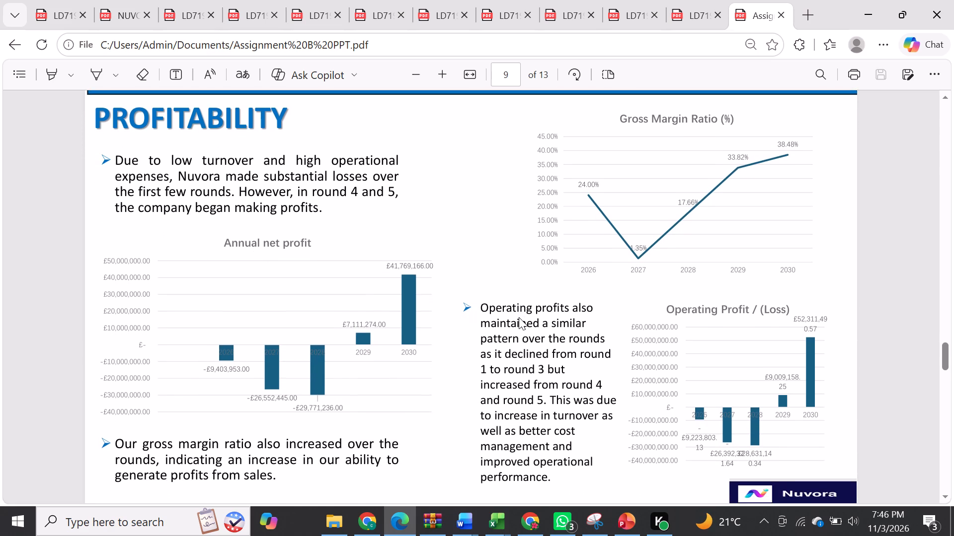
scroll(519, 317, "down", 4)
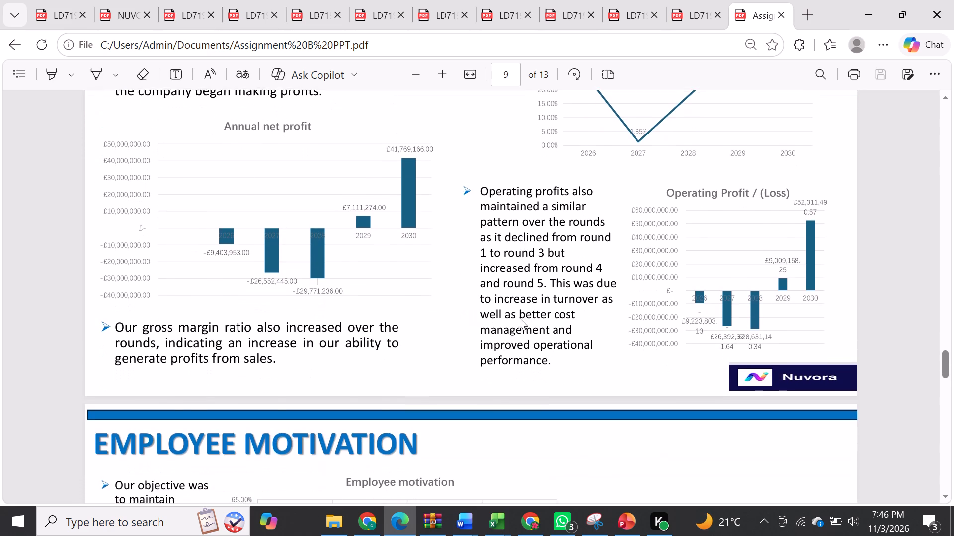
scroll(519, 317, "down", 4)
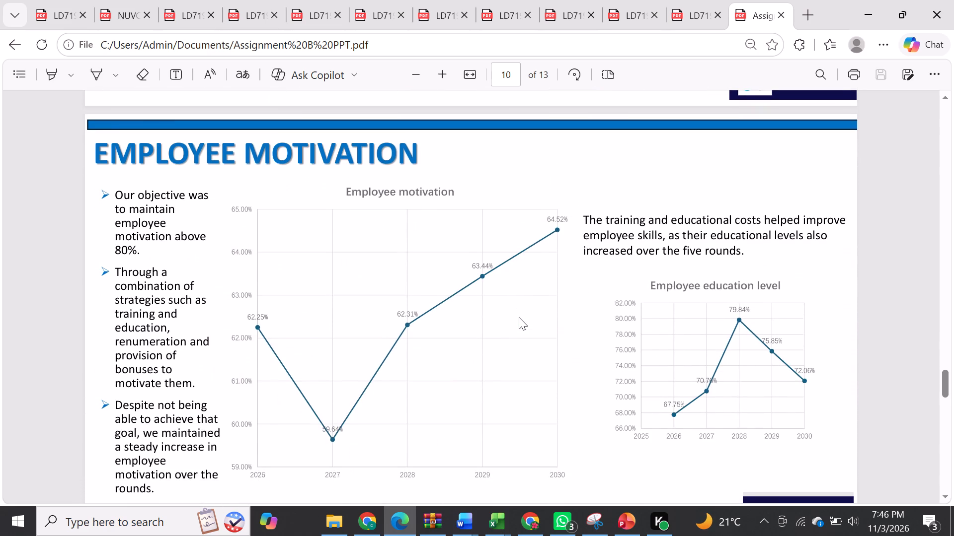
Read the sustainability slide and the conclusion slide of the presentation.
scroll(519, 317, "down", 9)
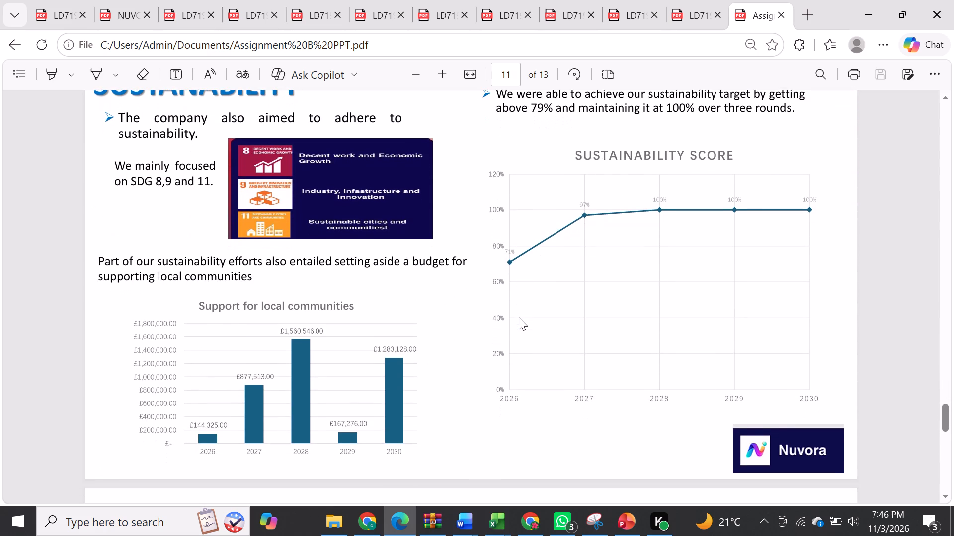
scroll(519, 317, "up", 2)
scroll(519, 317, "down", 1)
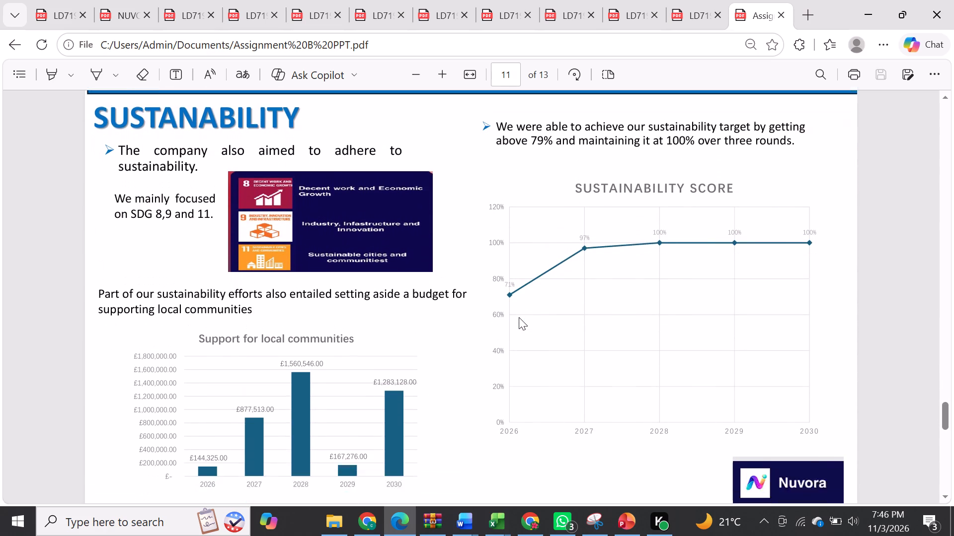
scroll(519, 317, "down", 1)
scroll(519, 317, "up", 1)
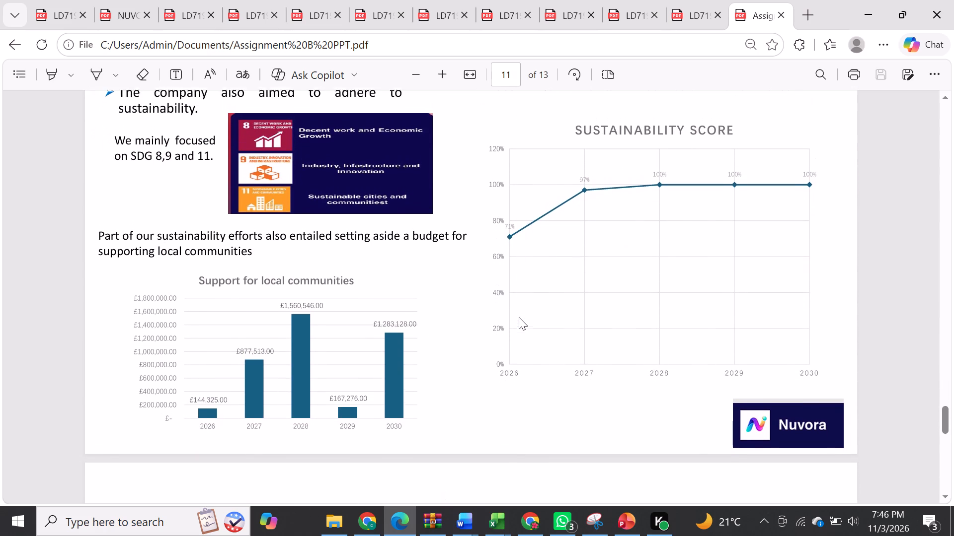
scroll(519, 317, "down", 3)
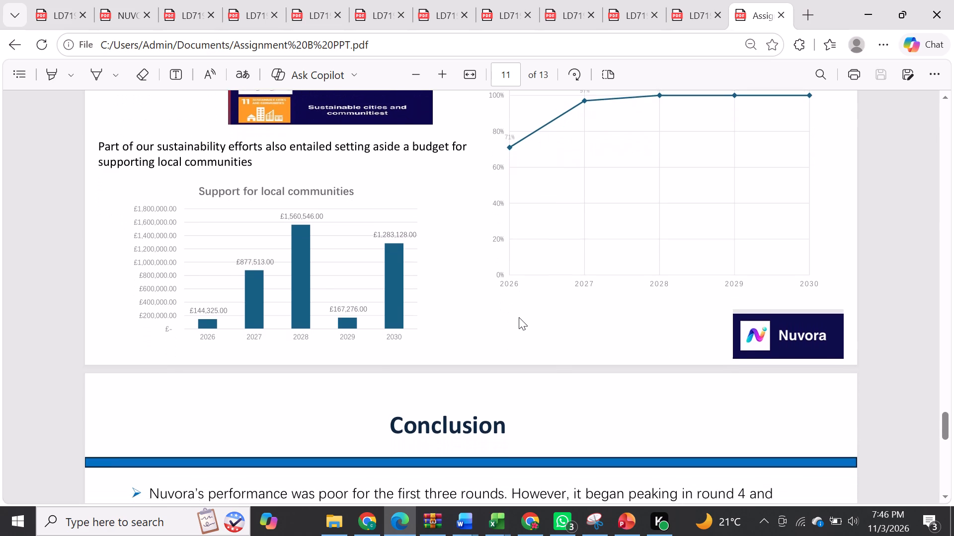
scroll(519, 317, "down", 4)
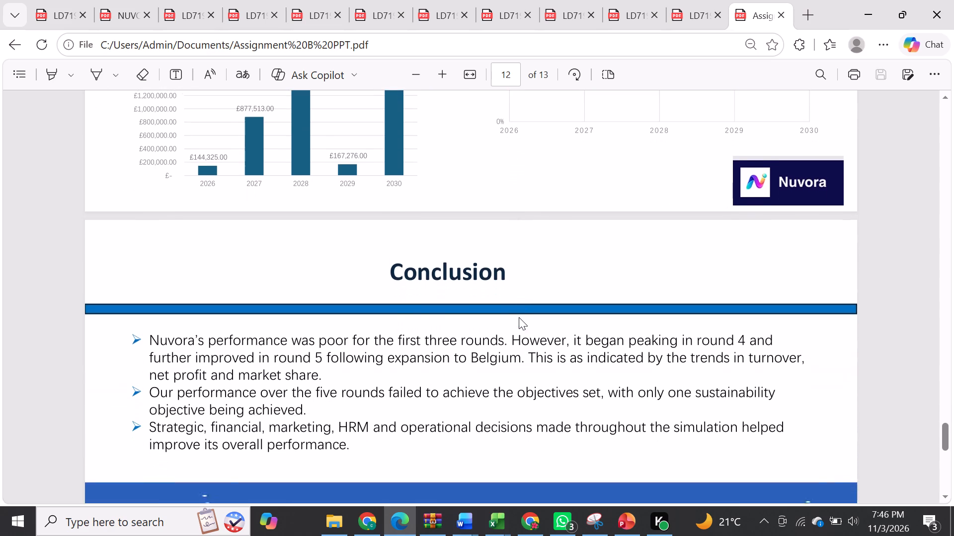
Recheck the performance slides in reverse order, from sustainability back to the net turnover chart on the Sales slide.
scroll(519, 317, "up", 4)
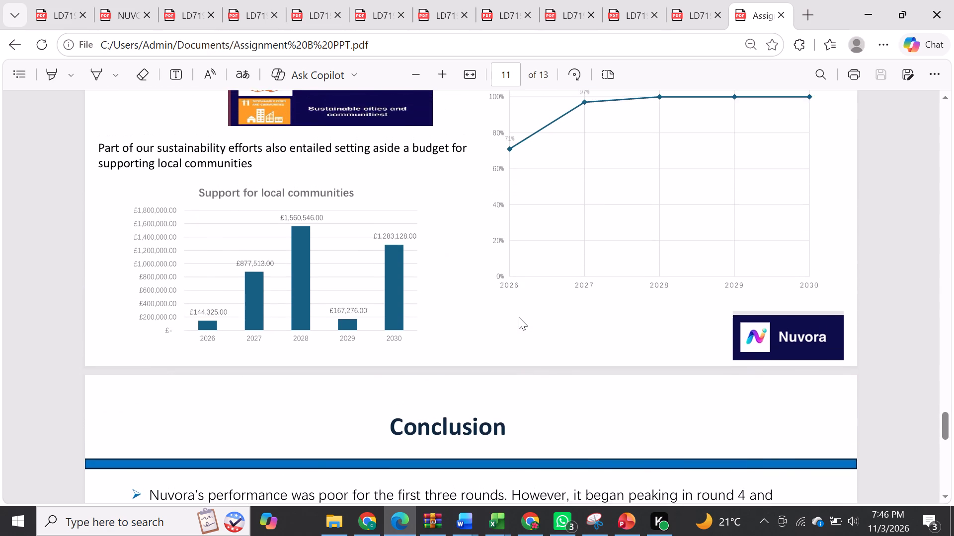
scroll(519, 317, "up", 3)
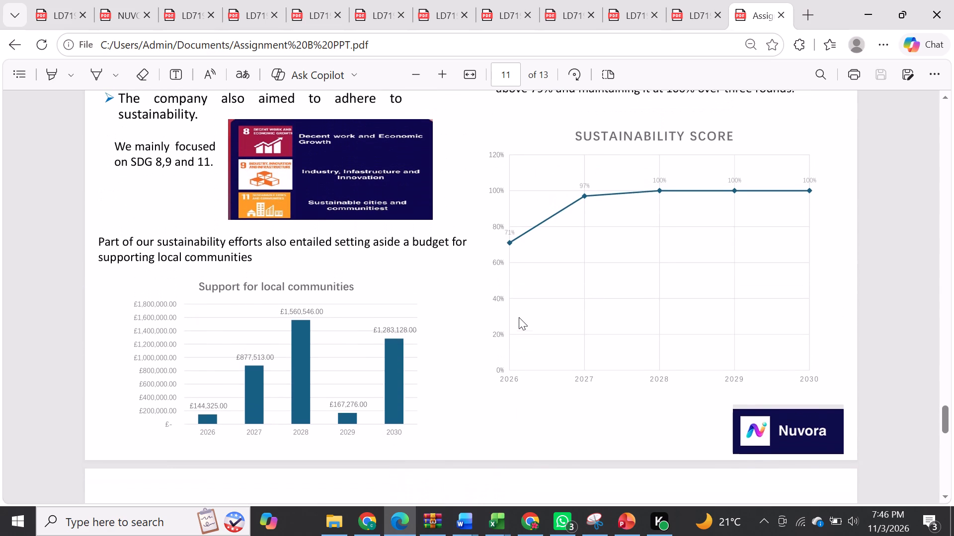
scroll(519, 317, "up", 5)
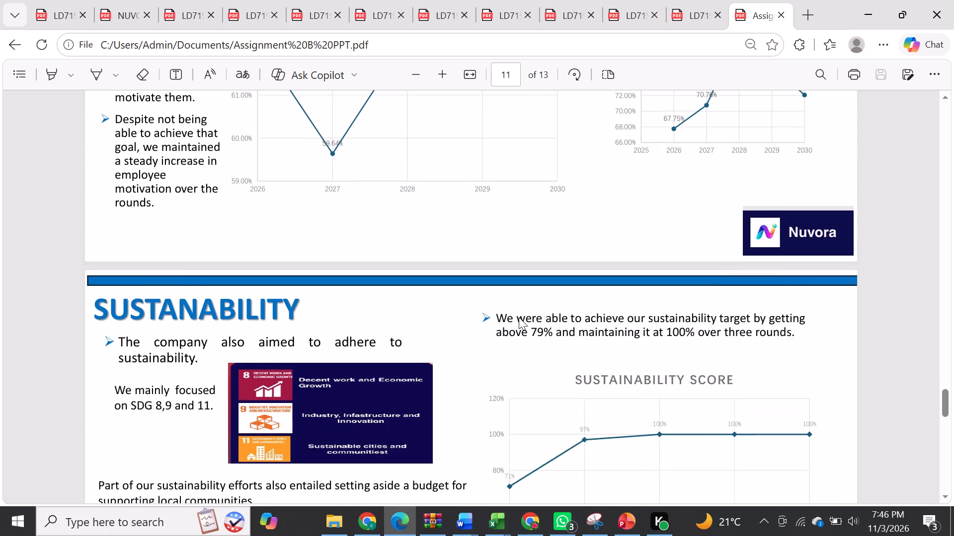
scroll(519, 317, "up", 2)
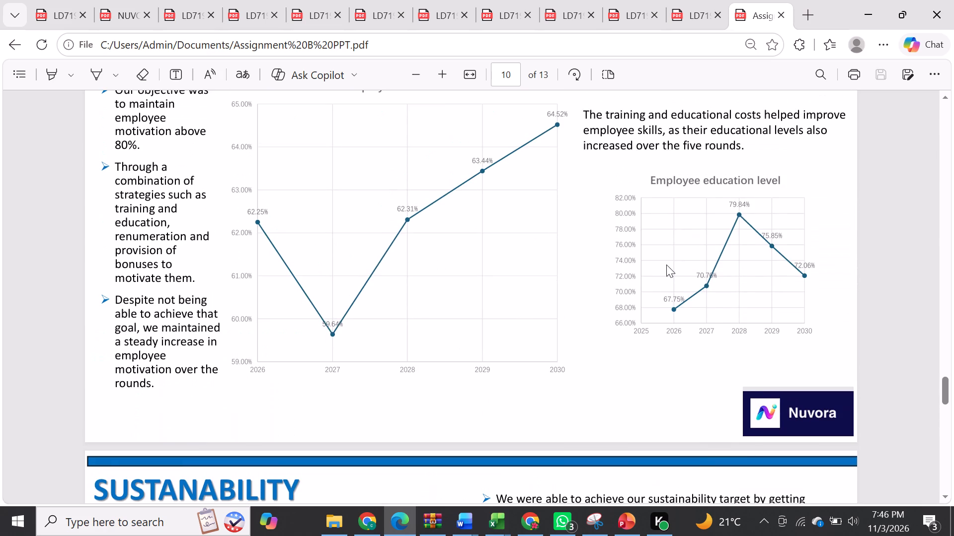
scroll(666, 265, "up", 4)
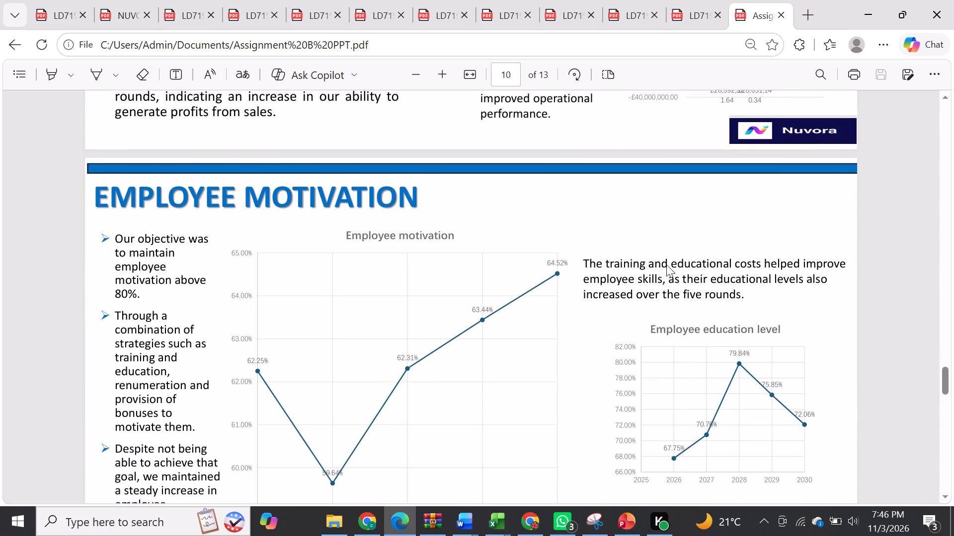
scroll(666, 265, "up", 5)
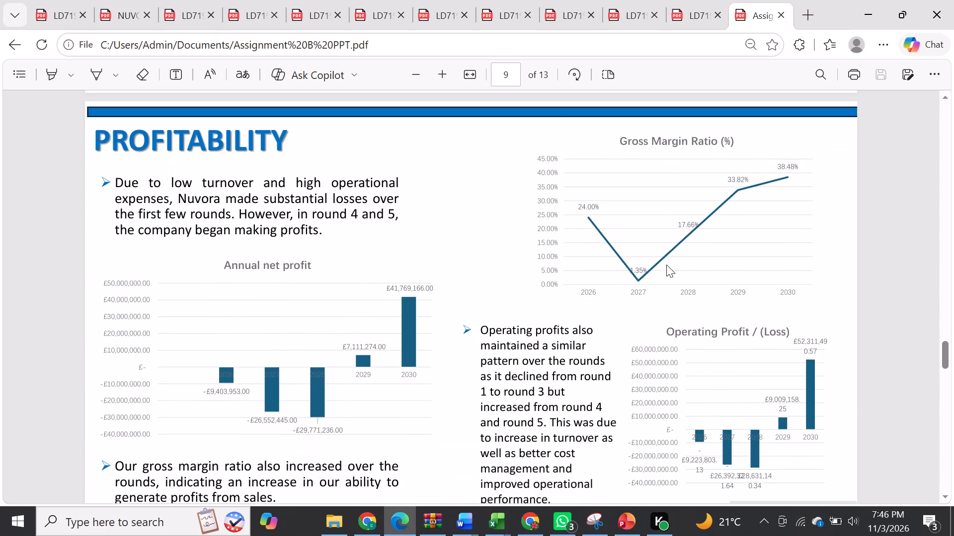
scroll(666, 265, "up", 6)
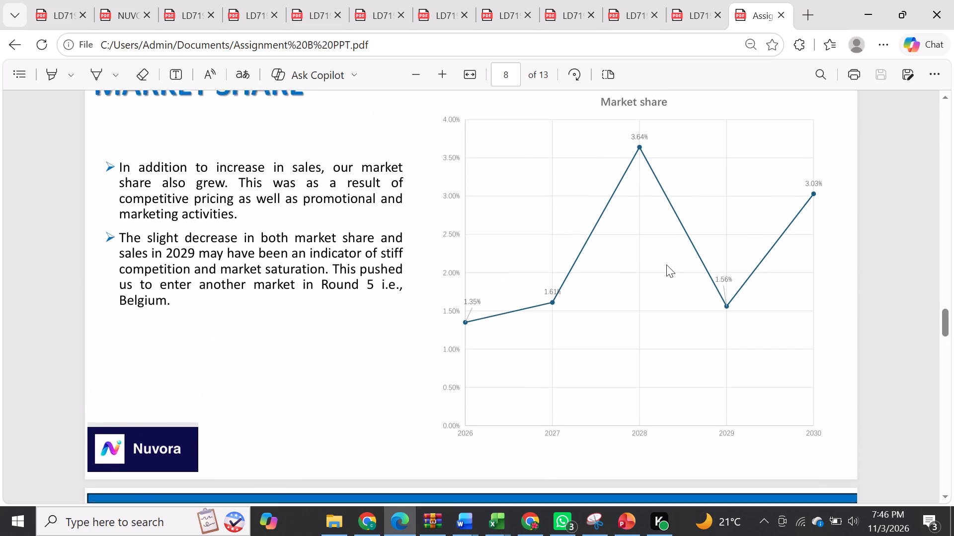
scroll(666, 265, "up", 5)
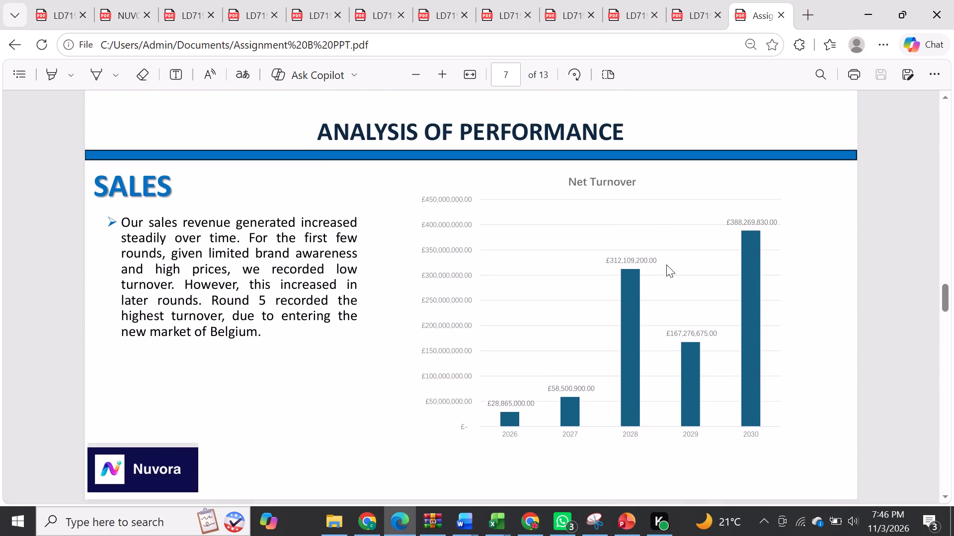
Review the financial, marketing and human resource management decision slides in the Assignment B presentation PDF.
scroll(666, 265, "up", 3)
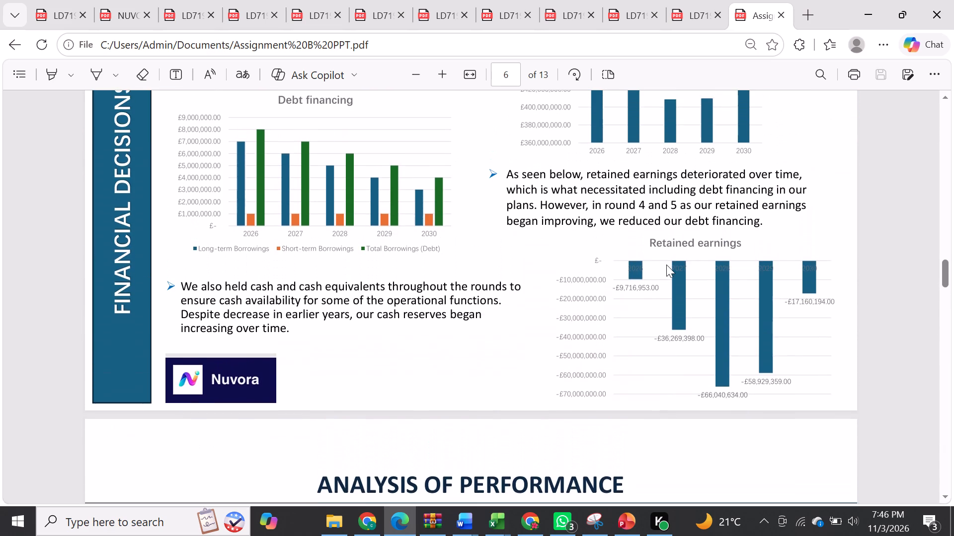
scroll(666, 265, "up", 1)
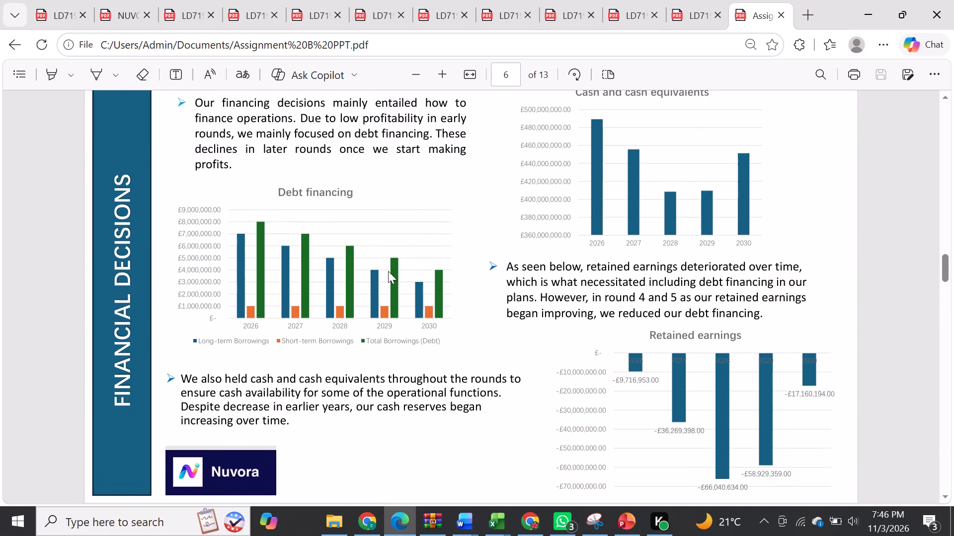
scroll(446, 322, "up", 2)
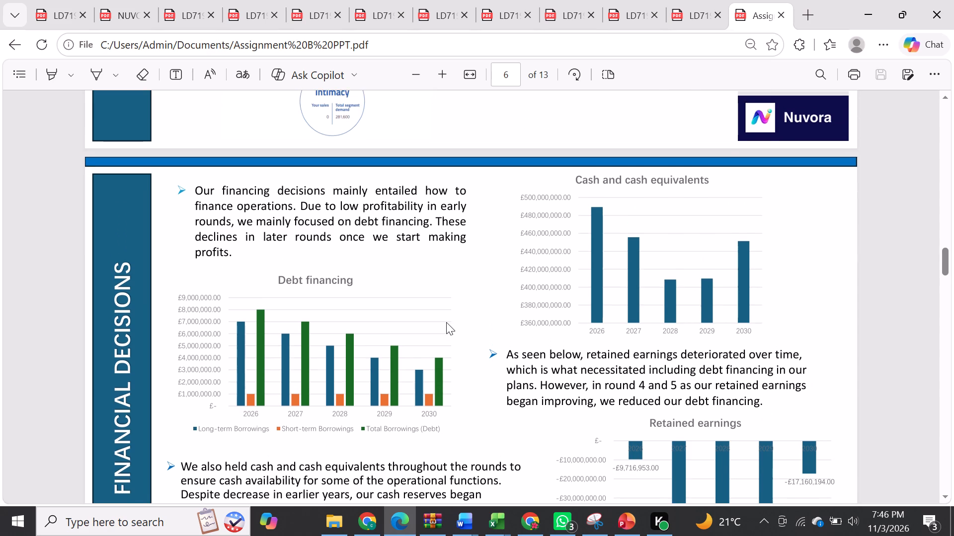
scroll(446, 322, "up", 2)
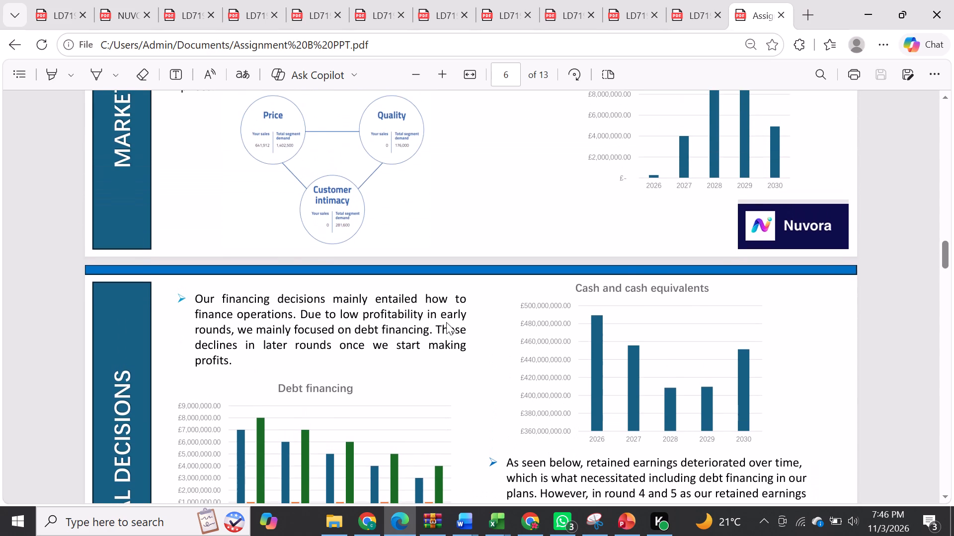
scroll(446, 322, "up", 2)
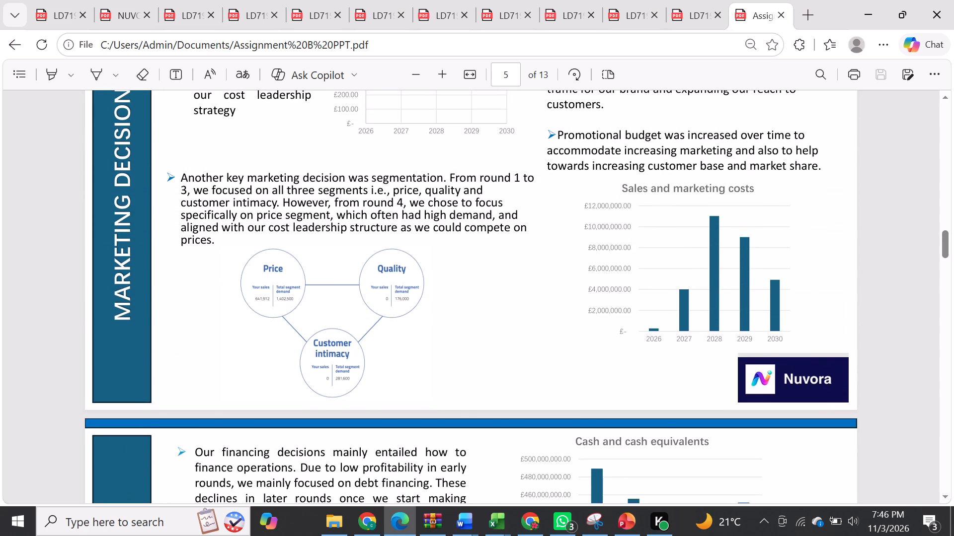
scroll(593, 277, "up", 4)
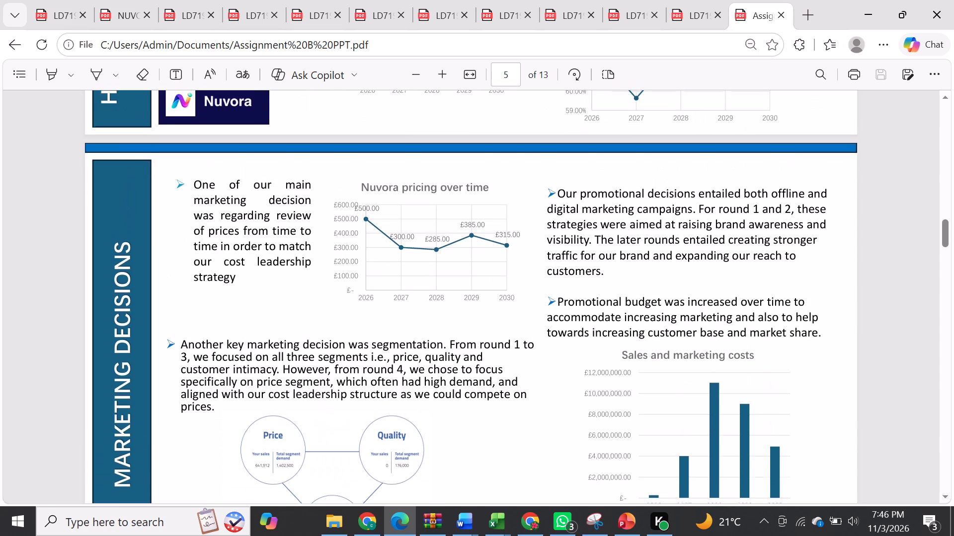
scroll(593, 277, "up", 2)
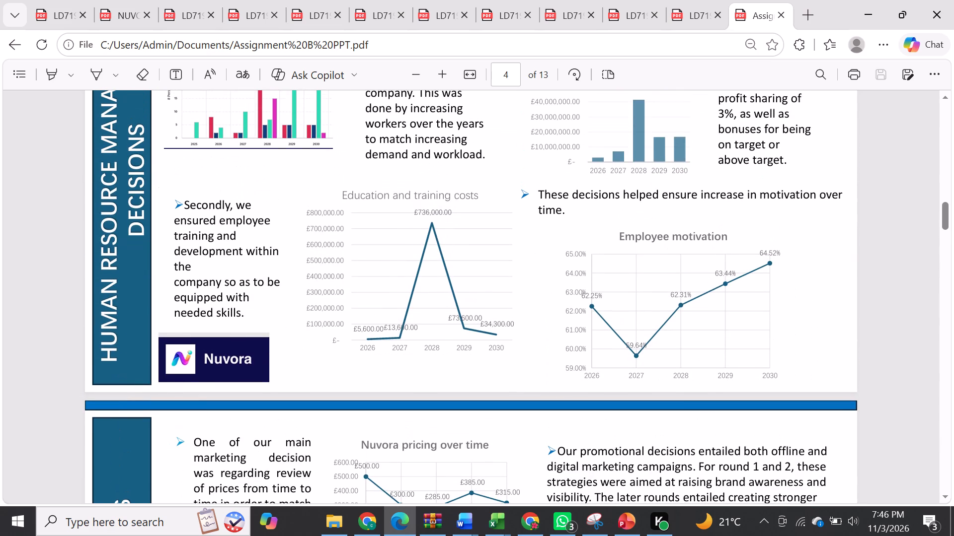
In the Word individual report, add a paragraph ending Round 5: "Round 5 performance may also be attributed to high reduction in operational expenses".
left_click(471, 531)
left_click(558, 468)
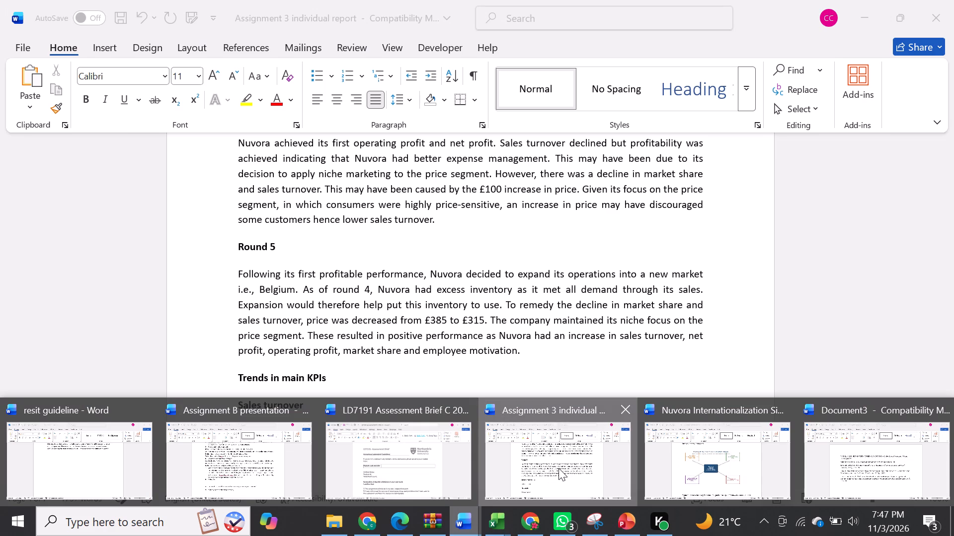
left_click(536, 356)
key("Return")
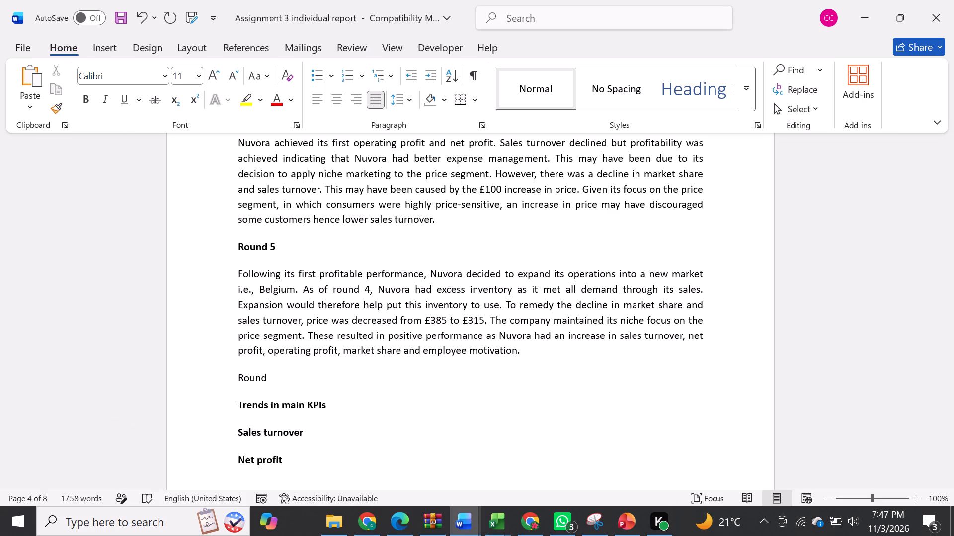
type("5 perfomance may also be attributed to hi")
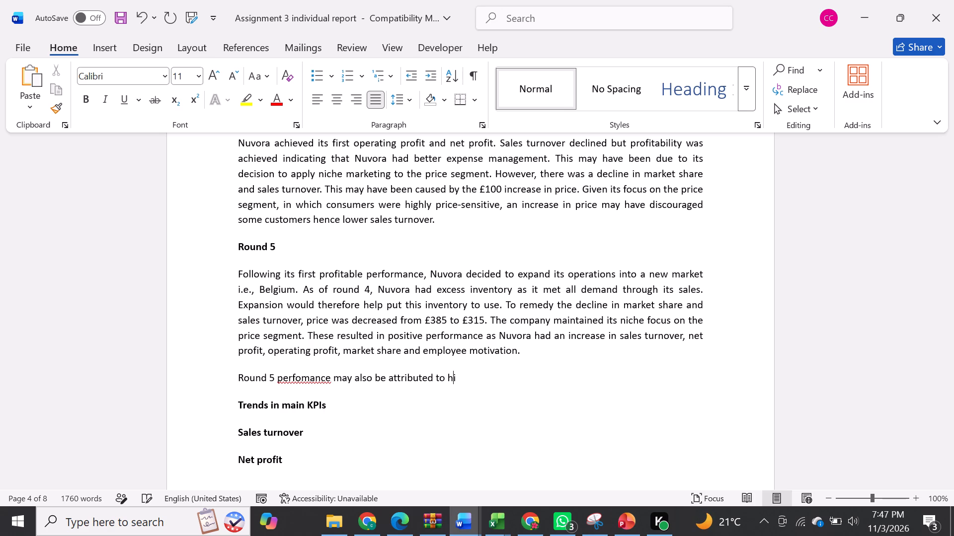
type("gh reduction in operational expense")
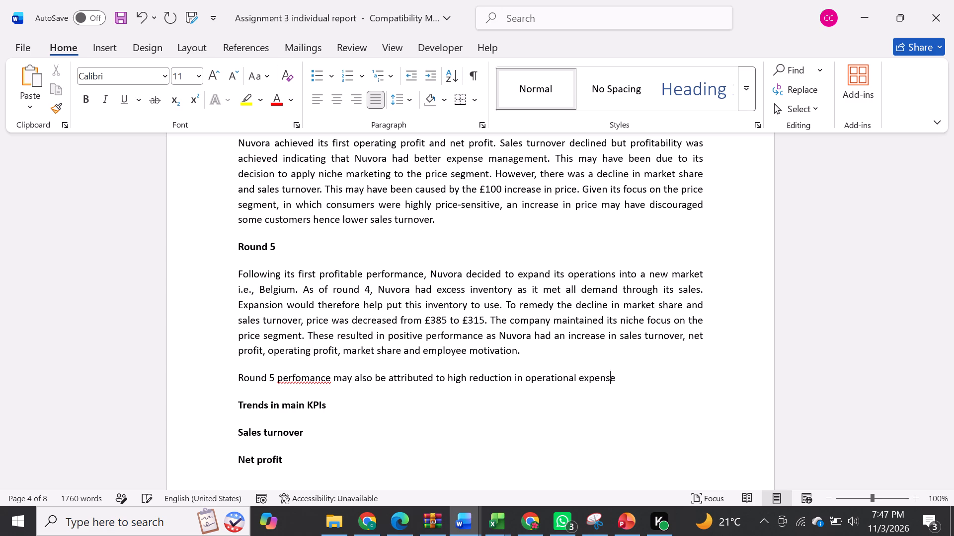
type("s")
key("space")
left_click(316, 379)
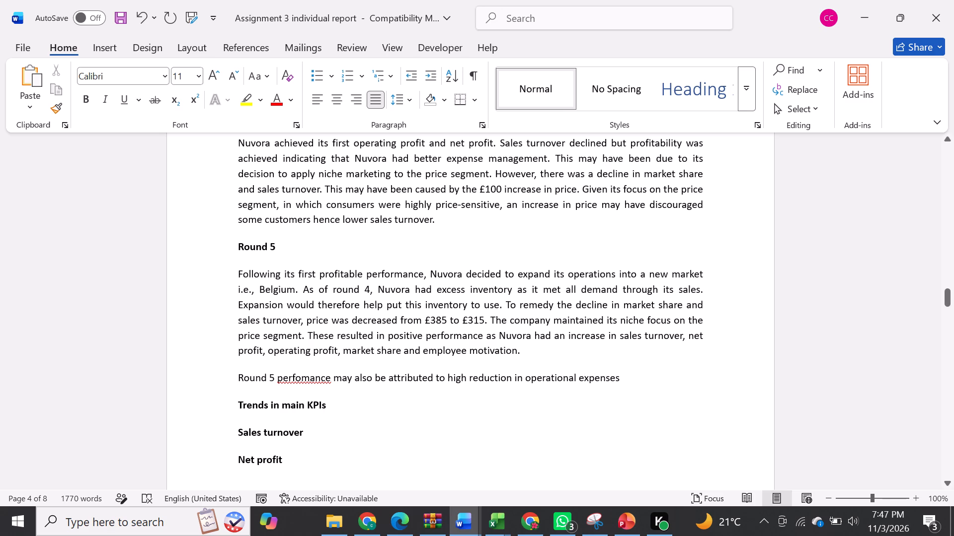
right_click(316, 379)
left_click(269, 79)
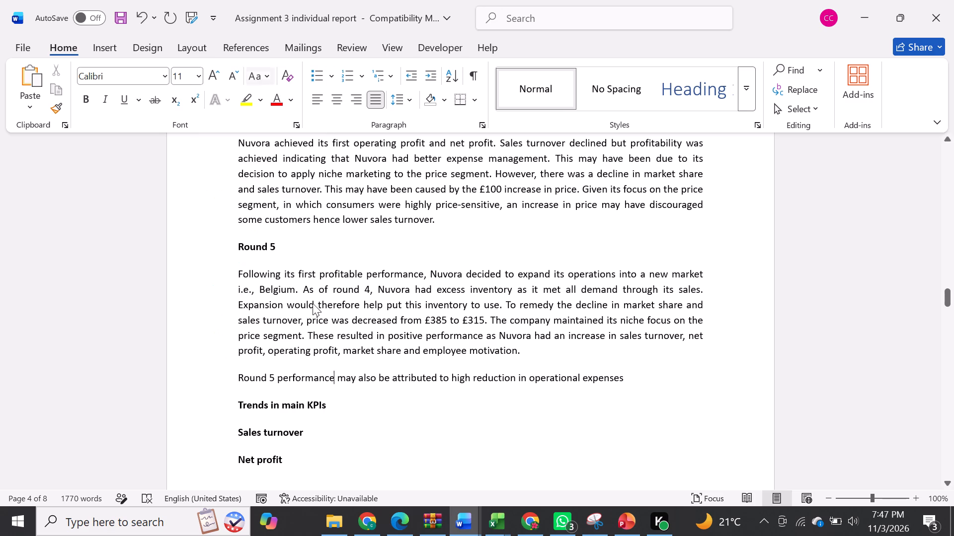
Reword the new paragraph's opening before "be attributed to" as "Round 5 profitability and positive performance is".
double_click(297, 378)
type("profitability")
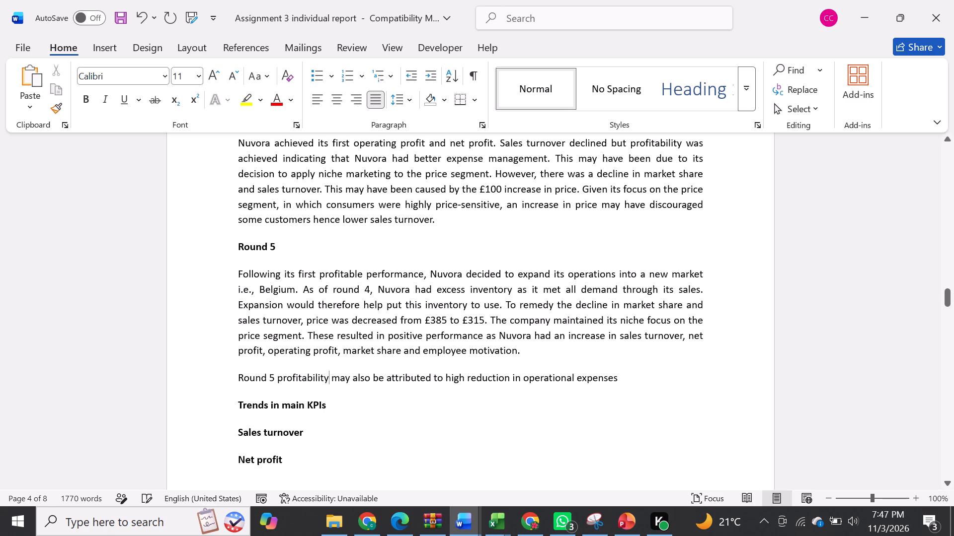
left_click(376, 379)
left_click(373, 379)
left_click_drag(373, 379, 334, 379)
key("BackSpace")
type("is")
key("space")
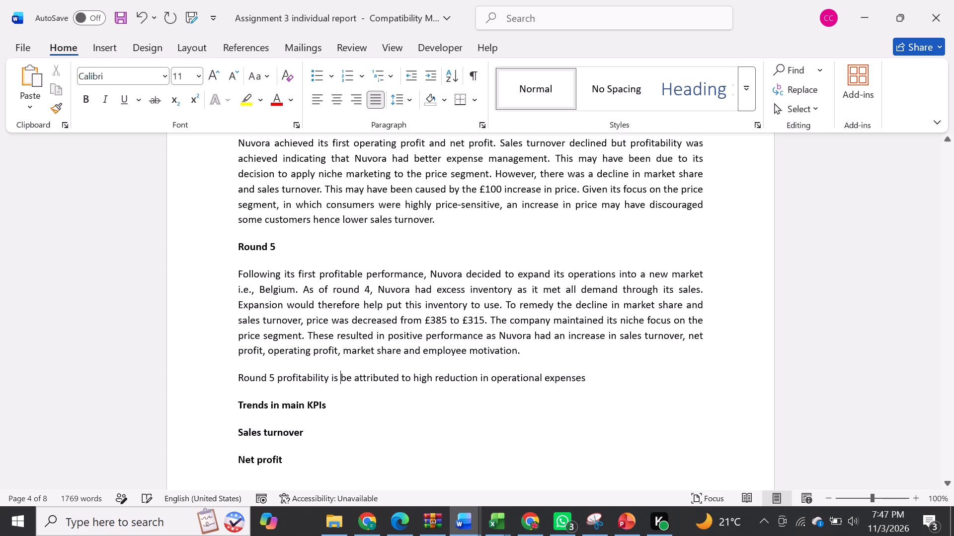
left_click(332, 377)
type("and positive performance")
key("space")
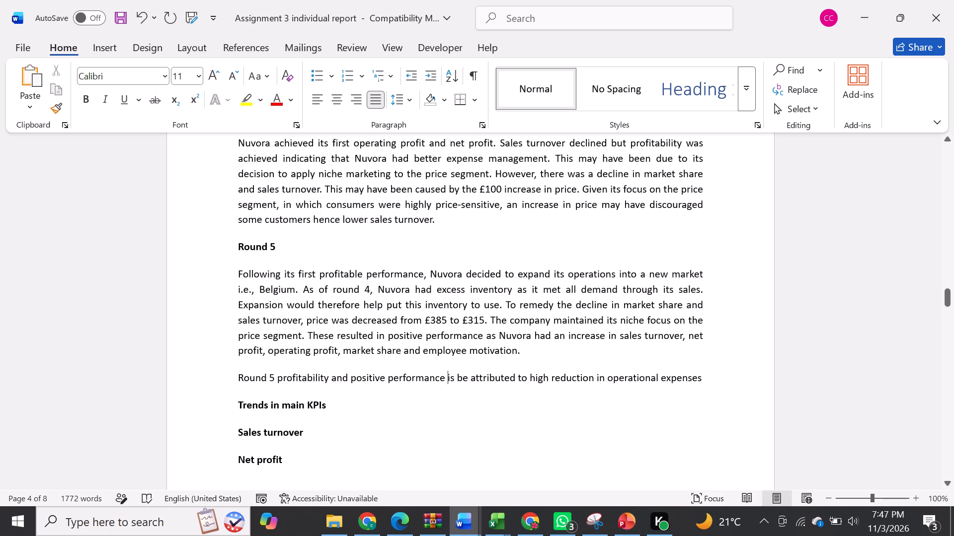
Insert "increase in sales turnover, that was accompanied by" before "high reduction in operational expenses".
left_click(530, 379)
type("increase in sales turnover, that was accompanied")
key("space")
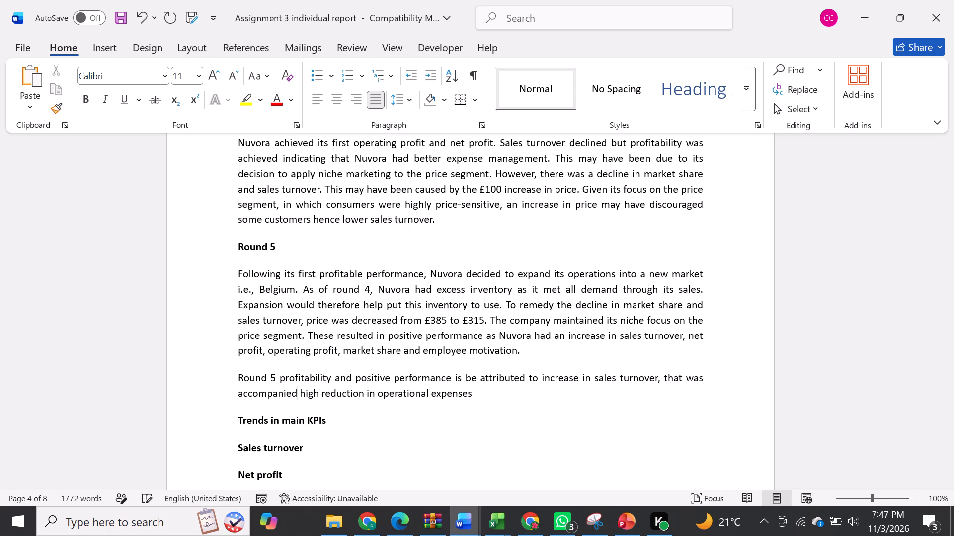
type("by")
key("space")
End the sentence and add "There was a decline in educational and training costs, sales and marketing costs, decline in debt financing and other financial costs,".
left_click(493, 395)
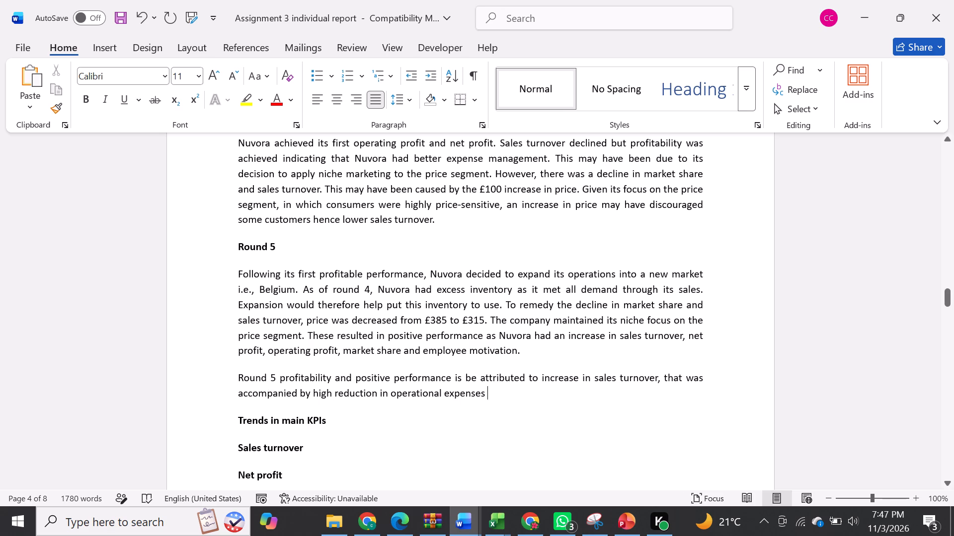
key("BackSpace")
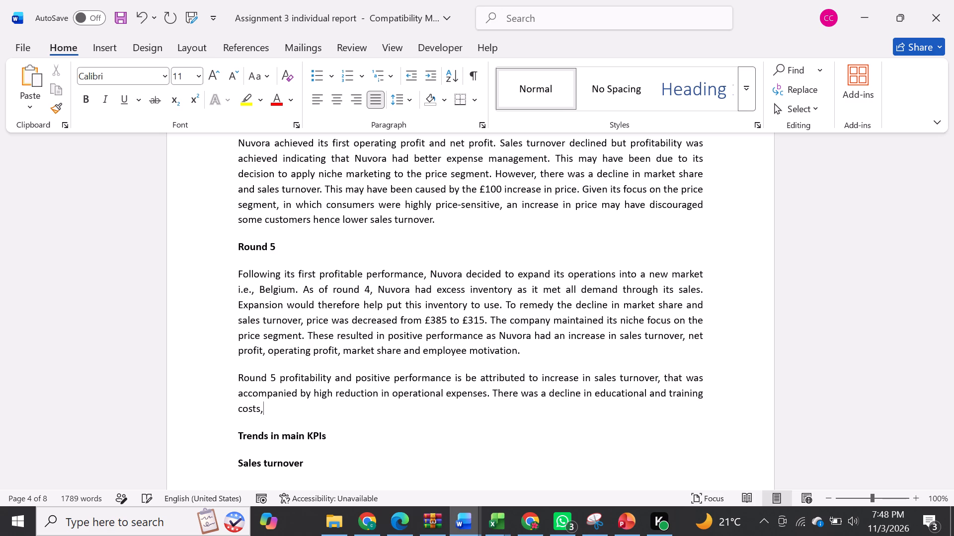
type("sales and marketing costs, decline")
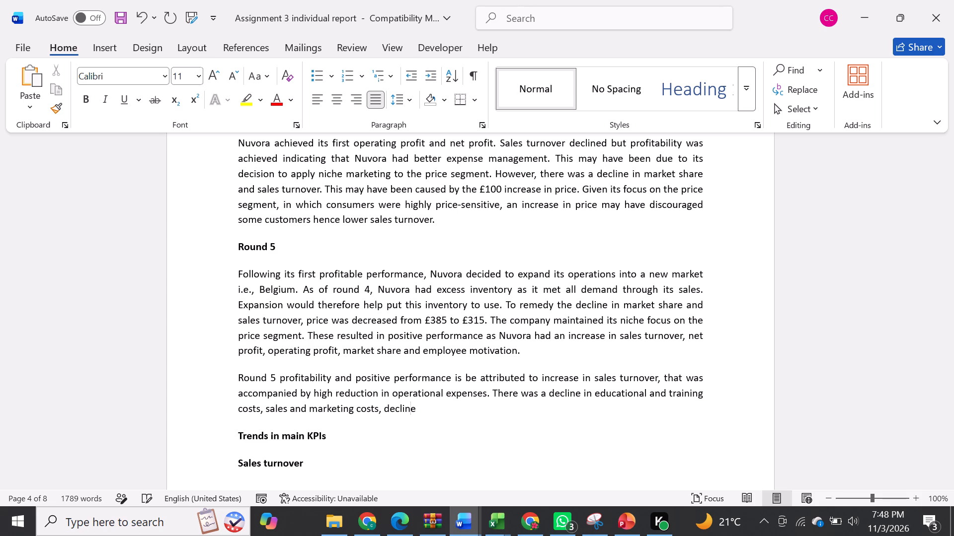
key("space")
type("in debt financing and other financial costs,")
key("space")
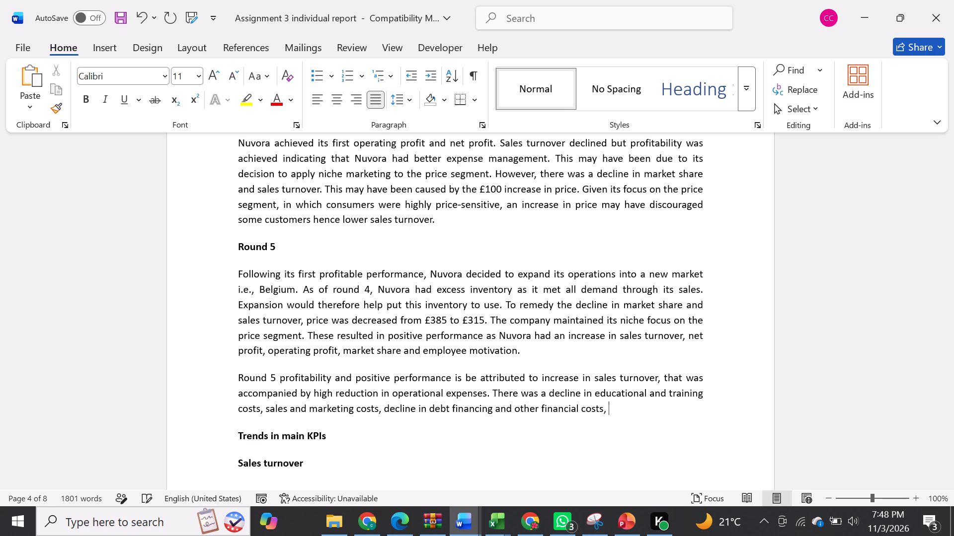
Check the strategic, HRM, marketing and financial decision slides in the presentation PDF in Edge for further Round 5 cost changes.
left_click(392, 518)
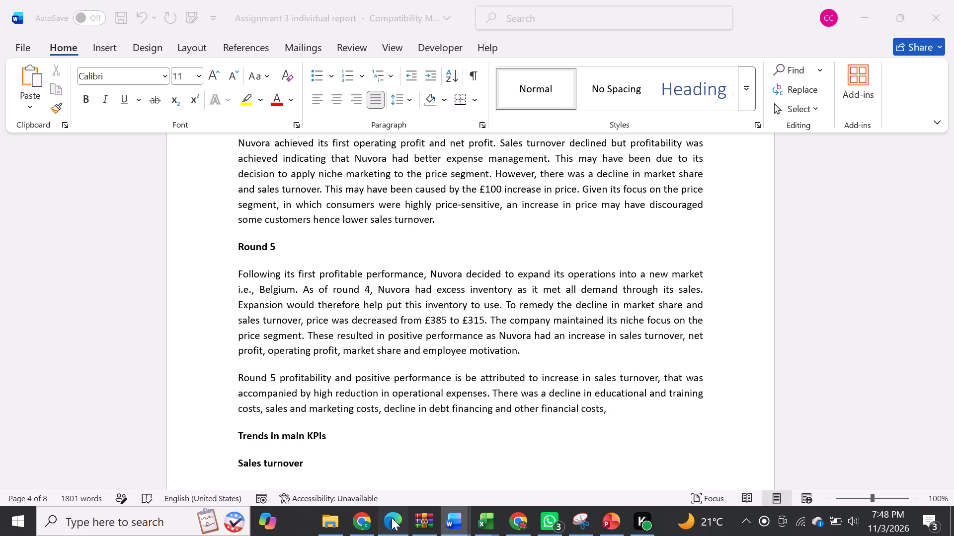
scroll(480, 314, "up", 3)
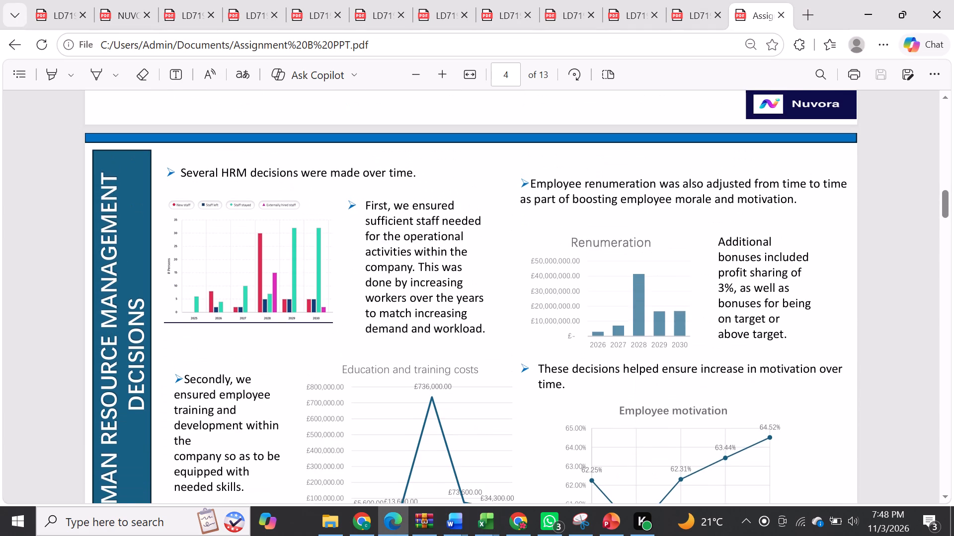
scroll(480, 314, "up", 5)
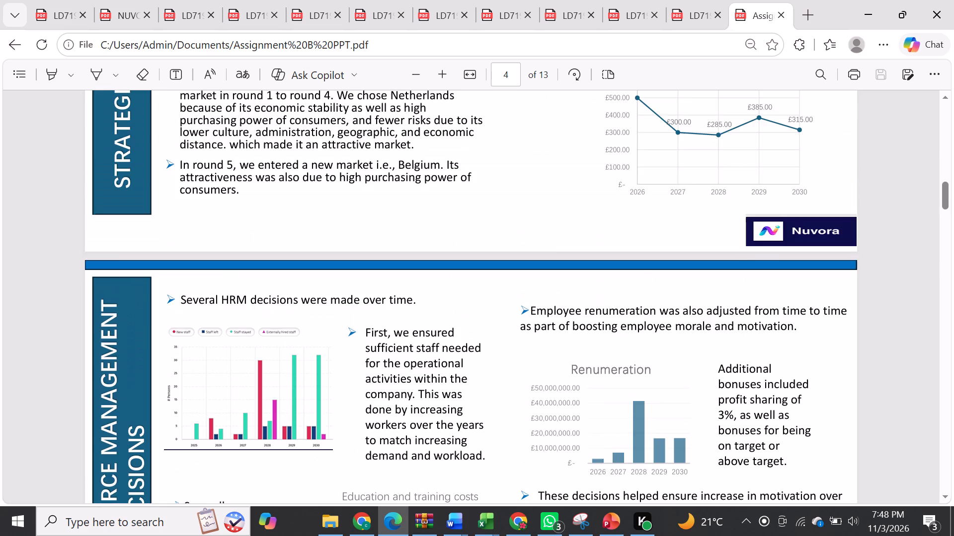
scroll(480, 314, "down", 4)
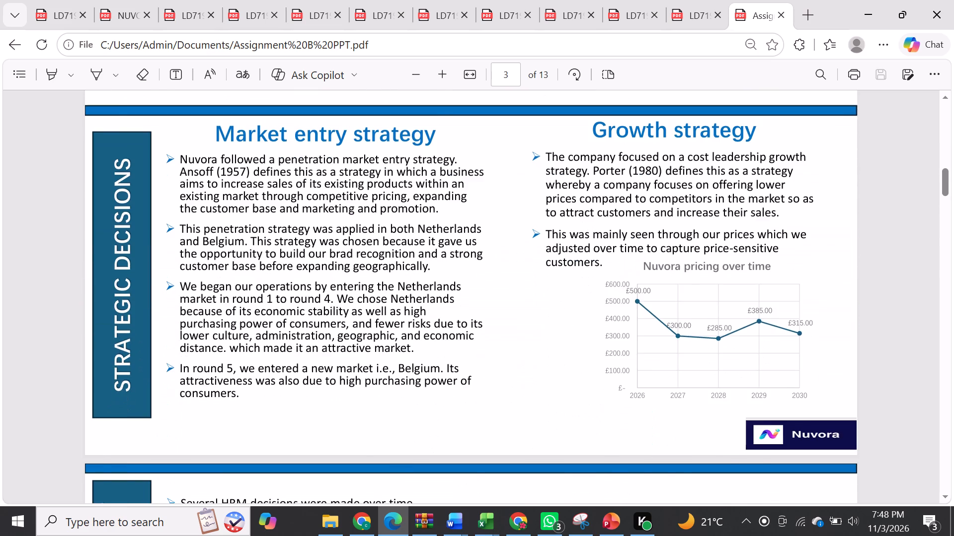
scroll(480, 314, "down", 6)
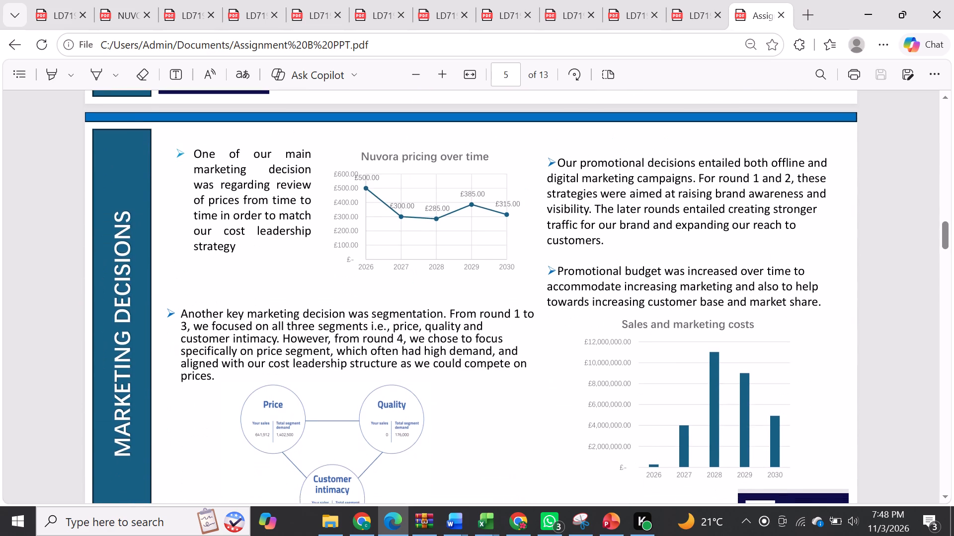
scroll(480, 314, "down", 8)
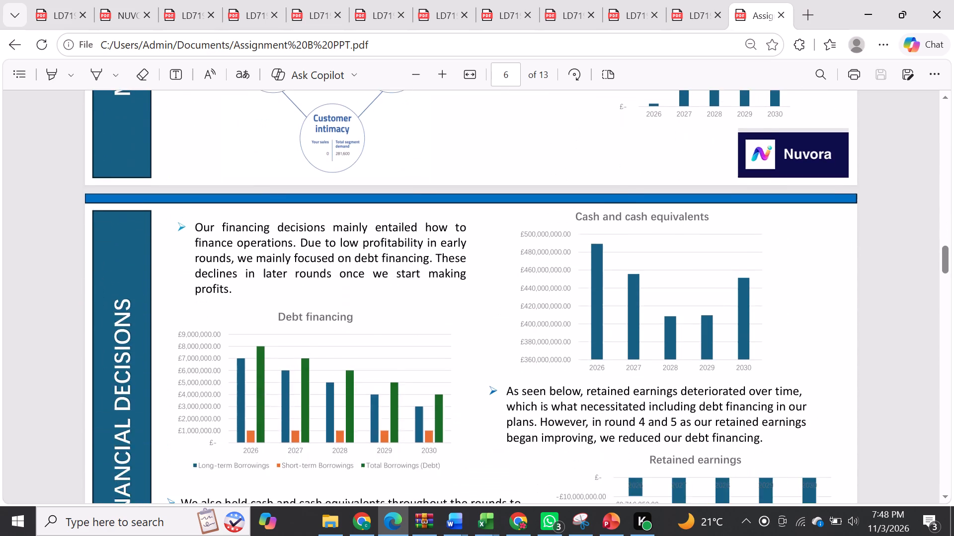
scroll(480, 314, "down", 5)
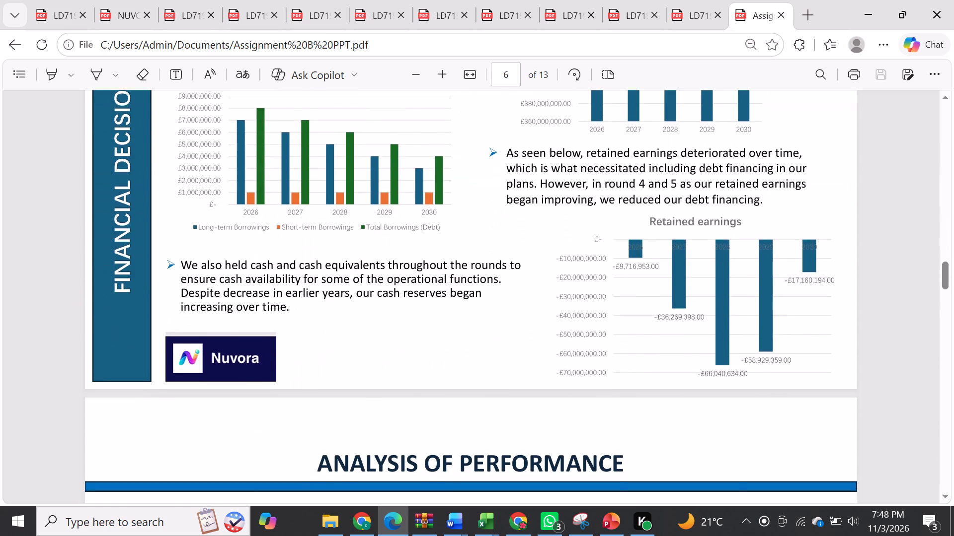
Look through the performance slides from Sales through profitability and sustainability to the Conclusion slide.
scroll(480, 314, "down", 8)
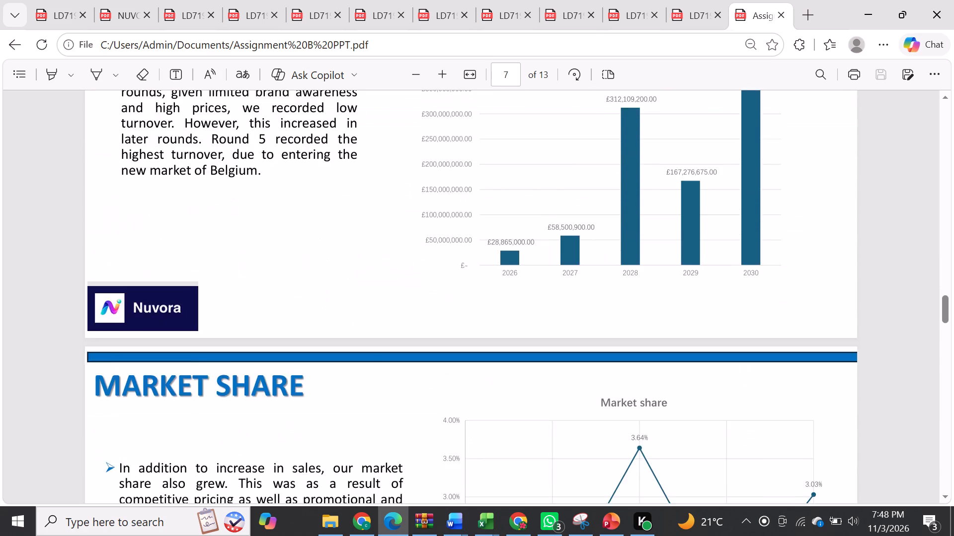
scroll(480, 314, "down", 6)
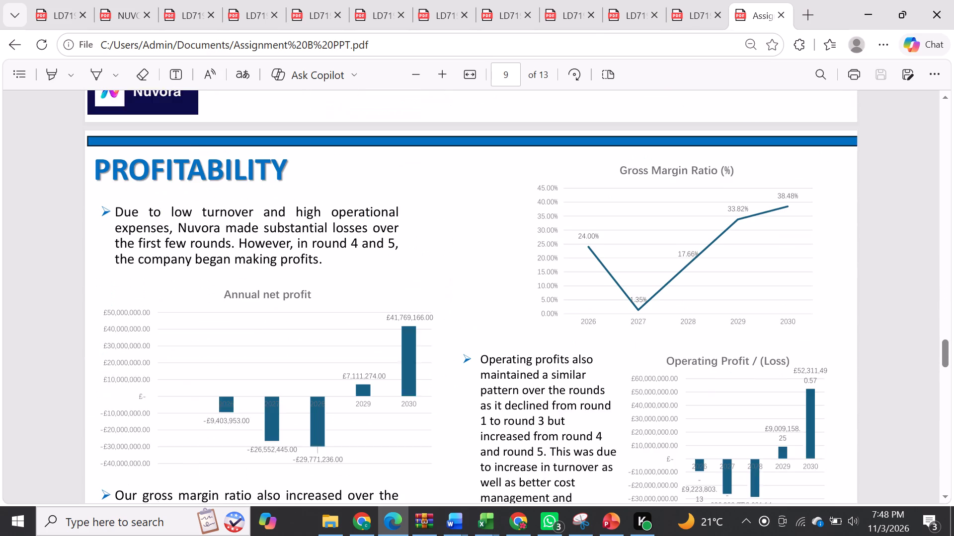
scroll(480, 314, "down", 13)
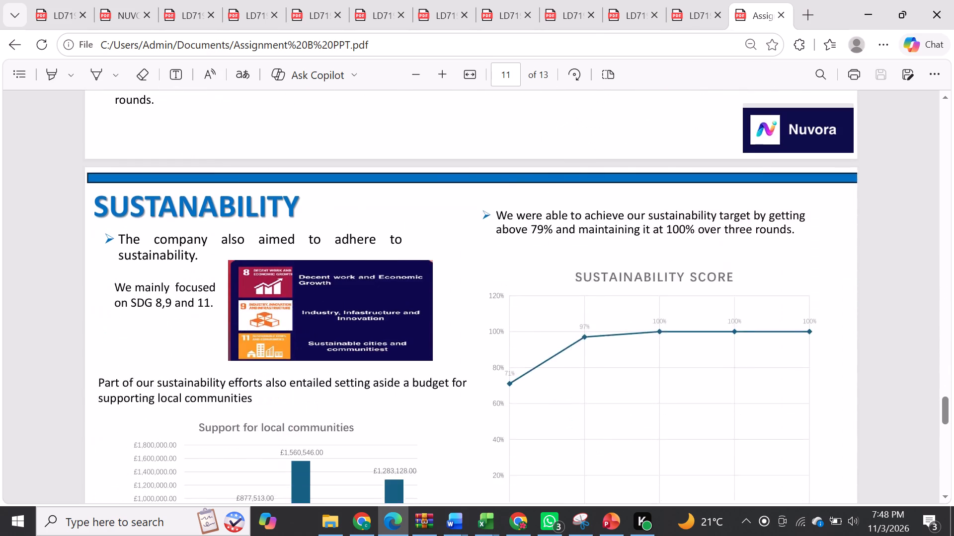
scroll(480, 314, "down", 4)
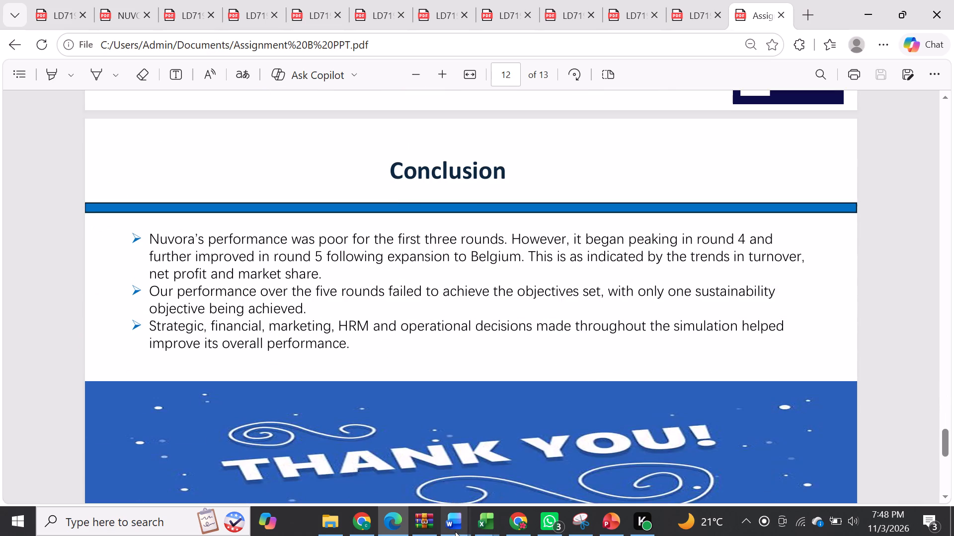
Return to the Assignment 3 individual report in Word and end the Round 5 cost sentence with a full stop after "other financial costs".
left_click(455, 532)
left_click(558, 463)
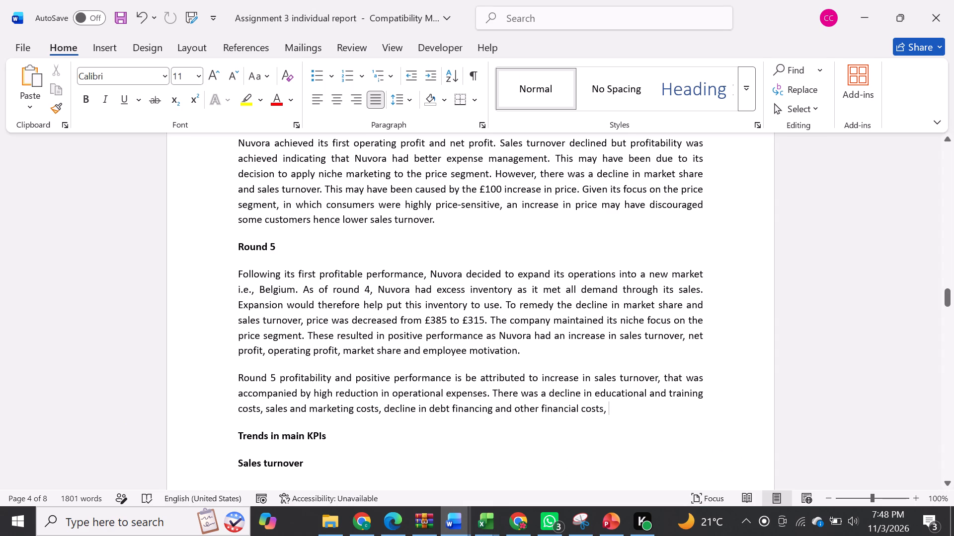
key("BackSpace")
key("BackSpace")
type(".")
key("space")
Merge the paragraph starting "Round 5 profitability" into the preceding Round 5 paragraph, separated by a space.
left_click(239, 377)
key("BackSpace")
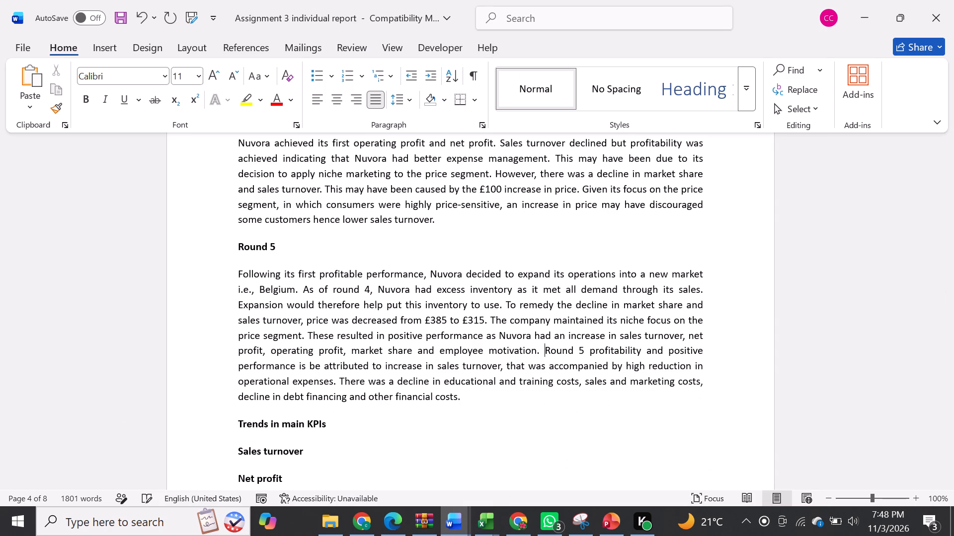
key("BackSpace")
key("space")
Copy the whole Round 4 performance measure table and return to the Round 5 section.
scroll(312, 324, "up", 2)
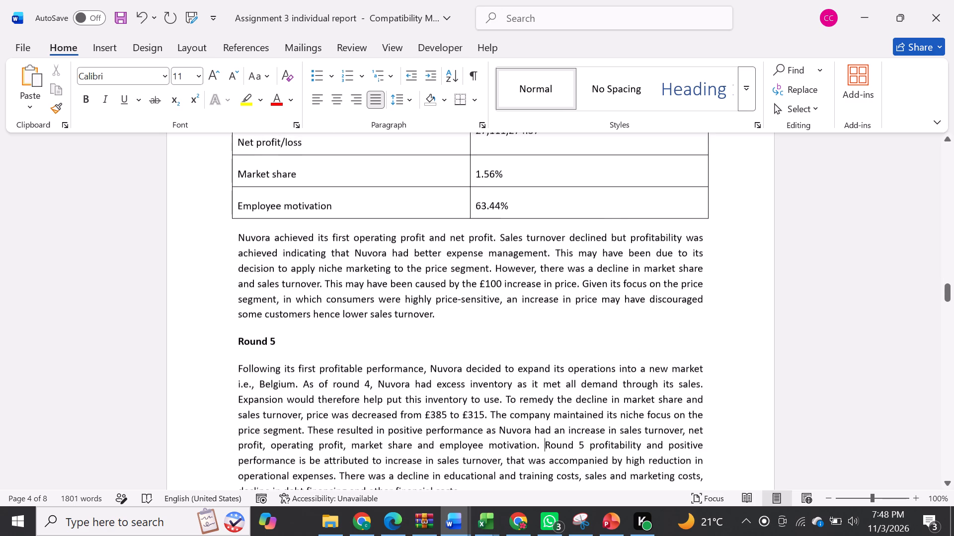
scroll(312, 324, "up", 6)
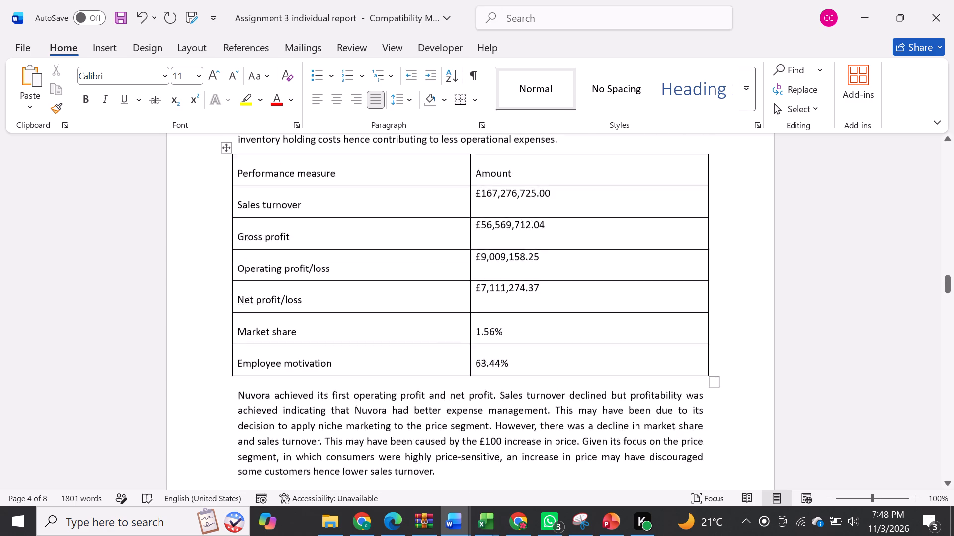
scroll(312, 324, "up", 1)
left_click(225, 194)
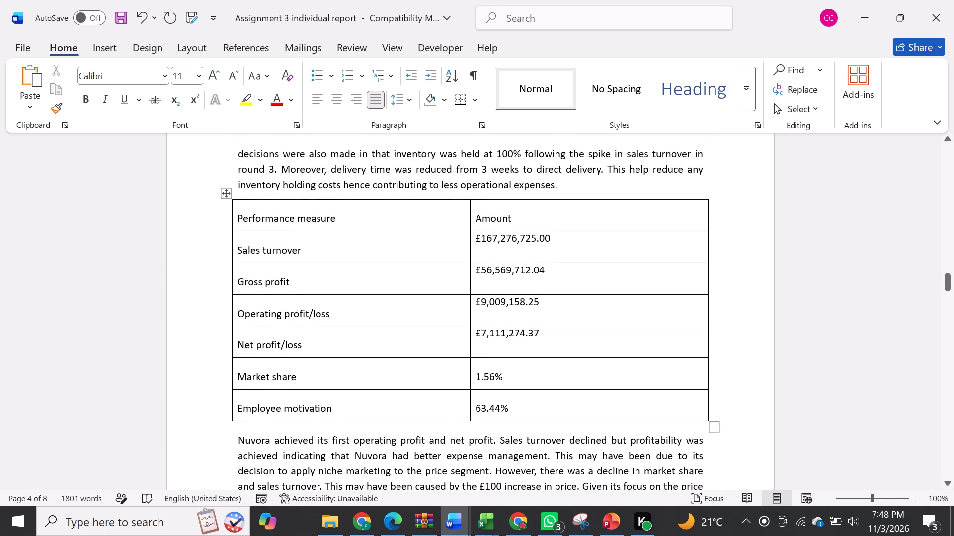
key("ctrl+c")
scroll(398, 331, "down", 5)
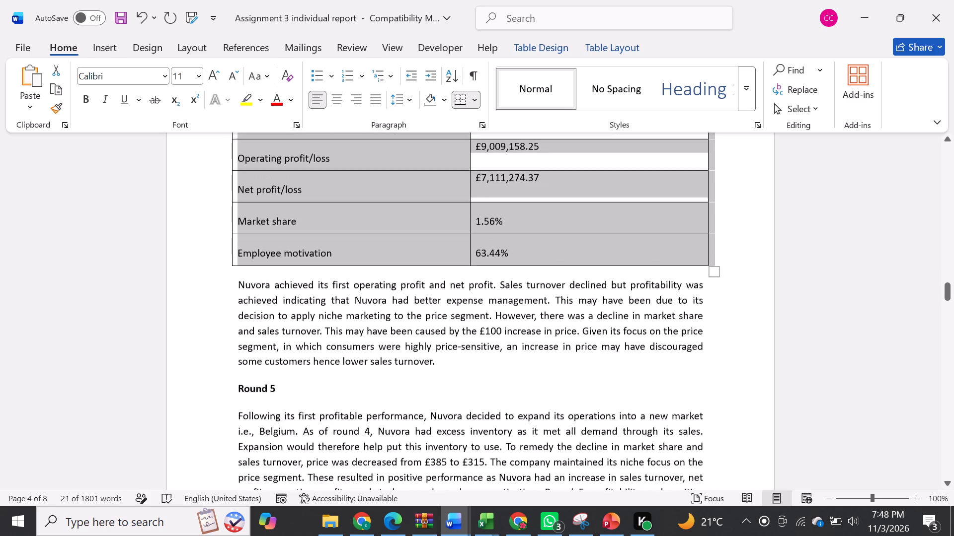
scroll(398, 331, "down", 5)
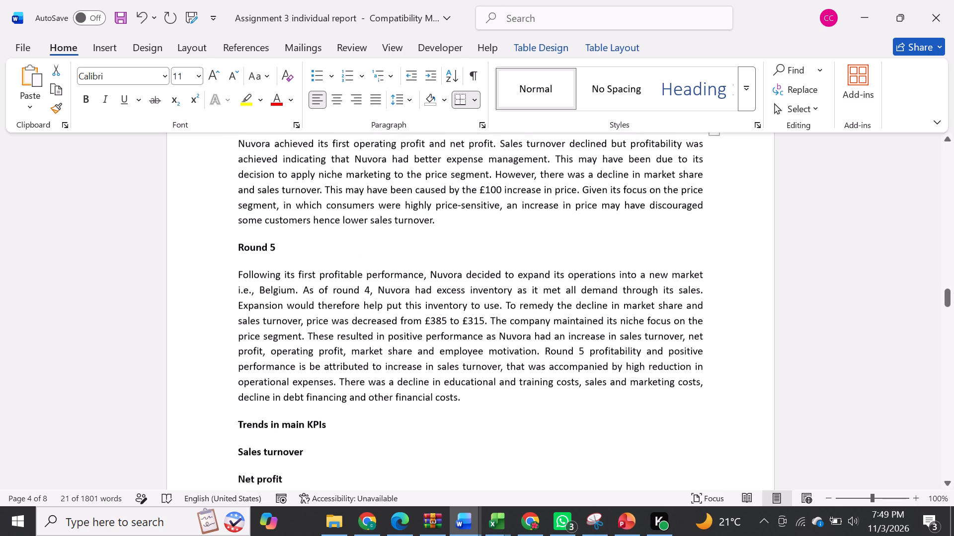
scroll(398, 331, "down", 3)
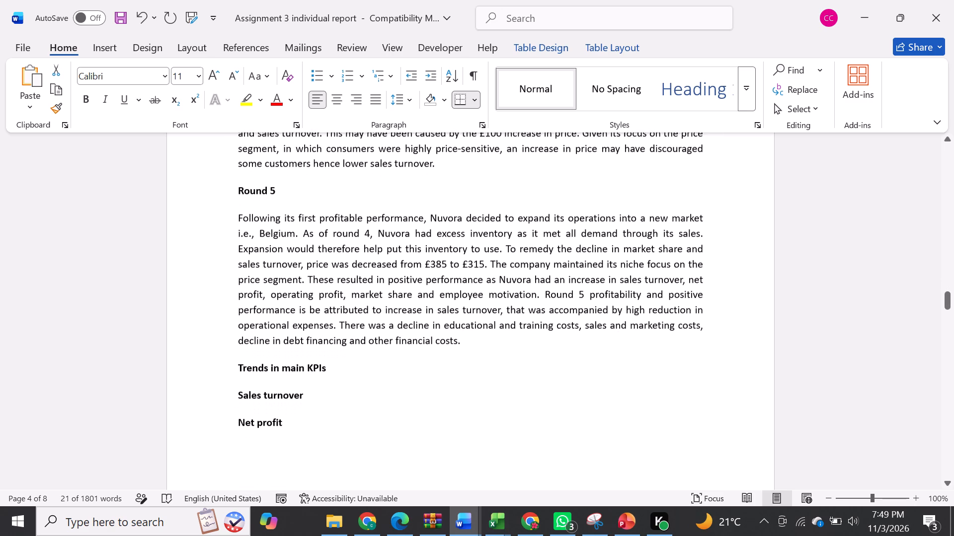
scroll(398, 331, "down", 2)
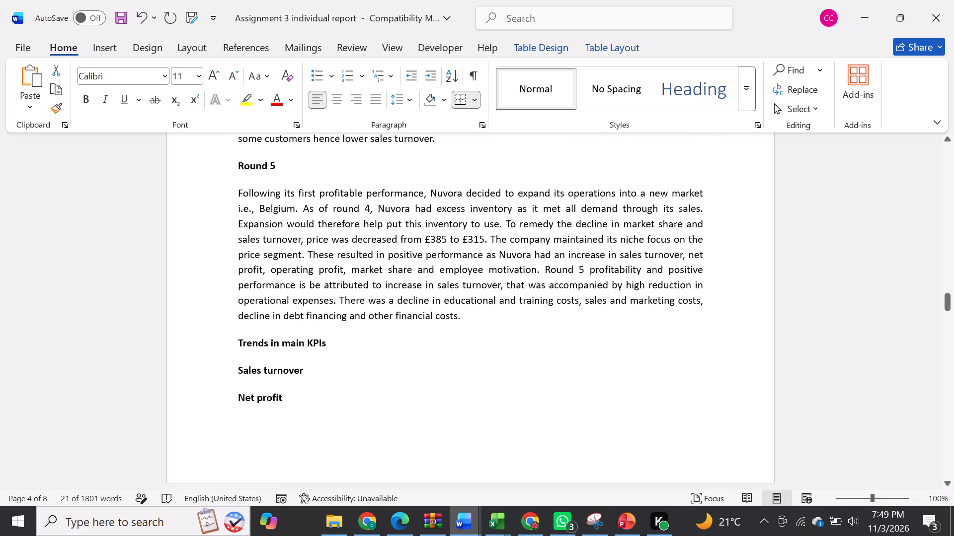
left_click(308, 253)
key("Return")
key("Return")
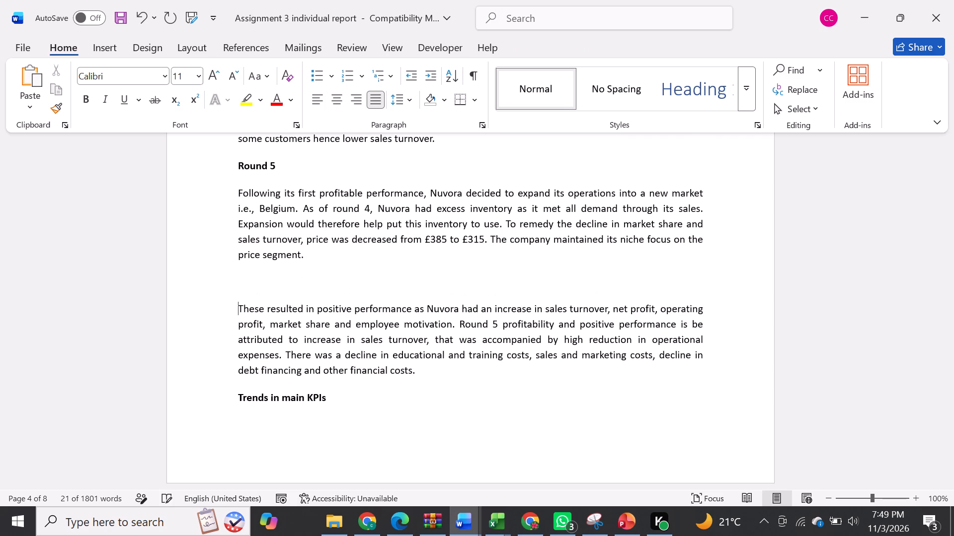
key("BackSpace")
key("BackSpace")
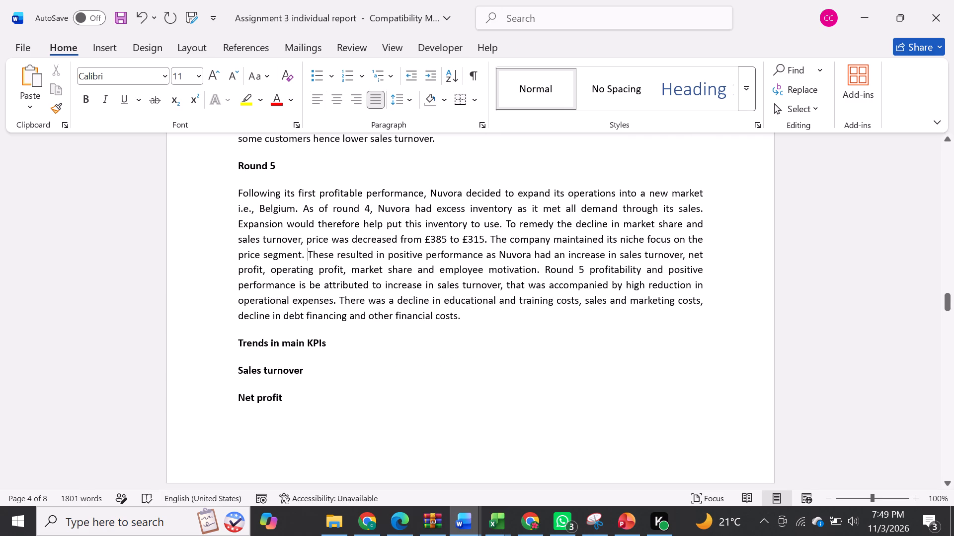
Paste the copied performance table on a new line below the Round 5 paragraph.
left_click(474, 320)
key("Return")
key("ctrl+v")
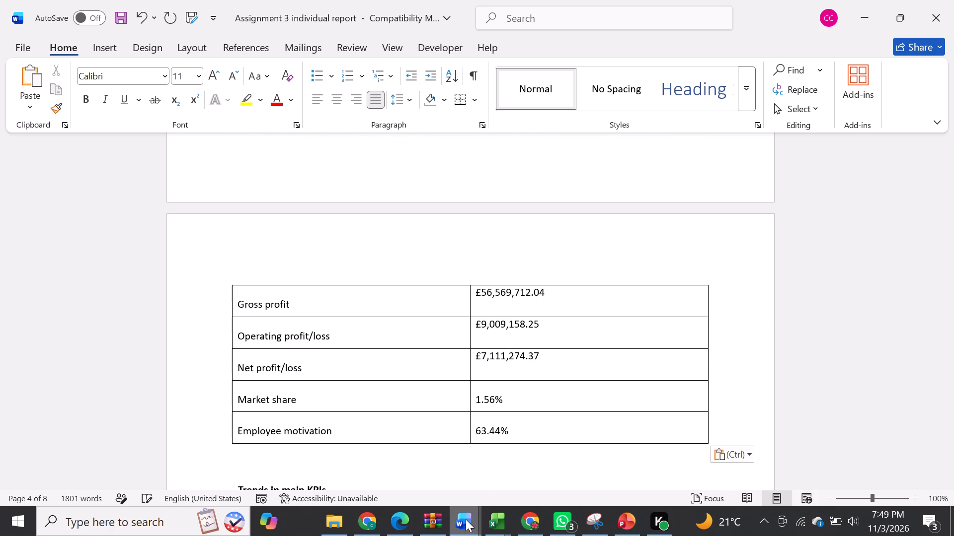
Look up the 2030 employee motivation in the presentation PDF in Edge and set it to 64.52% in the report's Round 5 table.
left_click(405, 521)
scroll(490, 308, "up", 3)
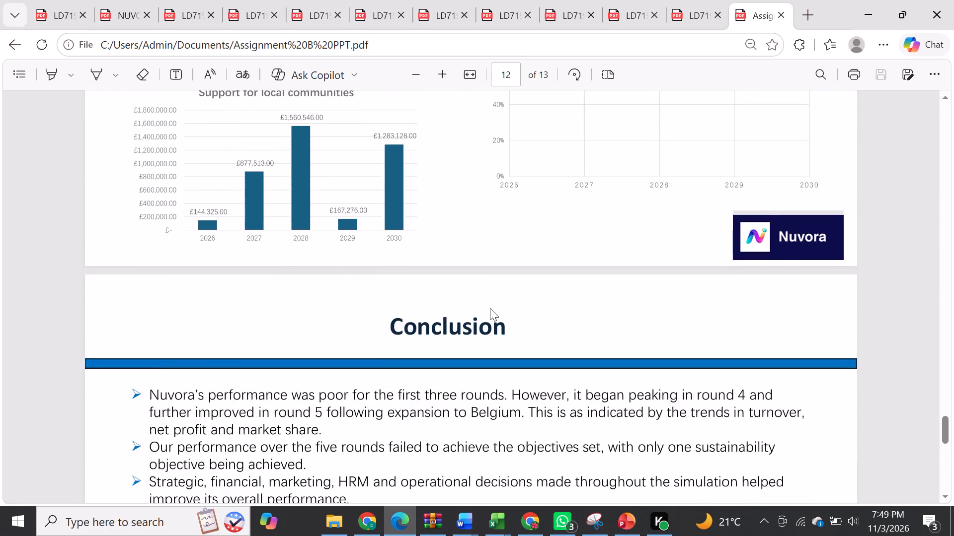
scroll(490, 308, "up", 6)
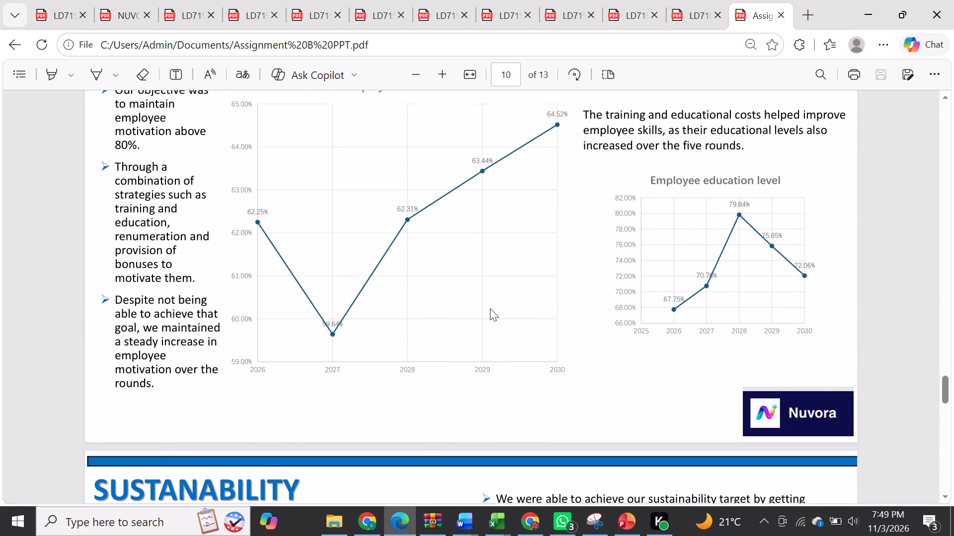
scroll(490, 308, "up", 2)
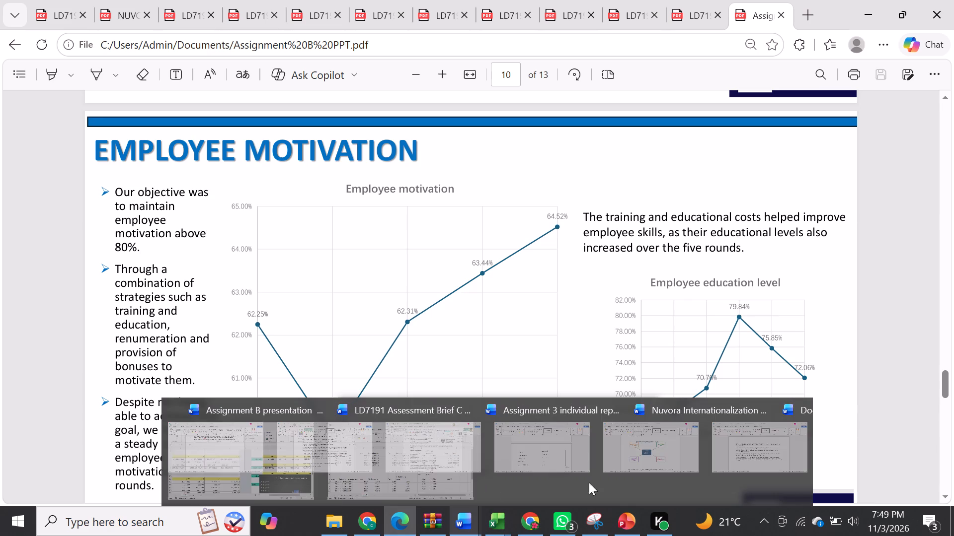
left_click(596, 478)
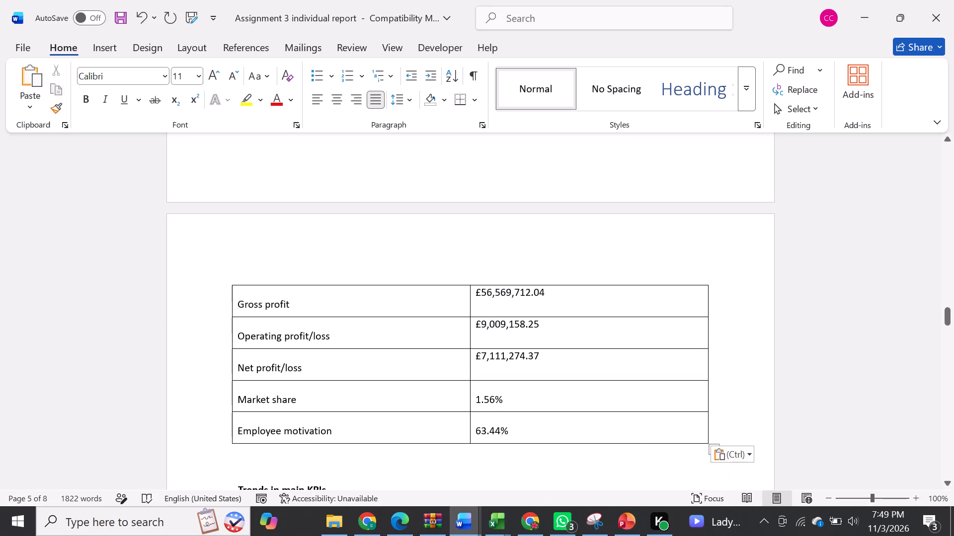
left_click(500, 431)
key("BackSpace")
key("BackSpace")
key("BackSpace")
key("BackSpace")
type("4.52")
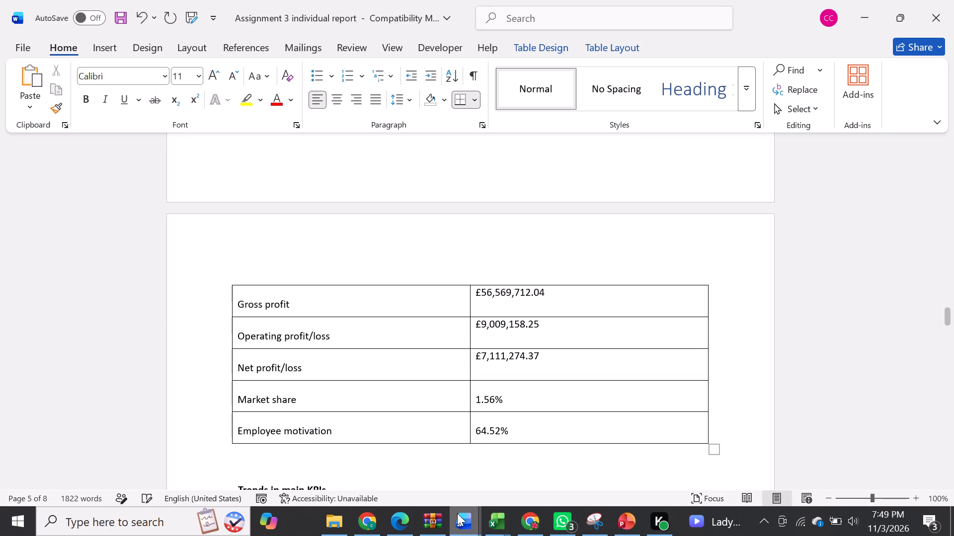
Replace the Round 5 table's sales turnover with £388,269,830.00, copied from Net Turnover 2030 on the AI_Export_Data sheet of the finance workbook in Excel.
left_click(410, 521)
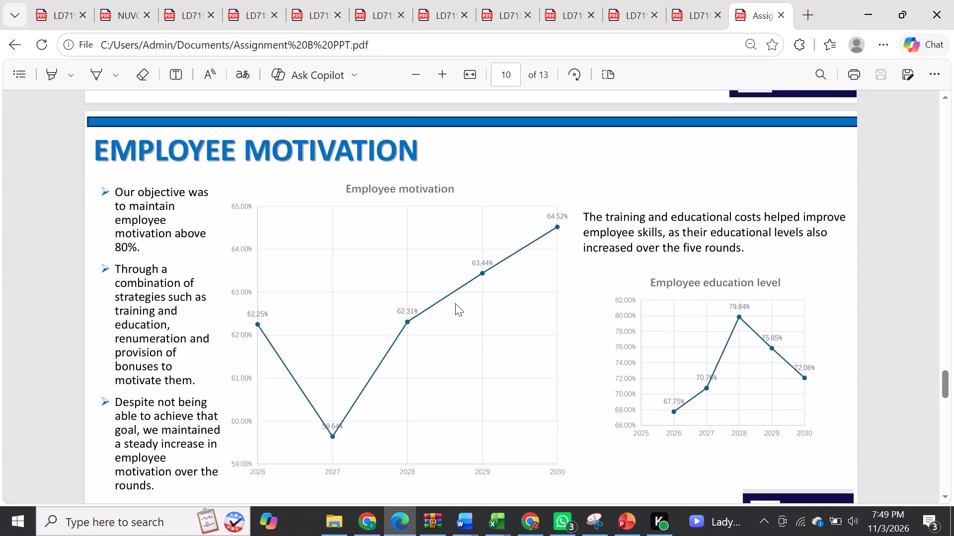
scroll(455, 303, "up", 4)
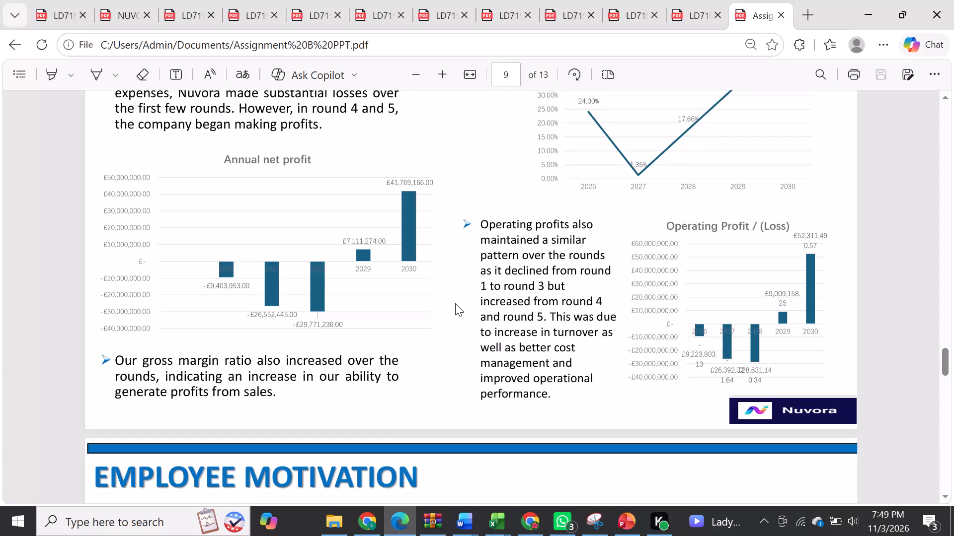
left_click(490, 518)
left_click(574, 464)
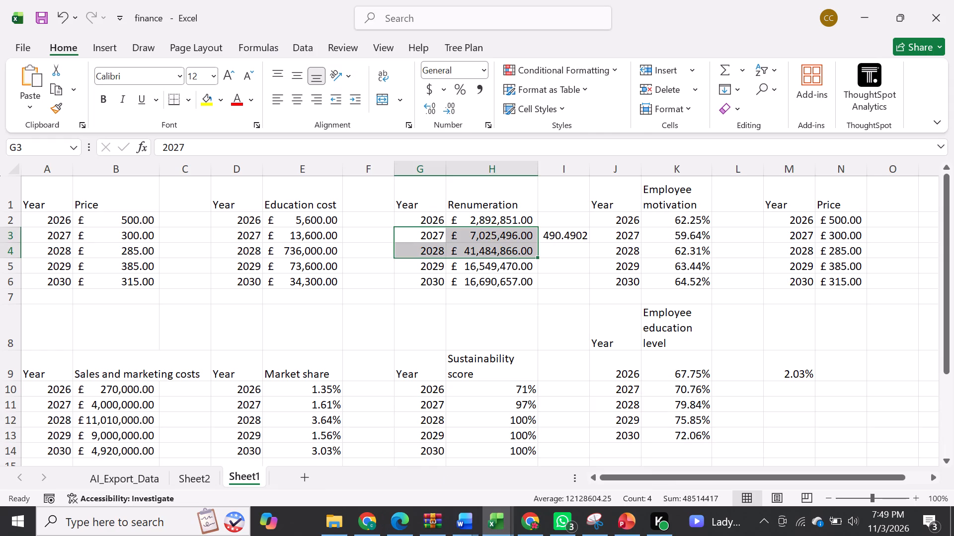
left_click(140, 479)
scroll(799, 261, "left", 1)
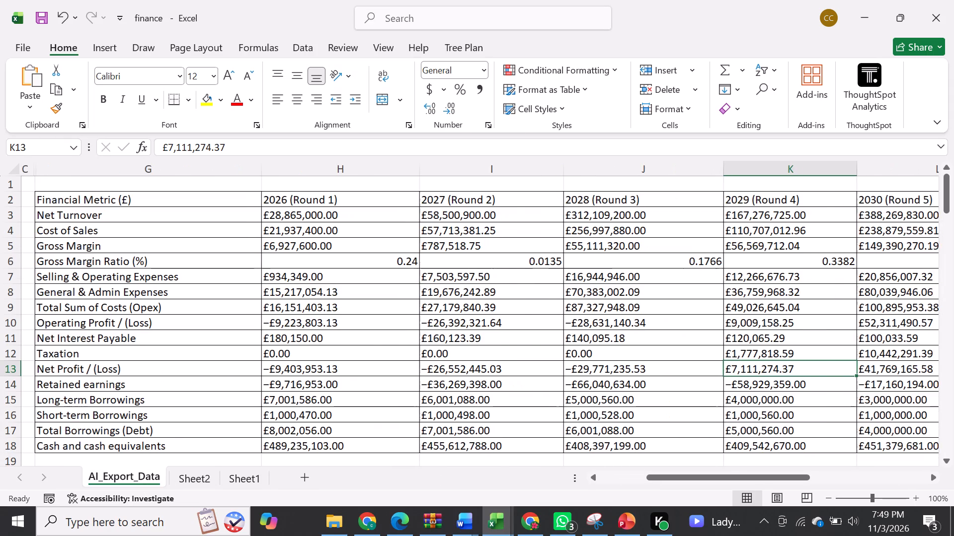
scroll(799, 261, "left", 1)
left_click(872, 216)
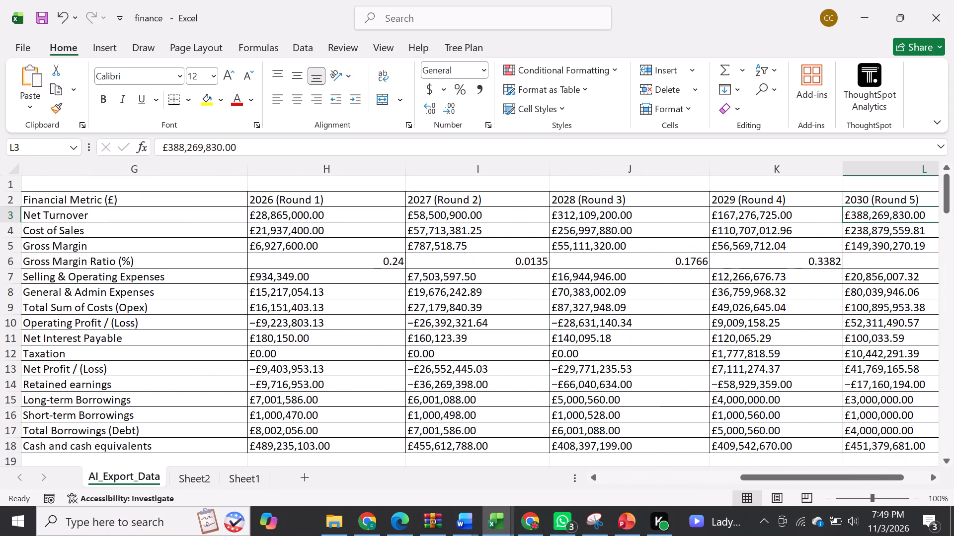
key("ctrl+c")
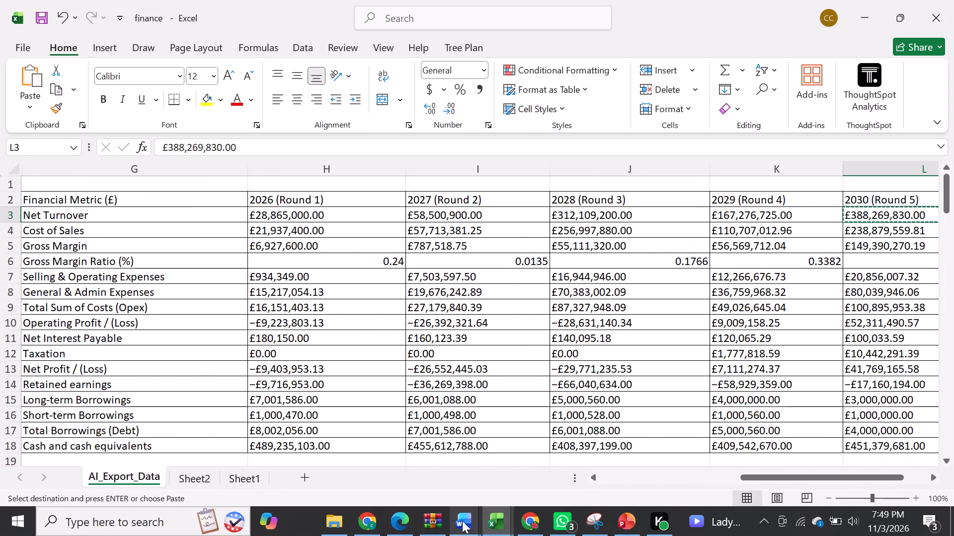
left_click(515, 476)
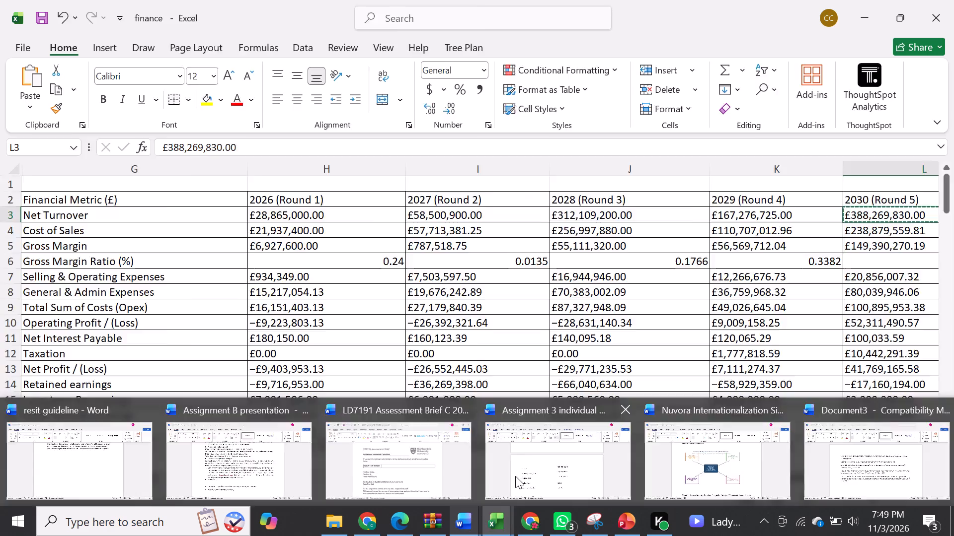
scroll(528, 301, "up", 4)
left_click_drag(556, 207, 480, 200)
key("BackSpace")
key("BackSpace")
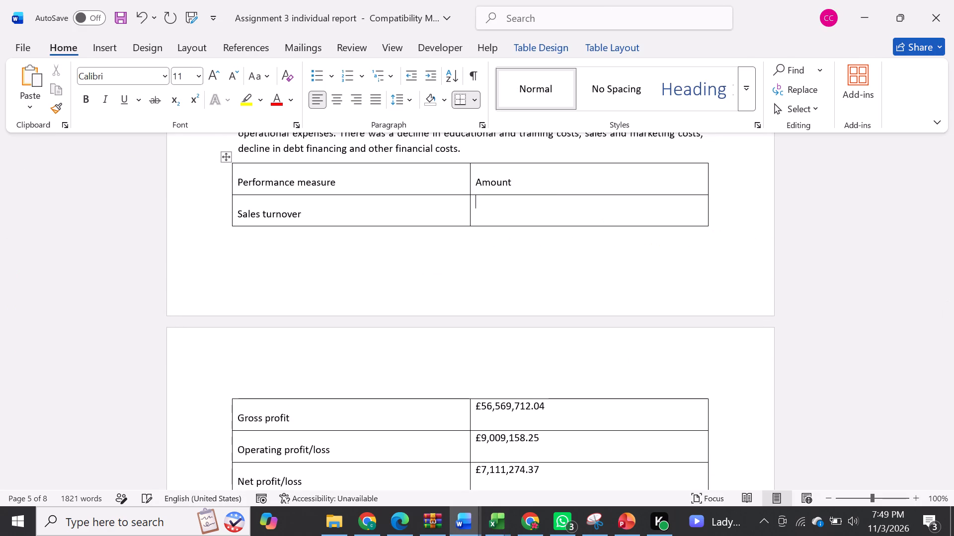
key("ctrl+v")
key("BackSpace")
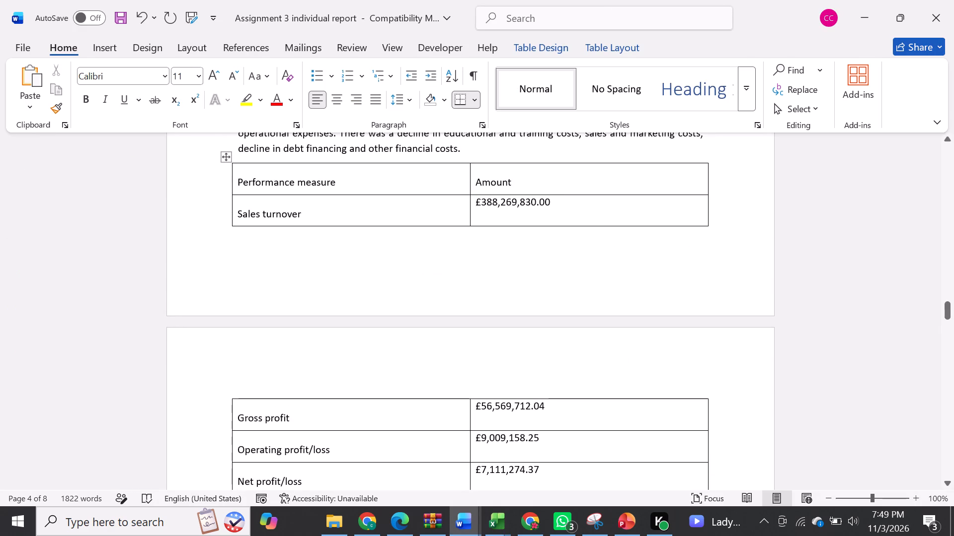
Replace the Round 5 table's gross profit with £149,390,270.19, copied from the 2030 Gross Margin in the Excel finance workbook.
scroll(557, 414, "down", 1)
left_click(505, 519)
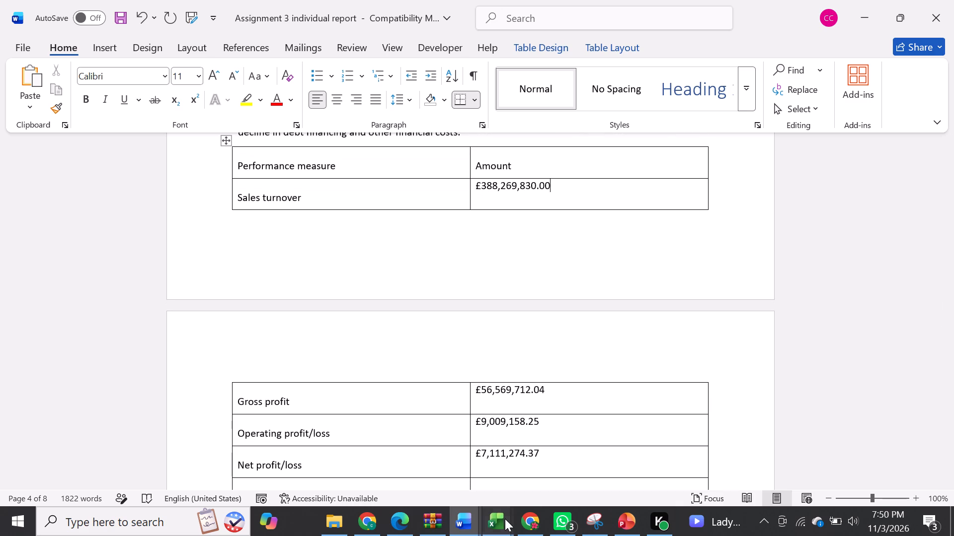
left_click(529, 493)
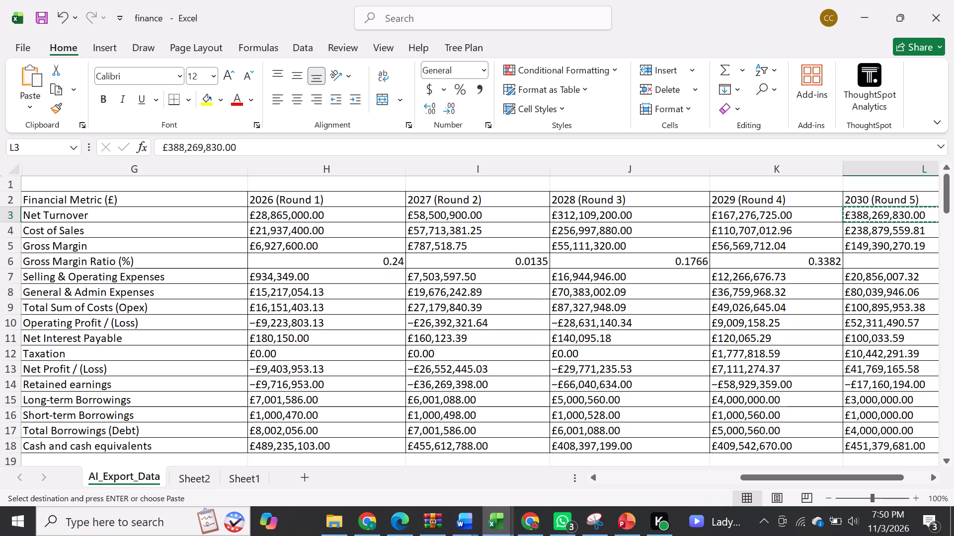
left_click(871, 245)
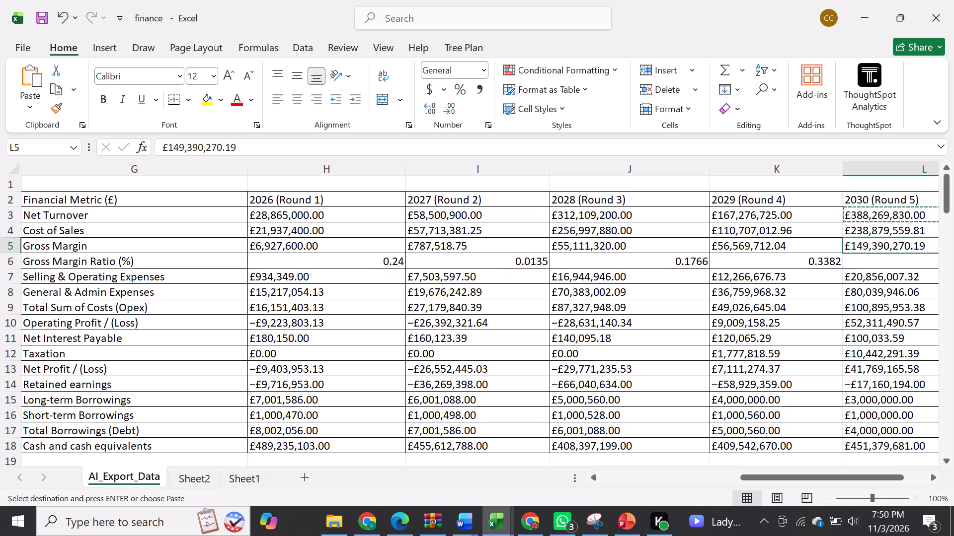
key("ctrl+c")
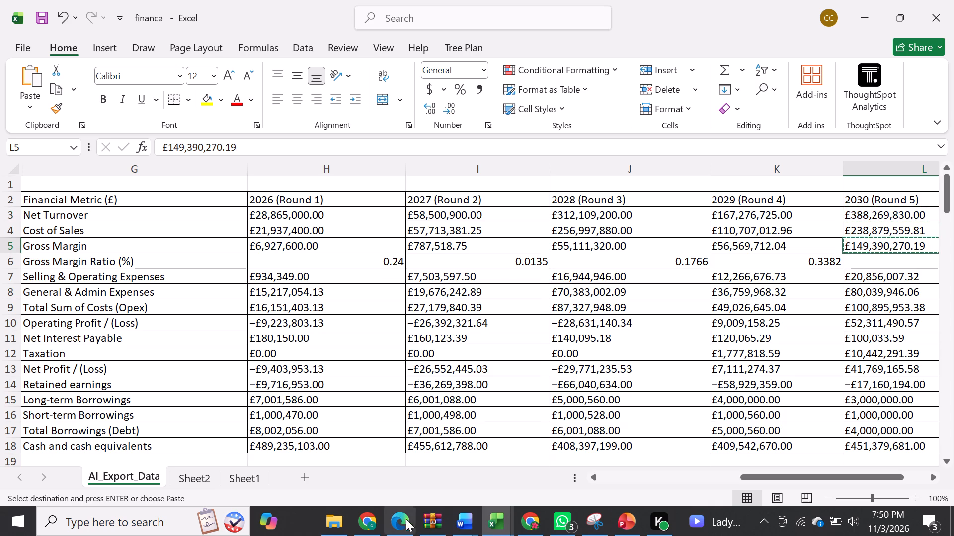
left_click(572, 459)
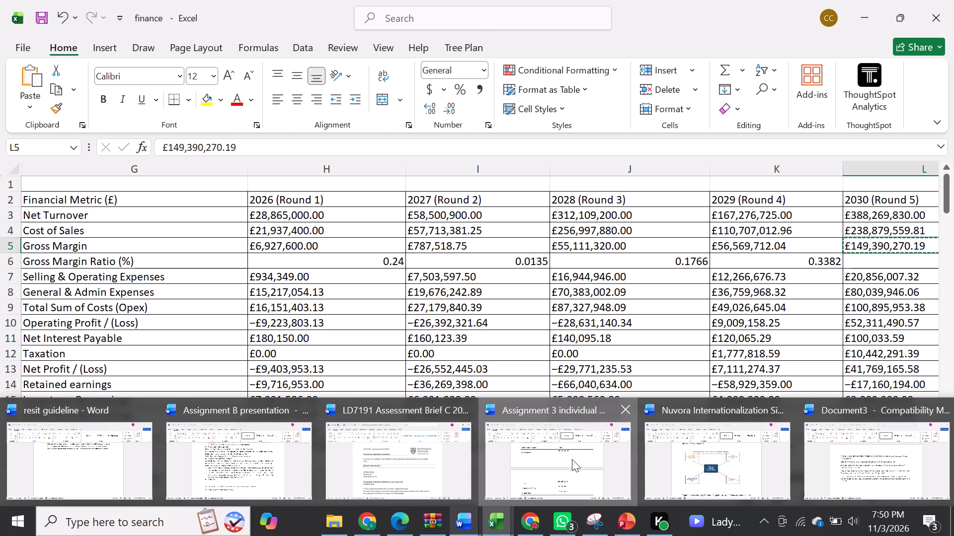
left_click_drag(548, 393, 486, 390)
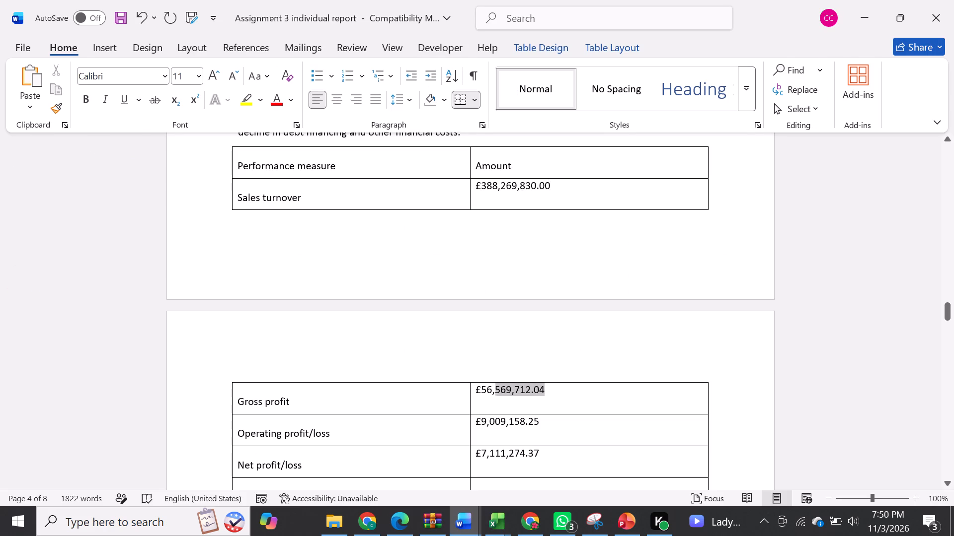
left_click_drag(486, 390, 475, 390)
key("BackSpace")
key("ctrl+v")
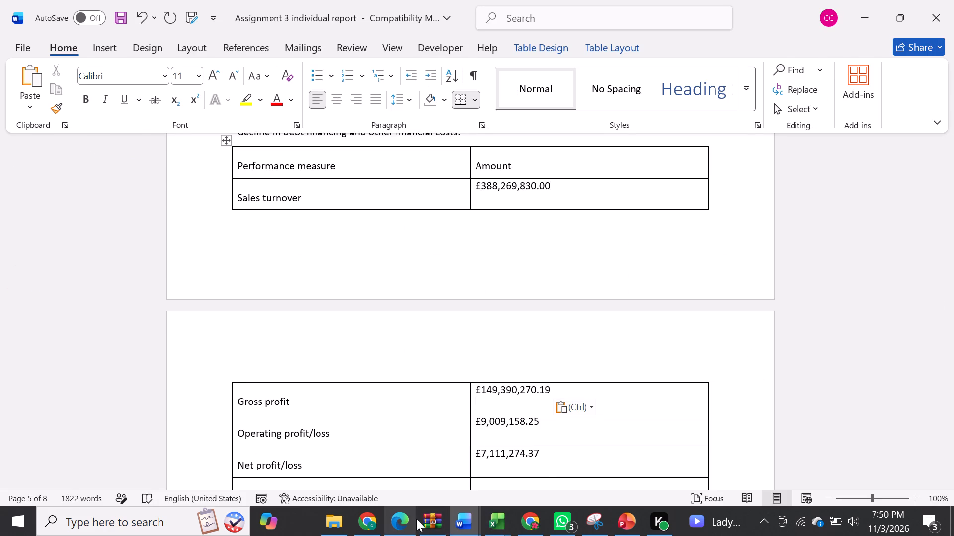
Replace the Round 5 table's operating profit/loss with £52,311,490.57, copied from the 2030 Operating Profit / (Loss) in the Excel finance workbook.
left_click(494, 527)
left_click(546, 480)
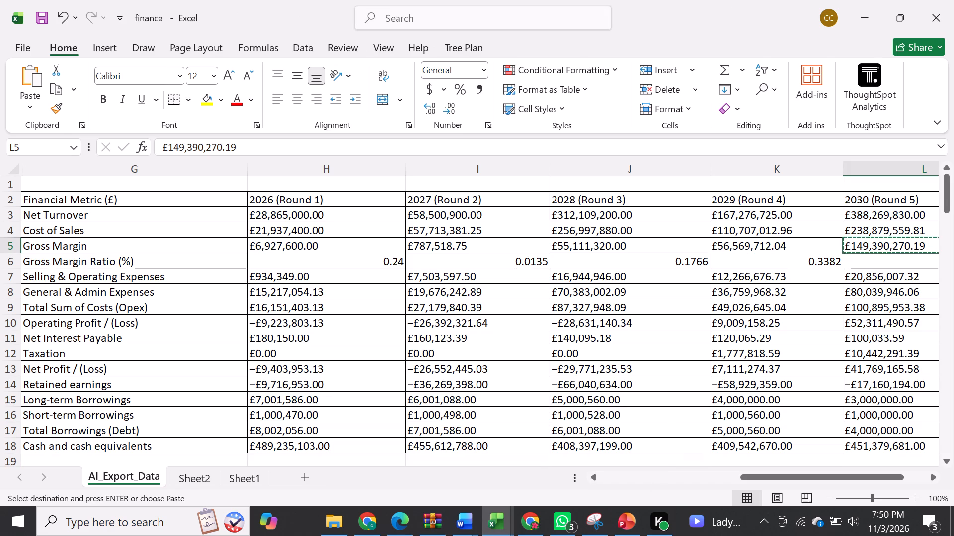
left_click(861, 325)
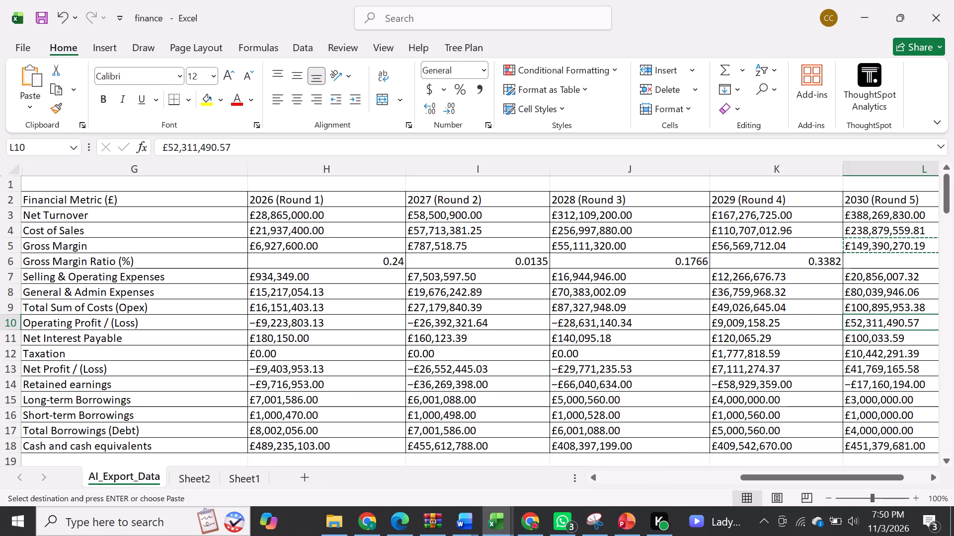
key("ctrl+c")
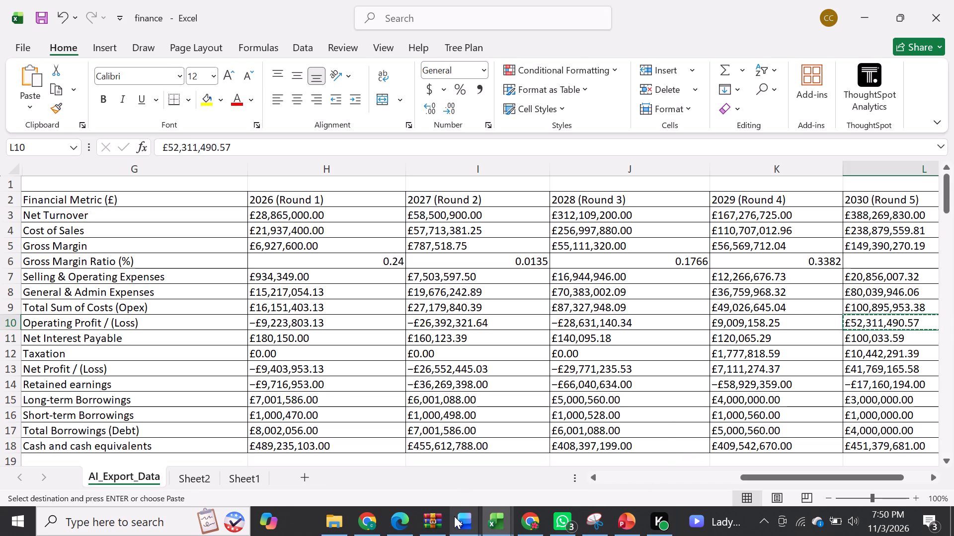
left_click(548, 461)
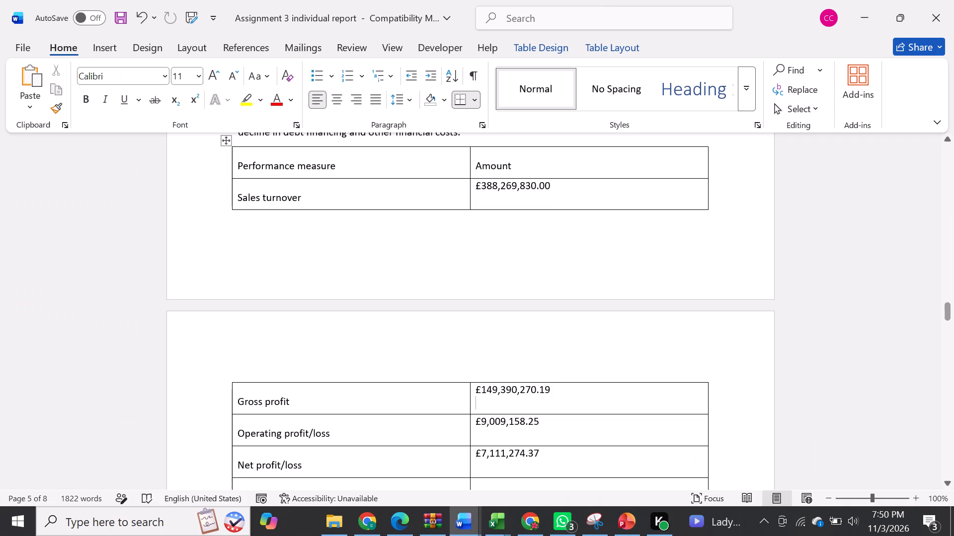
left_click_drag(546, 421, 477, 419)
key("BackSpace")
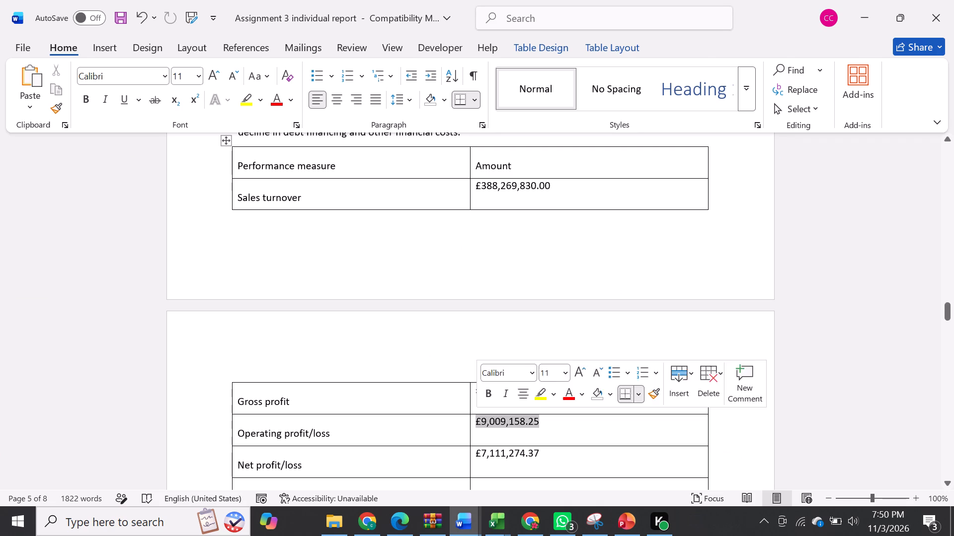
key("ctrl+v")
key("BackSpace")
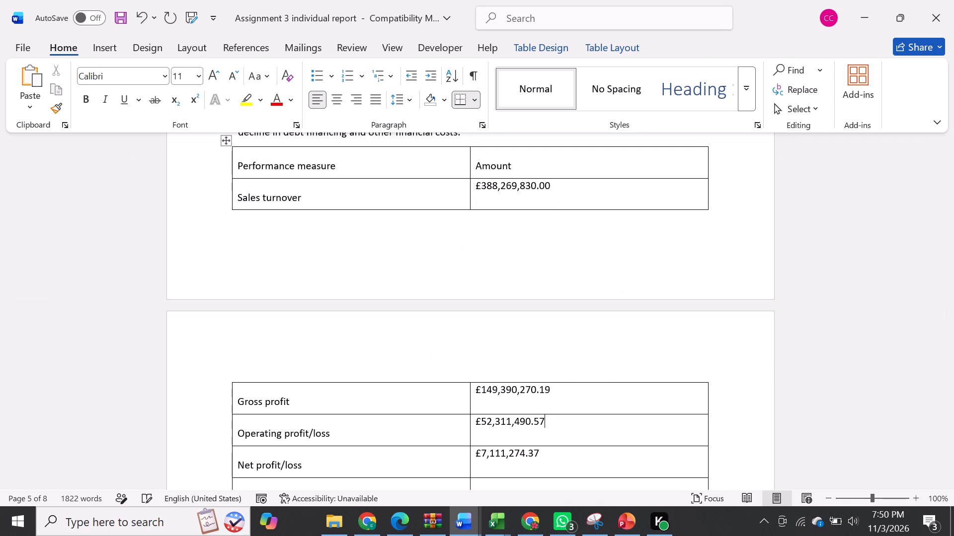
Replace the Round 5 table's net profit/loss with £41,769,165.58, copied from the 2030 Net Profit / (Loss) in the Excel finance workbook.
scroll(483, 427, "down", 2)
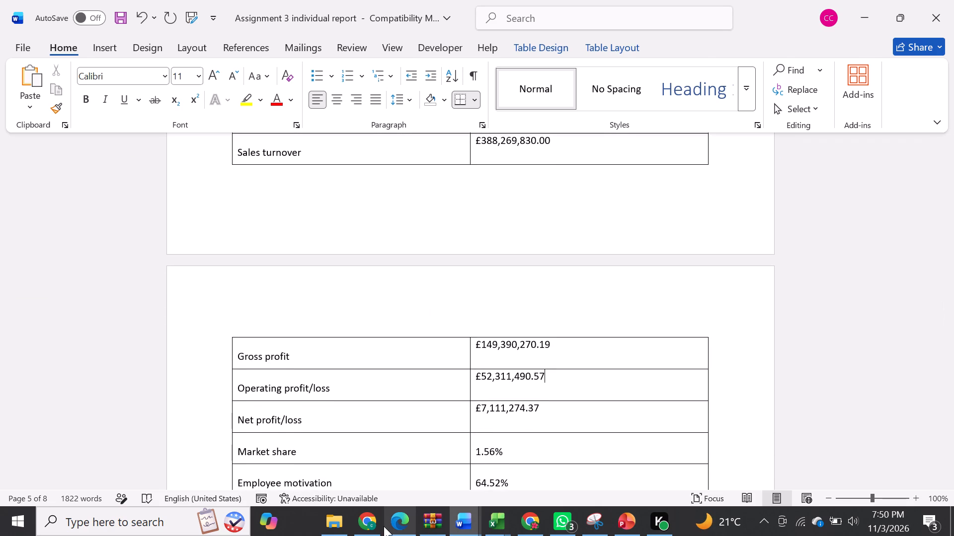
left_click(517, 473)
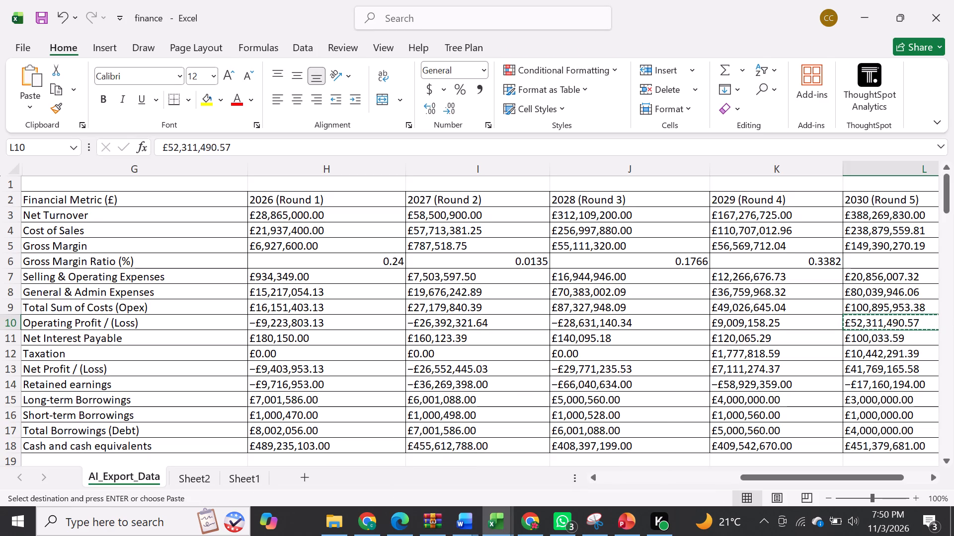
left_click(863, 371)
key("ctrl+c")
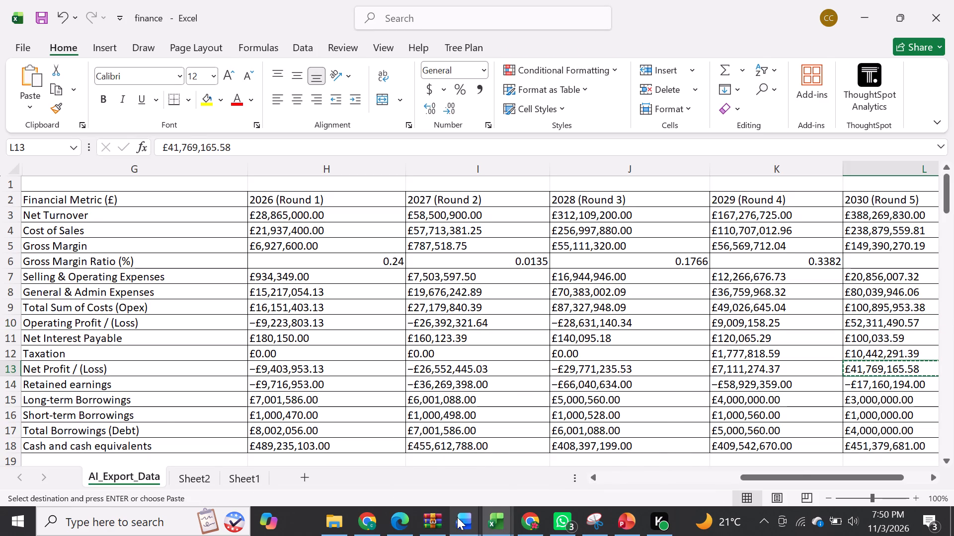
left_click(608, 457)
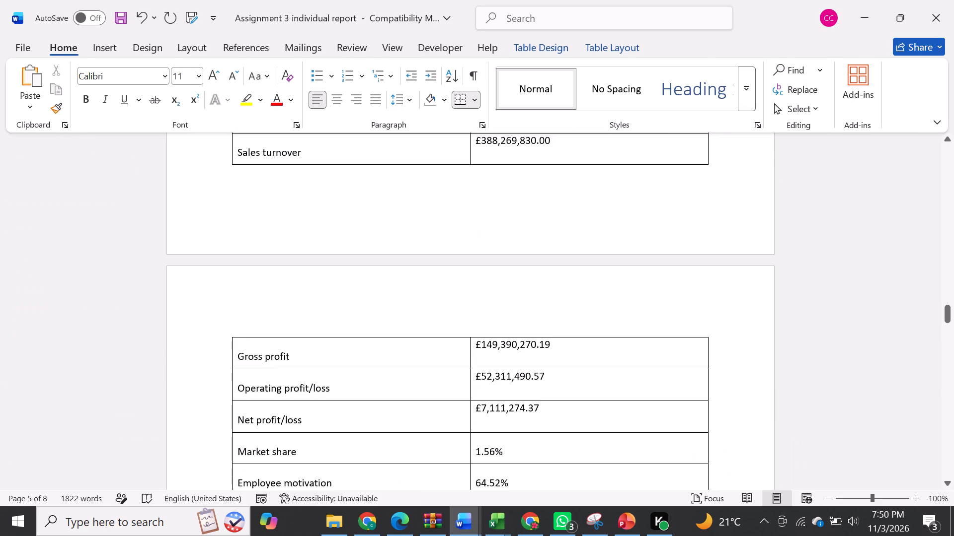
left_click_drag(542, 413, 478, 408)
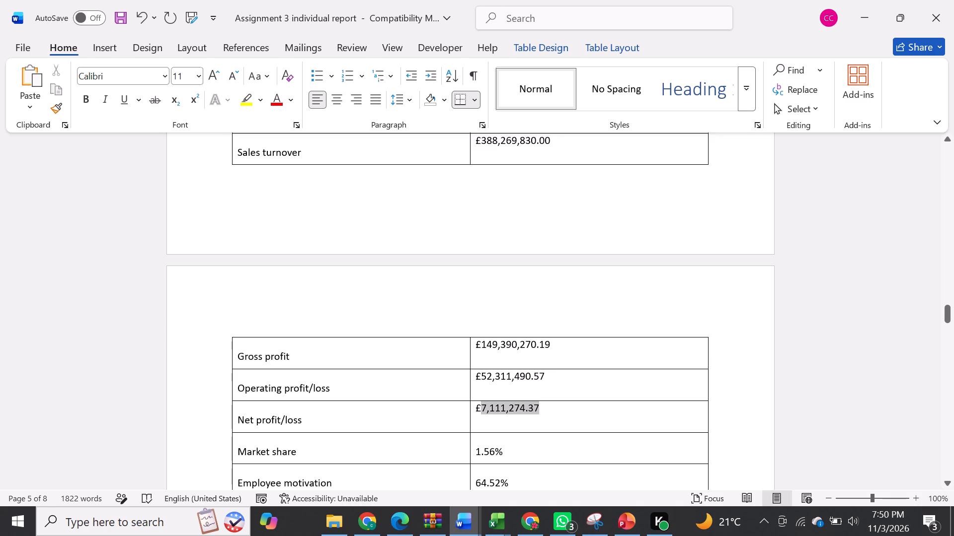
left_click_drag(478, 408, 476, 408)
key("BackSpace")
key("ctrl+v")
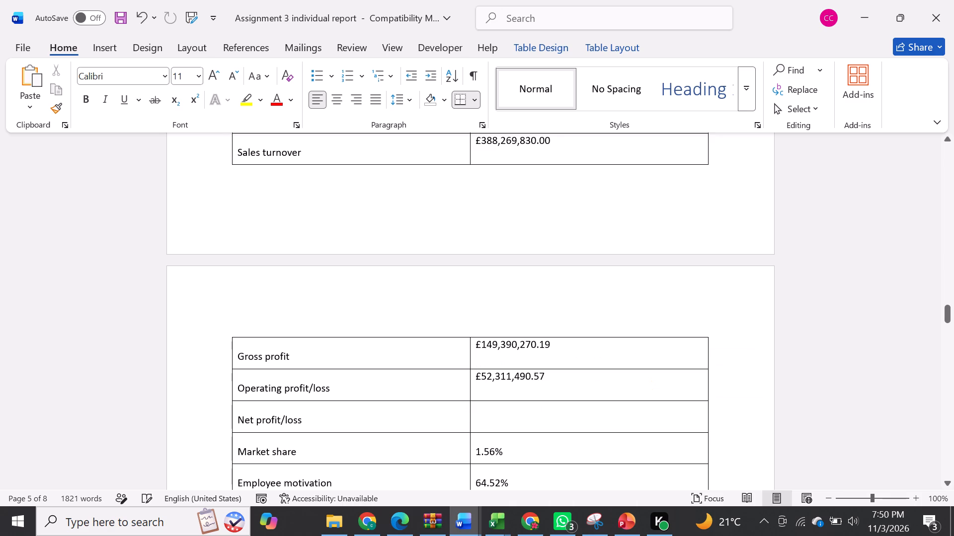
Look up the 2030 market share on Sheet1 of the Excel finance workbook and set it to 3.03% in the report's Round 5 table.
left_click(493, 517)
left_click(573, 465)
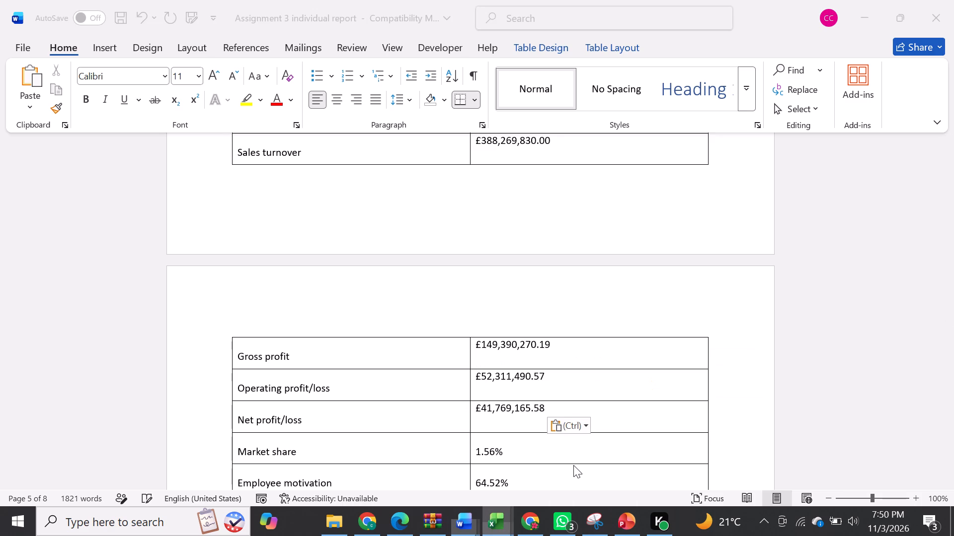
left_click(264, 480)
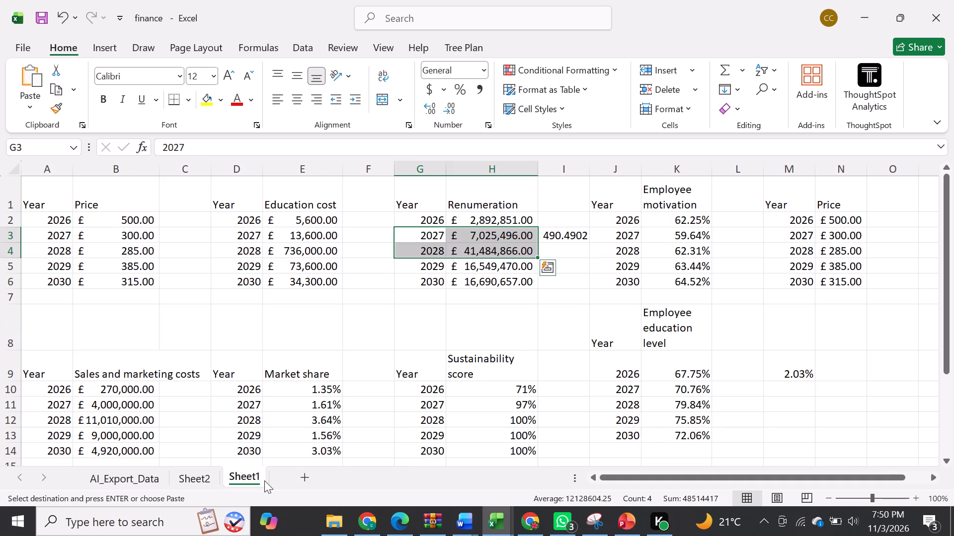
left_click(405, 334)
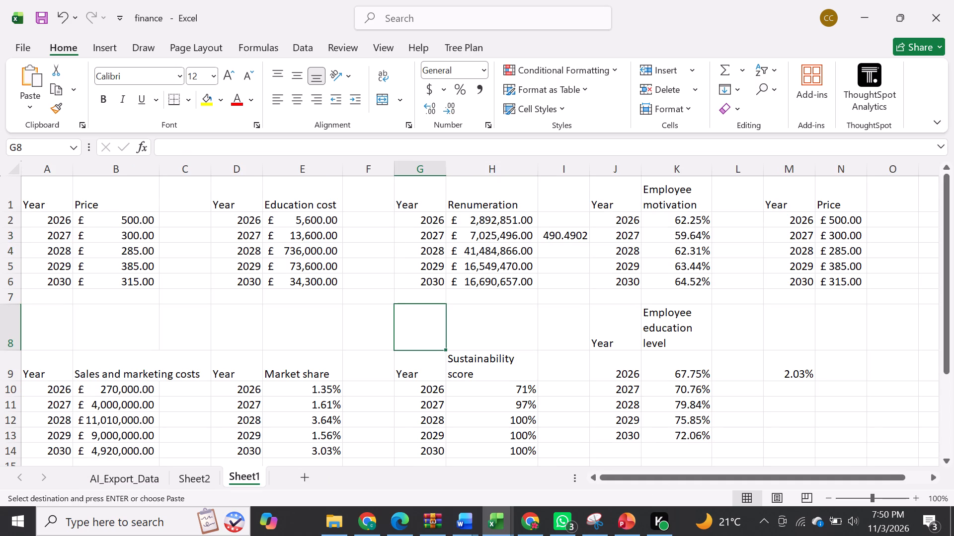
scroll(405, 395, "down", 1)
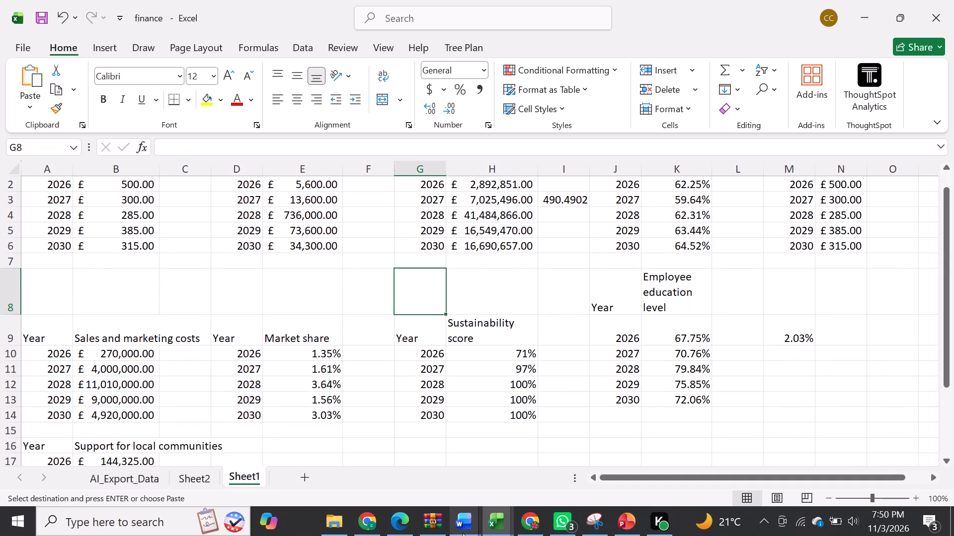
left_click(526, 450)
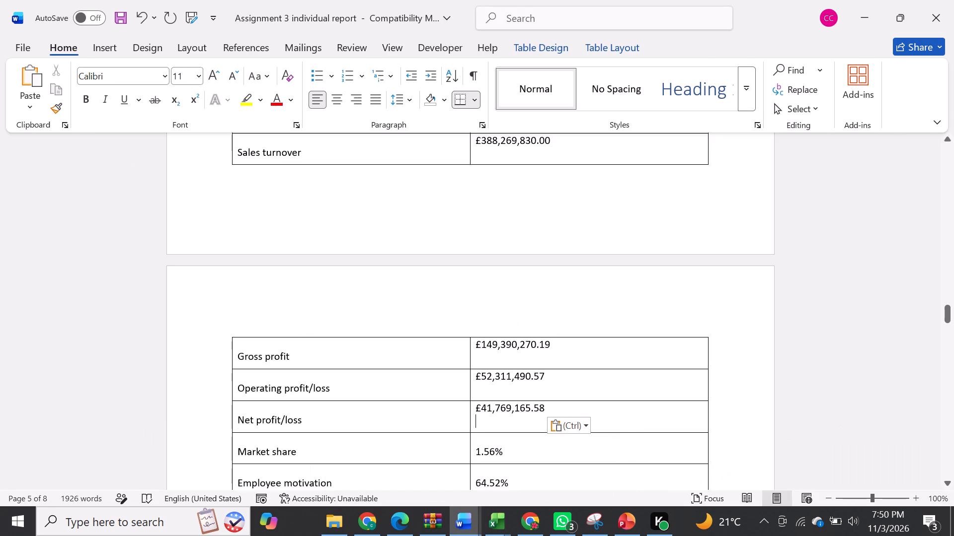
left_click(494, 450)
key("BackSpace")
key("BackSpace")
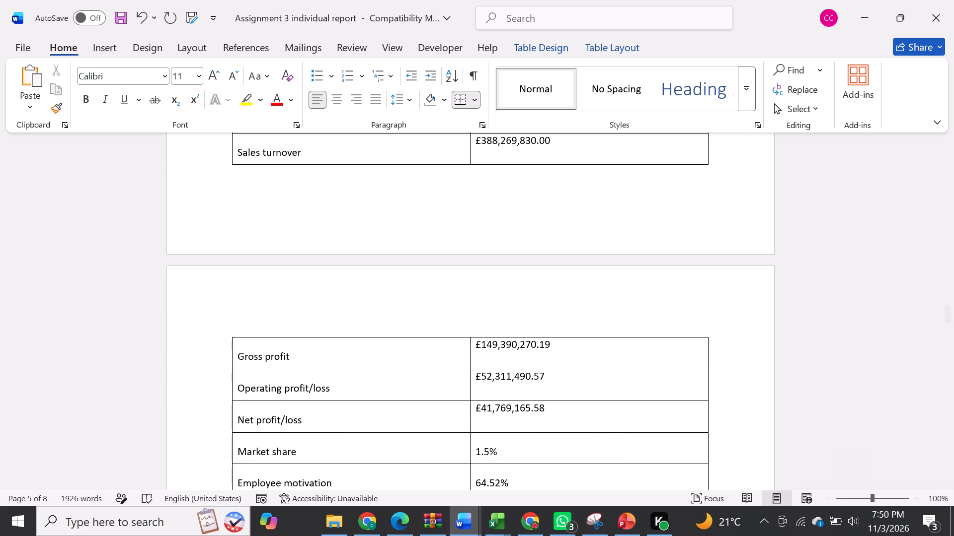
key("BackSpace")
key("BackSpace")
type("3.03")
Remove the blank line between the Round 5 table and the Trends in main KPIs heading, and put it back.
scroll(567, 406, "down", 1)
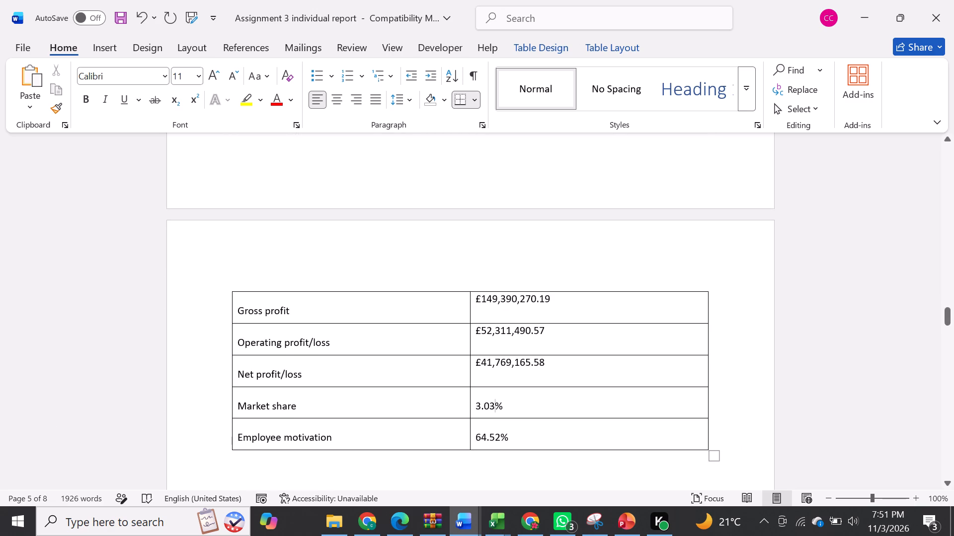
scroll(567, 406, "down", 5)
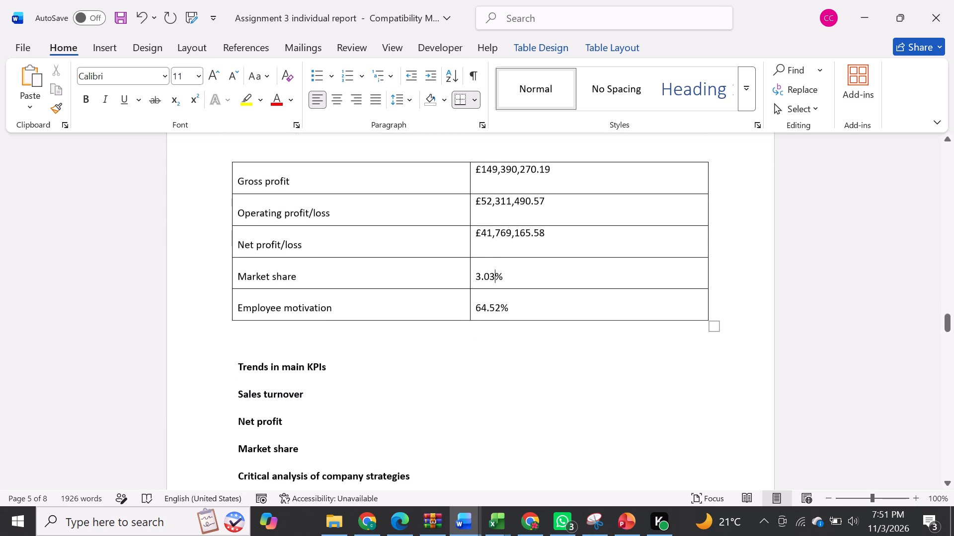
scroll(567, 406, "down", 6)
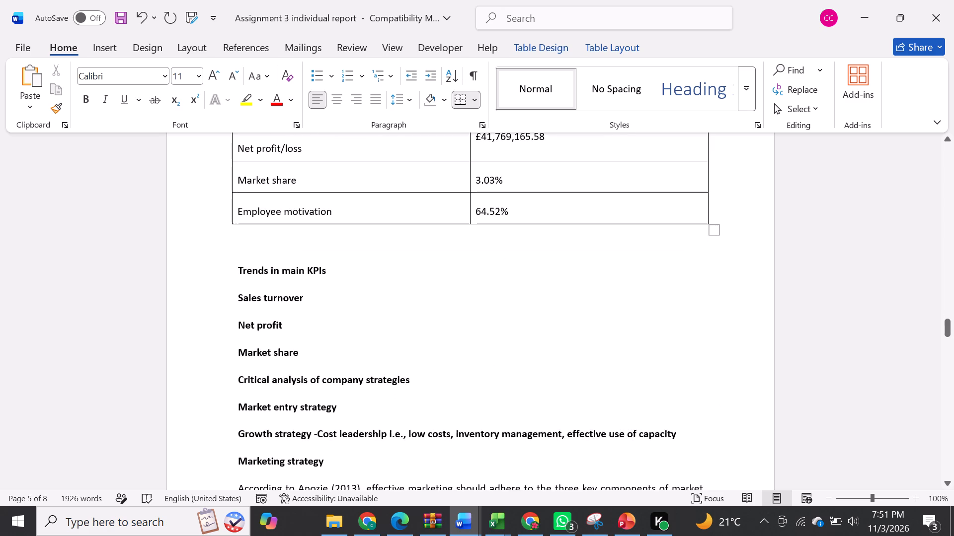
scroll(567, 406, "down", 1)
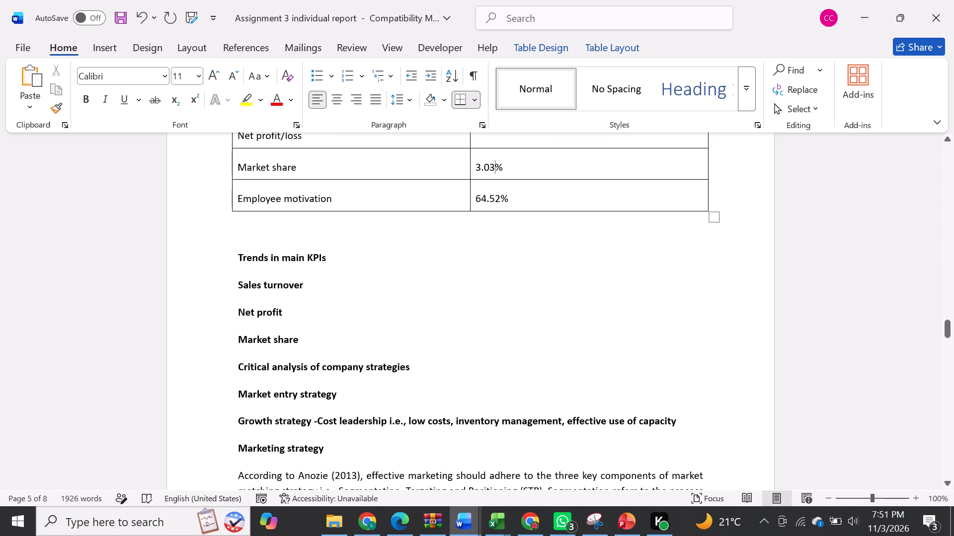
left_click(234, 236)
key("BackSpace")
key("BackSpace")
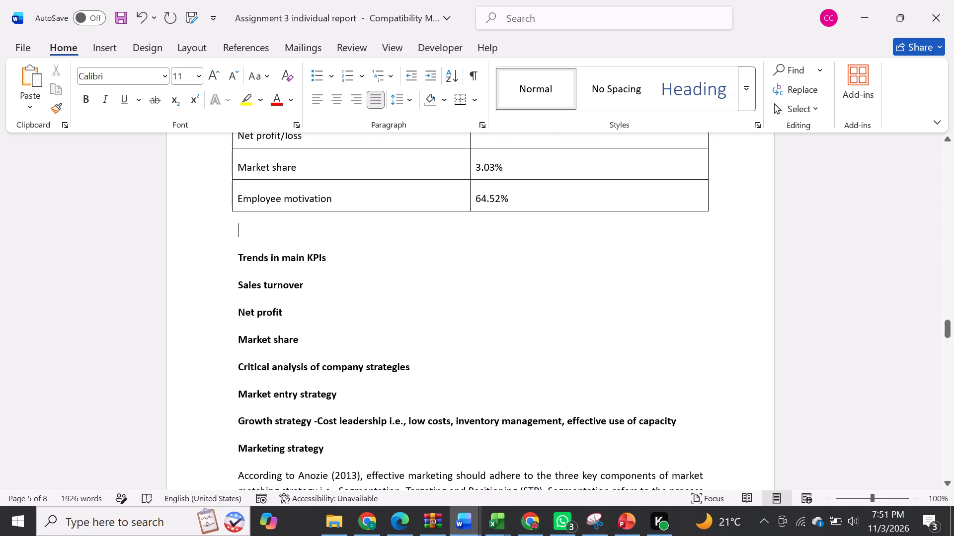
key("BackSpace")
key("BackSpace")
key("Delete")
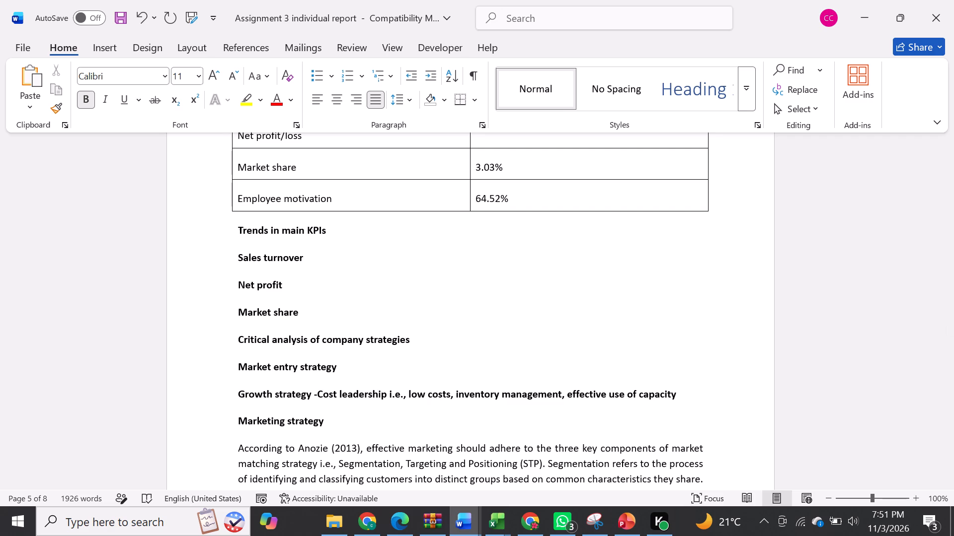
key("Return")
Add an empty line below the Sales turnover heading in the Trends in main KPIs section.
left_click(307, 289)
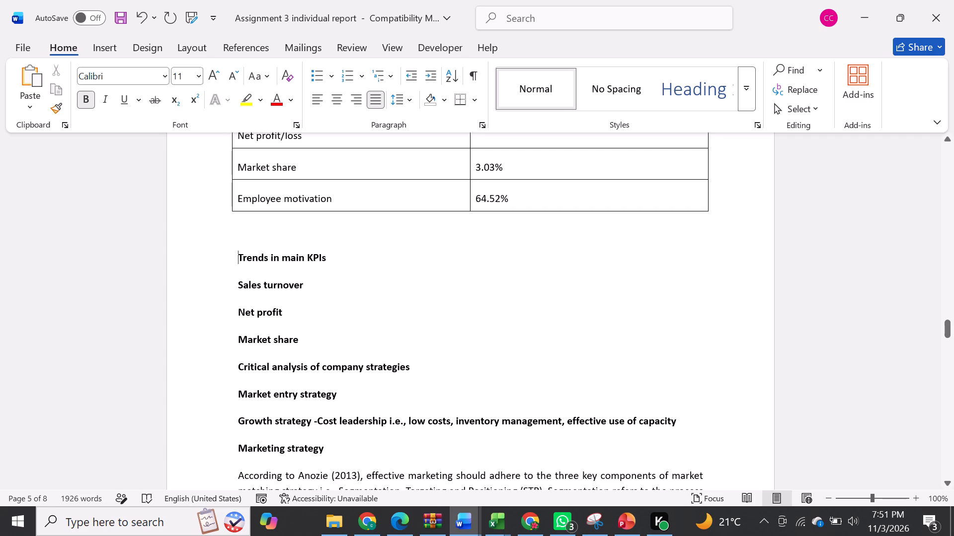
key("Return")
In the Excel finance workbook, insert a line chart of the 2026–2030 market share data on Sheet1, checking the presentation's Market Share slide for reference.
left_click(507, 526)
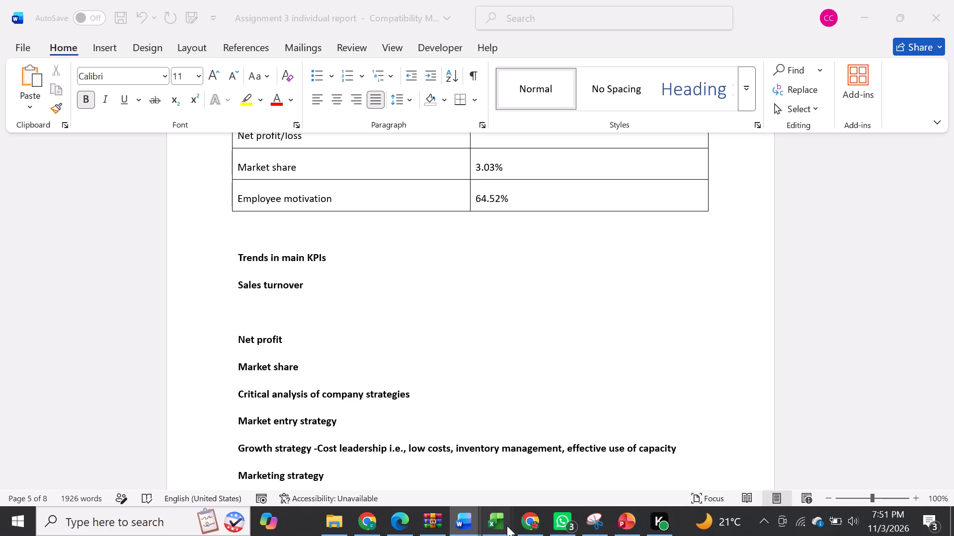
left_click(569, 467)
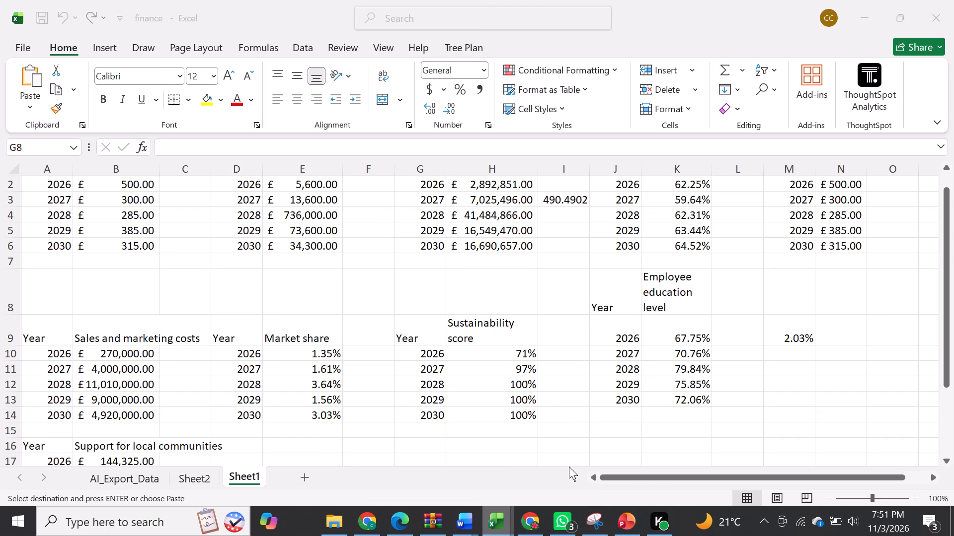
left_click(579, 398)
left_click_drag(229, 335, 290, 413)
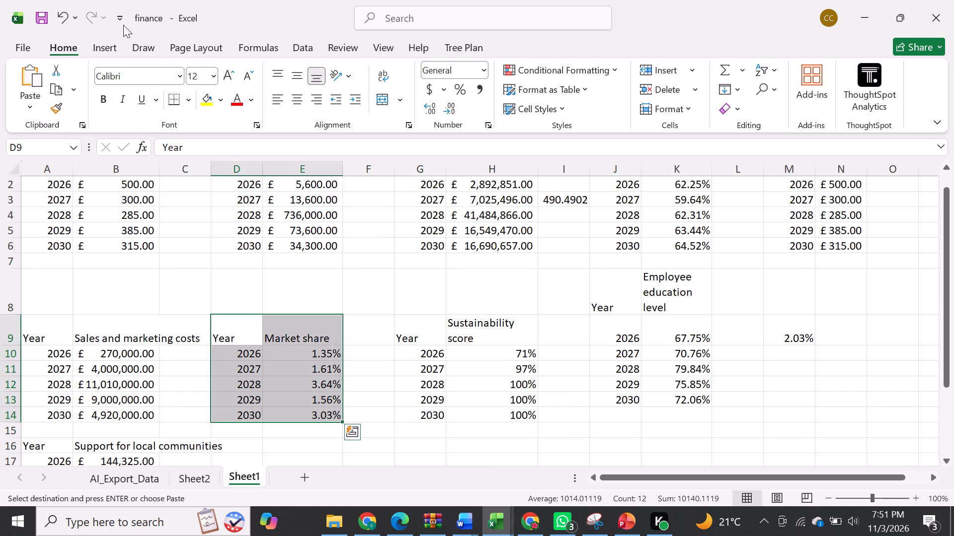
left_click(103, 48)
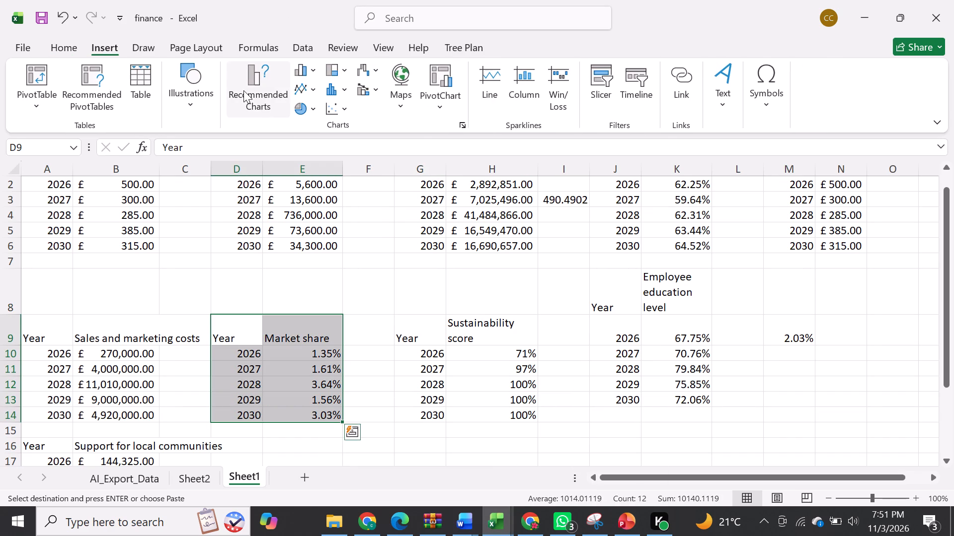
left_click(243, 90)
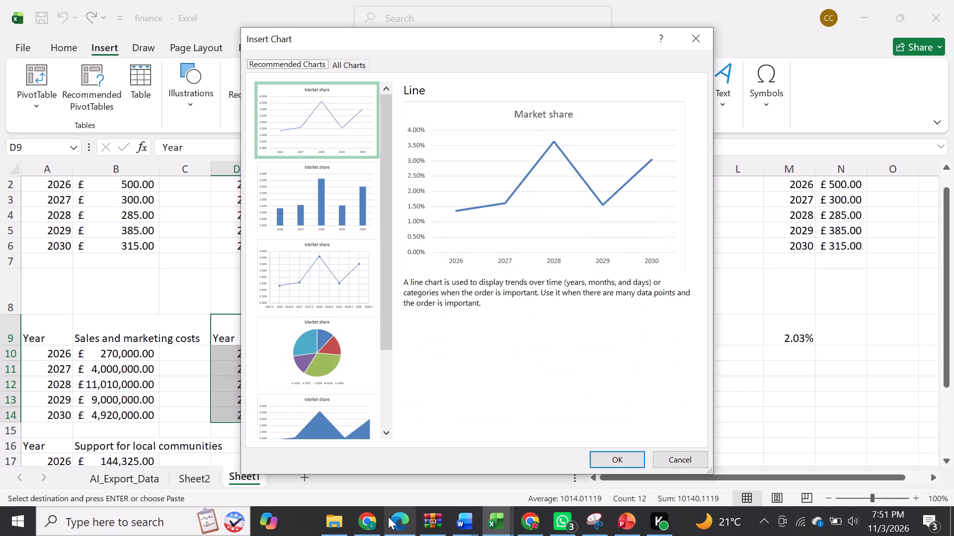
left_click(386, 452)
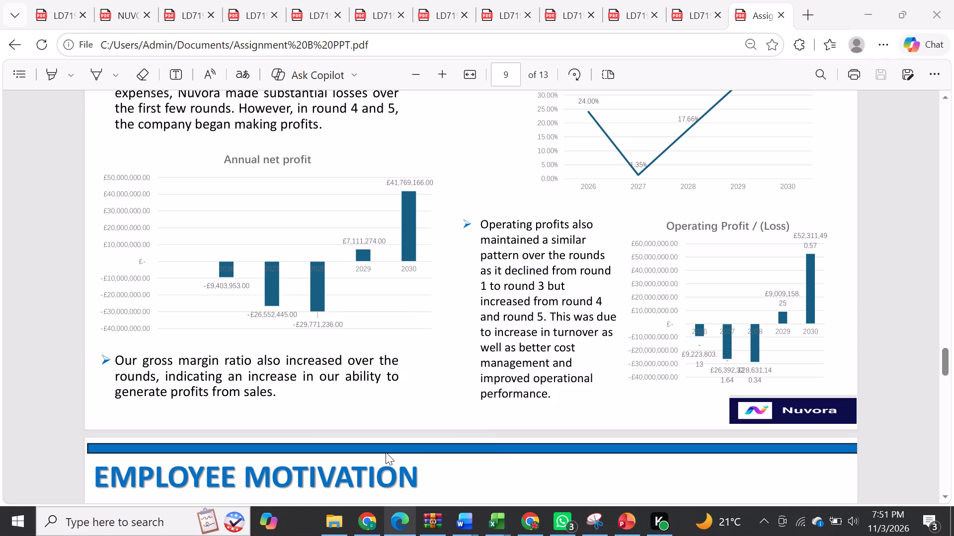
scroll(384, 364, "up", 7)
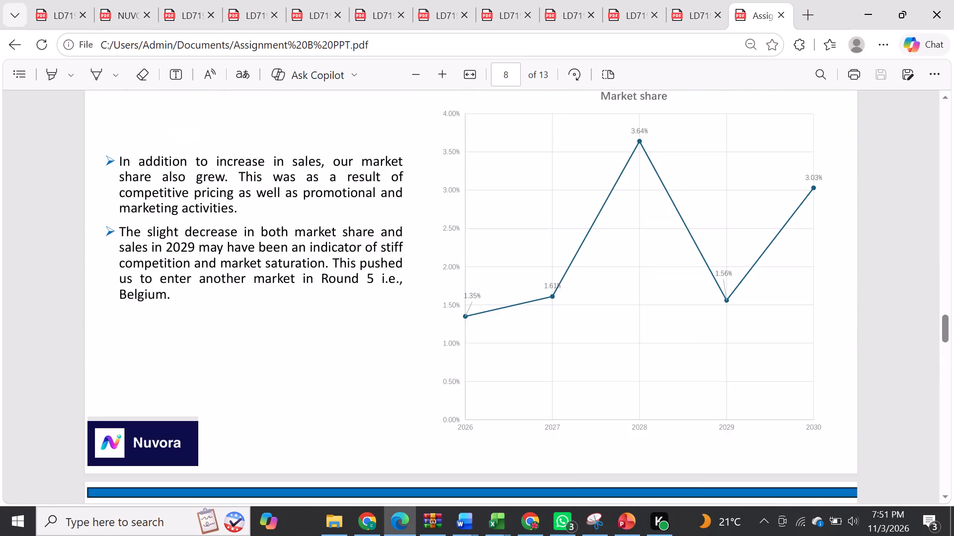
scroll(384, 364, "up", 1)
scroll(384, 364, "down", 2)
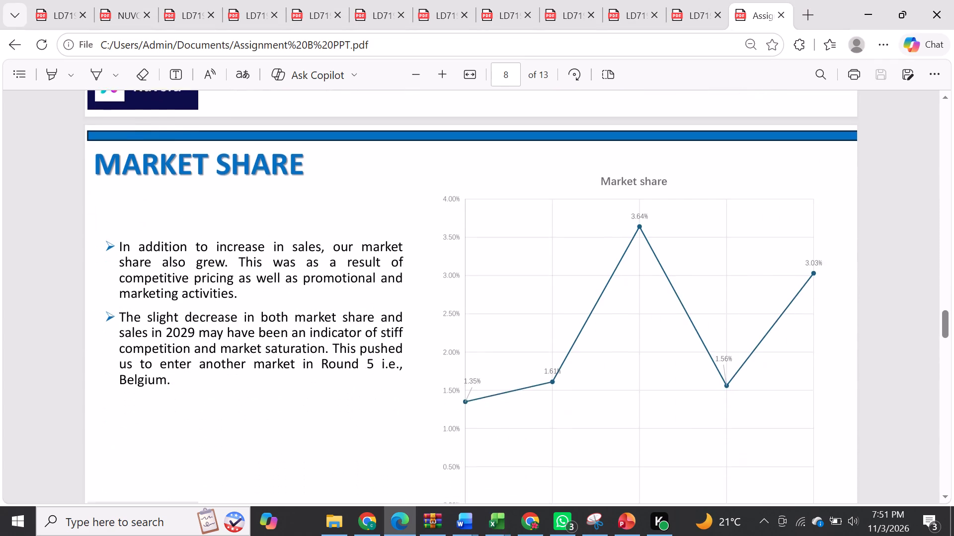
scroll(384, 364, "down", 1)
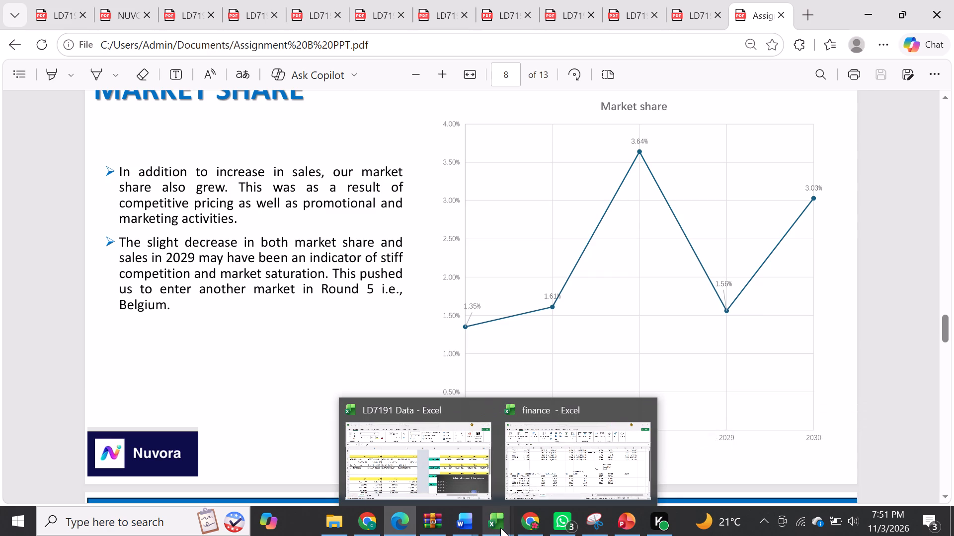
left_click(551, 461)
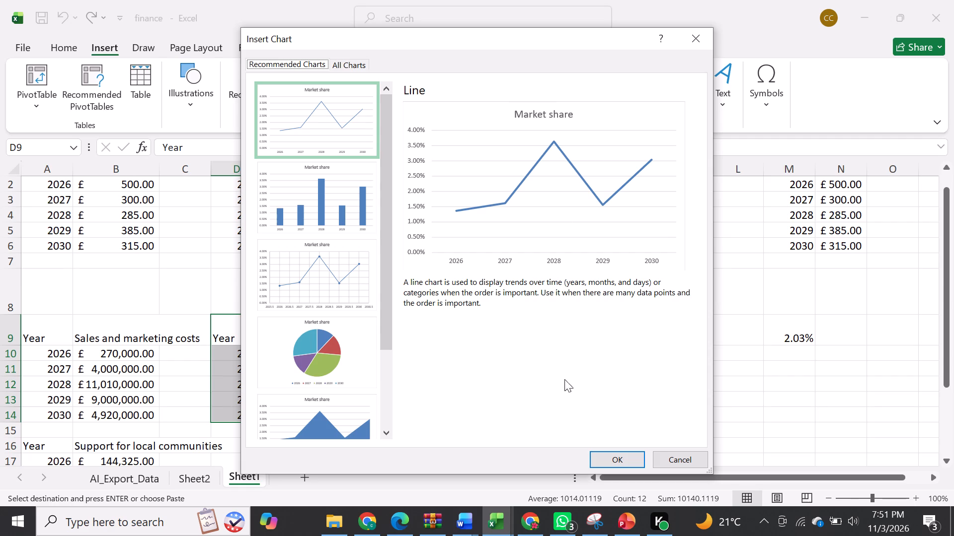
left_click(608, 461)
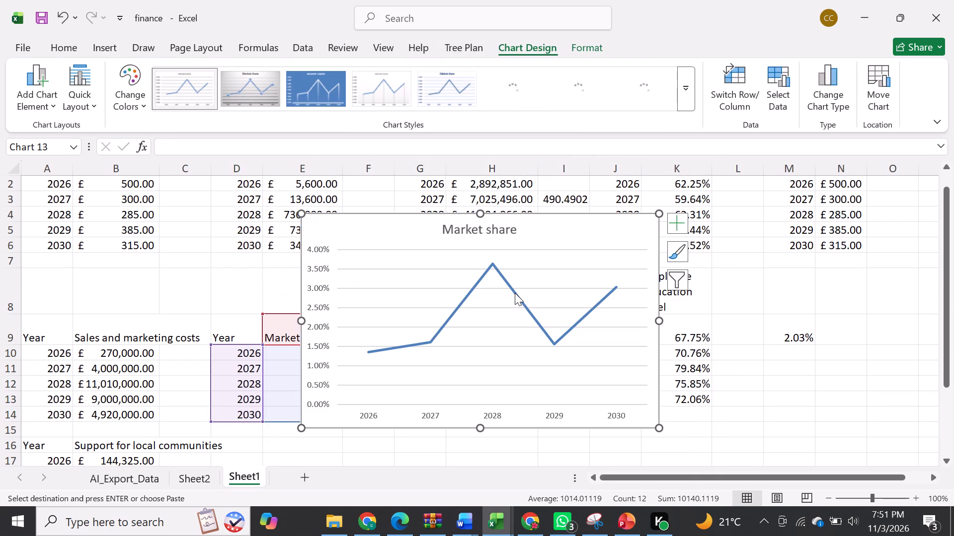
Make the Market share chart's title bold and add data labels to the line.
left_click(470, 224)
left_click(466, 229)
key("ctrl+a")
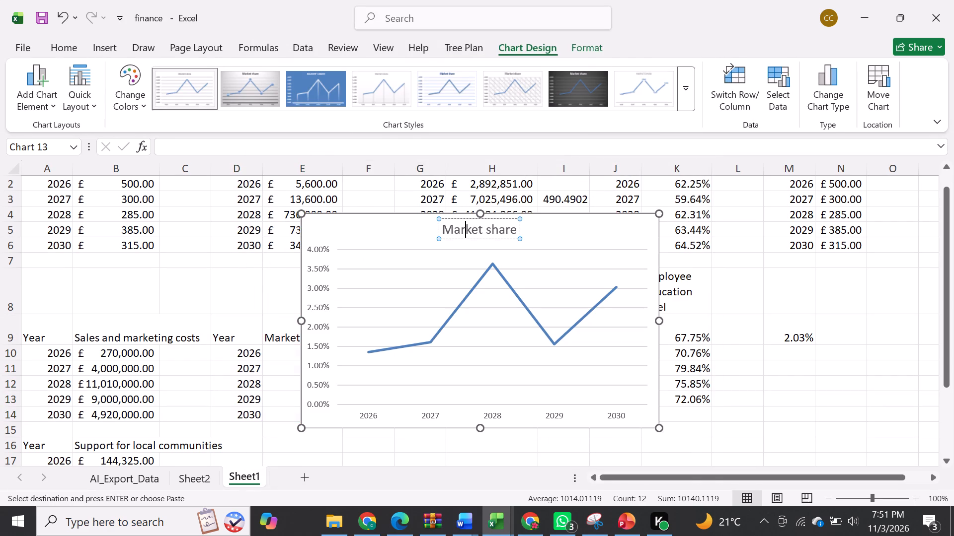
key("ctrl+b")
left_click(639, 218)
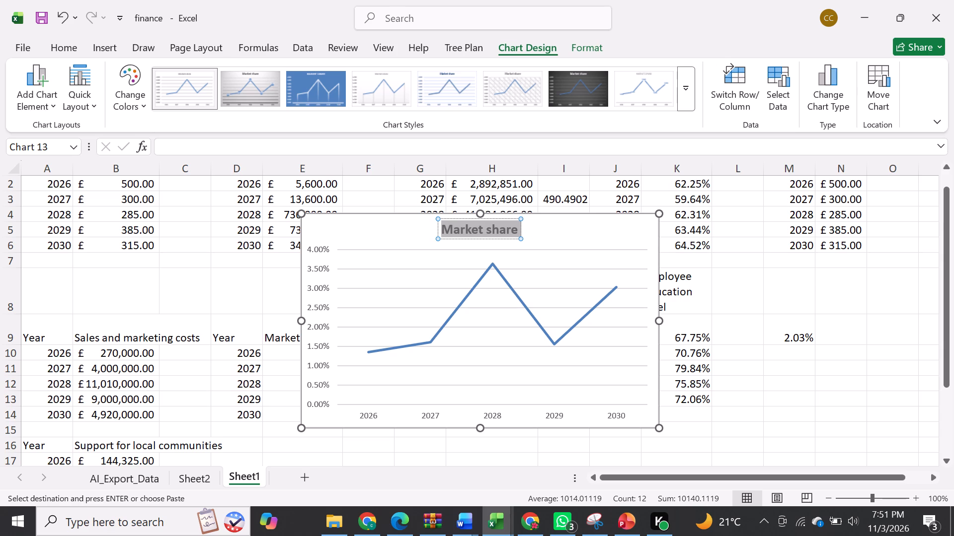
left_click(675, 223)
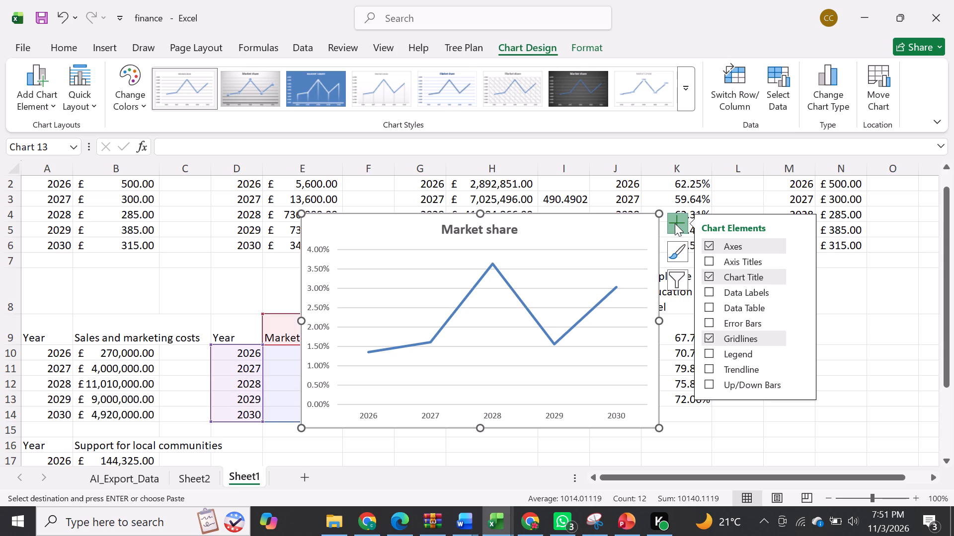
left_click(708, 288)
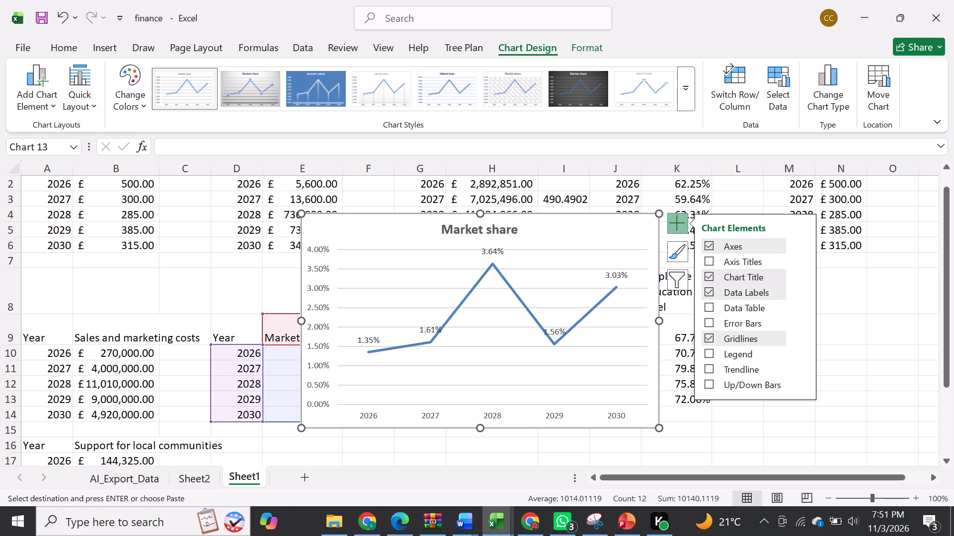
Cut the Market share chart from Sheet1.
left_click(328, 226)
key("ctrl+x")
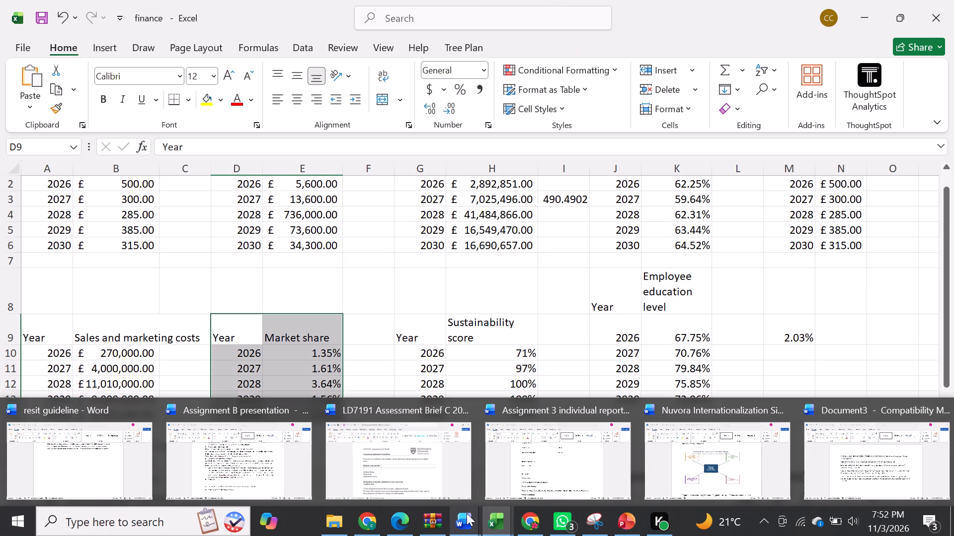
In the Word individual report, start a non-bold paragraph under the Market share heading with "As shown in the figure below, Nuvora experience".
left_click(548, 464)
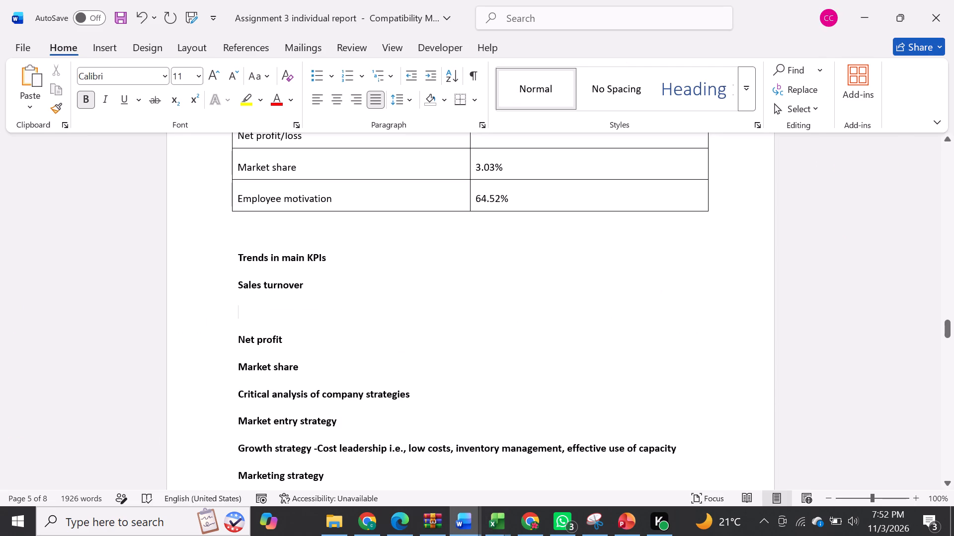
scroll(308, 332, "down", 2)
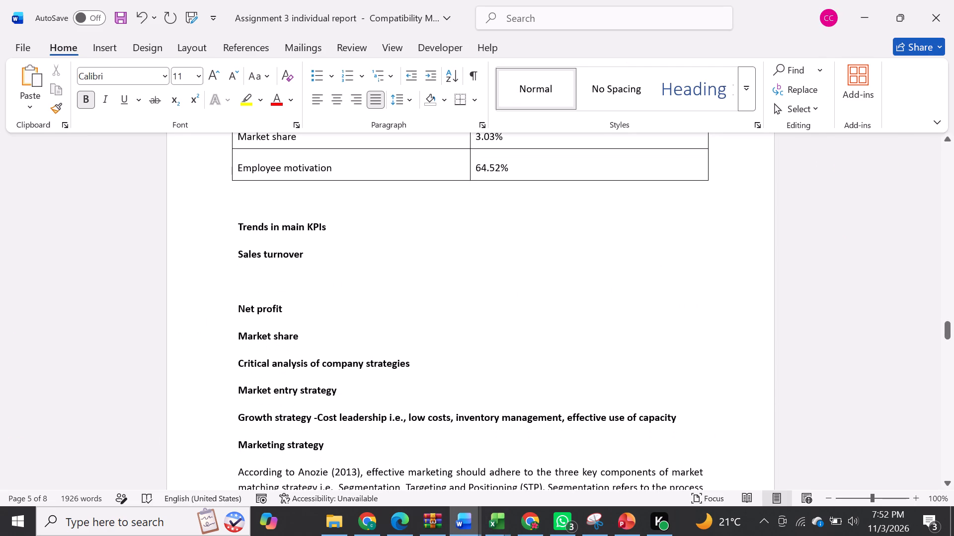
left_click(308, 335)
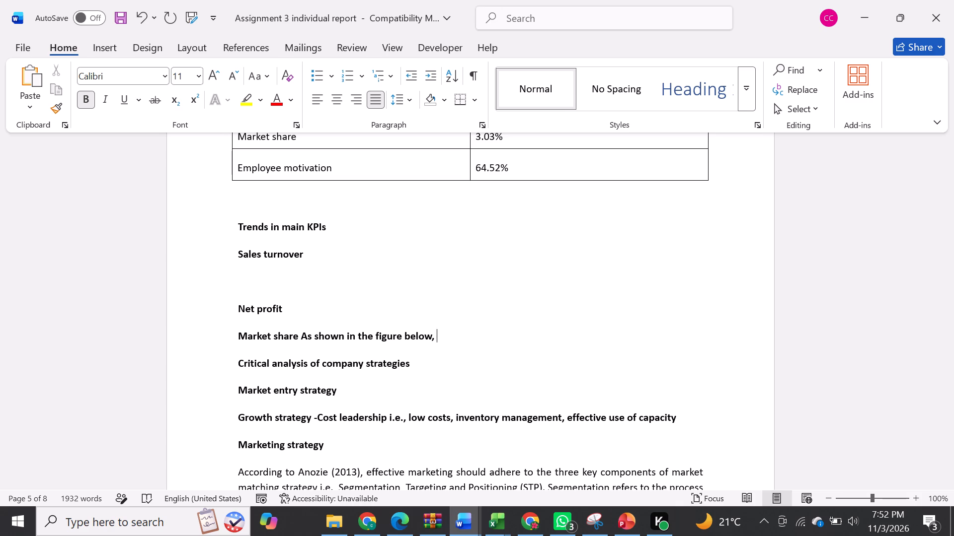
key("m")
key("BackSpace")
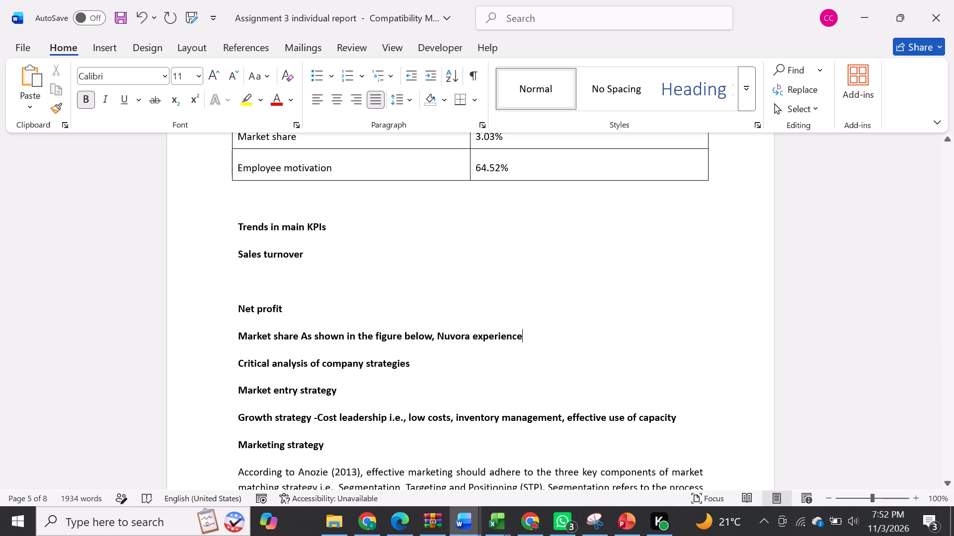
key("space")
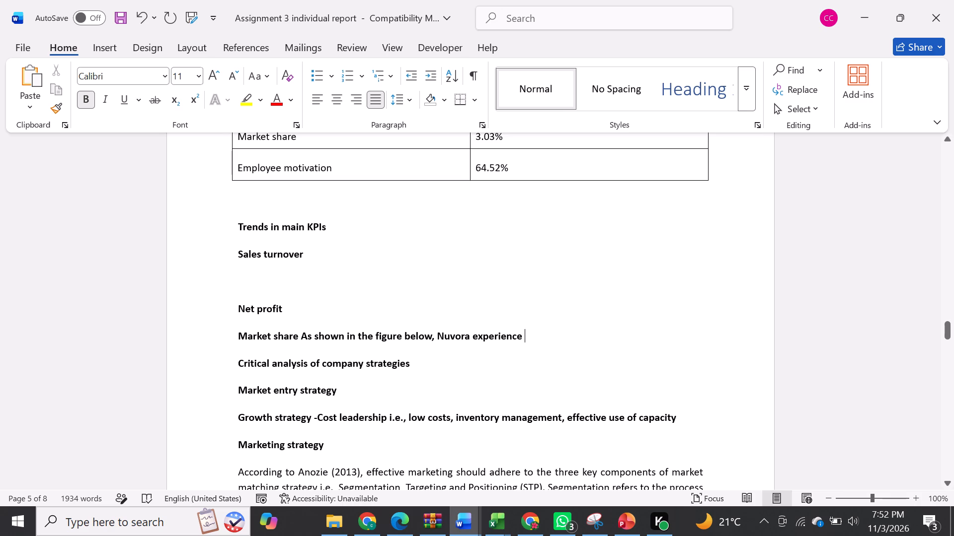
left_click(303, 334)
key("Return")
left_click(213, 364)
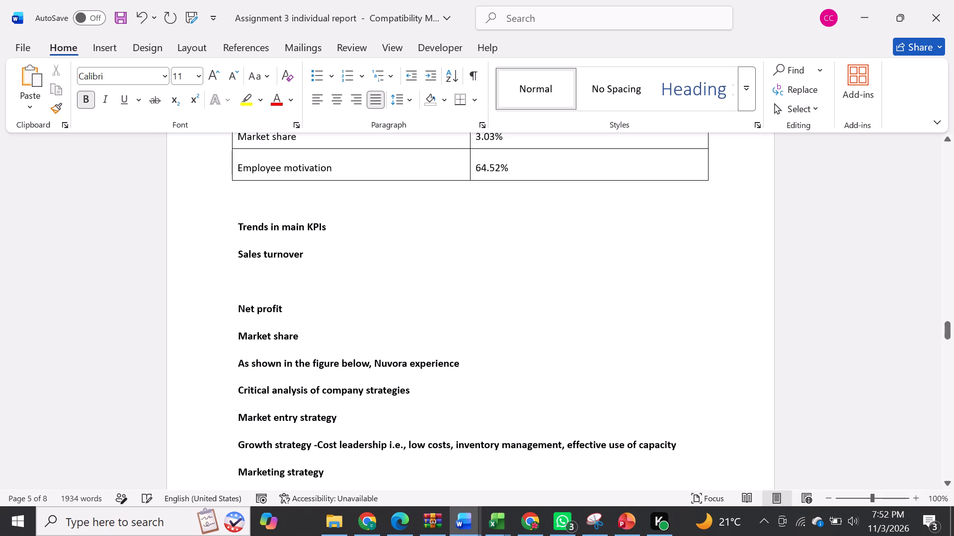
key("ctrl+b")
Paste the market share chart on a new line below the started paragraph.
left_click(463, 360)
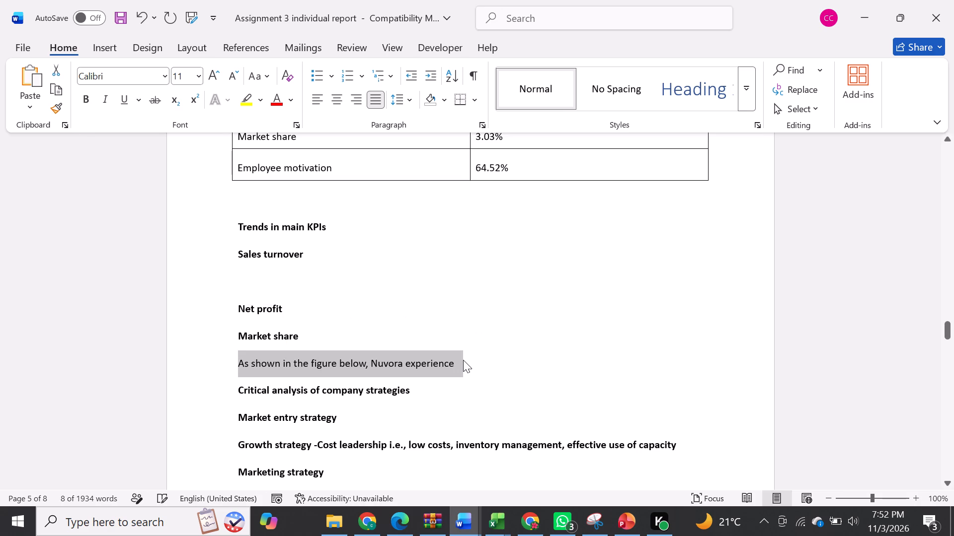
key("Return")
key("ctrl+v")
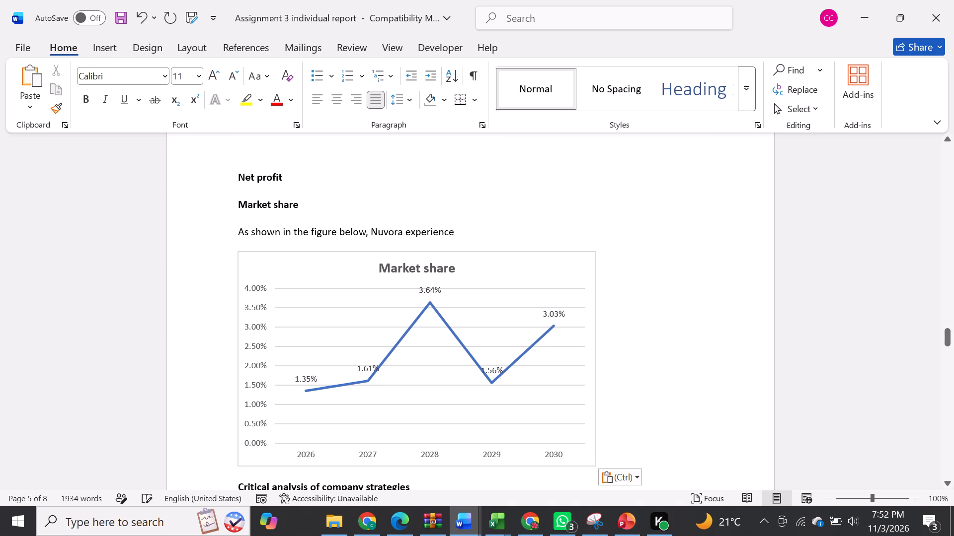
Complete the sentence above the chart so it reads "Nuvora experienced a fluctuation in market share over the five rounds.".
left_click(459, 232)
key("BackSpace")
type("d a flacuta")
key("BackSpace")
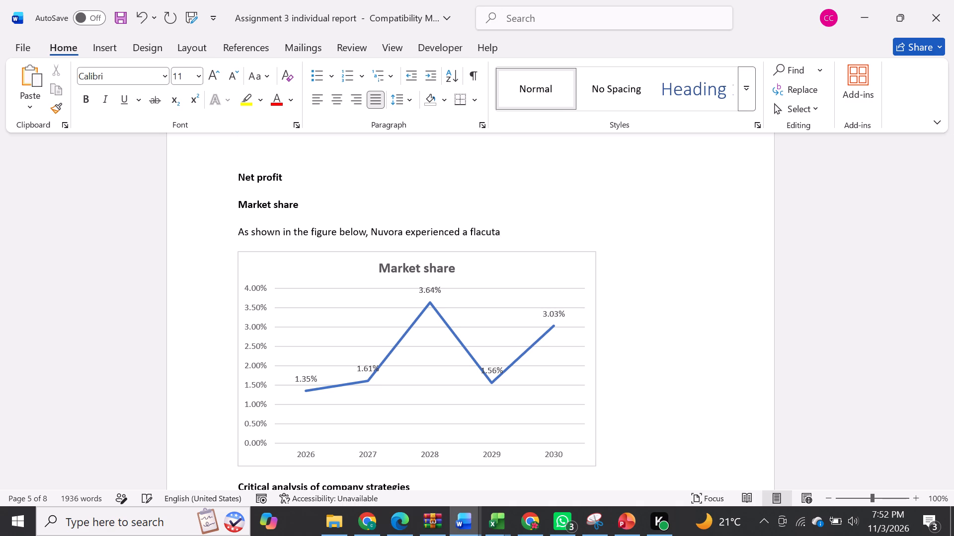
key("BackSpace")
key("BackSpace")
type("tuation in market share")
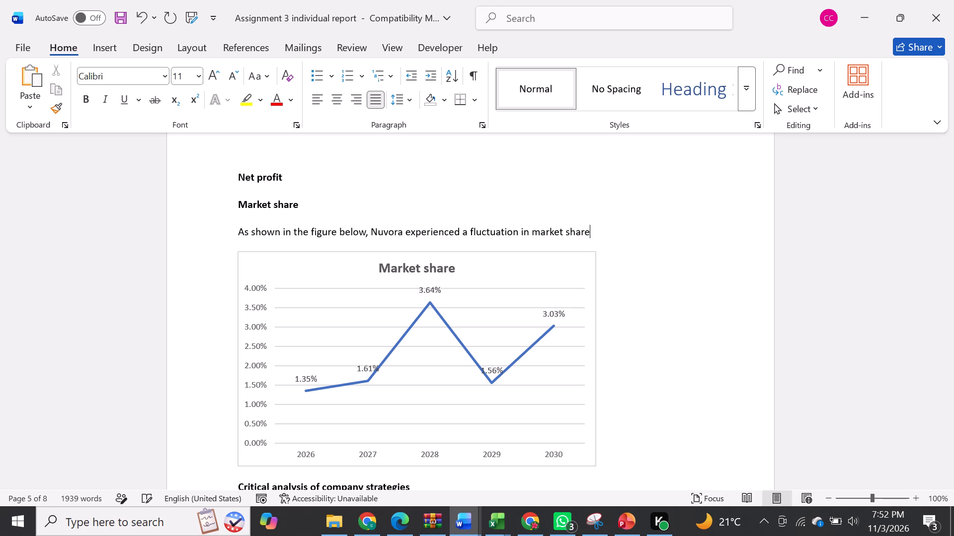
key("space")
type("over the five rounds")
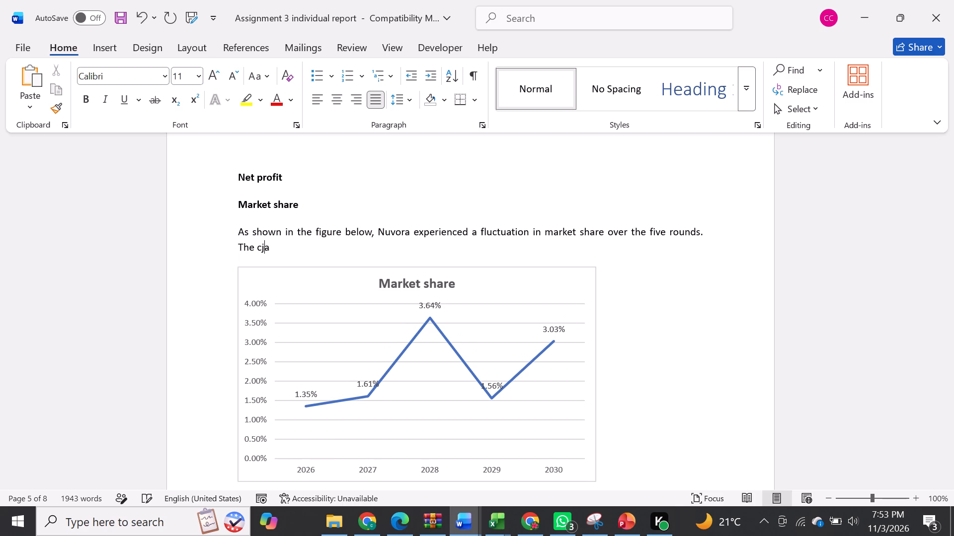
Continue the paragraph with "The changes in market share mainly coincided with changes in pricing of Nuvora's products and services".
key("BackSpace")
key("BackSpace")
key("BackSpace")
key("BackSpace")
key("BackSpace")
key("BackSpace")
key("BackSpace")
type("hanges in")
key("space")
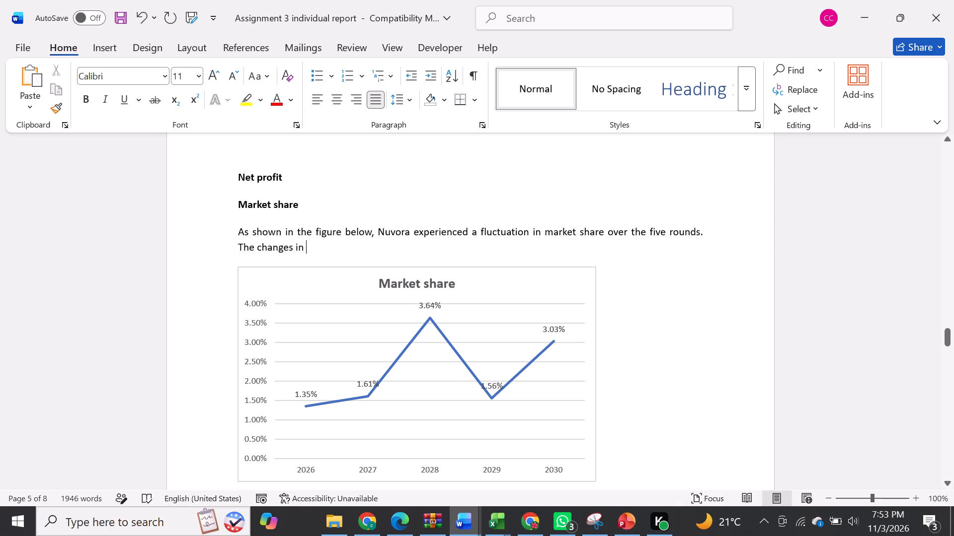
type("market share mainly coi")
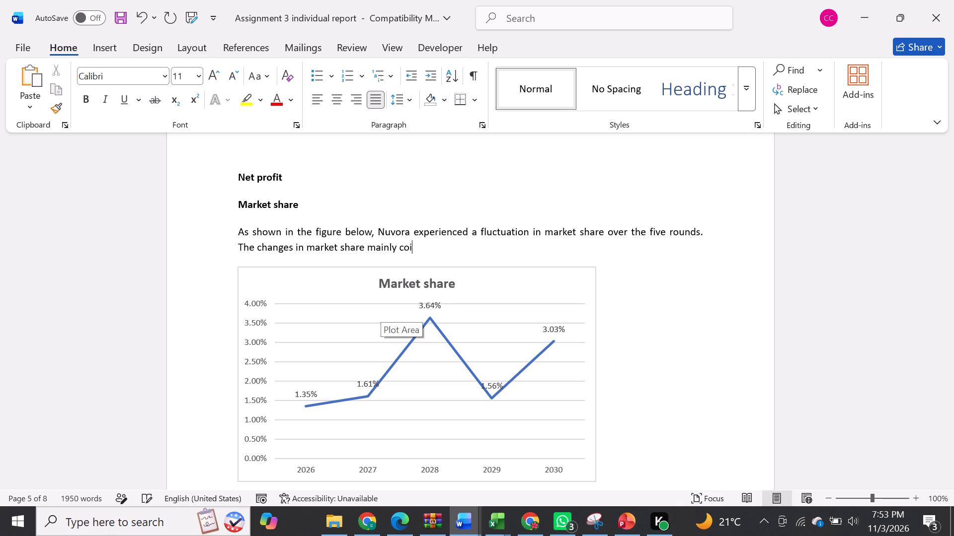
type("ni")
key("BackSpace")
type("cided")
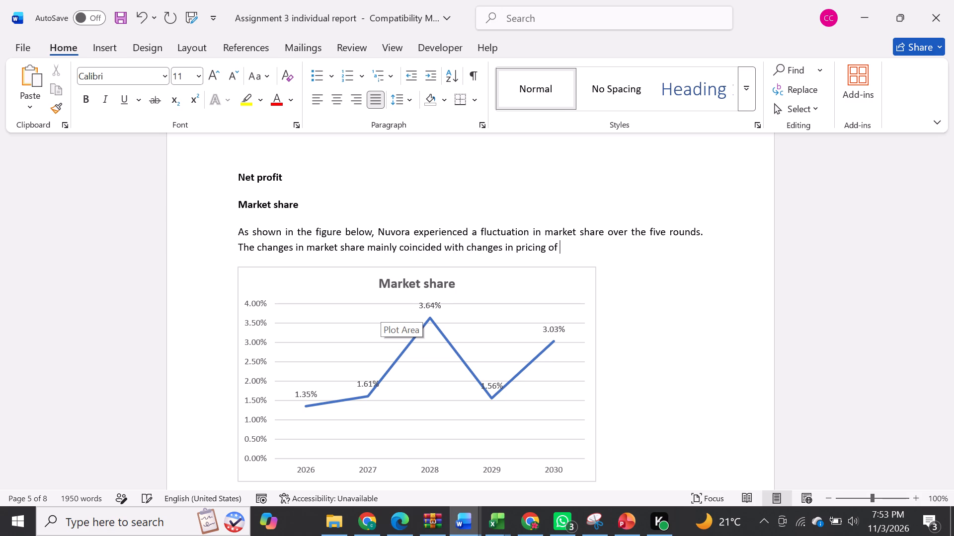
type("ra")
key("apostrophe")
type("s")
key("space")
type("products and services")
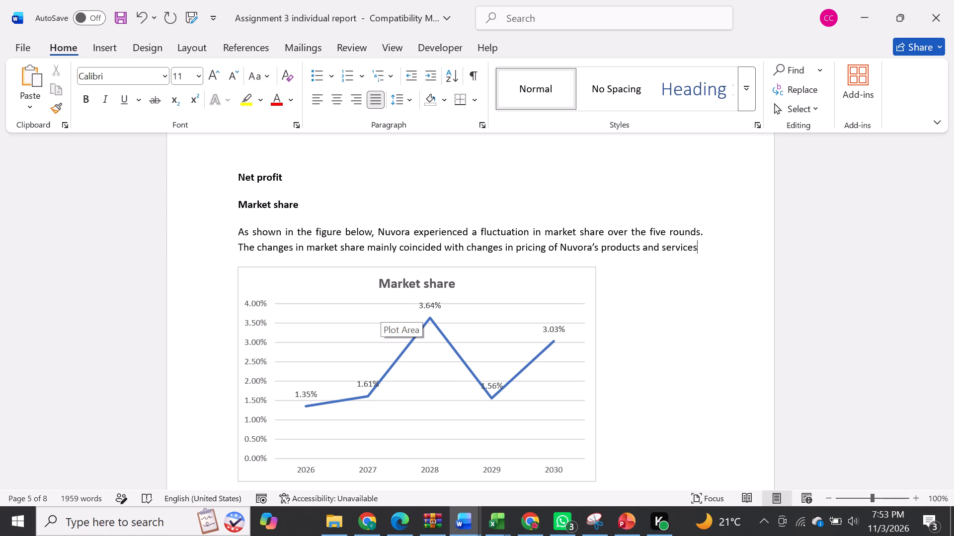
Finish the market share sentence above the chart with "as well as increased marketing and sales promotional activities.".
left_click(293, 233)
double_click(276, 233)
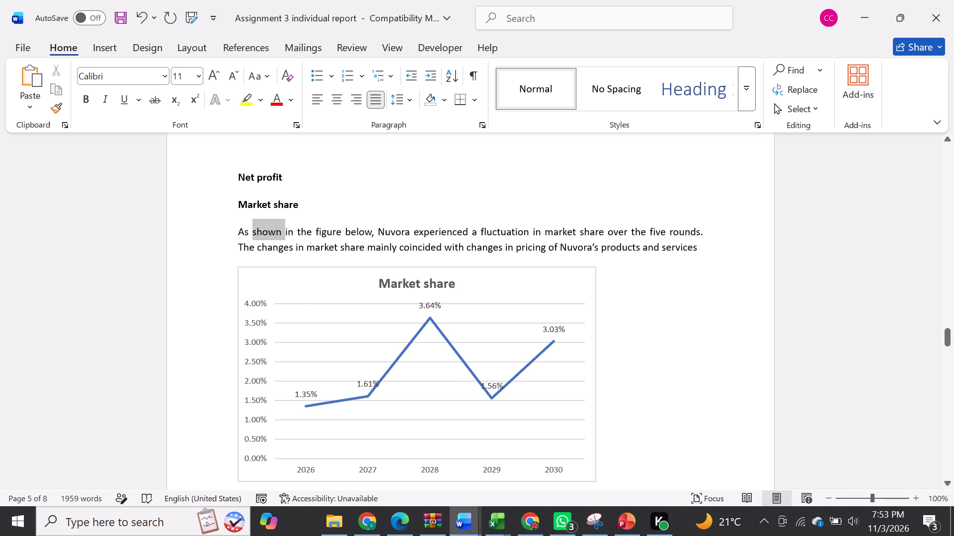
left_click(318, 234)
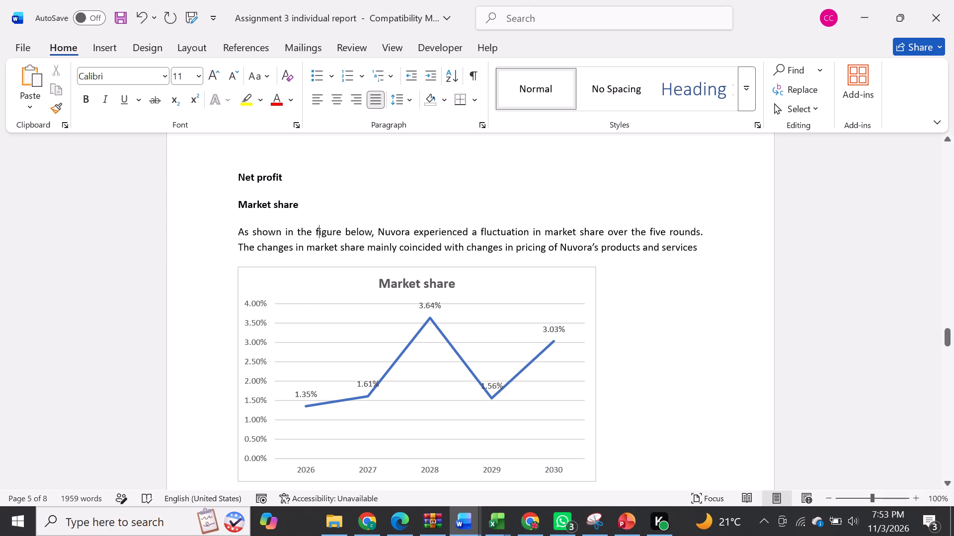
left_click(699, 248)
key("comma")
key("BackSpace")
key("space")
type("as well as")
key("space")
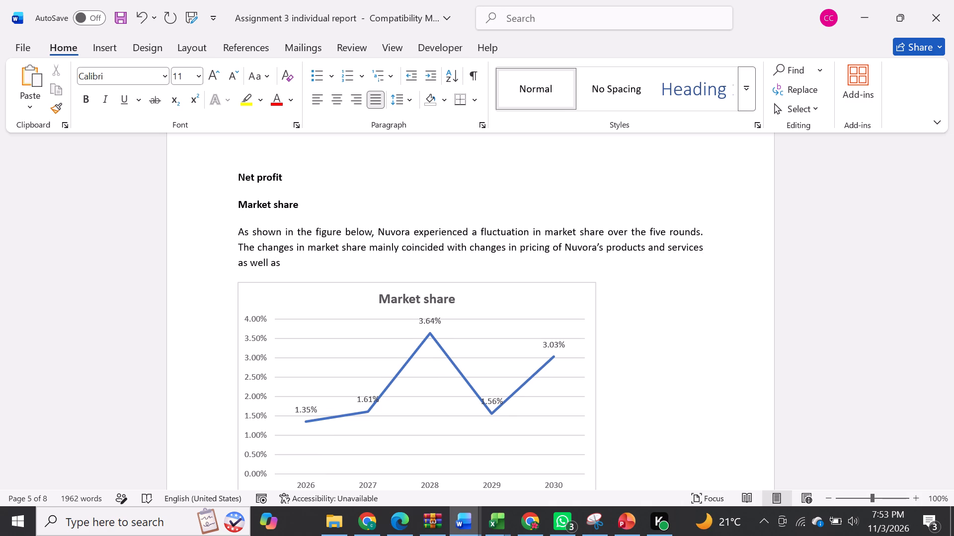
type("increased")
key("space")
key("m")
type("arketing and sales promotional")
key("space")
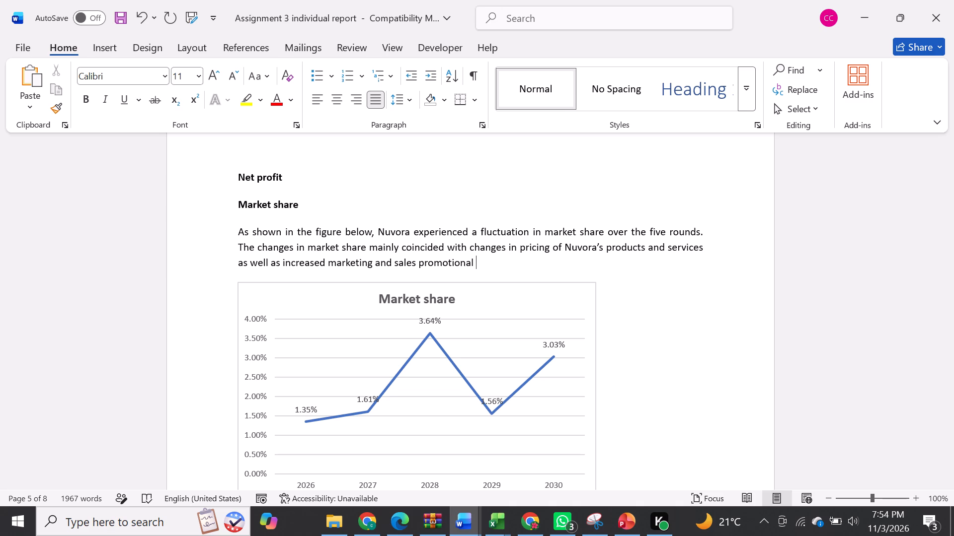
type("activities")
type(".")
key("space")
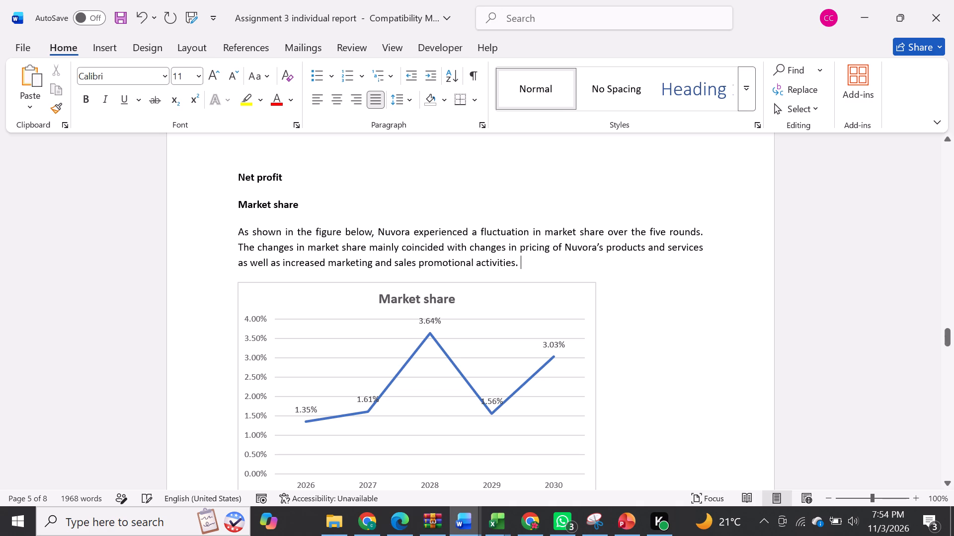
left_click(375, 528)
left_click(449, 277)
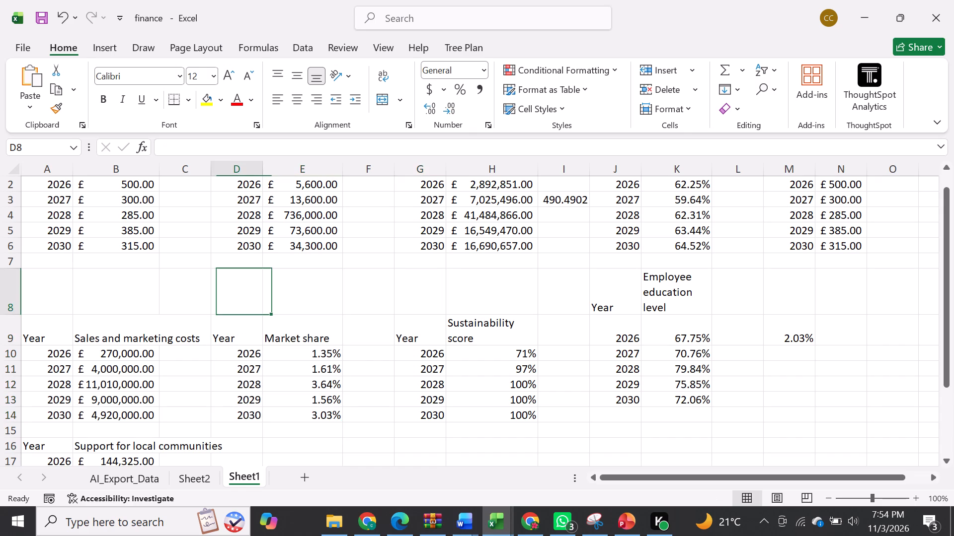
left_click(185, 293)
left_click(385, 289)
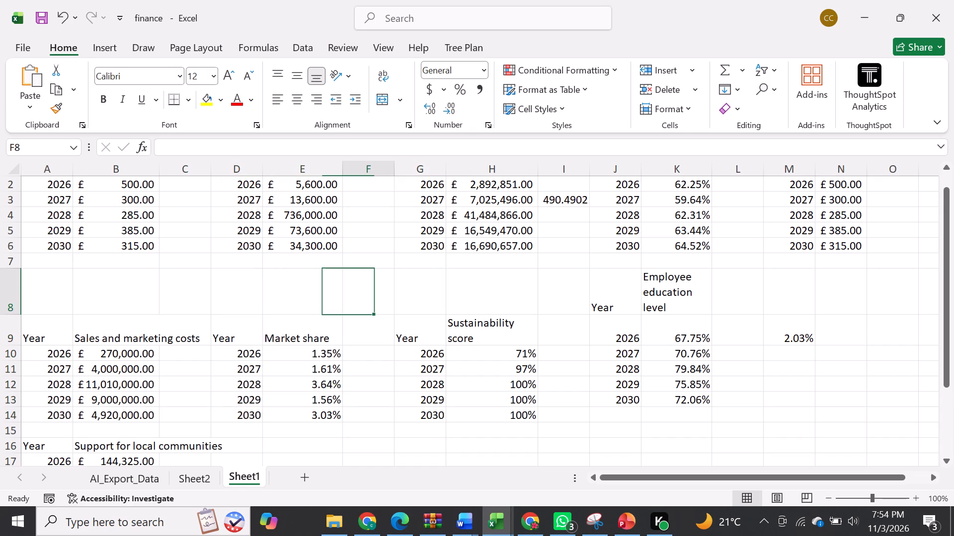
left_click(293, 280)
left_click(367, 289)
left_click(437, 295)
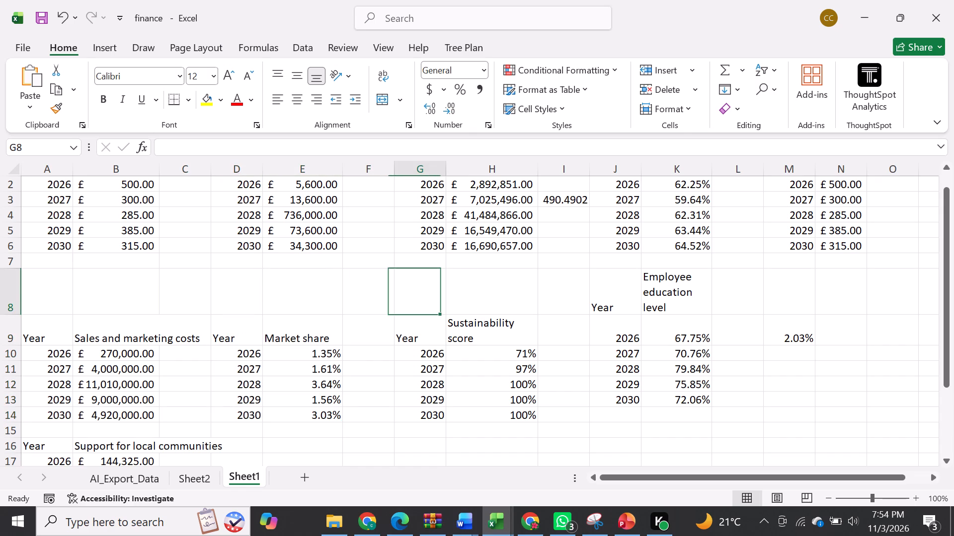
left_click(497, 289)
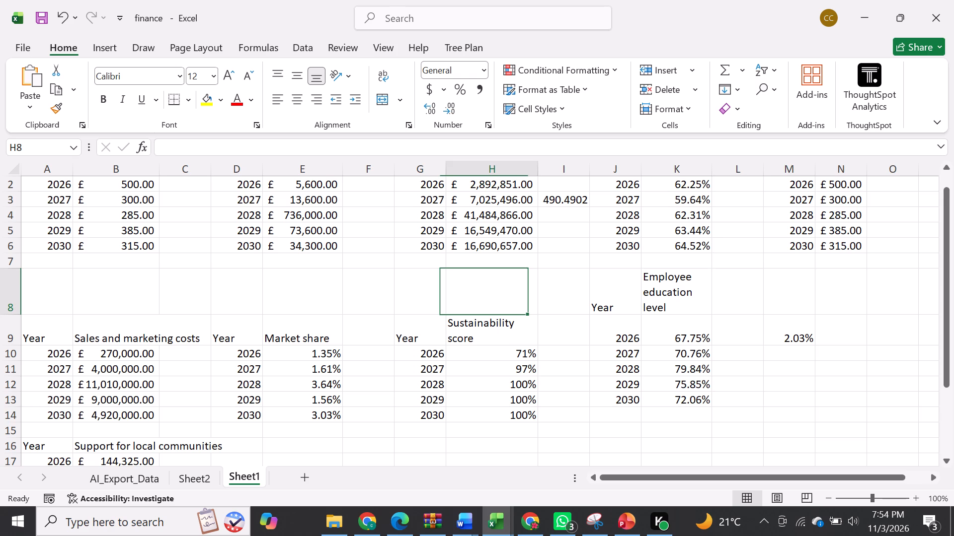
left_click(765, 421)
left_click(555, 291)
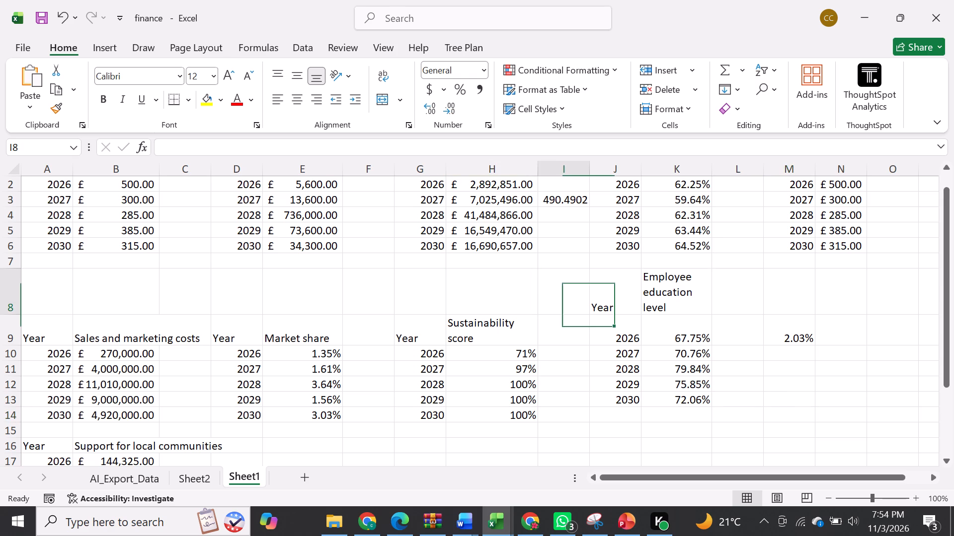
left_click(503, 277)
left_click(423, 281)
left_click(365, 276)
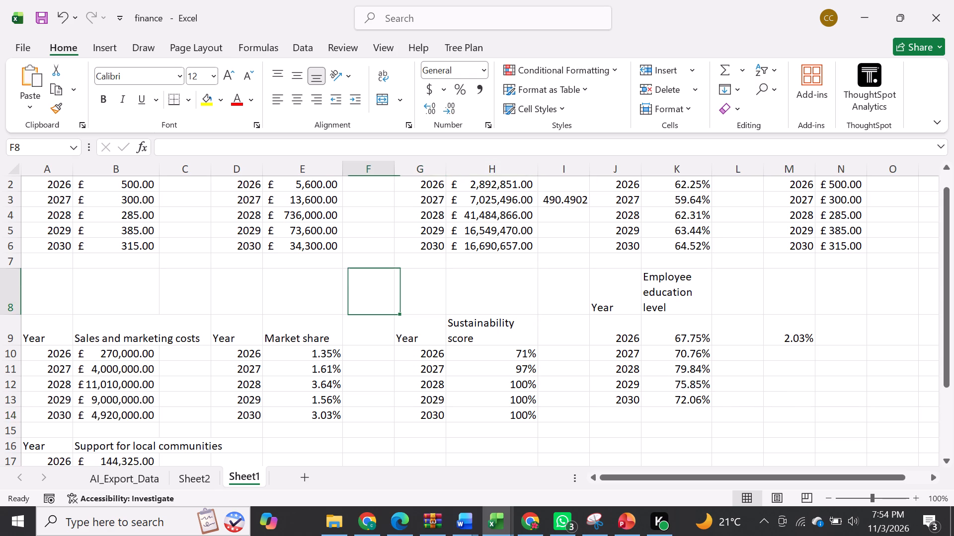
left_click(331, 283)
left_click(236, 284)
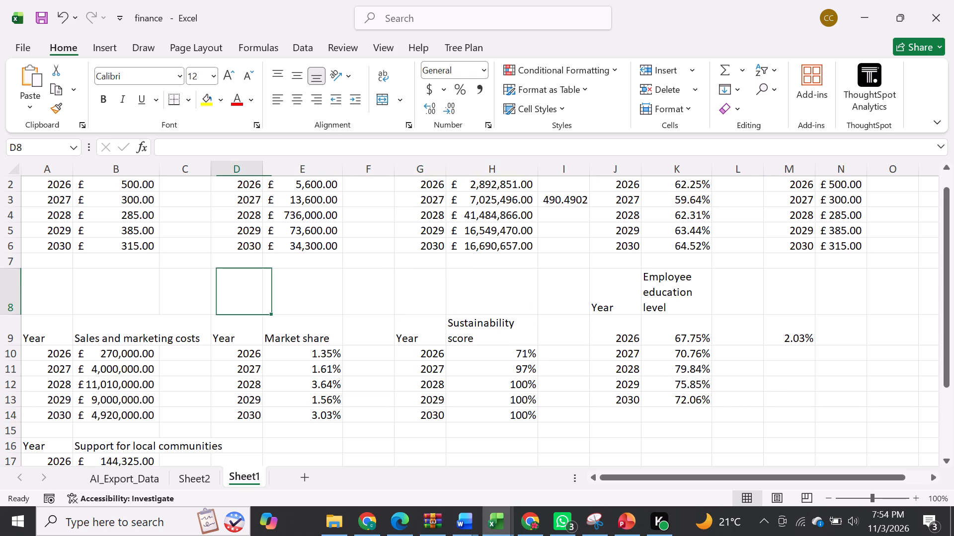
left_click(196, 292)
scroll(196, 292, "up", 1)
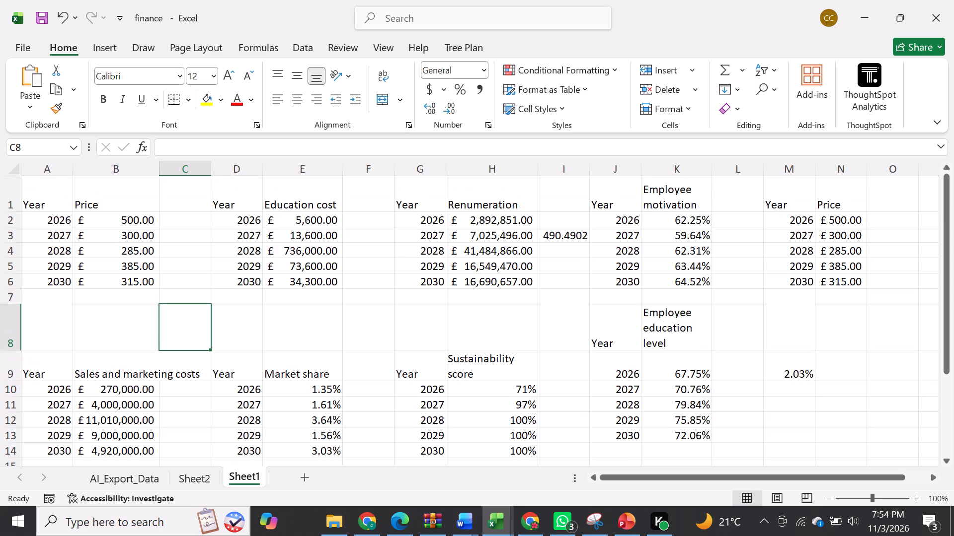
Switch back to the Word individual report and remove the empty paragraph between the Sales turnover and Net profit headings.
left_click(465, 531)
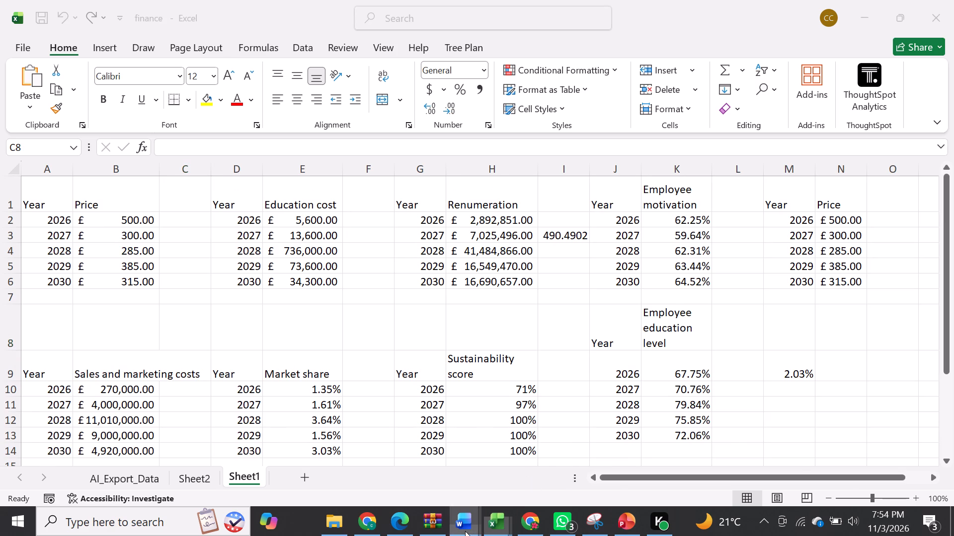
left_click(522, 476)
scroll(318, 237, "up", 2)
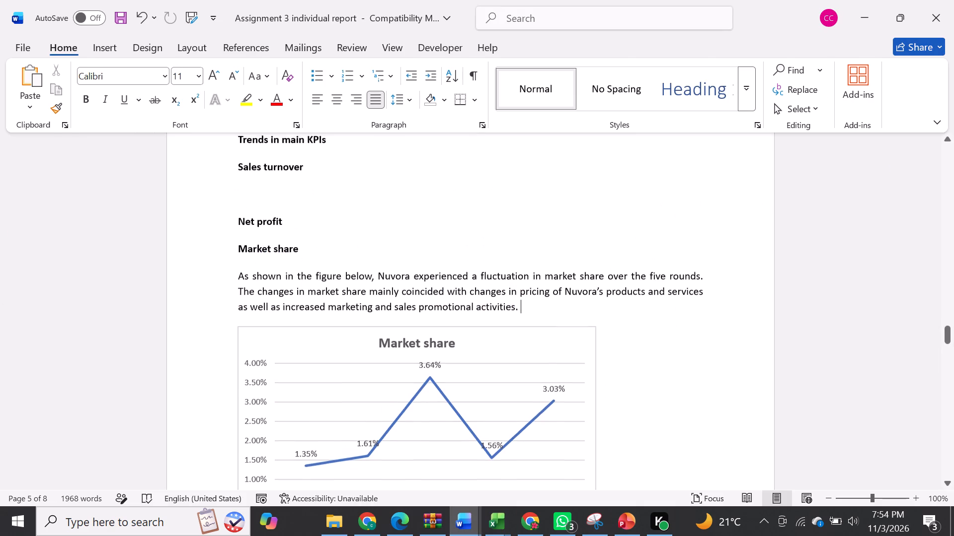
scroll(318, 237, "up", 1)
left_click(248, 273)
key("BackSpace")
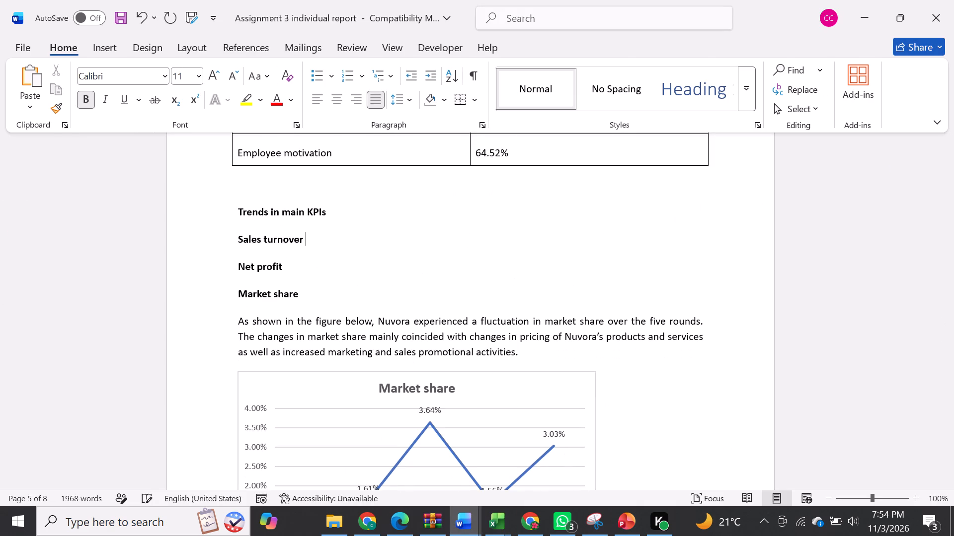
In the Excel finance workbook, insert a clustered column chart of the 2026–2030 Net Turnover table on Sheet2.
left_click(496, 522)
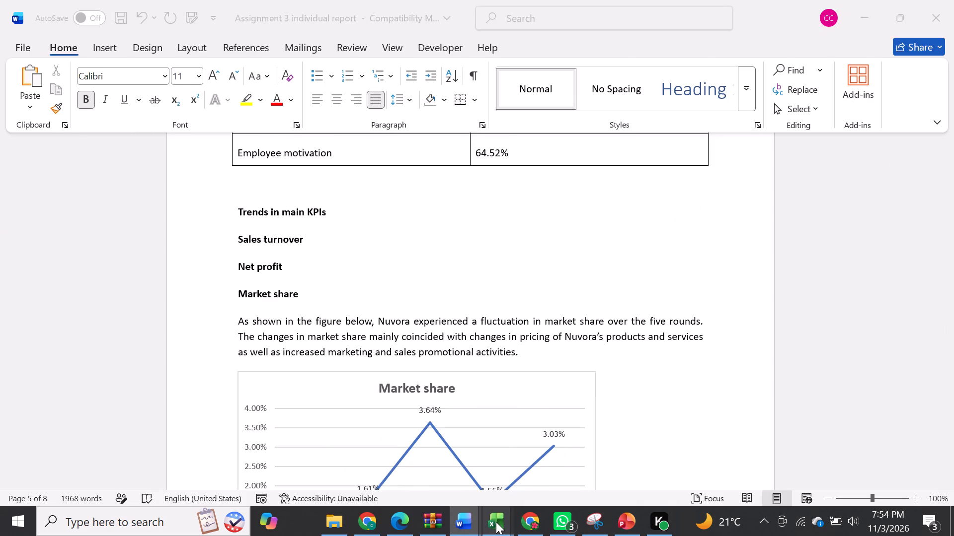
left_click(584, 453)
left_click(359, 314)
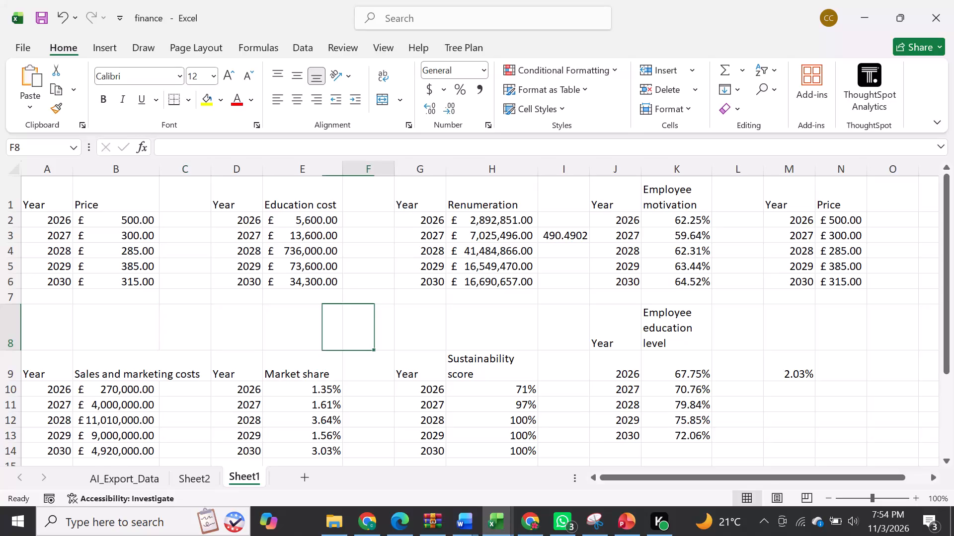
scroll(359, 314, "down", 3)
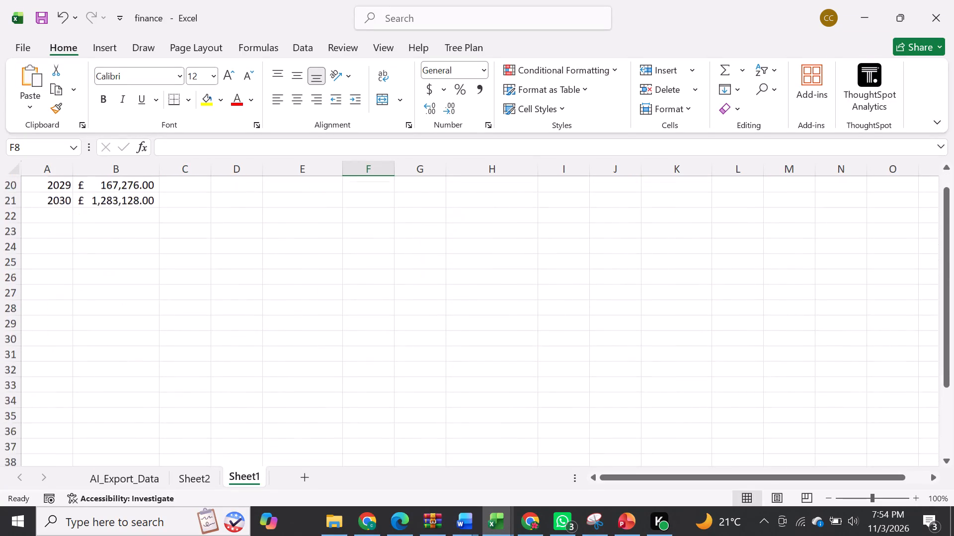
left_click(196, 478)
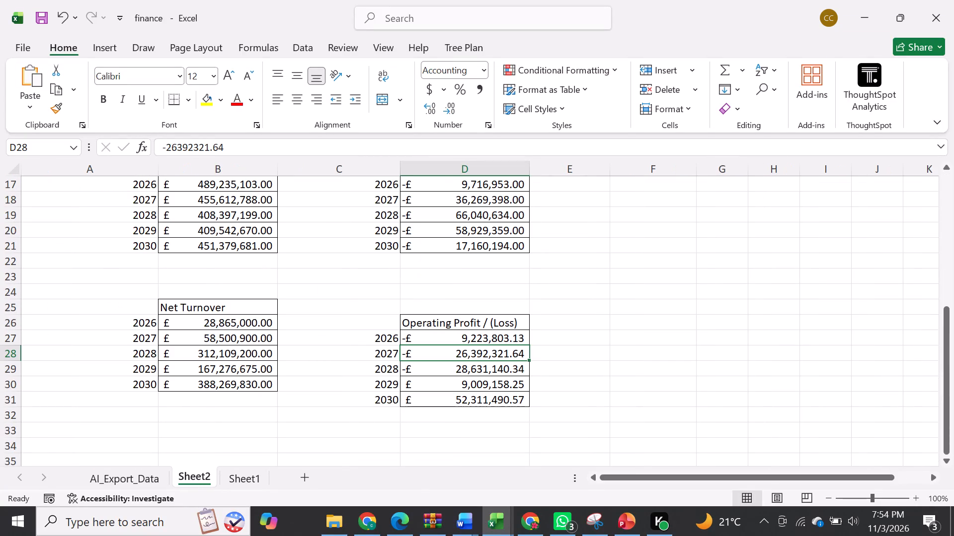
scroll(655, 303, "up", 1)
scroll(655, 303, "down", 1)
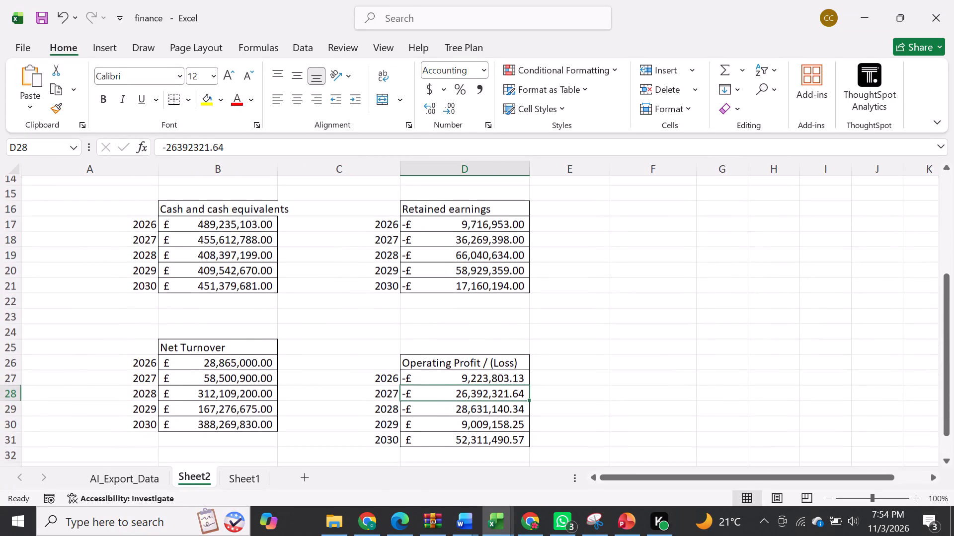
left_click_drag(126, 327, 248, 396)
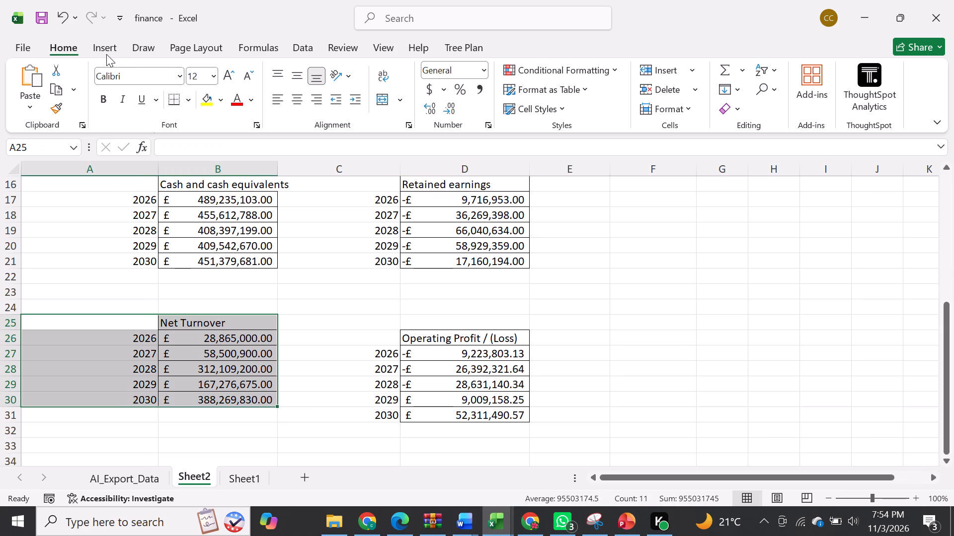
left_click(106, 54)
left_click(271, 101)
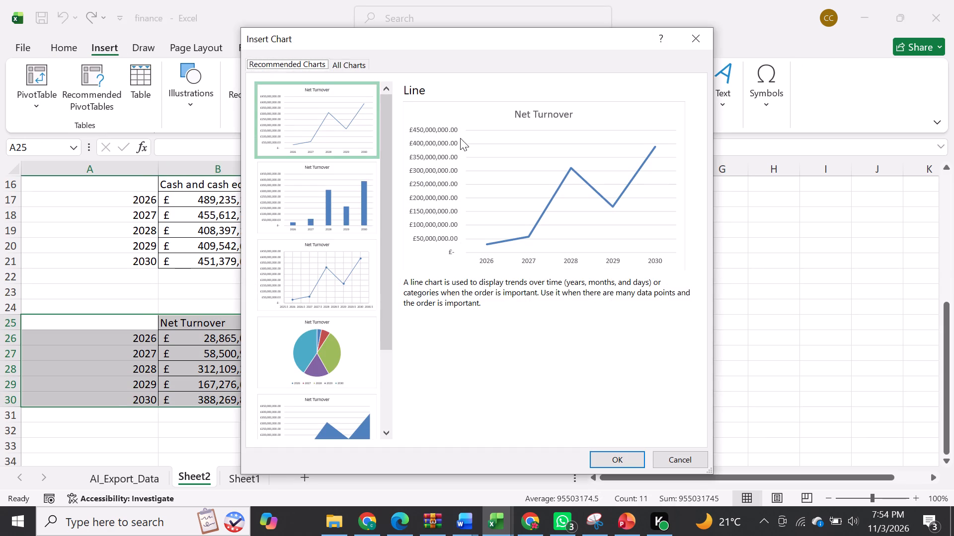
left_click(318, 214)
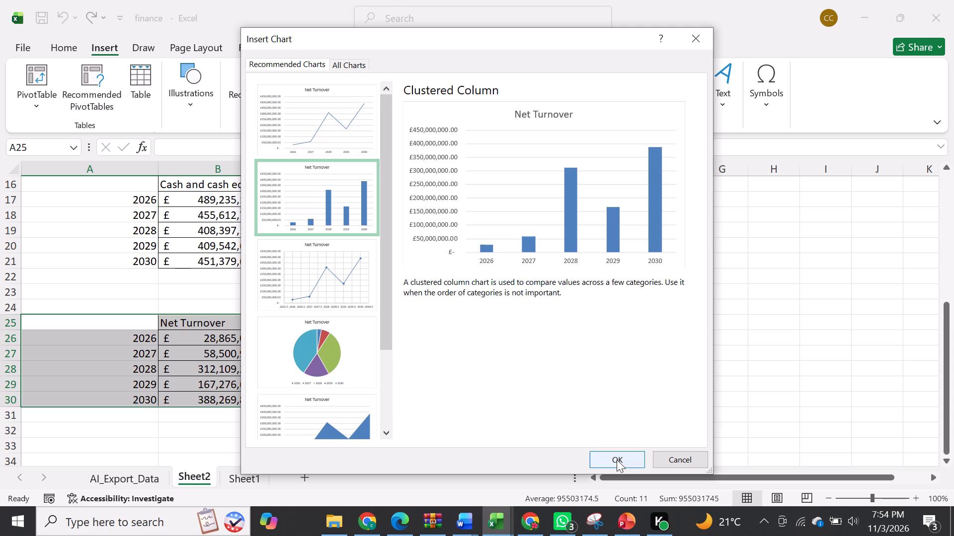
left_click(617, 460)
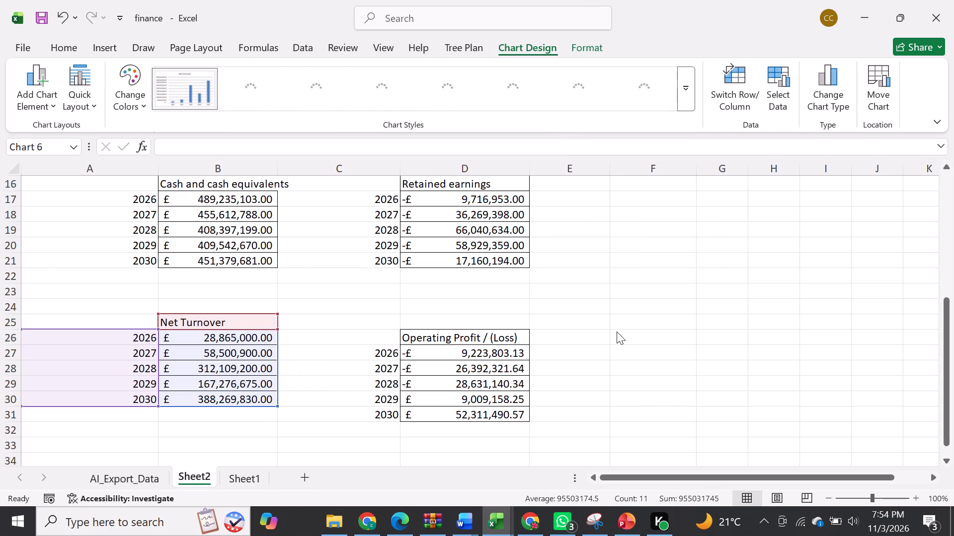
Add data labels to the Net Turnover column chart.
left_click(679, 225)
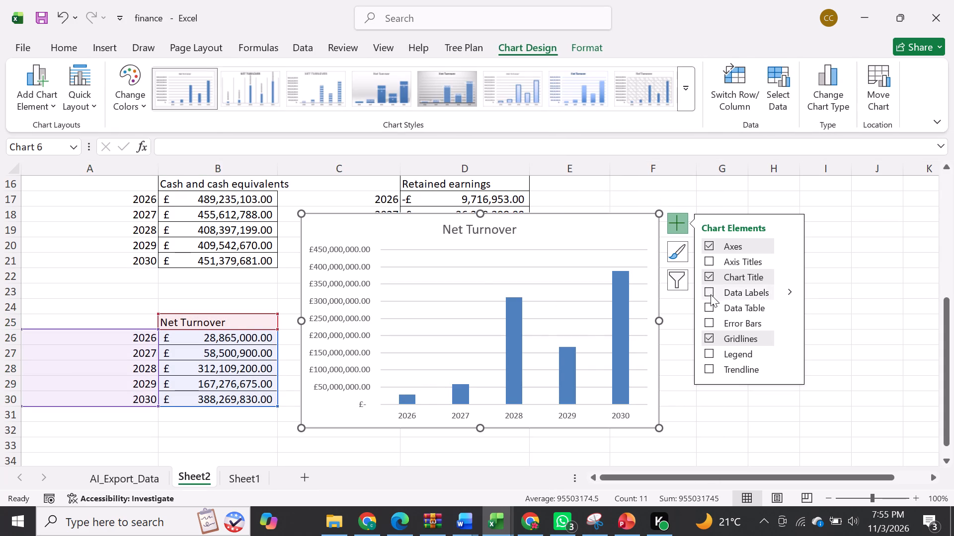
left_click(709, 291)
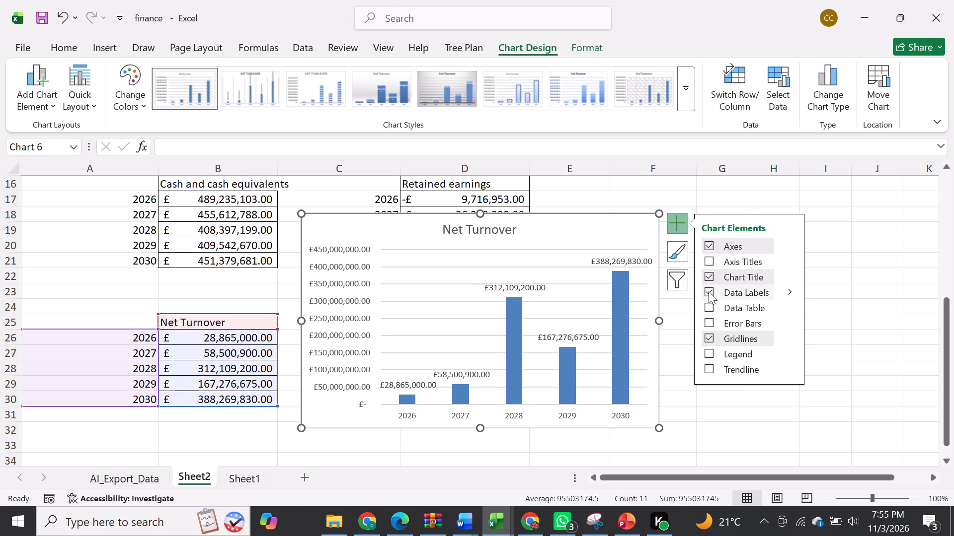
Move the Net Turnover chart from the finance workbook to a new line under the Sales turnover heading in the Word individual report.
left_click(548, 228)
key("ctrl+x")
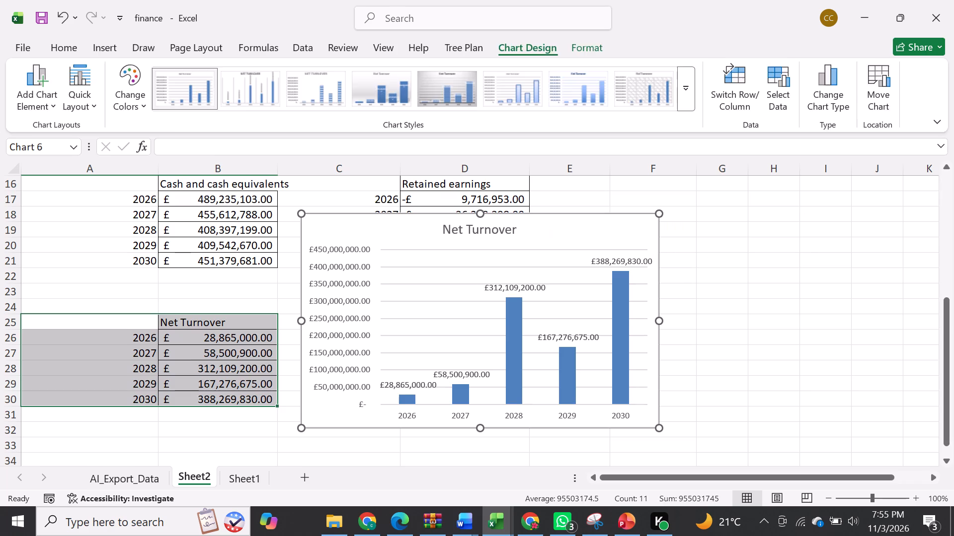
left_click(456, 522)
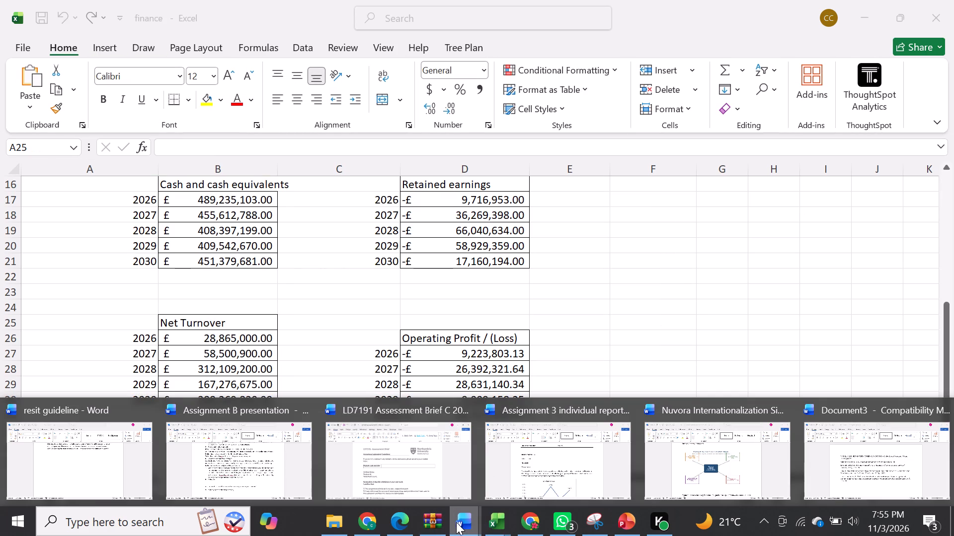
left_click(555, 467)
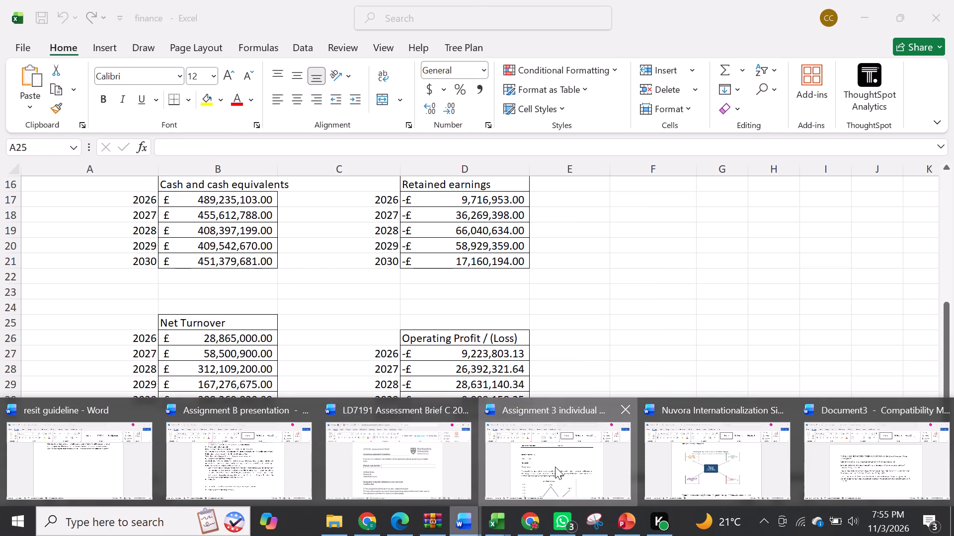
left_click(311, 243)
key("Return")
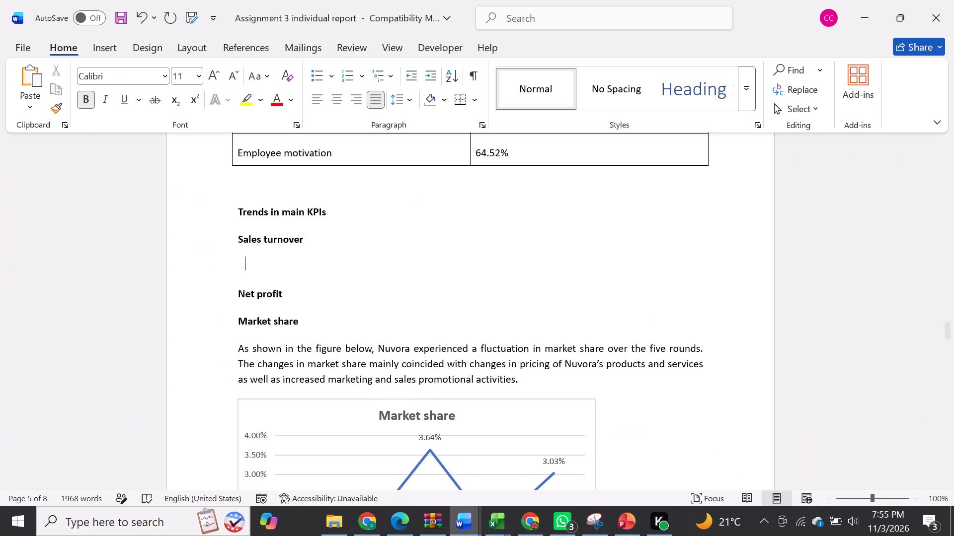
key("ctrl+v")
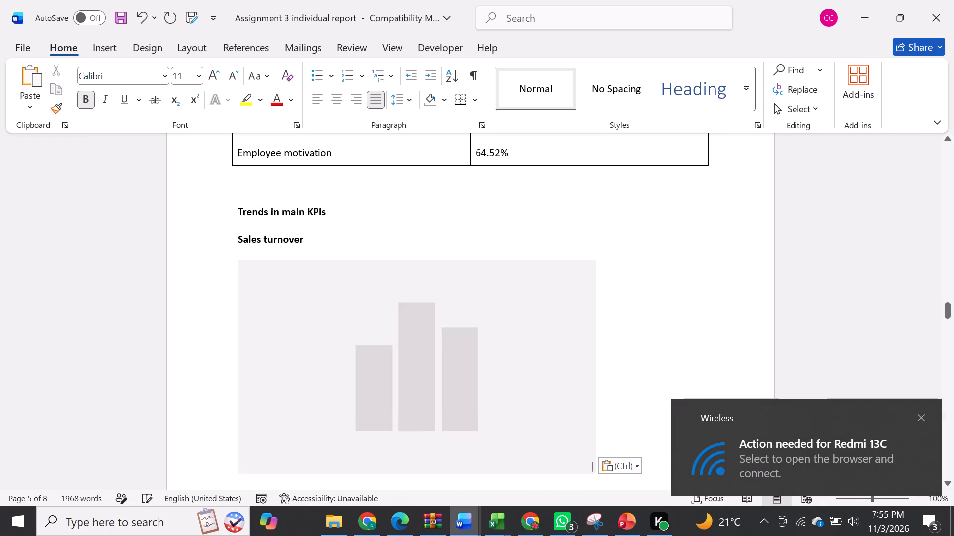
Below the chart, write that Nuvora's sales turnover grew upward due to increased brand awareness and recognition and a cost leadership strategy which attracted customers.
scroll(297, 271, "down", 8)
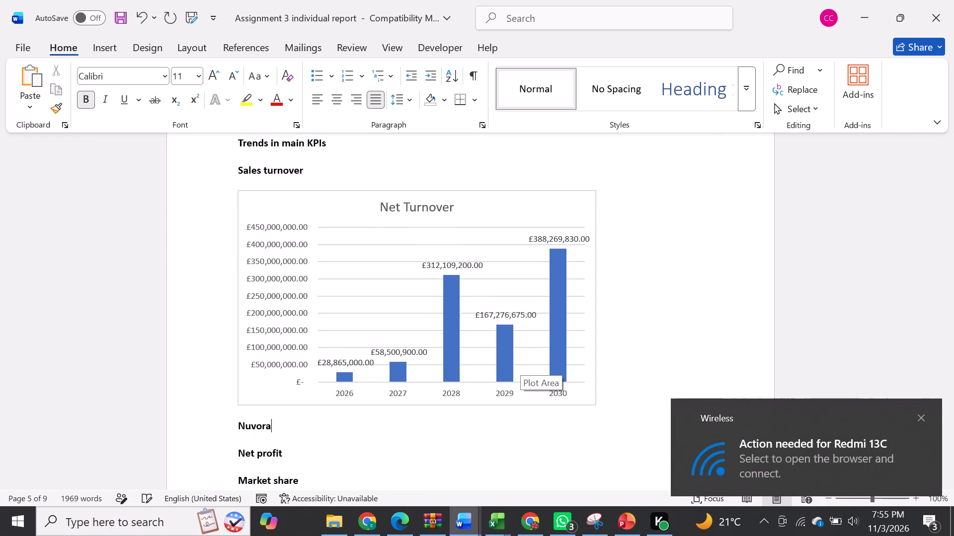
type("'s sales turnover experiences")
key("BackSpace")
type("d an upward")
key("space")
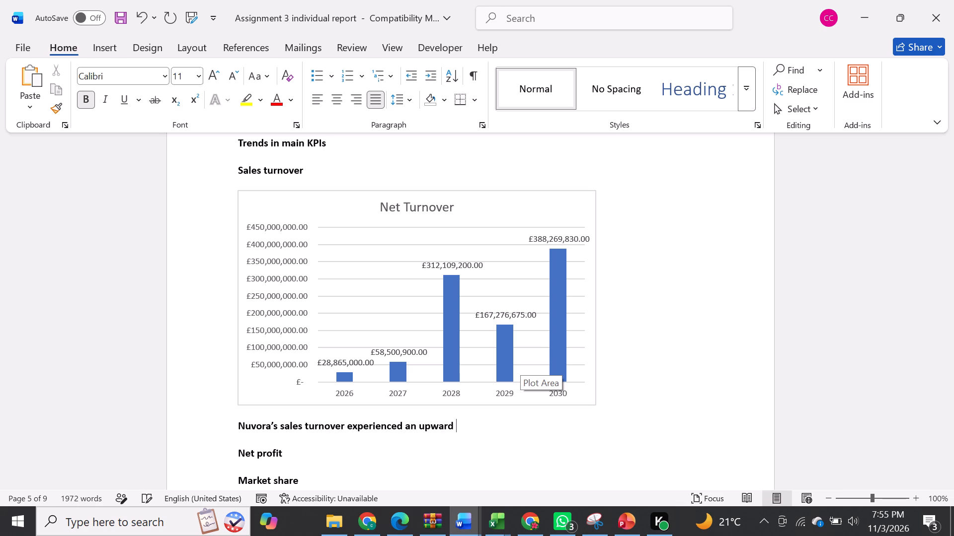
type("growth over the years, due to incre")
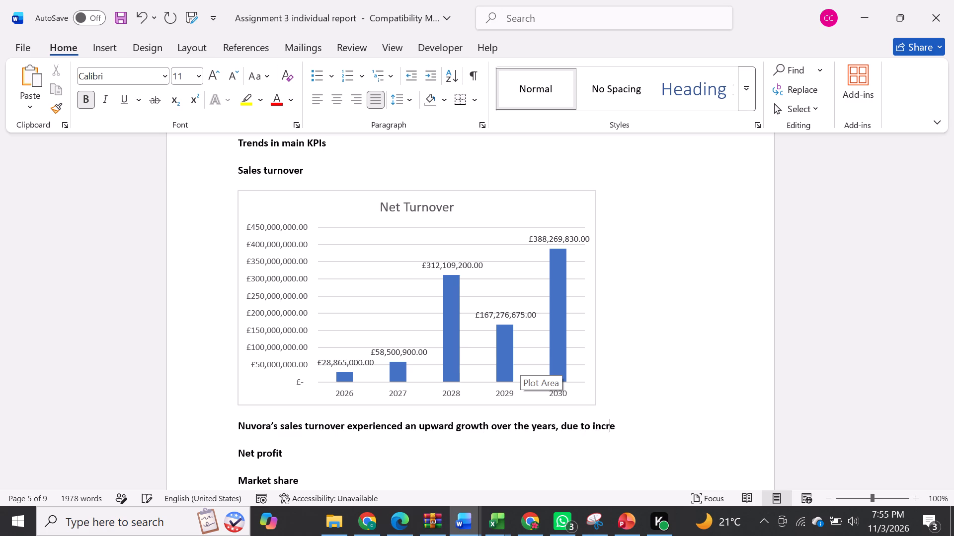
type("ase in brand awraness and recognitio")
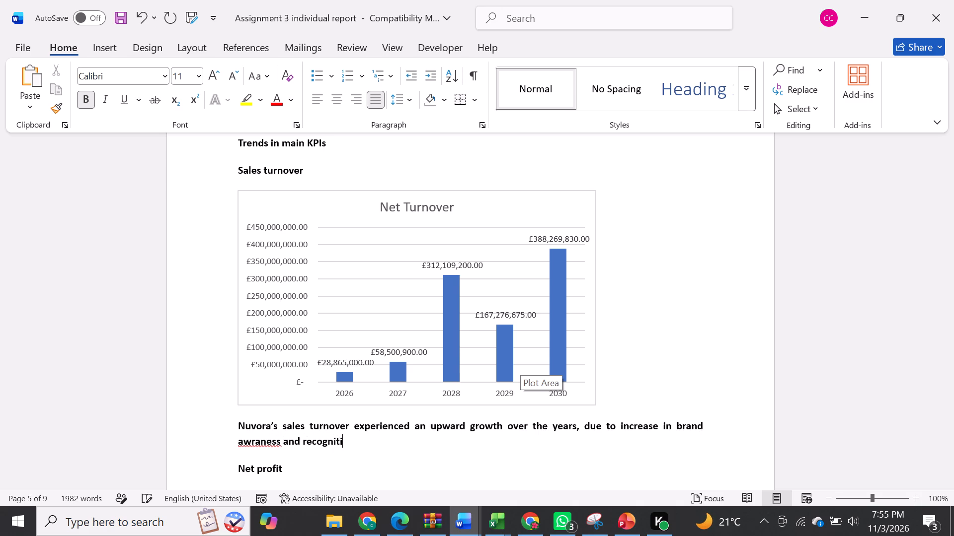
type("n as well as its cost")
key("space")
key("BackSpace")
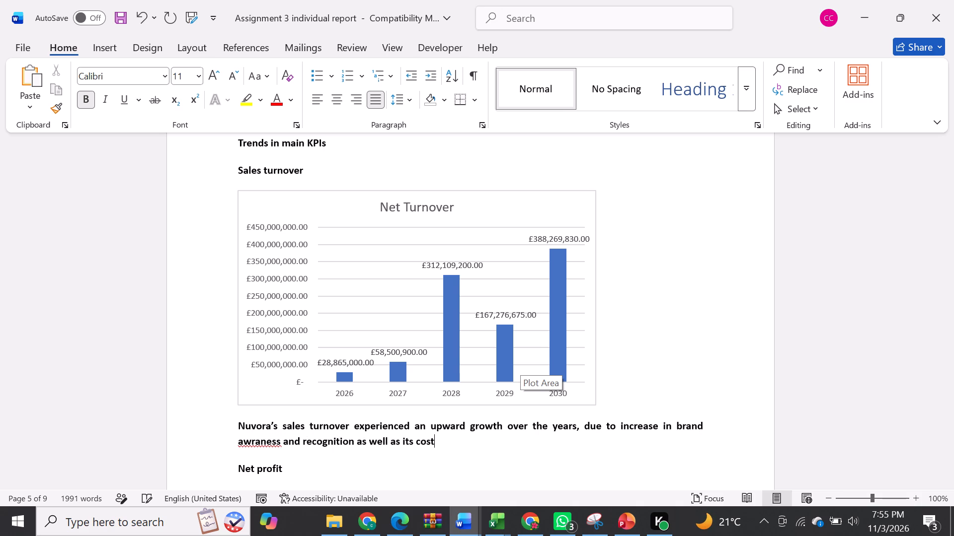
key("space")
type("leadership strategies whic")
key("BackSpace")
key("BackSpace")
key("BackSpace")
key("BackSpace")
key("BackSpace")
key("BackSpace")
key("BackSpace")
key("BackSpace")
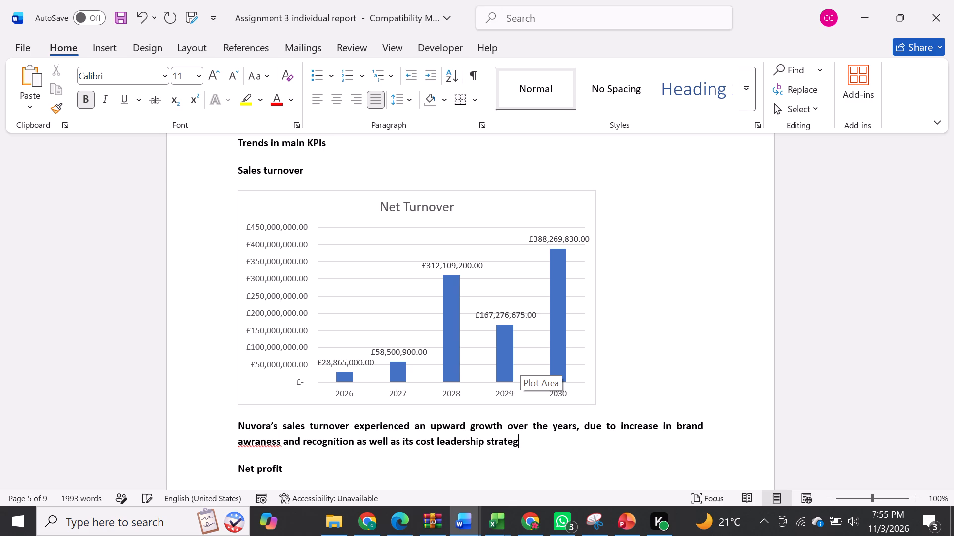
type("y which attracted u")
key("BackSpace")
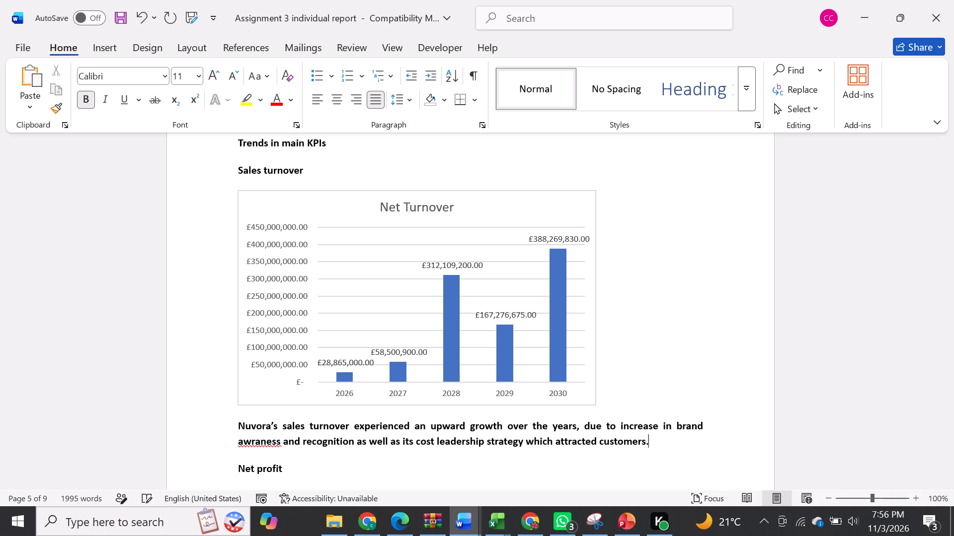
Add a sentence attributing the decline in round 4 to extremely high prices and a reduction in consumer segments that the company served.
key("BackSpace")
key("BackSpace")
key("BackSpace")
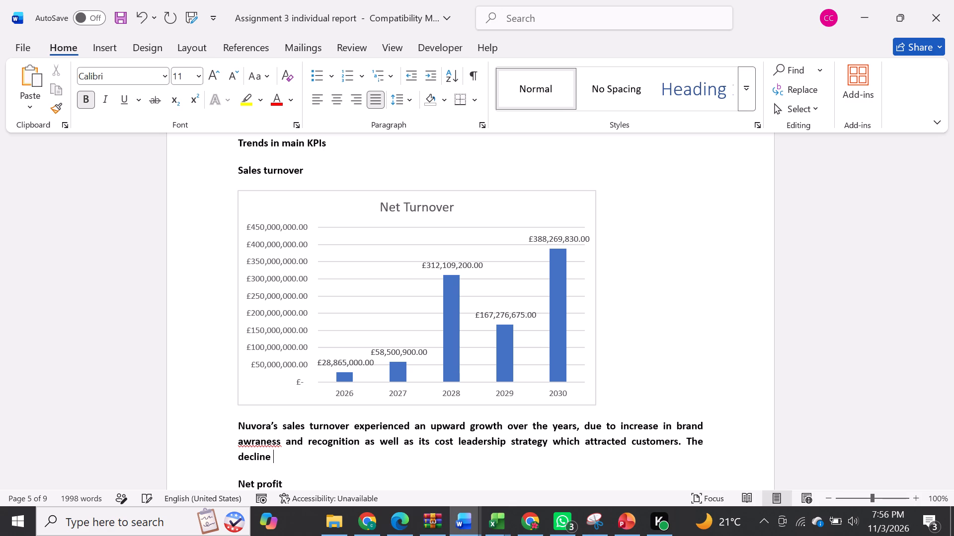
type("in round 3 was caused by extremely high")
key("space")
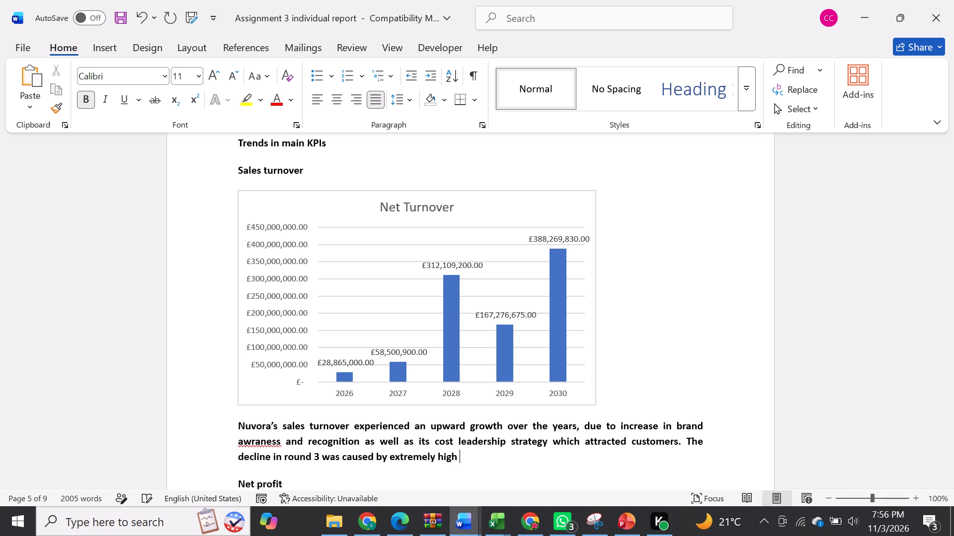
type("prices as well as reduction in consumer sdgm")
key("BackSpace")
key("BackSpace")
key("BackSpace")
type("egments that the")
key("space")
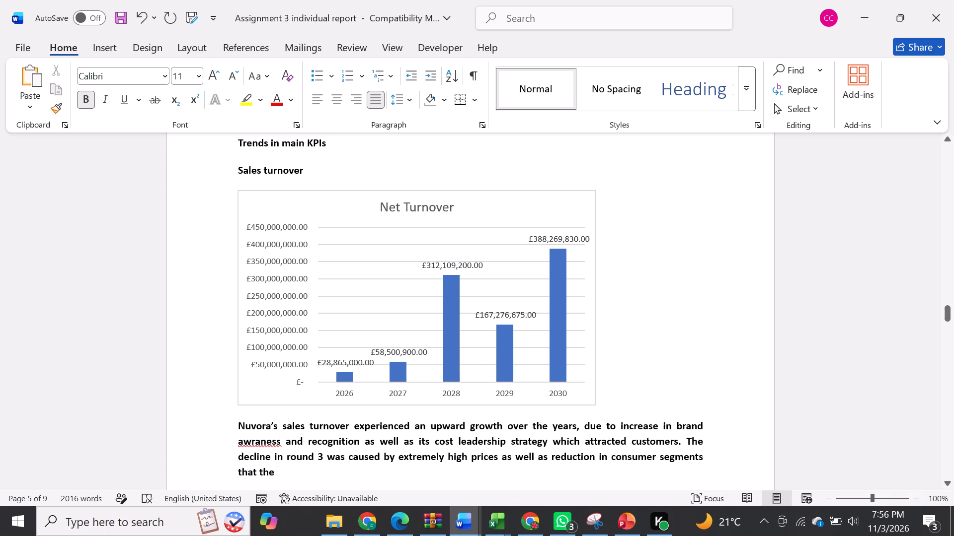
left_click(322, 461)
key("BackSpace")
key("4")
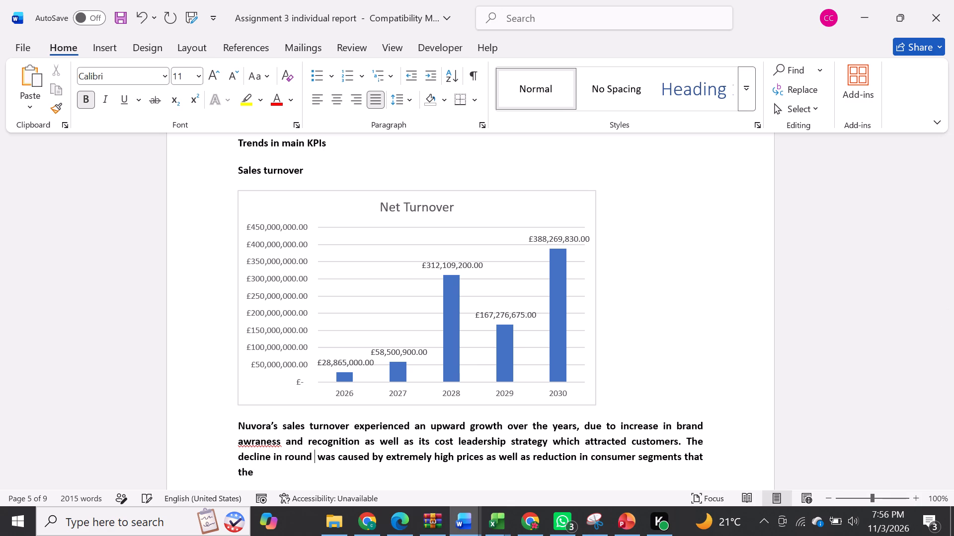
left_click(288, 471)
type("company served.")
key("space")
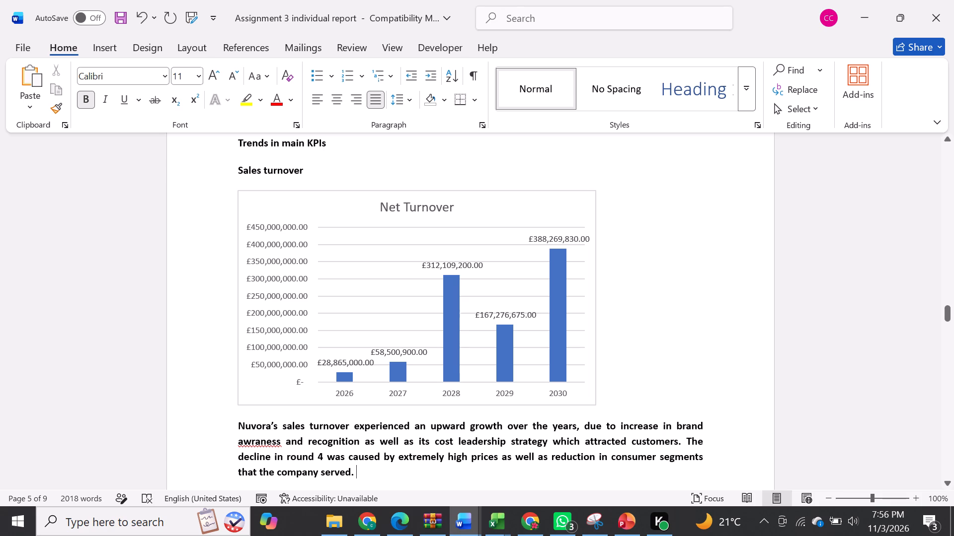
Correct the misspelled word in the sales turnover paragraph to "awareness".
left_click(255, 442)
left_click(253, 442)
key("Left")
key("a")
left_click(310, 443)
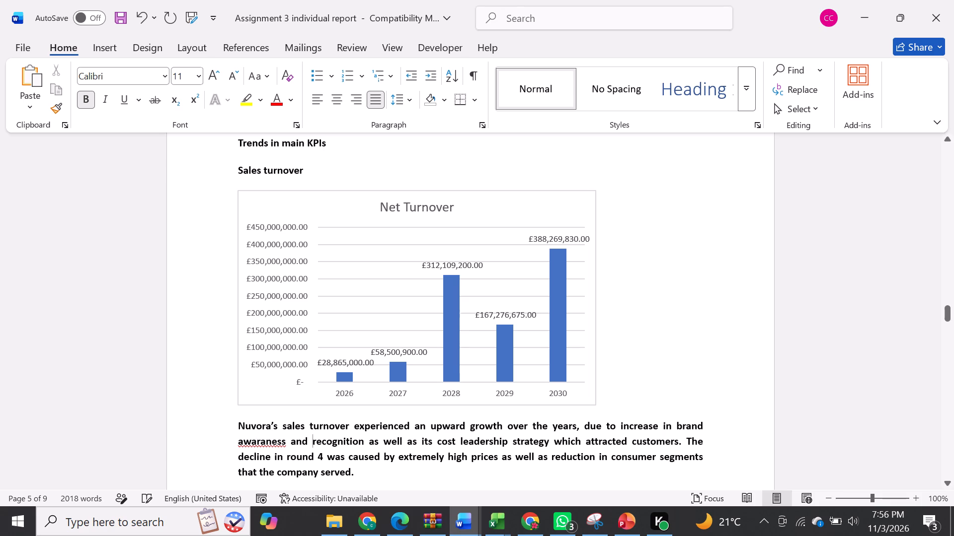
left_click(265, 440)
key("BackSpace")
key("e")
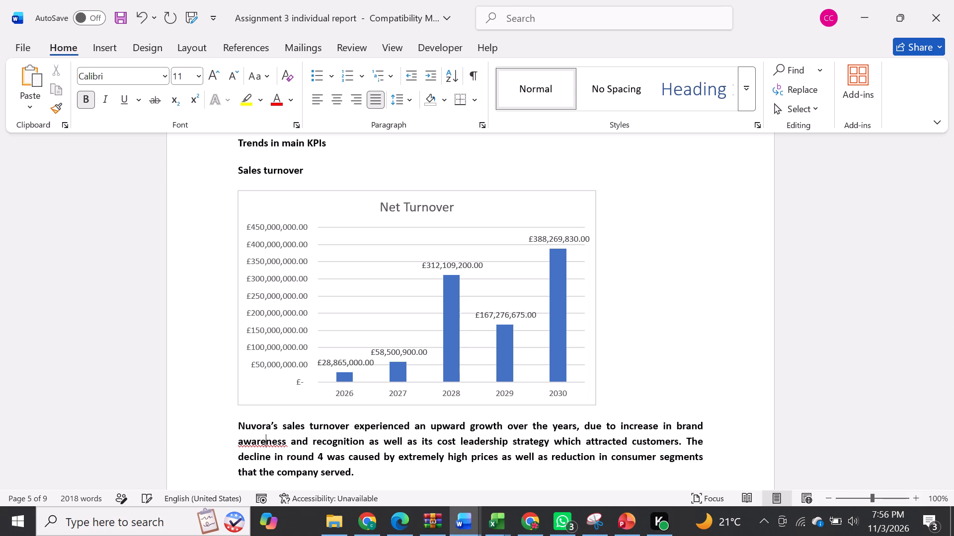
Remove the bold formatting from the whole sales turnover paragraph.
scroll(344, 443, "down", 1)
left_click_drag(357, 430, 307, 409)
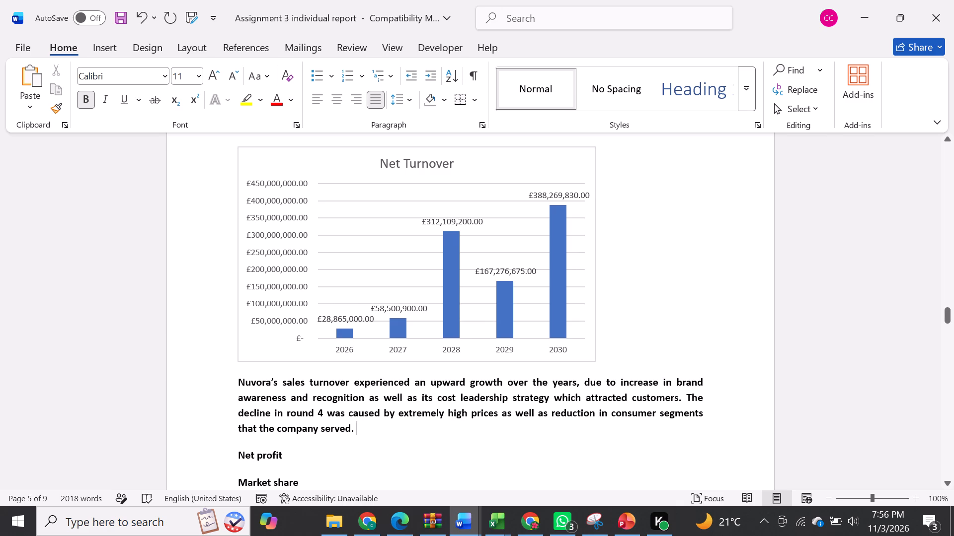
left_click_drag(307, 409, 249, 386)
key("ctrl+b")
left_click(406, 389)
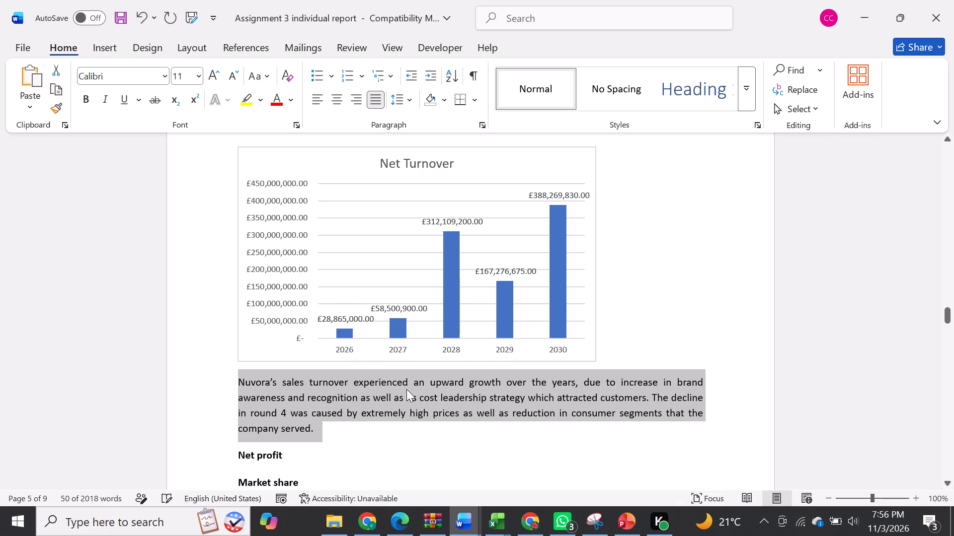
Centre the Net Turnover chart on the page.
left_click(295, 169)
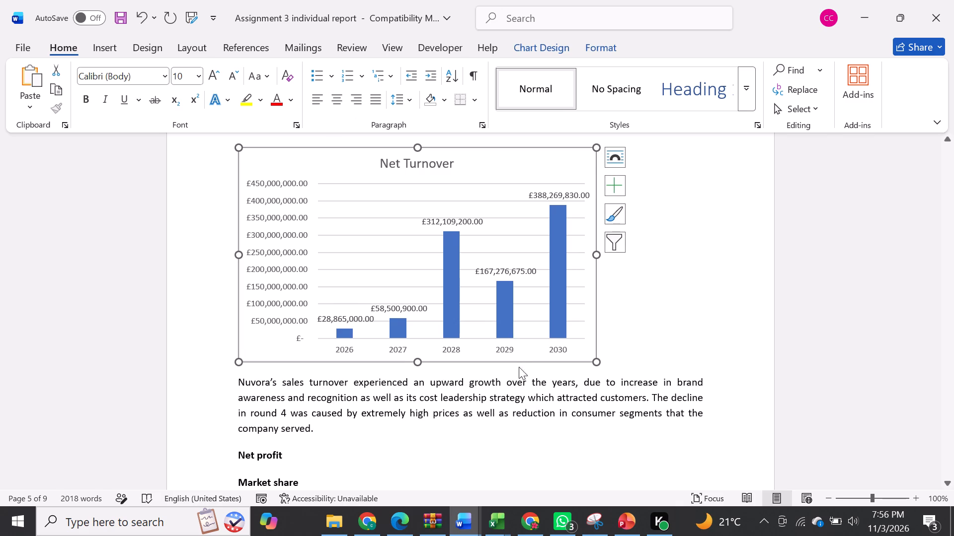
left_click(345, 108)
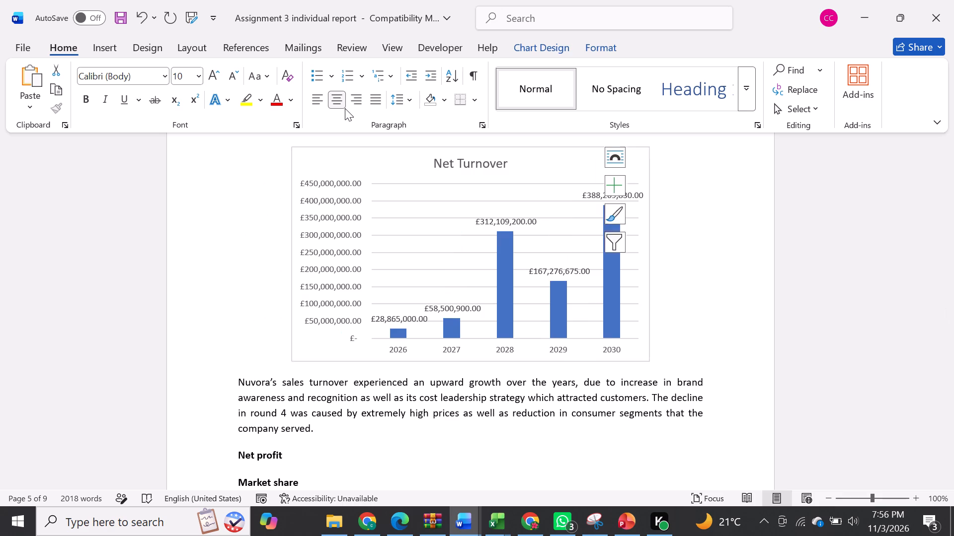
left_click(496, 404)
Delete the empty paragraph between the KPI table and the Trends in main KPIs heading.
scroll(496, 404, "up", 3)
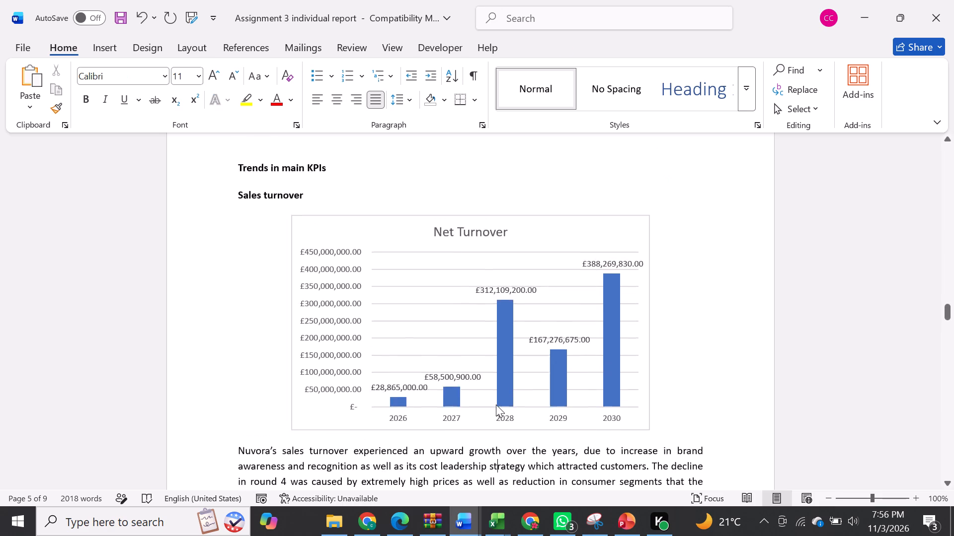
scroll(496, 404, "up", 2)
scroll(496, 404, "down", 1)
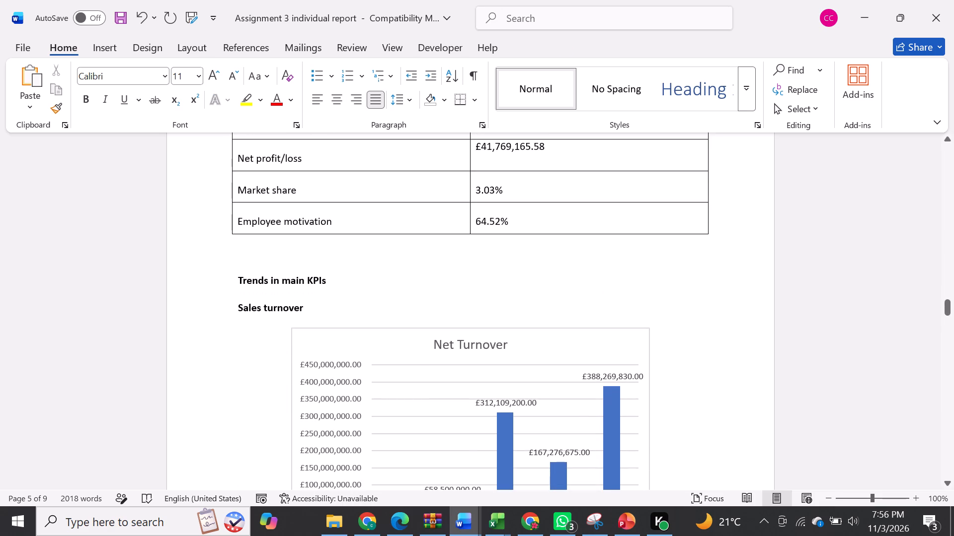
left_click(244, 261)
key("BackSpace")
key("Delete")
Under Net profit, write that profitability deteriorated over the first three rounds due to very high operating expenses and low sales turnover, especially initially.
scroll(309, 312, "down", 6)
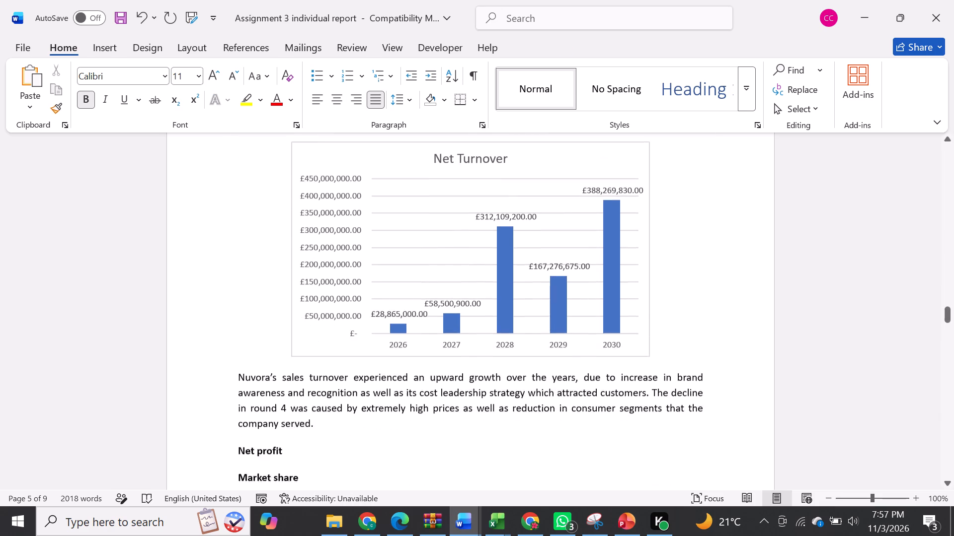
scroll(309, 312, "down", 2)
left_click(291, 352)
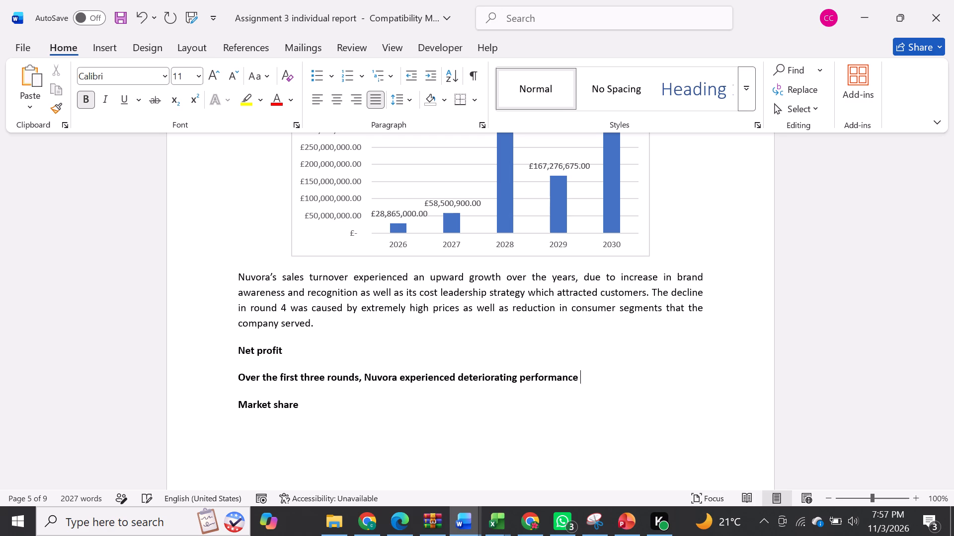
key("BackSpace")
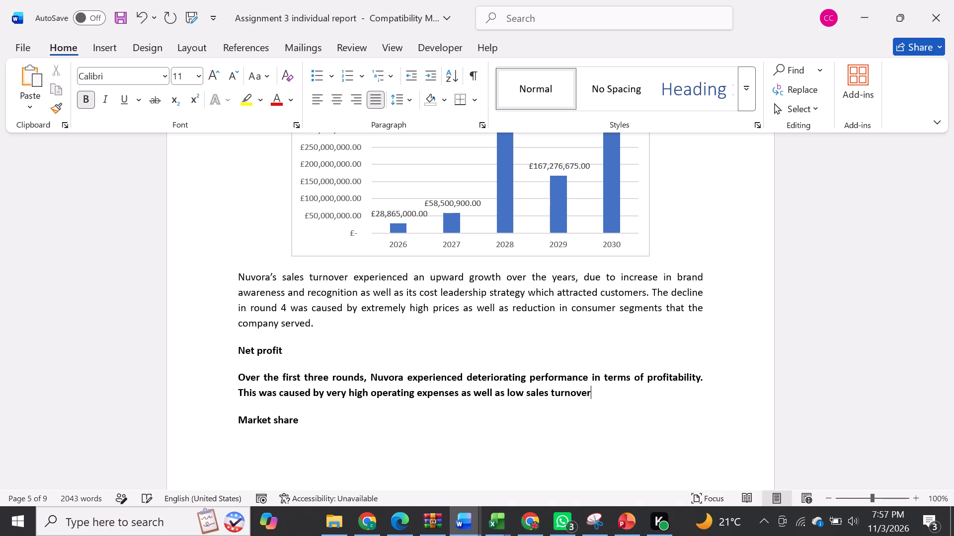
key("space")
type("especially fr")
key("space")
key("BackSpace")
key("BackSpace")
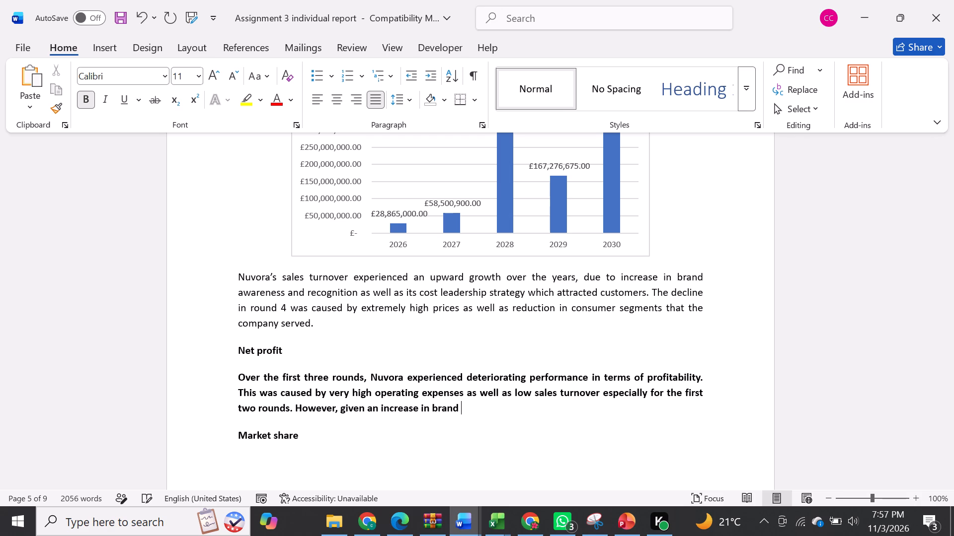
Finish the Net profit paragraph by attributing profitability in the last two rounds to increased market presence, niche marketing and effective cost management.
key("BackSpace")
key("BackSpace")
key("BackSpace")
key("BackSpace")
key("BackSpace")
key("BackSpace")
type("market presence")
key("space")
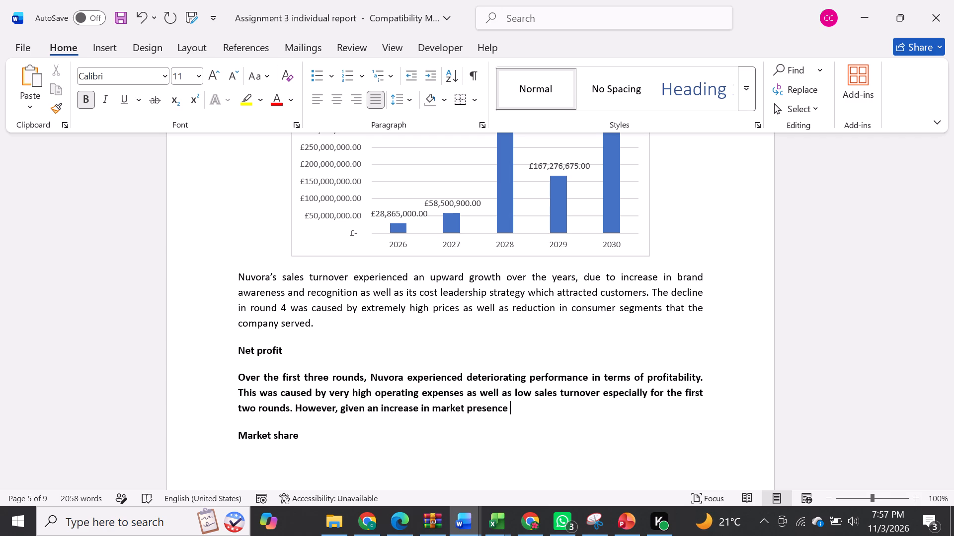
key("BackSpace")
type(", niche mark")
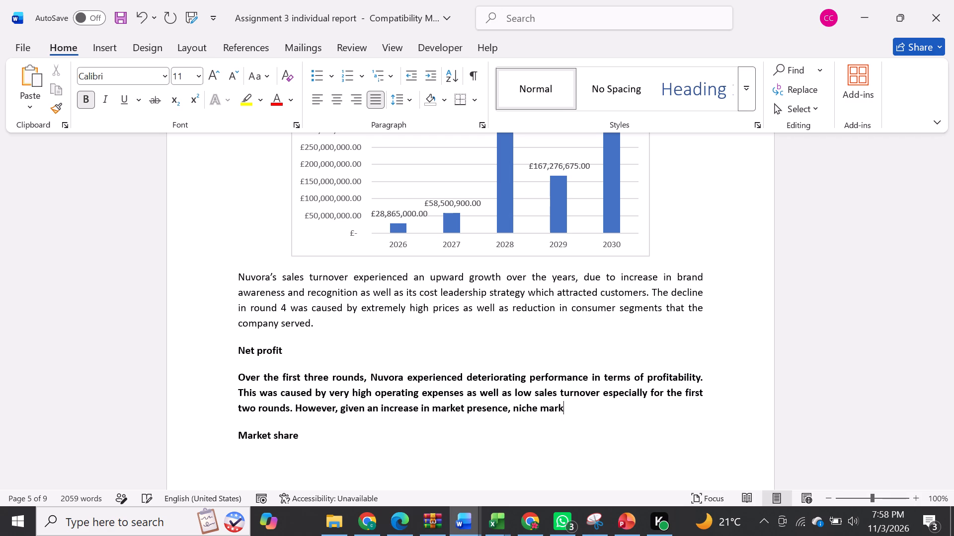
type("eting and reduct")
key("BackSpace")
key("BackSpace")
key("BackSpace")
key("BackSpace")
key("BackSpace")
key("BackSpace")
type("eff")
type("ective cost management, the co")
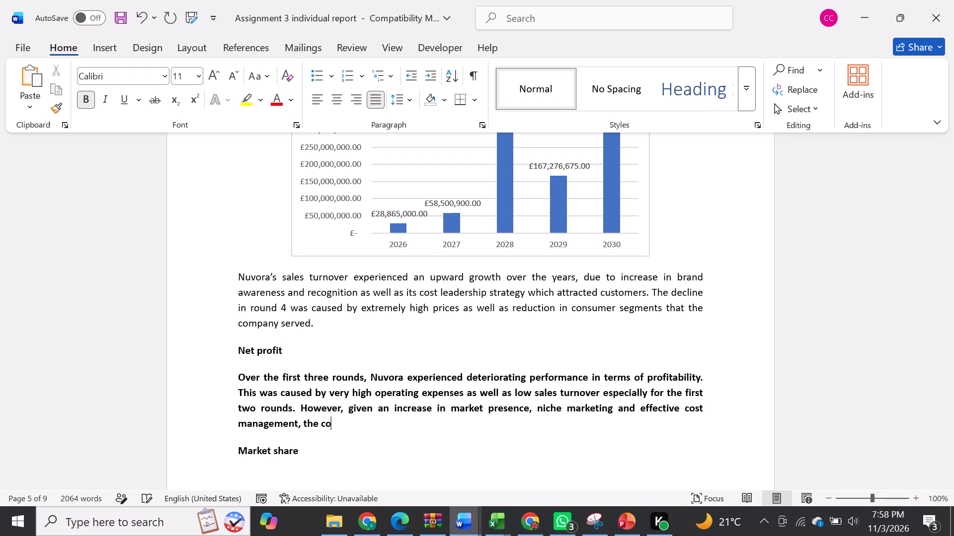
type("mpany attained profitability in the last two rou")
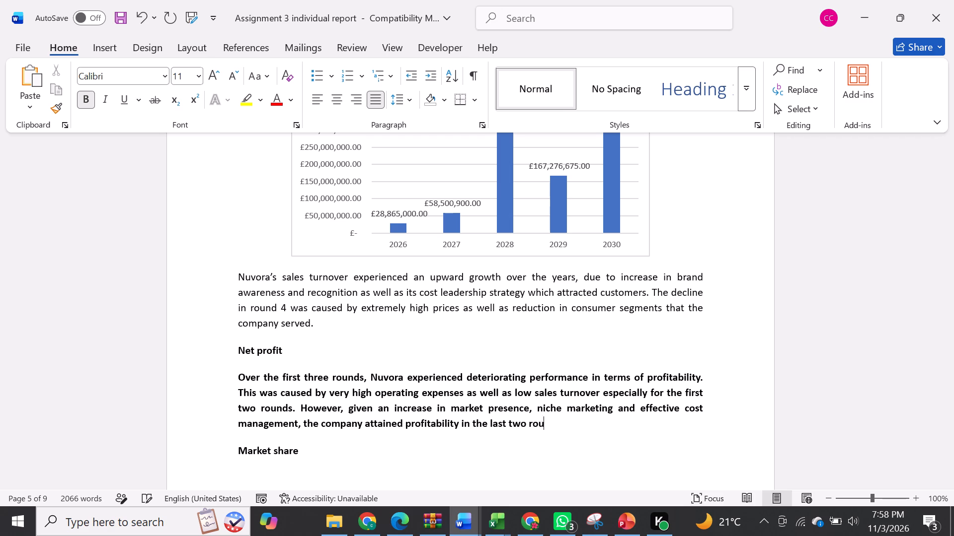
type("nds.")
key("space")
Remove the bold formatting from the whole Net profit paragraph.
left_click_drag(566, 421, 232, 377)
key("ctrl+b")
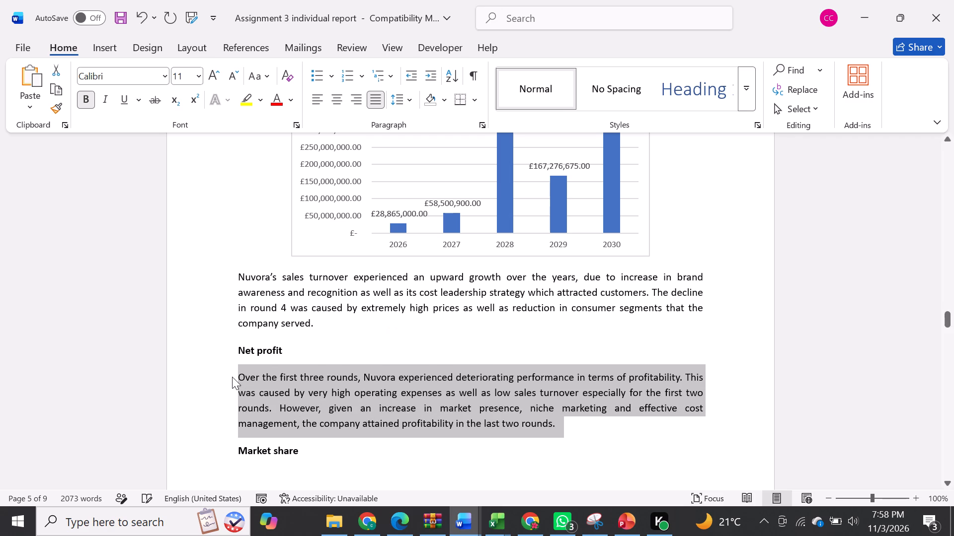
left_click(327, 383)
Add an empty paragraph between the Net profit paragraph and the Market share heading.
left_click(561, 426)
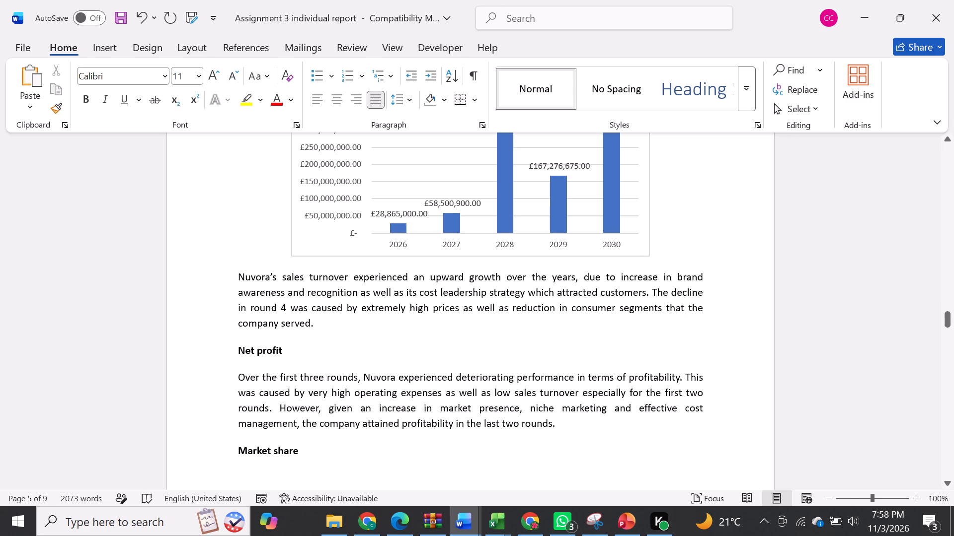
key("Return")
Switch to the finance workbook in Excel and look through Sheet2, Sheet1 and AI_Export_Data for yearly net profit data.
left_click(499, 526)
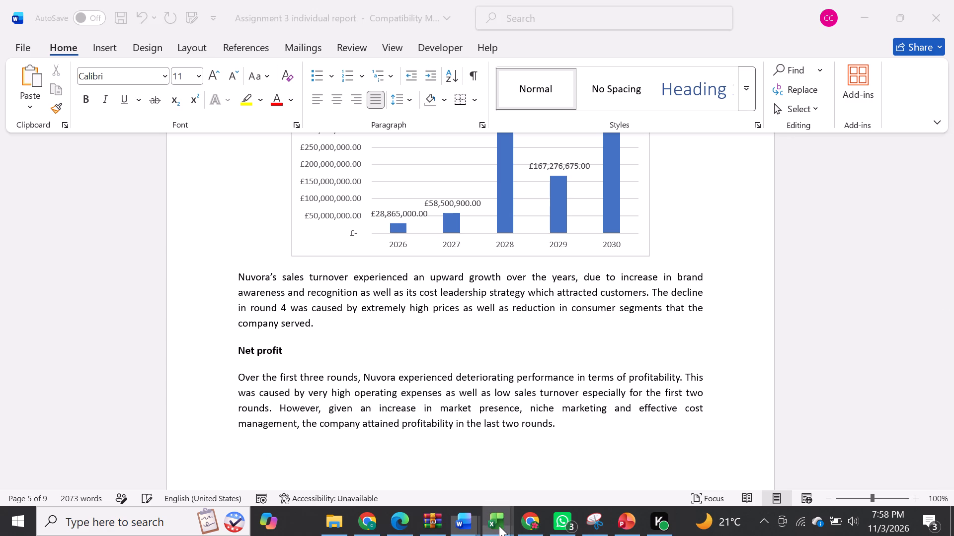
left_click(567, 469)
left_click(666, 305)
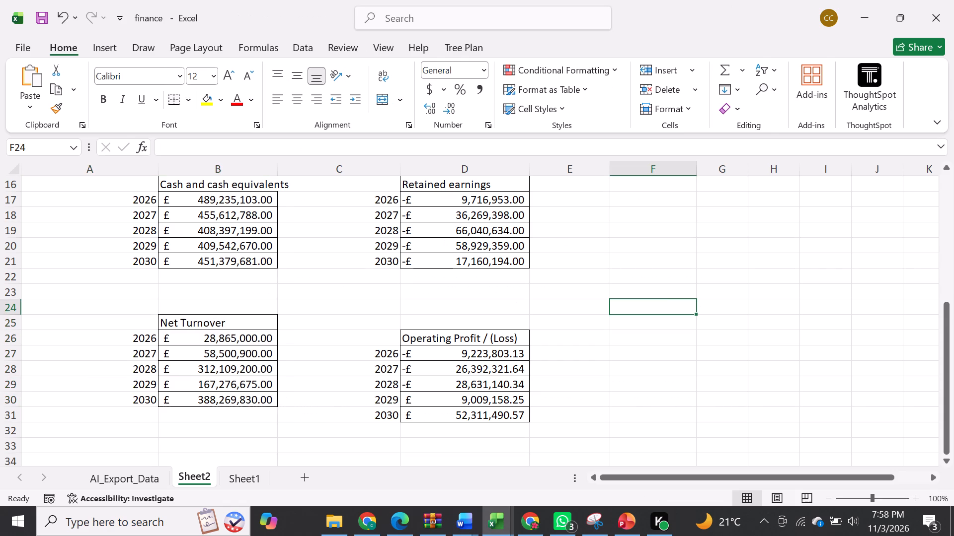
scroll(367, 290, "up", 2)
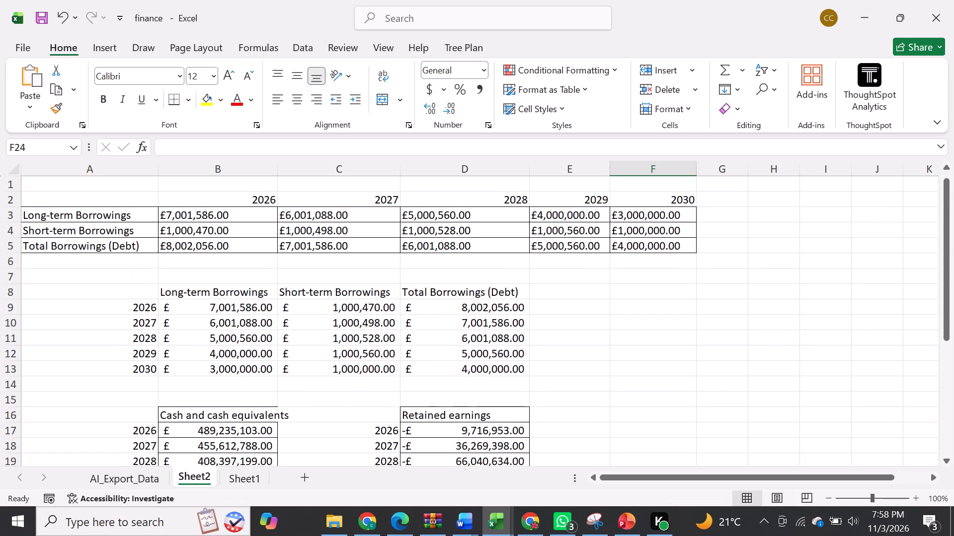
scroll(548, 315, "down", 2)
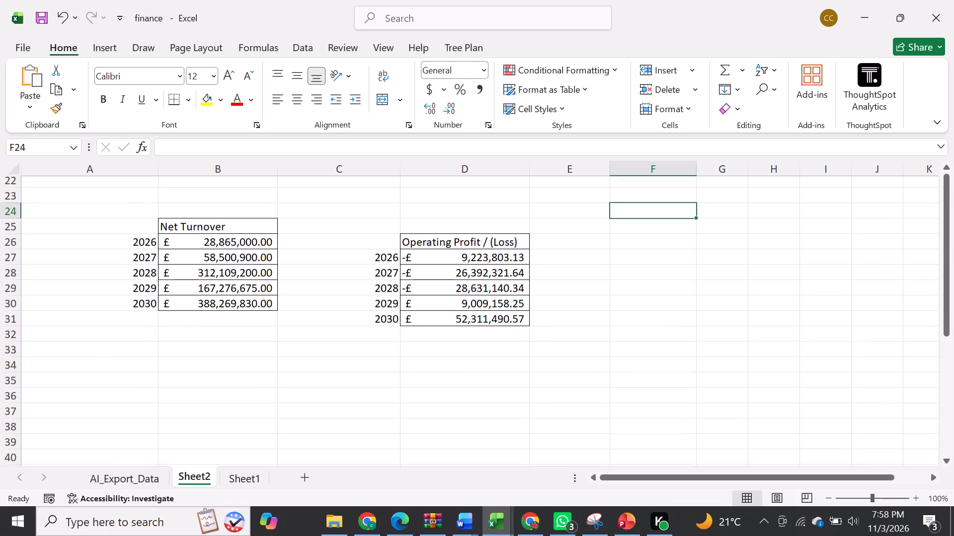
left_click(238, 482)
scroll(503, 335, "up", 2)
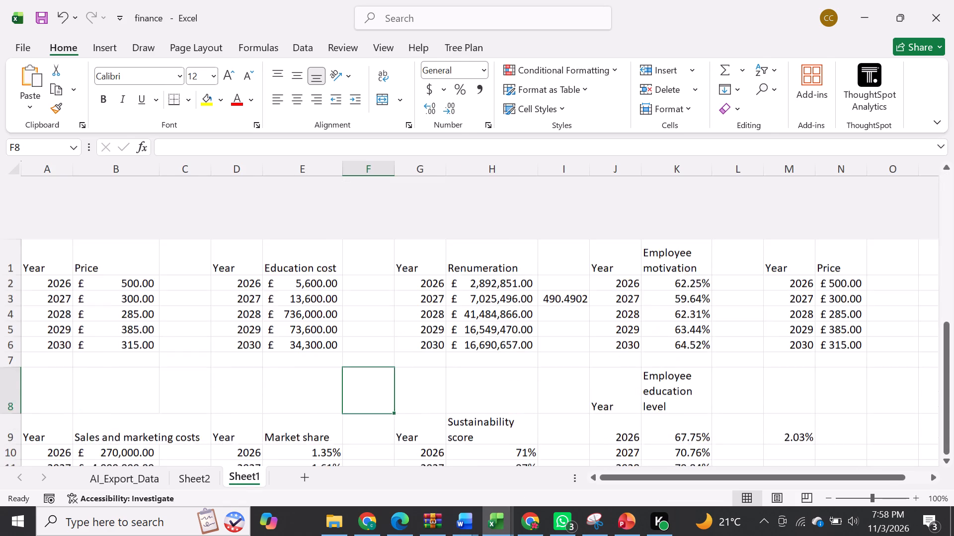
scroll(503, 335, "down", 2)
scroll(503, 335, "up", 2)
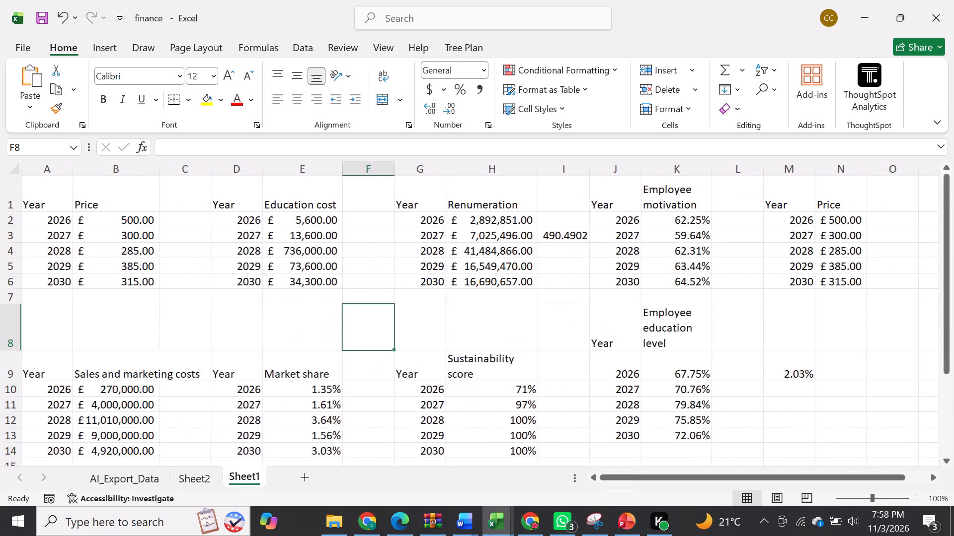
left_click(178, 481)
left_click(137, 477)
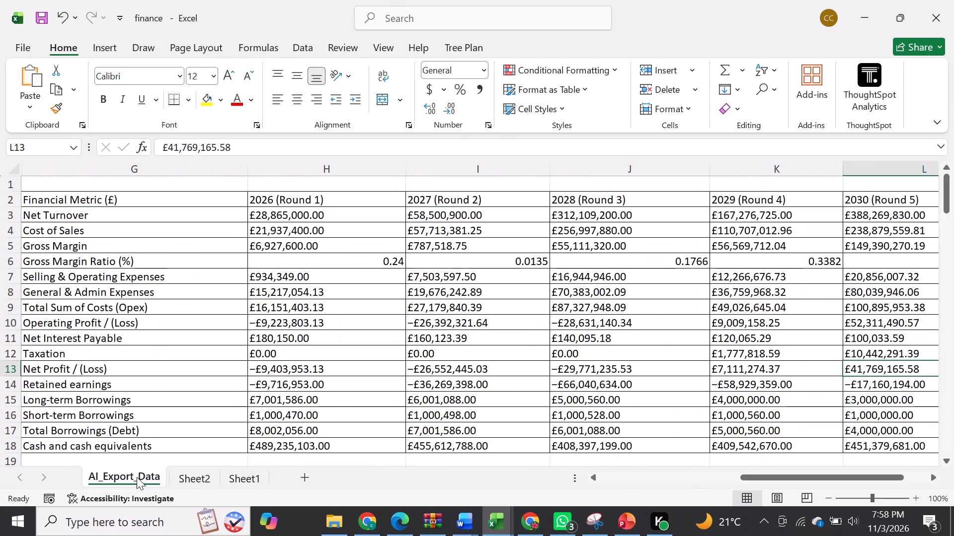
scroll(444, 284, "up", 1)
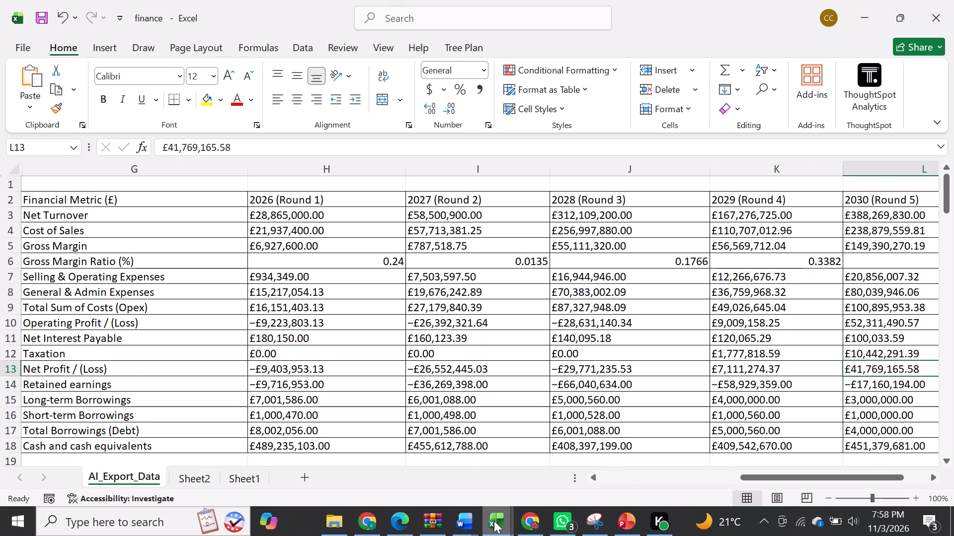
In the LD7191 Data workbook's Sheet2, enter the heading Net profit/loss in the empty cell above the 2026–2030 annual profit values.
left_click(418, 467)
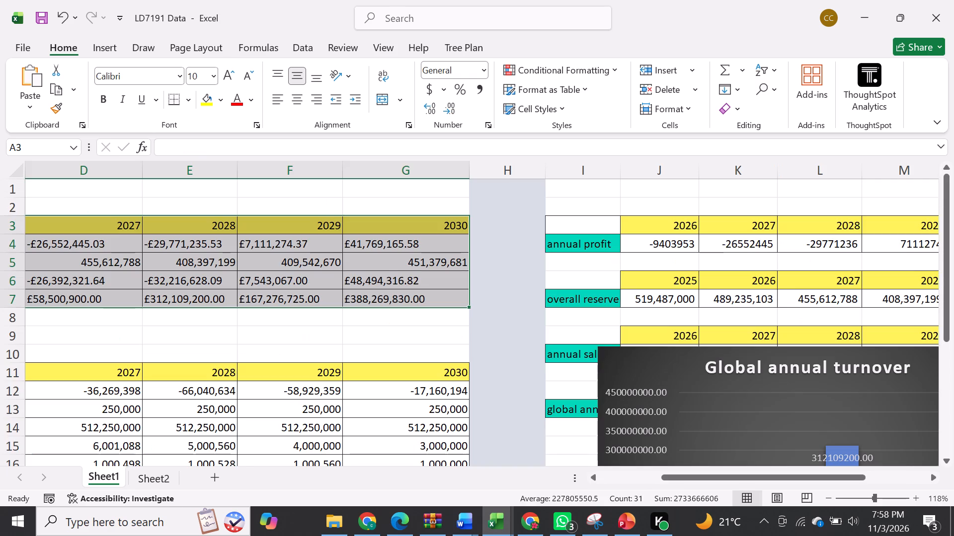
left_click(582, 202)
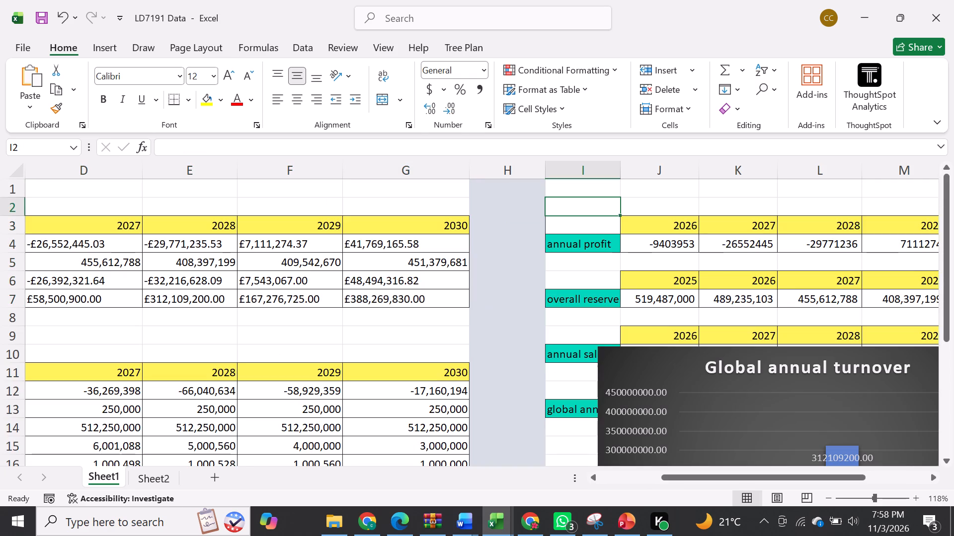
left_click(173, 474)
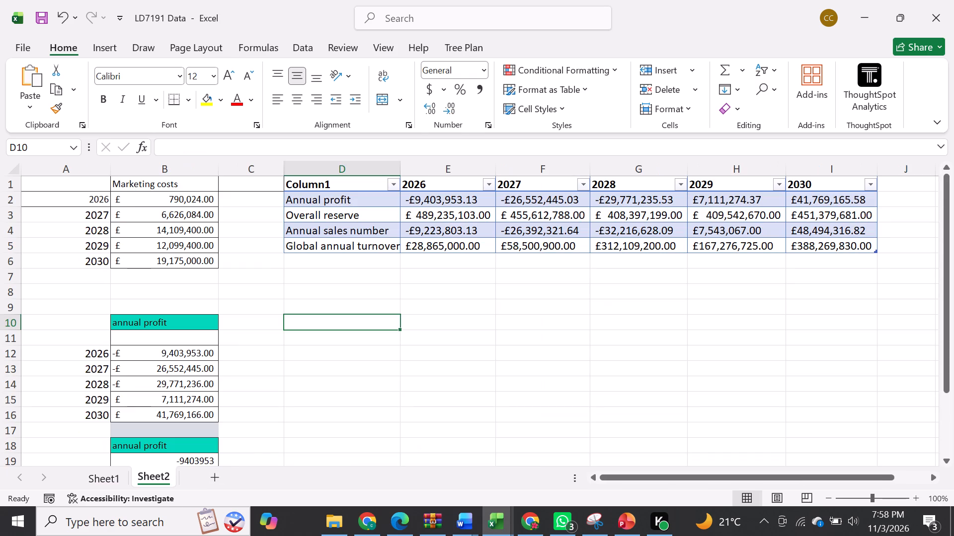
left_click(372, 380)
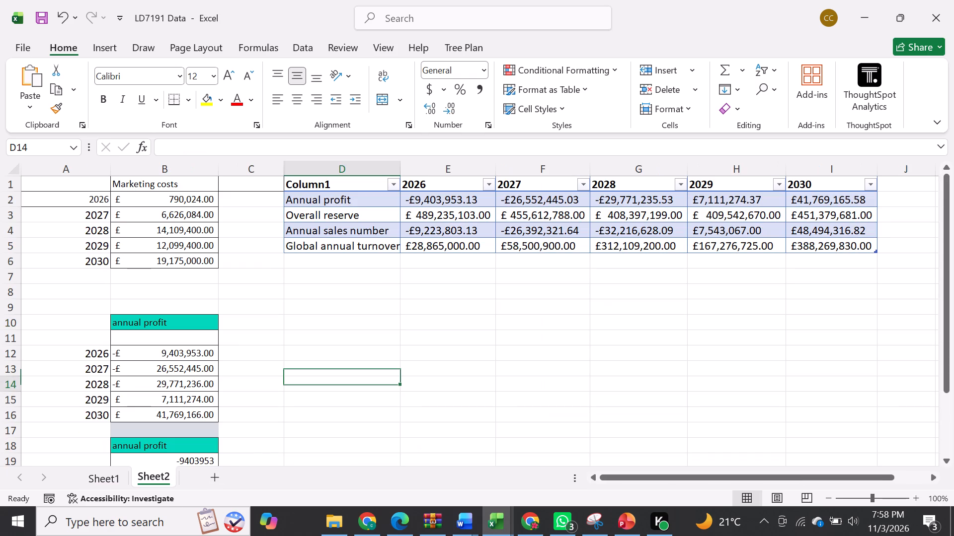
left_click(139, 337)
type("et profit")
key("space")
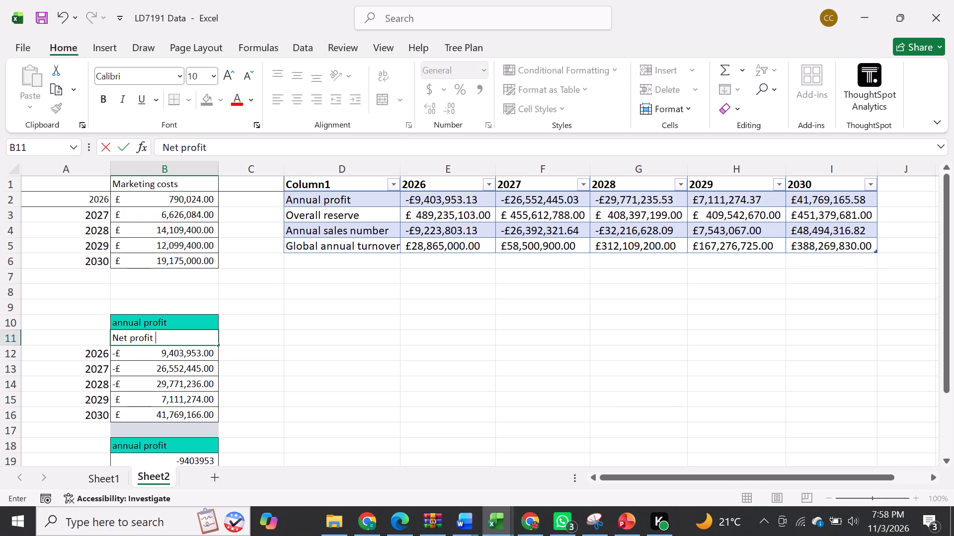
key("BackSpace")
type("/loss")
left_click(276, 382)
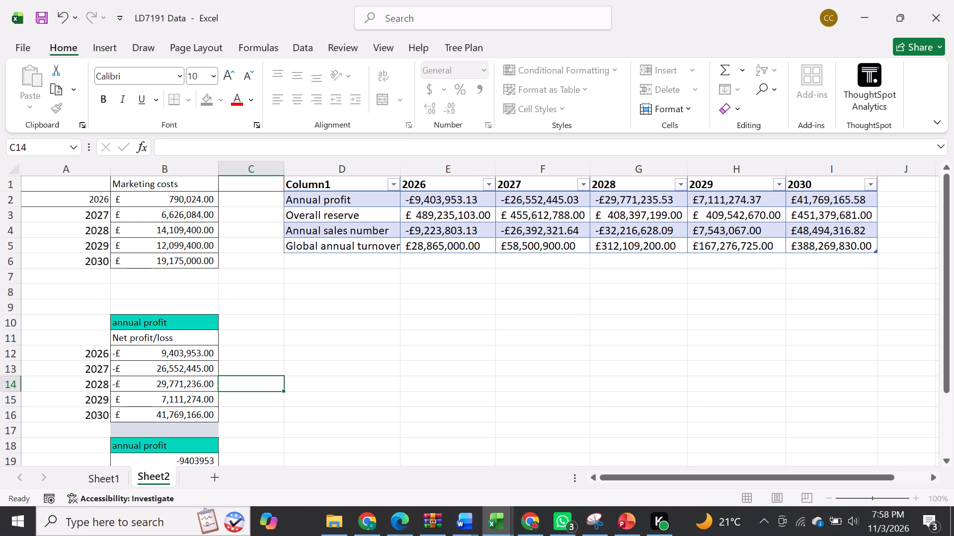
Insert a Clustered Column chart from the Net profit/loss heading, its 2026–2030 years and profit values.
left_click_drag(81, 336, 184, 411)
left_click(93, 48)
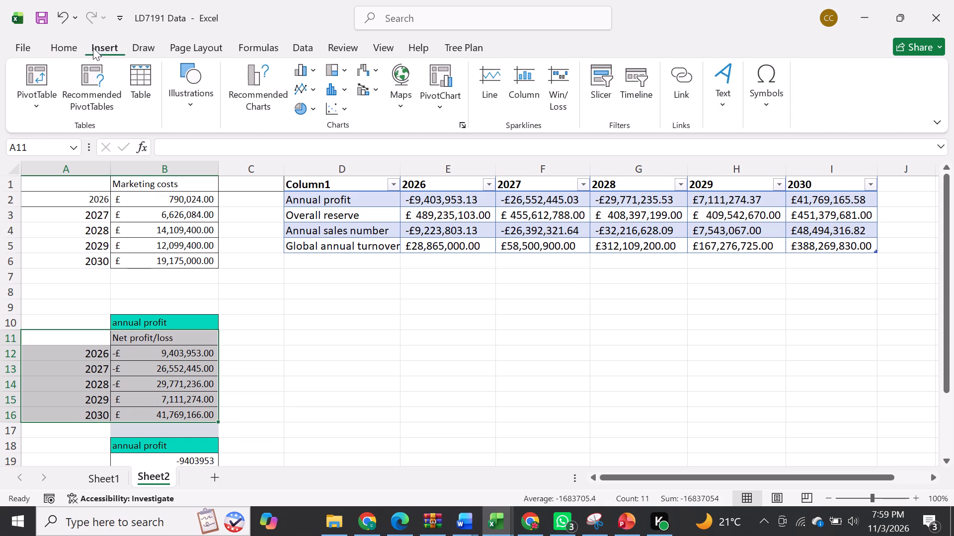
left_click(238, 82)
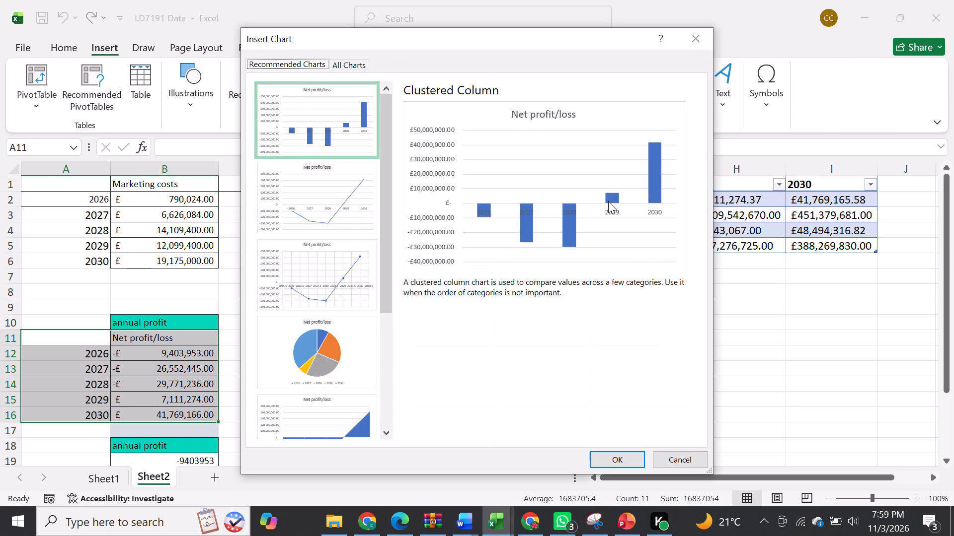
left_click(353, 273)
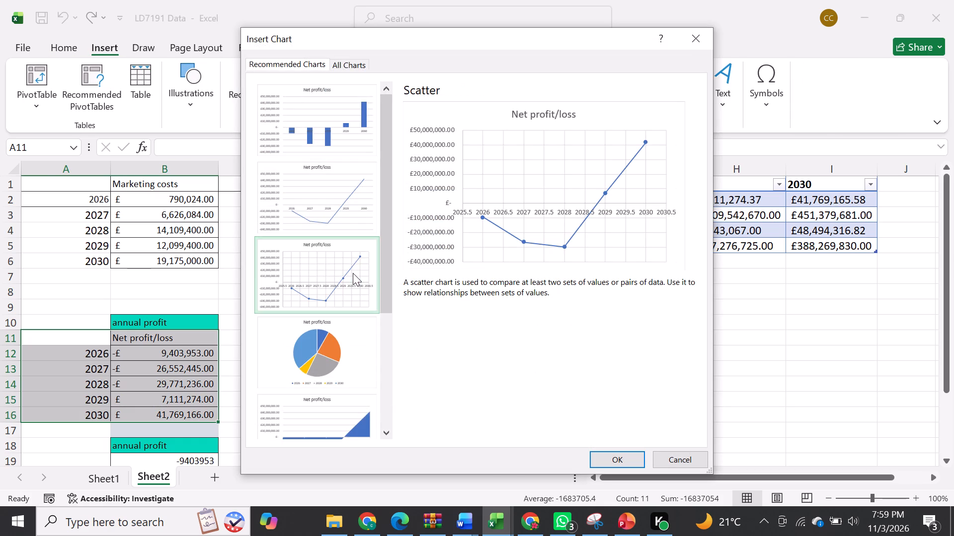
left_click(333, 201)
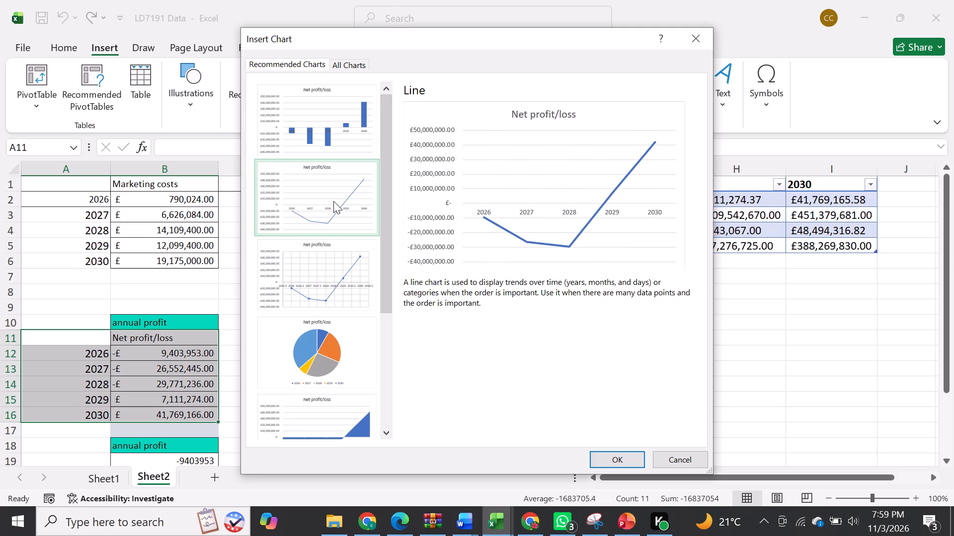
left_click(325, 262)
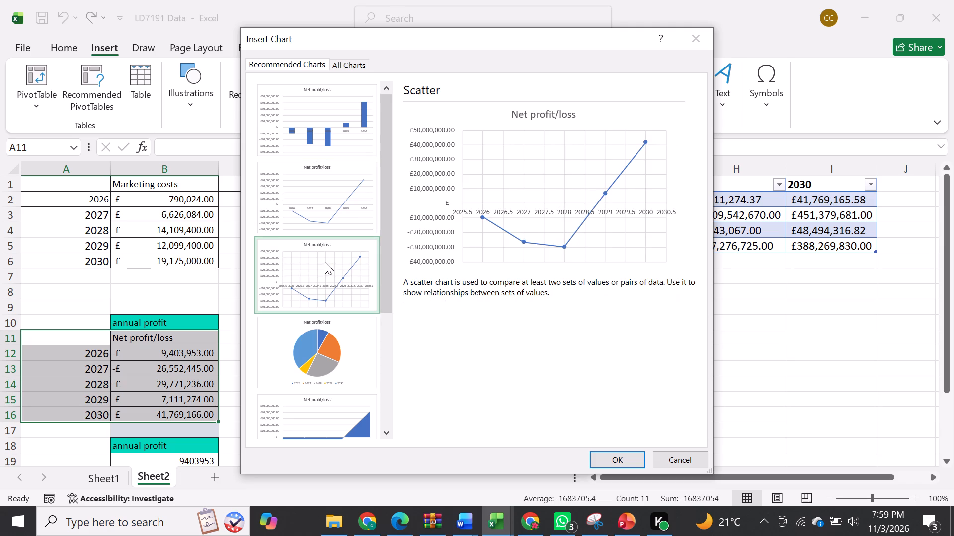
left_click(328, 111)
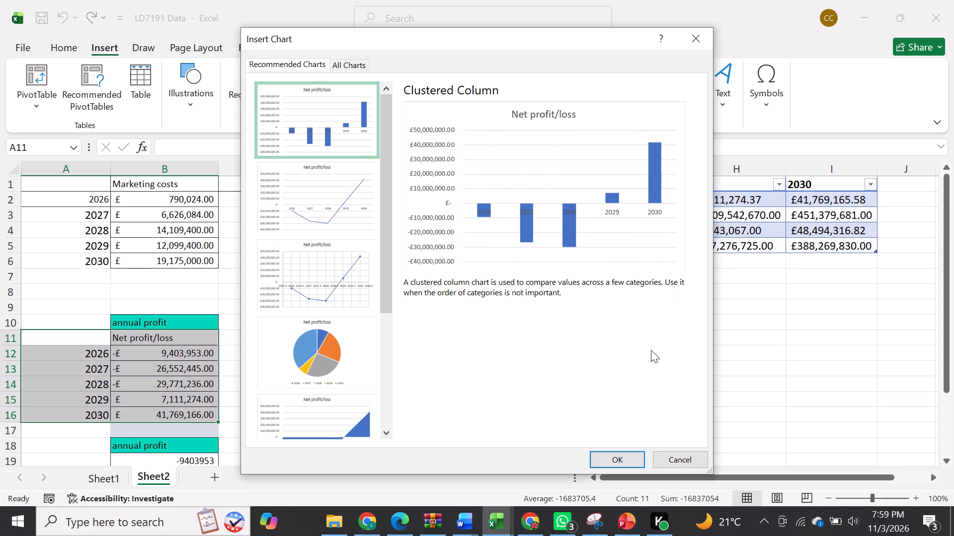
left_click(613, 458)
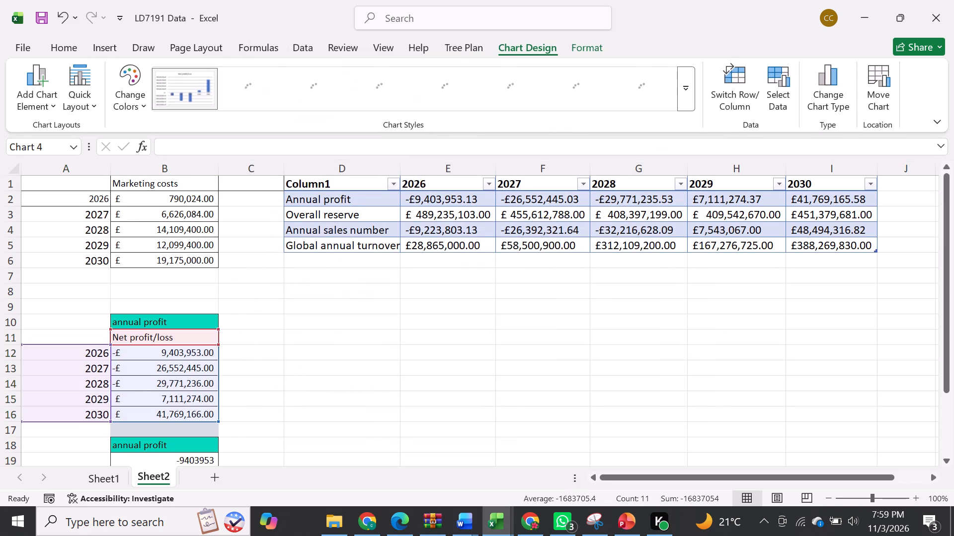
Add data labels to the Net profit/loss chart.
left_click(678, 227)
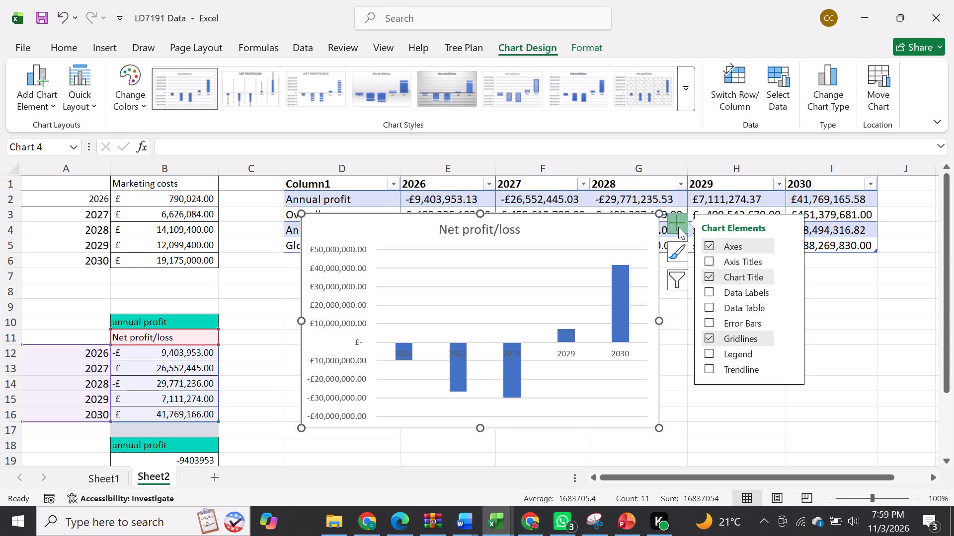
left_click(710, 290)
Make the Net profit/loss chart title bold.
left_click(414, 221)
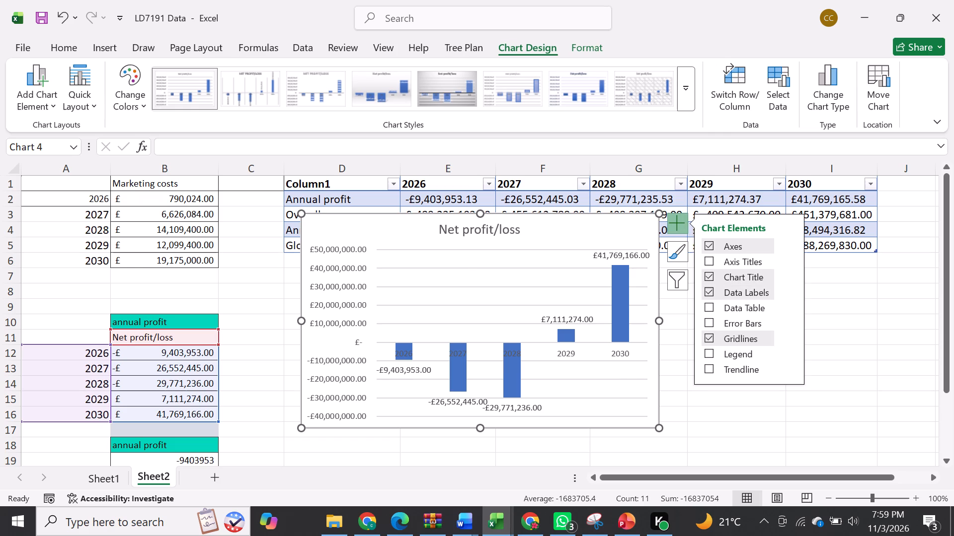
left_click(446, 229)
left_click(446, 229)
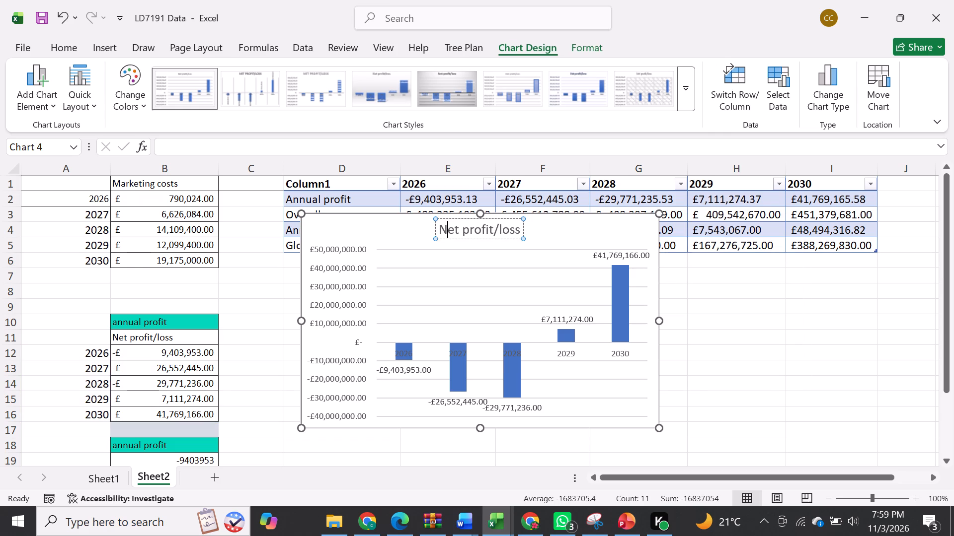
key("ctrl+a")
key("ctrl+b")
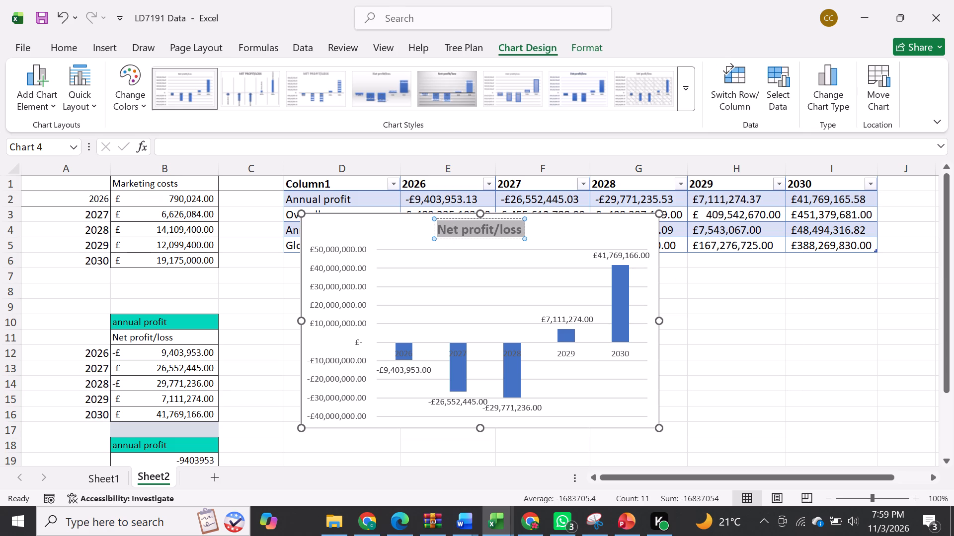
left_click(368, 234)
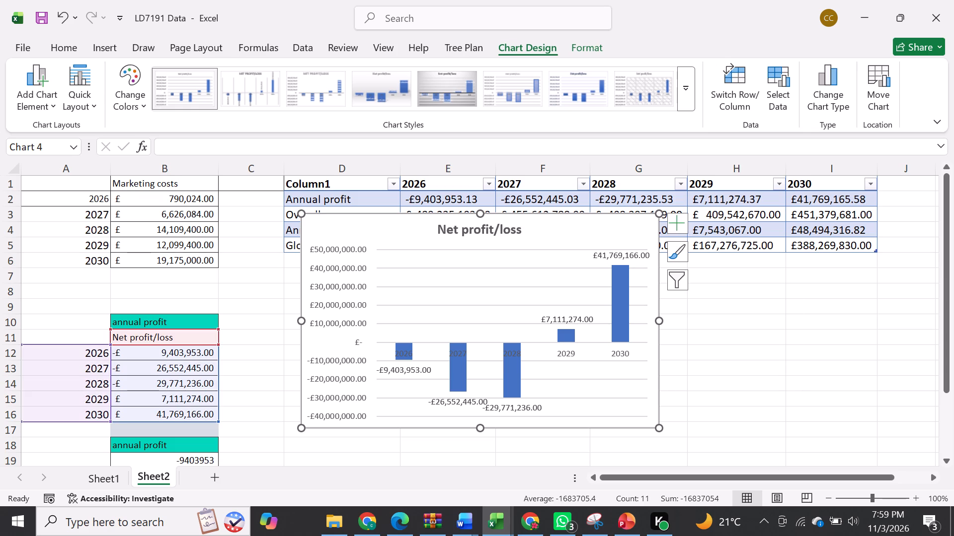
Move the Net profit/loss chart from the workbook into the Word report below the Net profit paragraph and centre it.
key("ctrl+x")
left_click(471, 535)
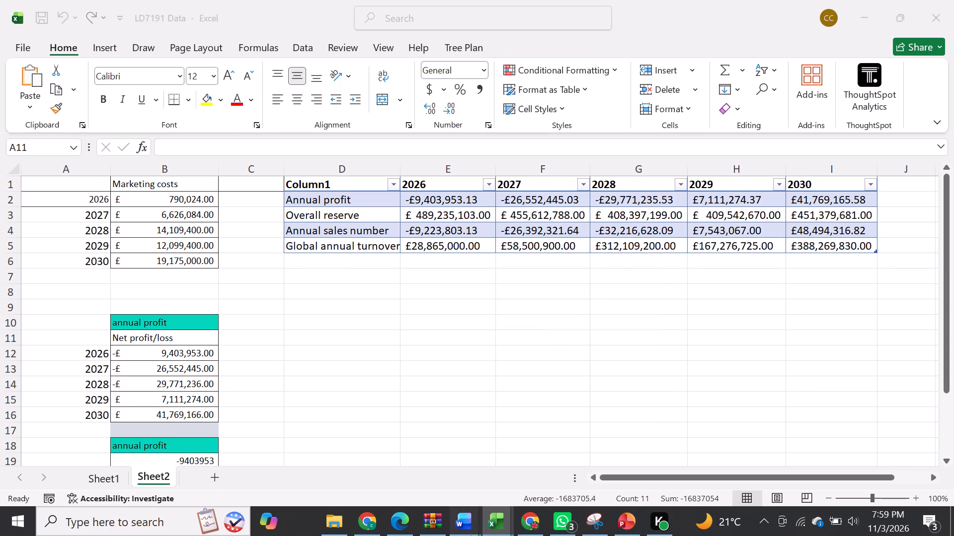
left_click(534, 477)
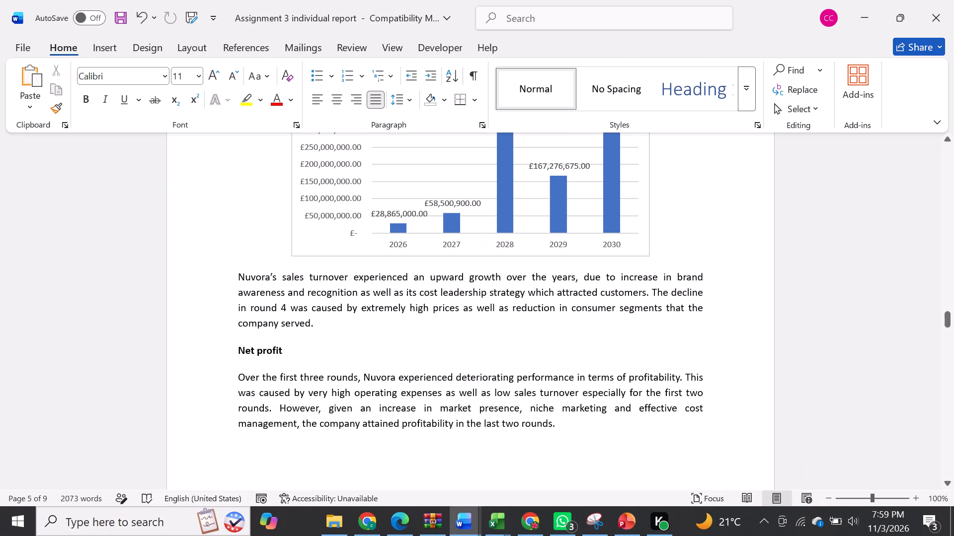
scroll(296, 377, "down", 2)
key("ctrl+v")
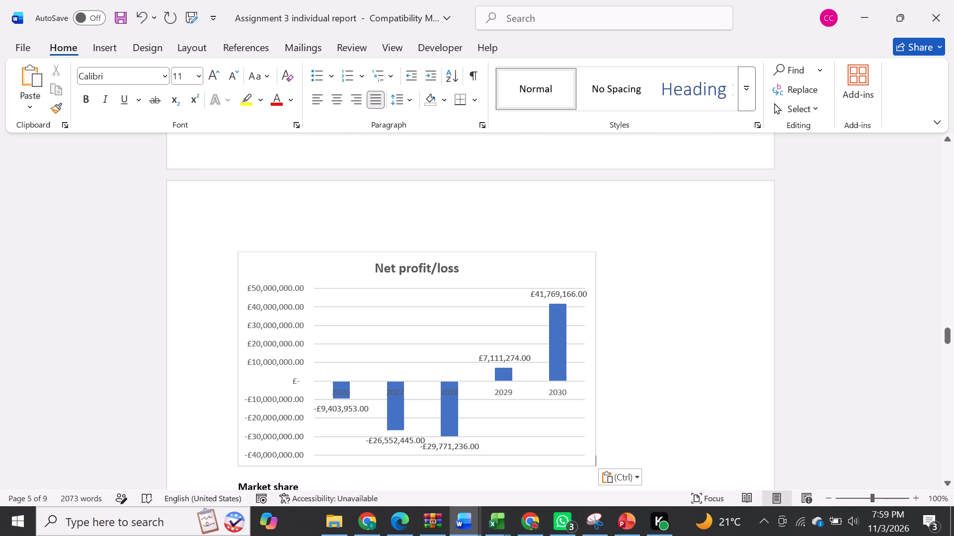
left_click(309, 257)
left_click(338, 102)
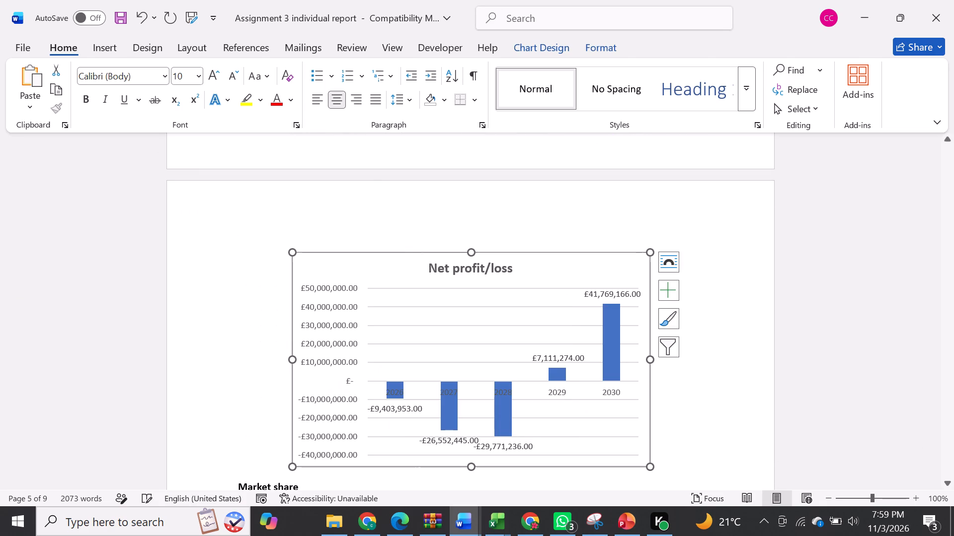
Review the rest of the report from the Market share section through the company strategies to Team reflection.
scroll(372, 253, "down", 6)
left_click(332, 247)
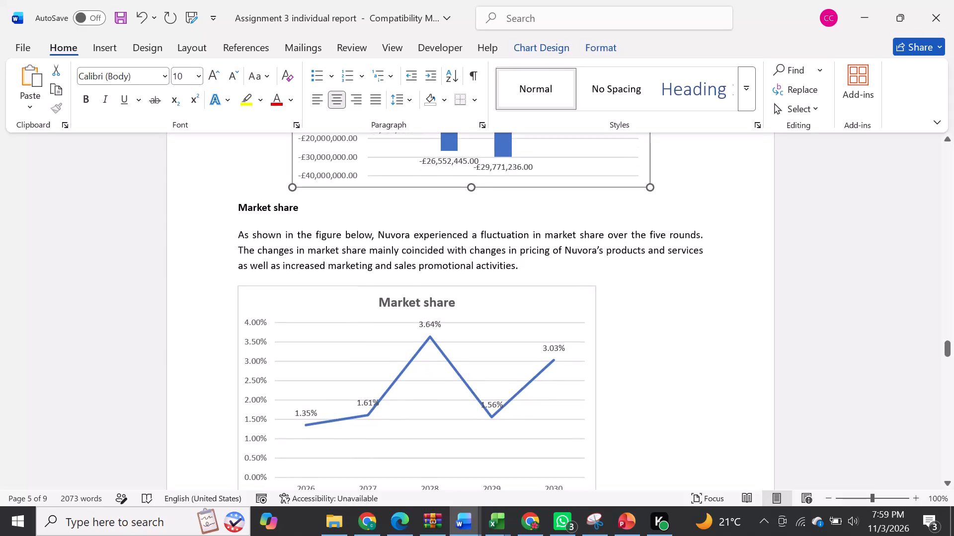
scroll(332, 247, "down", 8)
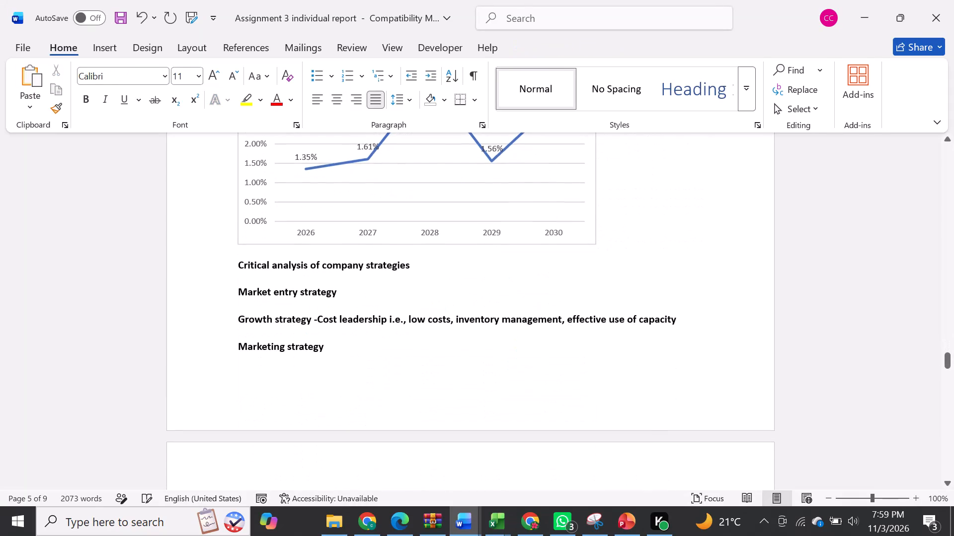
scroll(332, 247, "down", 12)
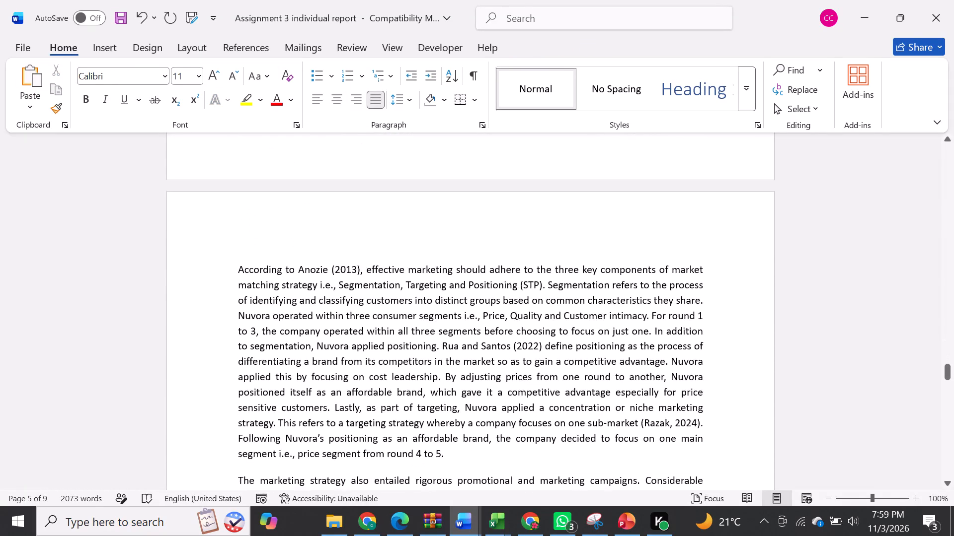
scroll(332, 247, "up", 5)
scroll(332, 247, "down", 5)
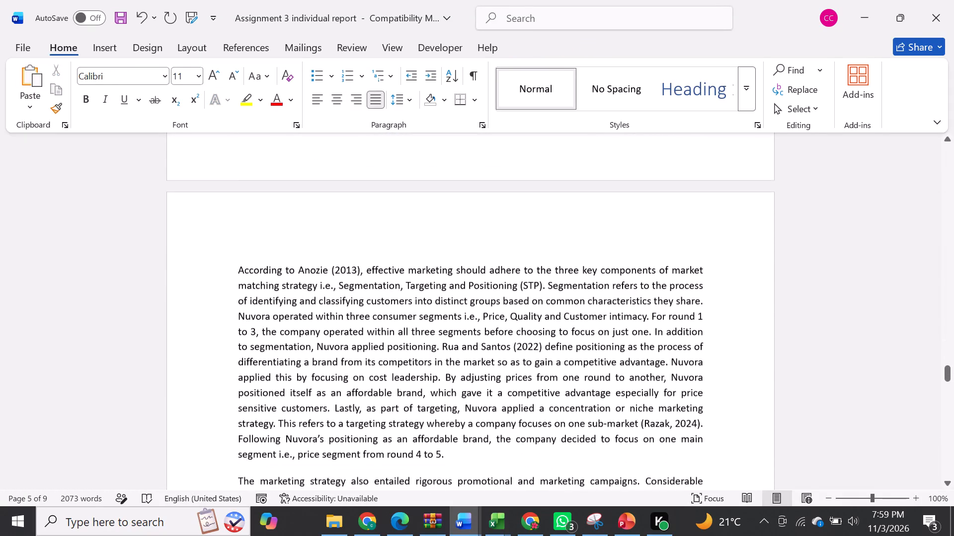
scroll(332, 247, "down", 19)
scroll(332, 247, "down", 14)
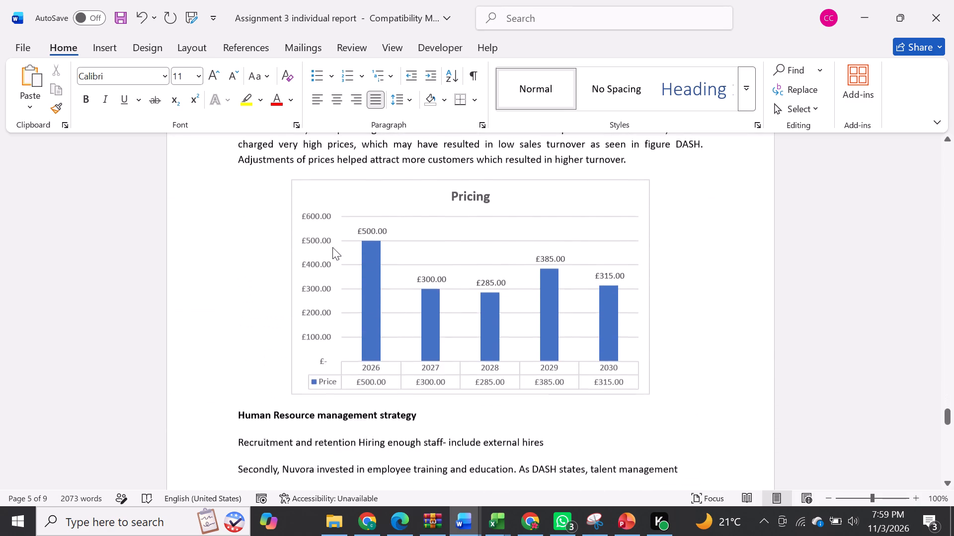
scroll(332, 247, "down", 10)
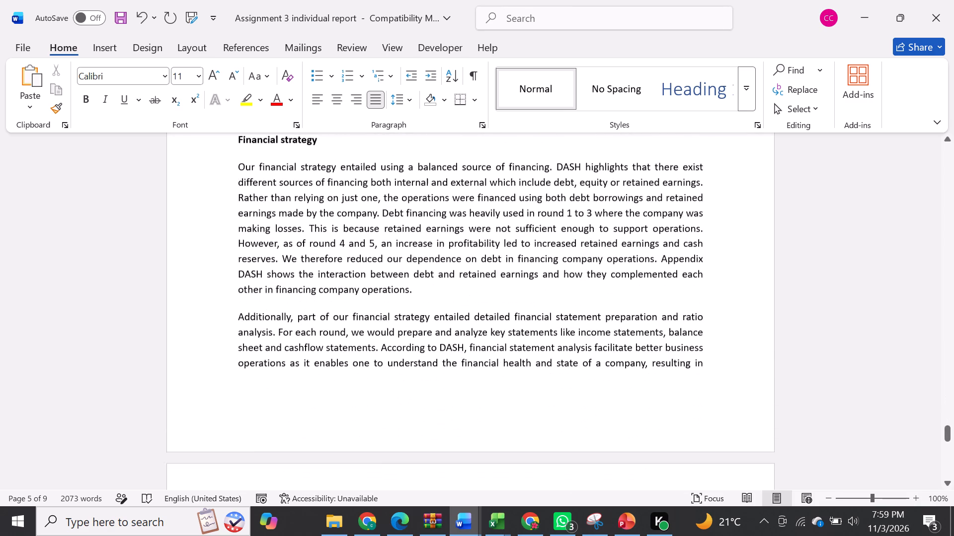
scroll(332, 247, "down", 9)
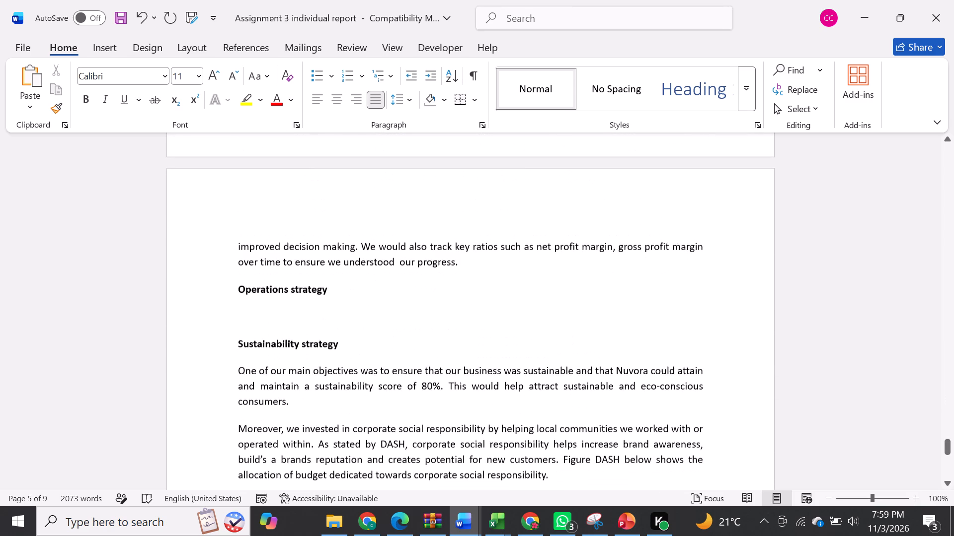
scroll(332, 247, "down", 3)
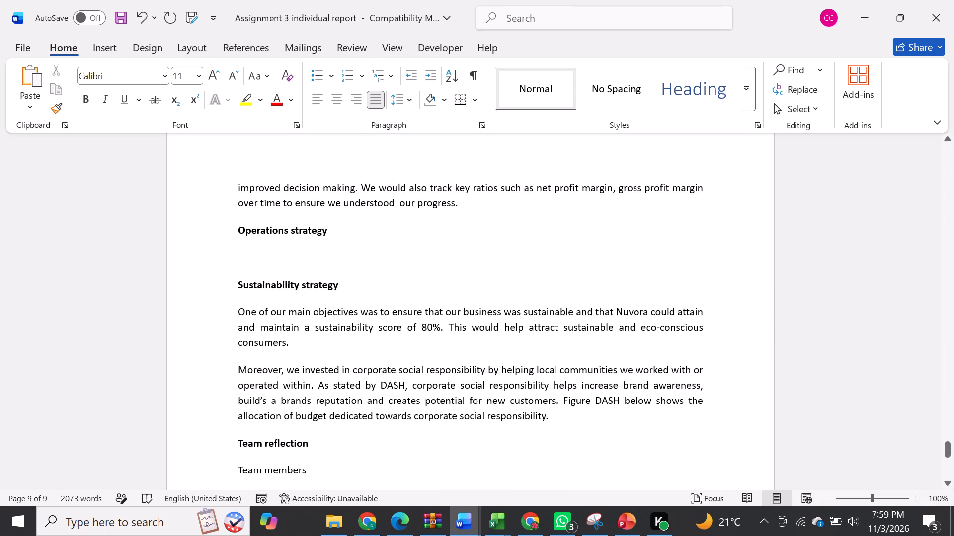
left_click(254, 257)
scroll(254, 257, "down", 3)
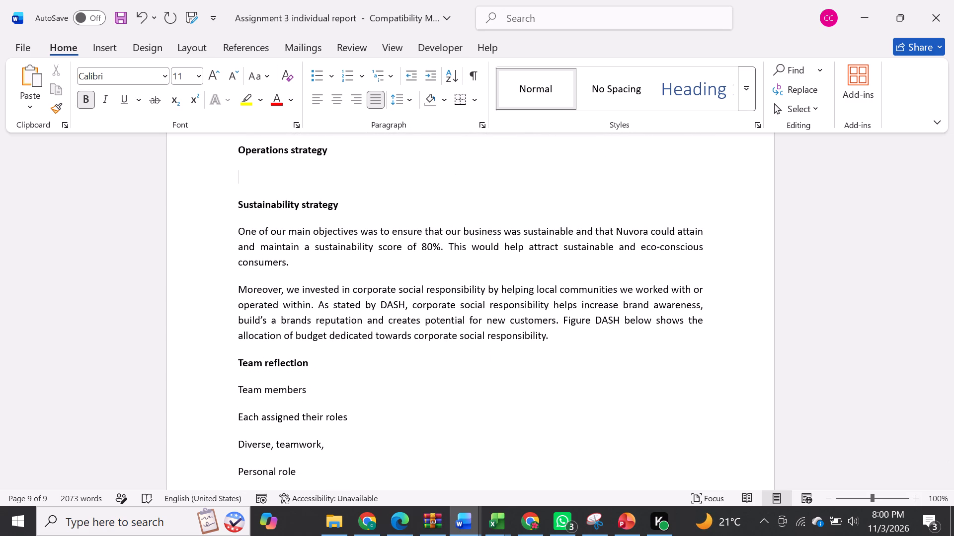
In the second Sustainability strategy paragraph, replace the opening "Moreover, we" with "As part of this, Nuvora".
left_click_drag(285, 290, 240, 285)
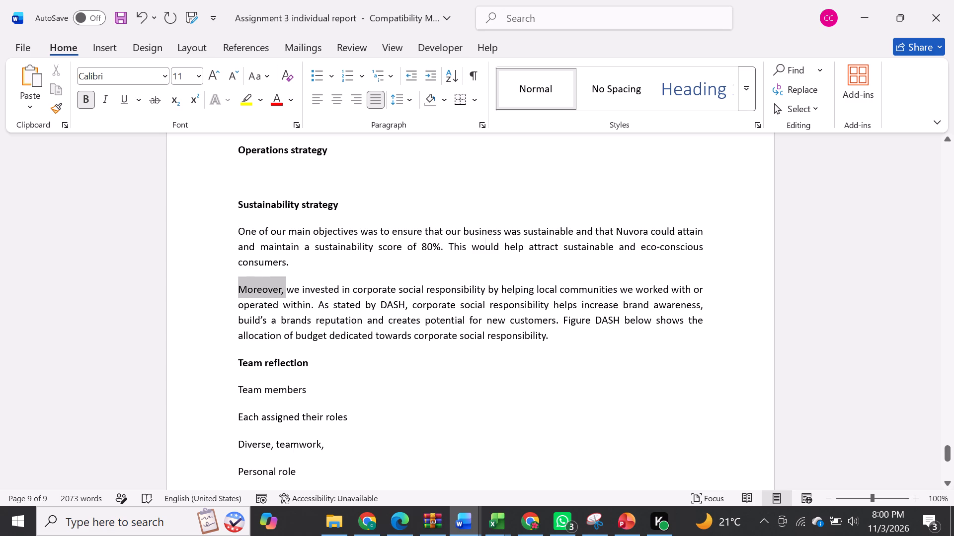
key("BackSpace")
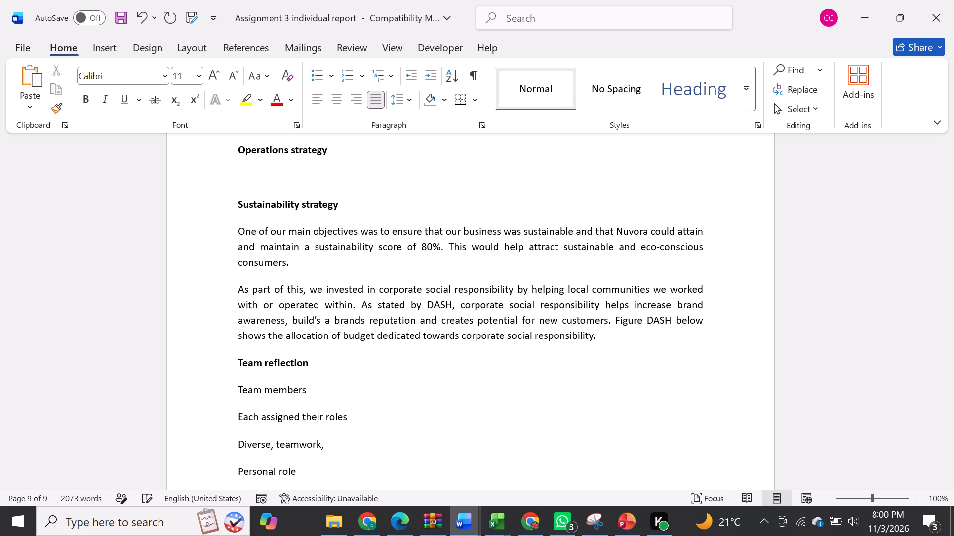
key("Delete")
key("Delete")
key("Delete")
key("Delete")
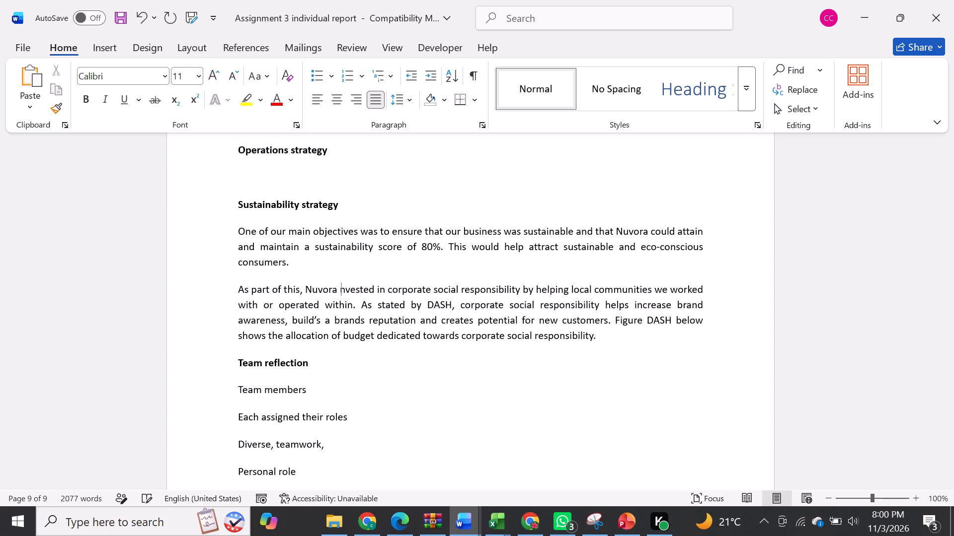
key("BackSpace")
key("space")
type("i")
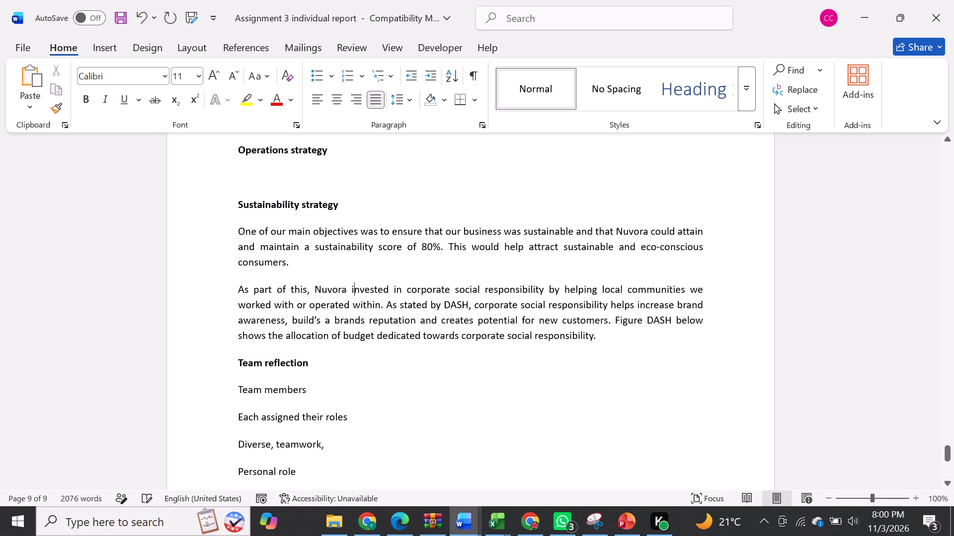
Join the "As part of this" paragraph onto the end of the first Sustainability strategy paragraph, separated by a space.
left_click(238, 284)
key("BackSpace")
key("BackSpace")
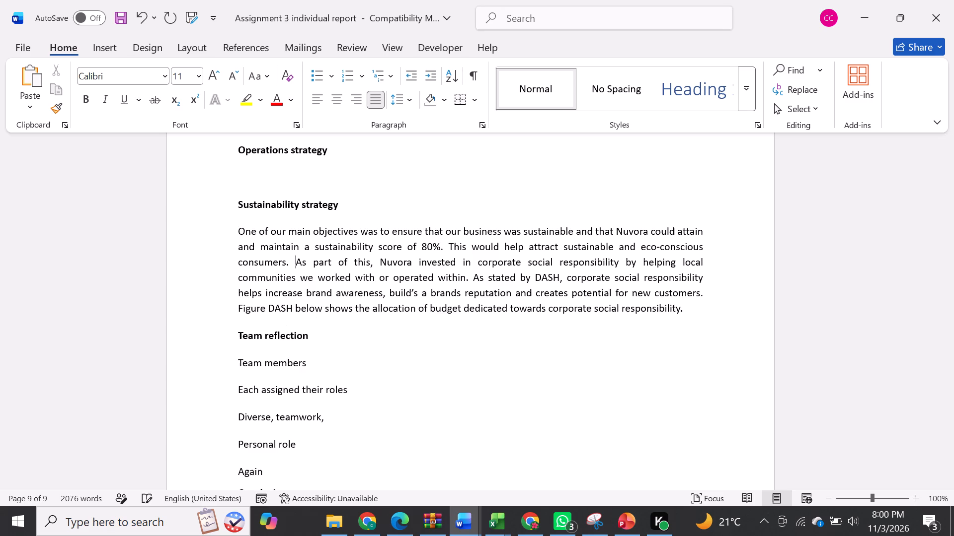
key("space")
left_click(687, 313)
Insert an empty paragraph between the Sustainability strategy heading and its text.
left_click(239, 232)
key("Return")
key("Up")
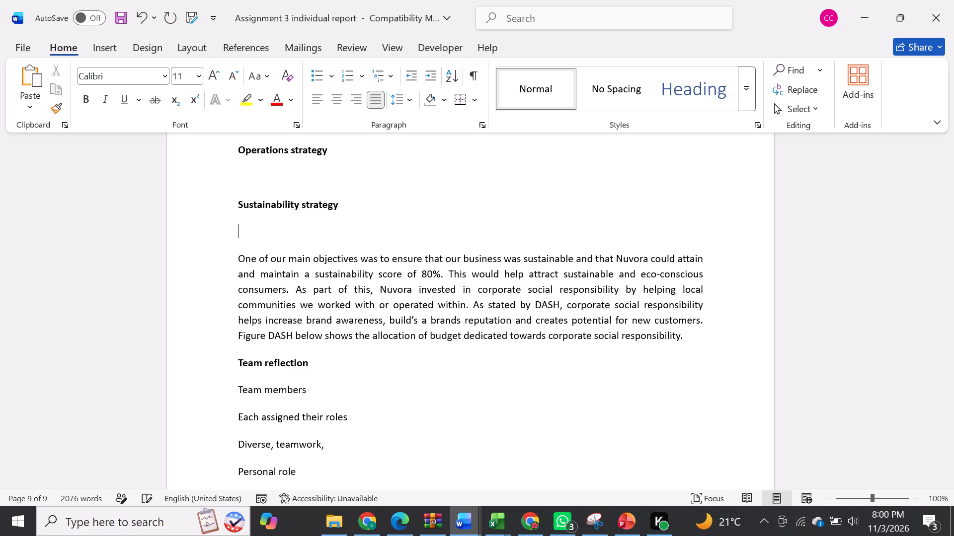
Switch to the finance workbook in Excel and open Sheet1.
left_click(493, 533)
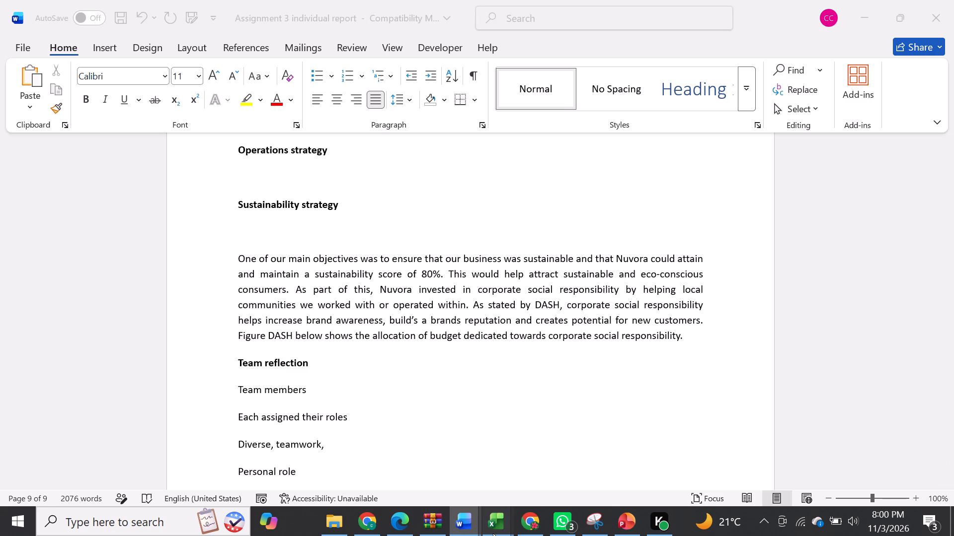
left_click(530, 464)
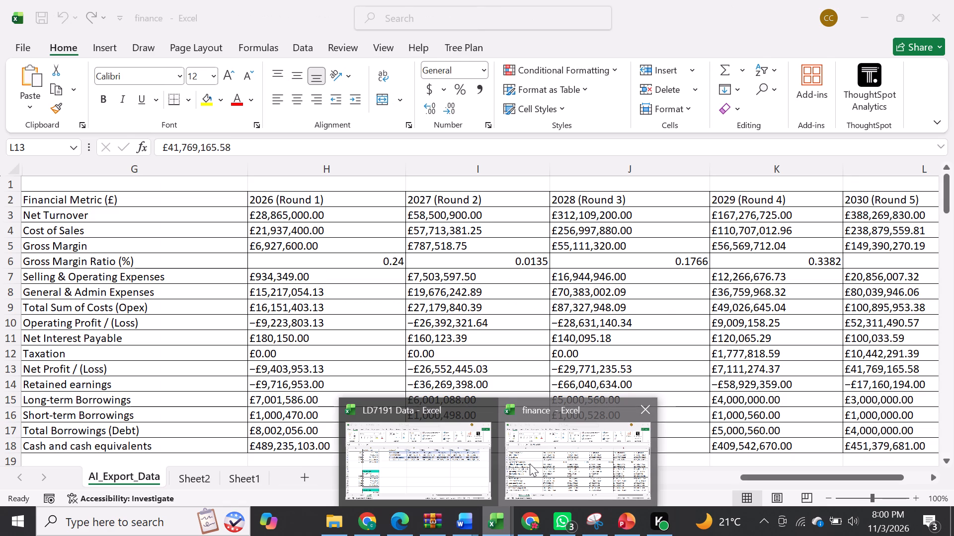
left_click(248, 480)
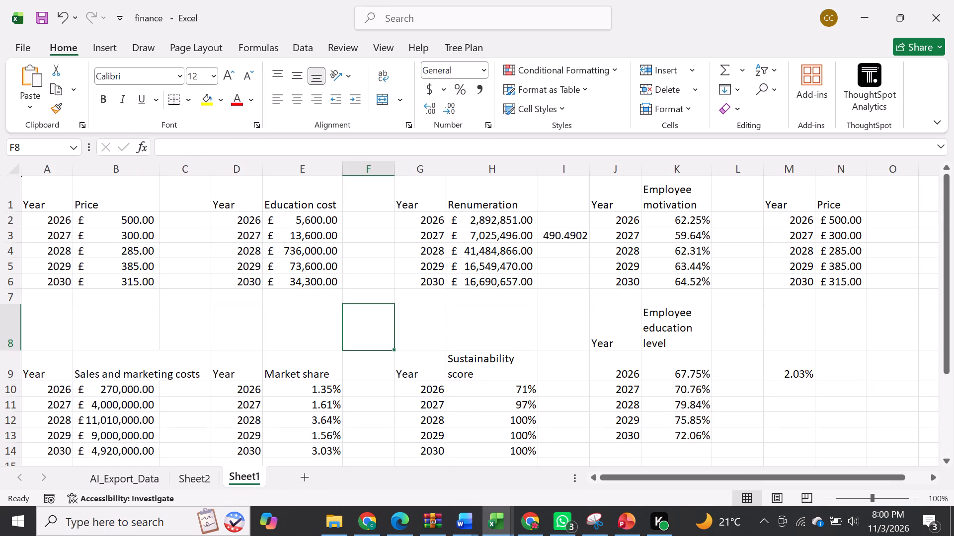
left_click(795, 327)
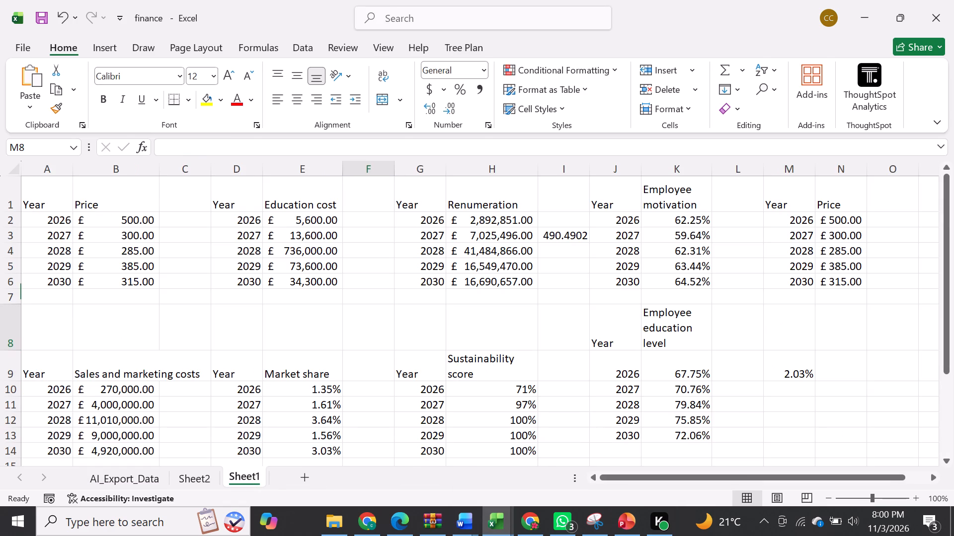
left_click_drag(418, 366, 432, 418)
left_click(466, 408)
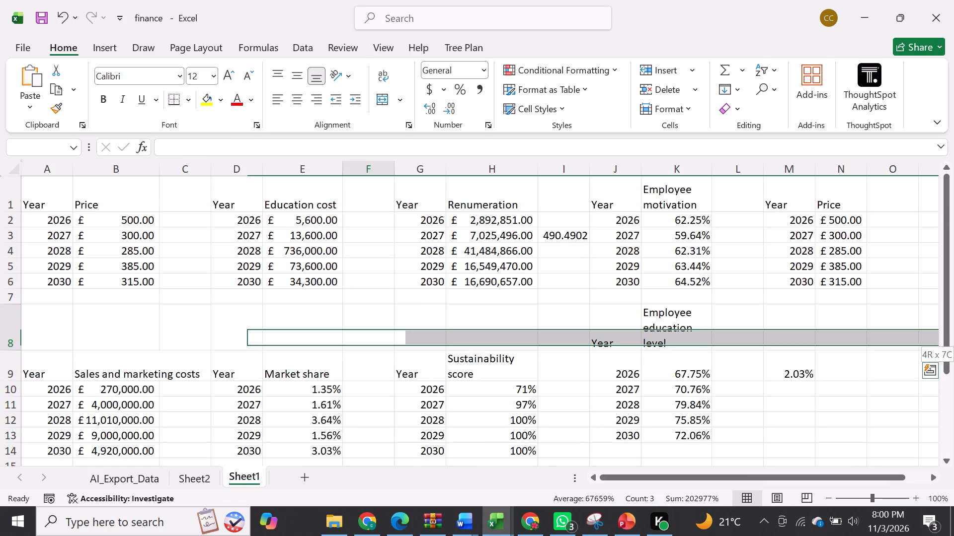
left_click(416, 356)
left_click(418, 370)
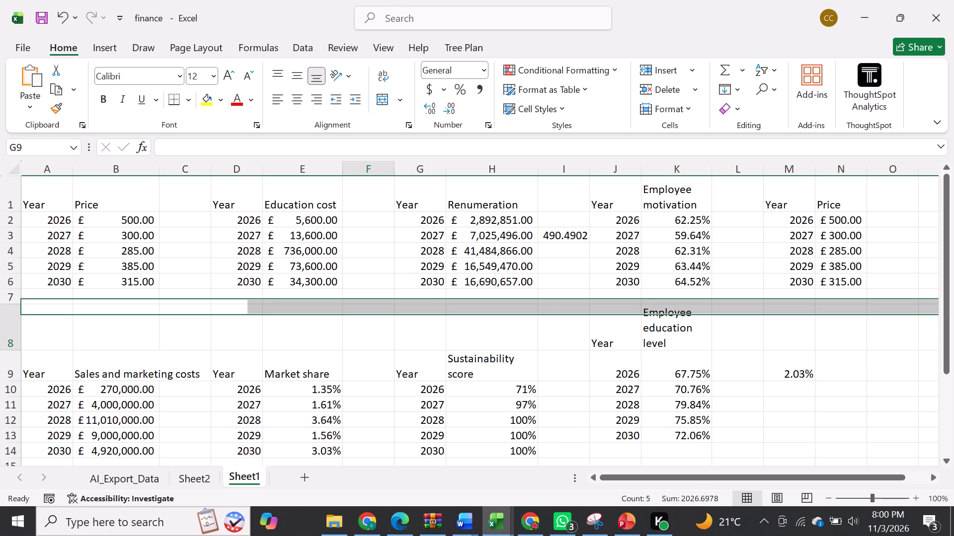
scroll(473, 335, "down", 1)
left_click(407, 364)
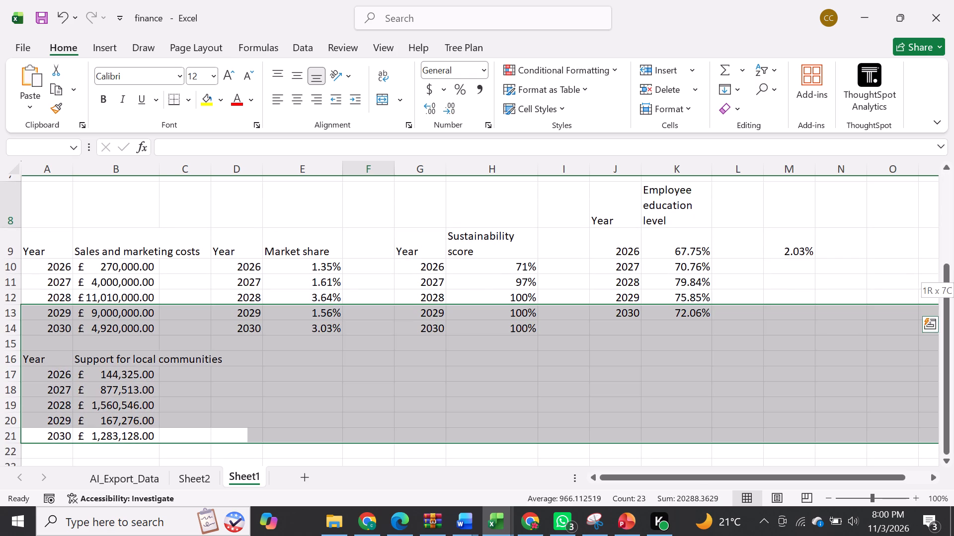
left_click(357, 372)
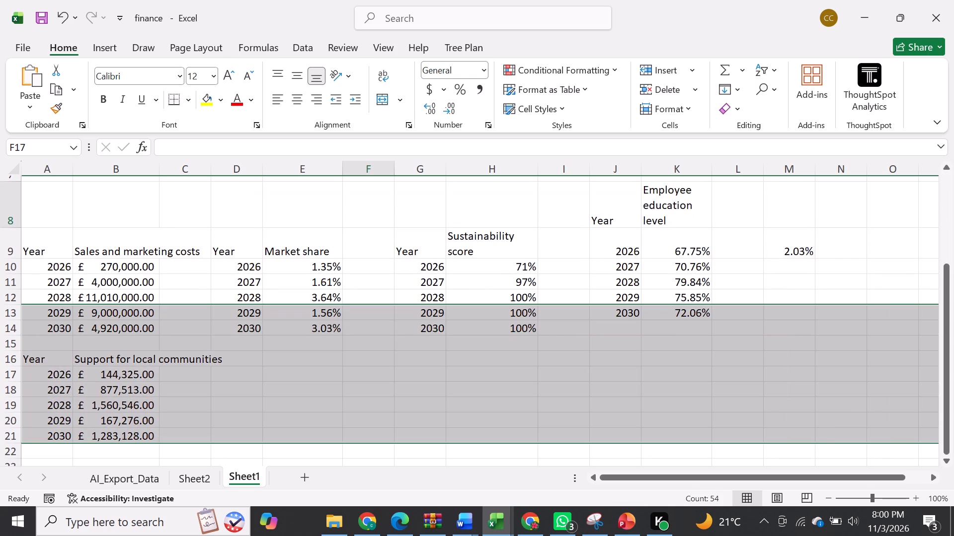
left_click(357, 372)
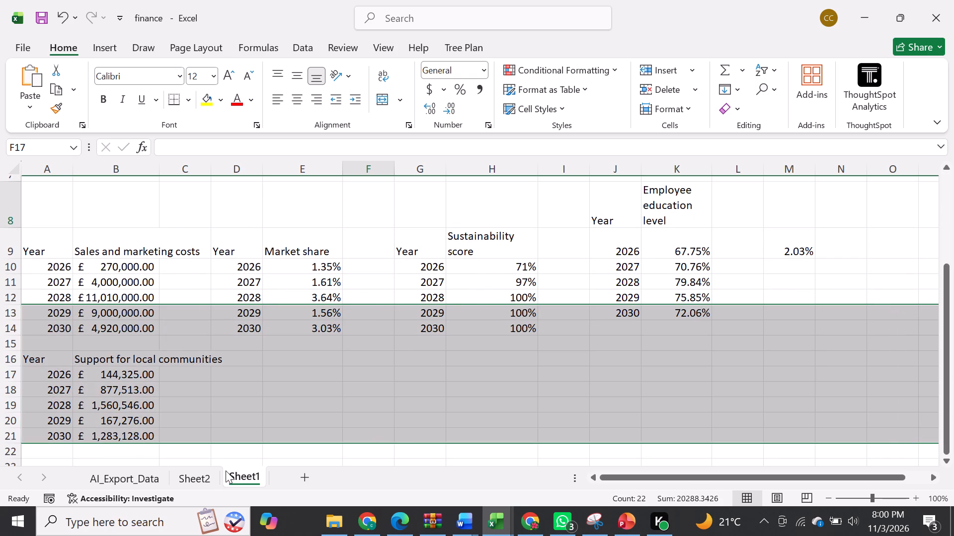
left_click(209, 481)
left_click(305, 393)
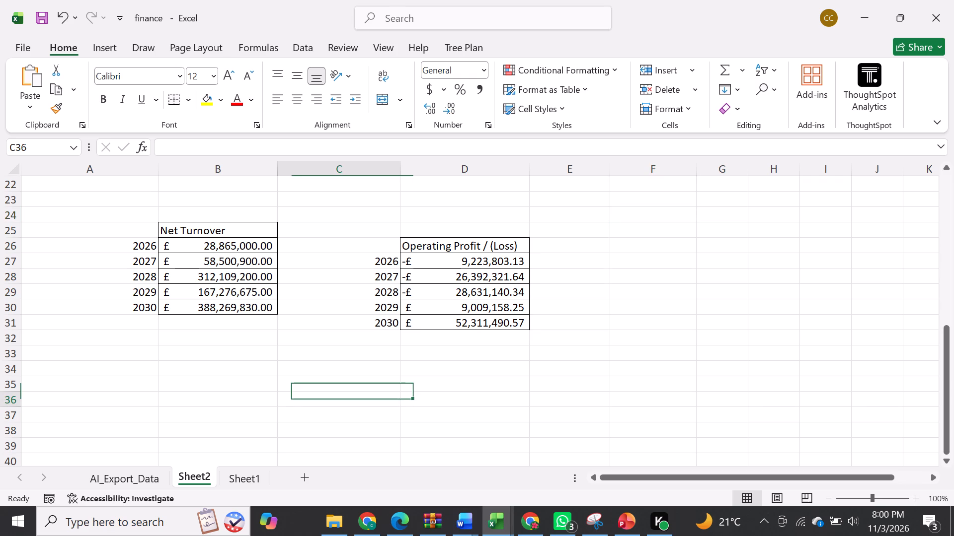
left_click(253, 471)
Insert the recommended scatter chart with connecting lines from the Year and Sustainability score data in G9:H14.
left_click(429, 241)
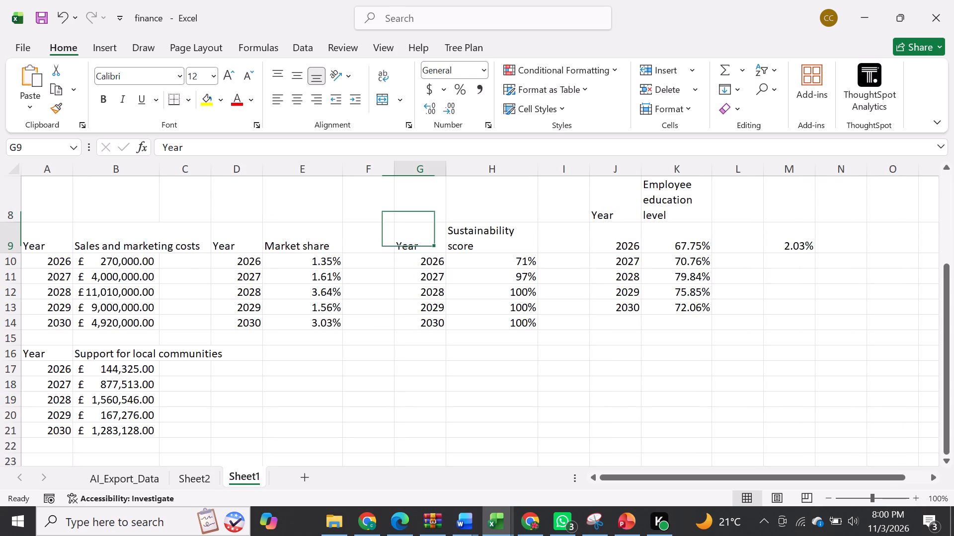
left_click_drag(429, 241, 516, 328)
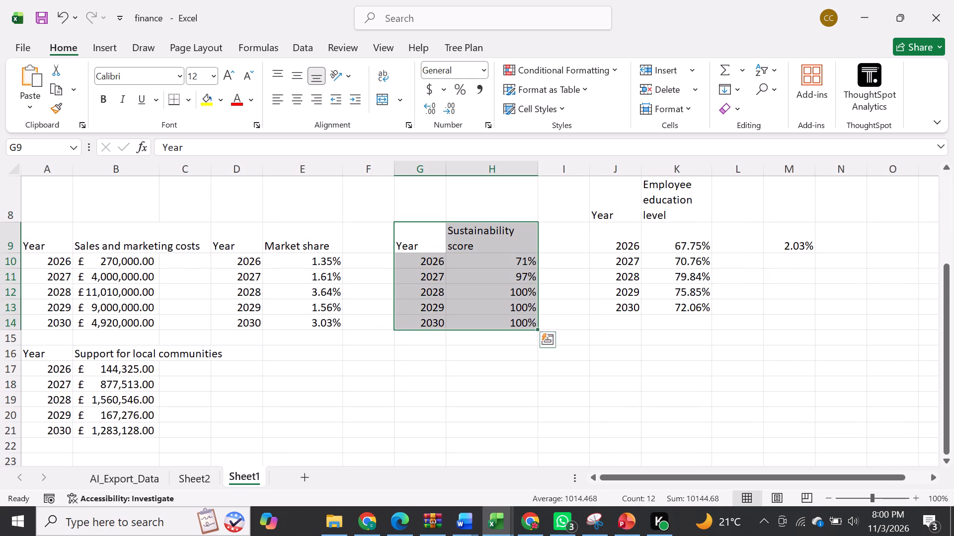
left_click(109, 49)
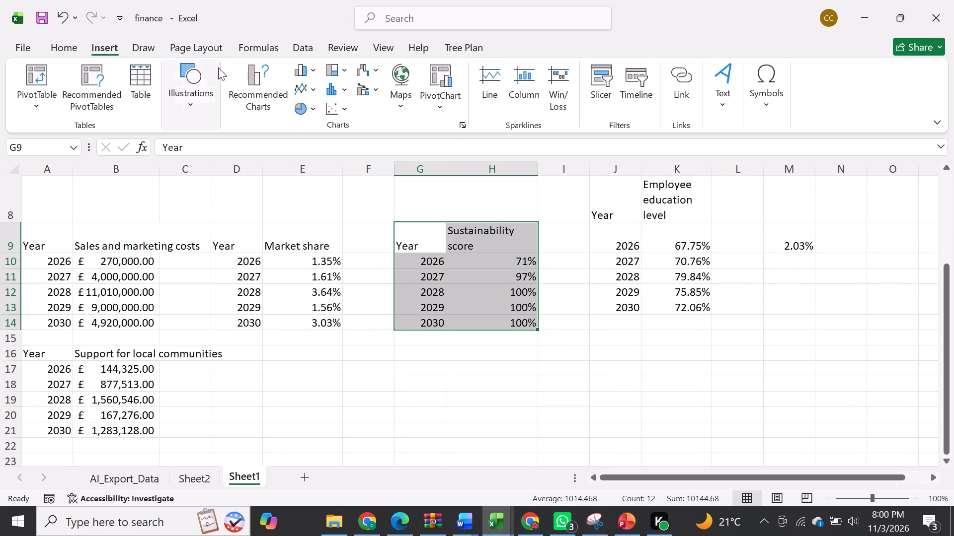
left_click(270, 77)
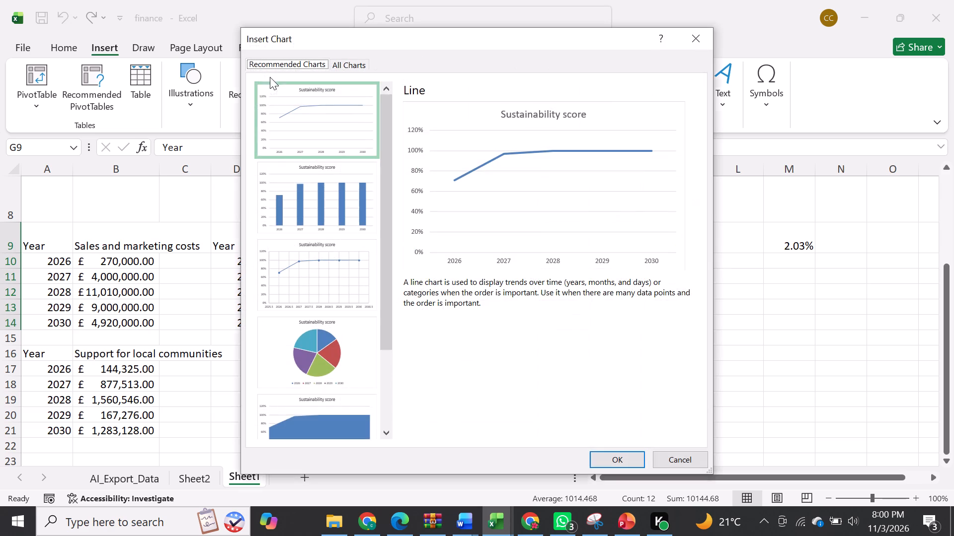
left_click(327, 263)
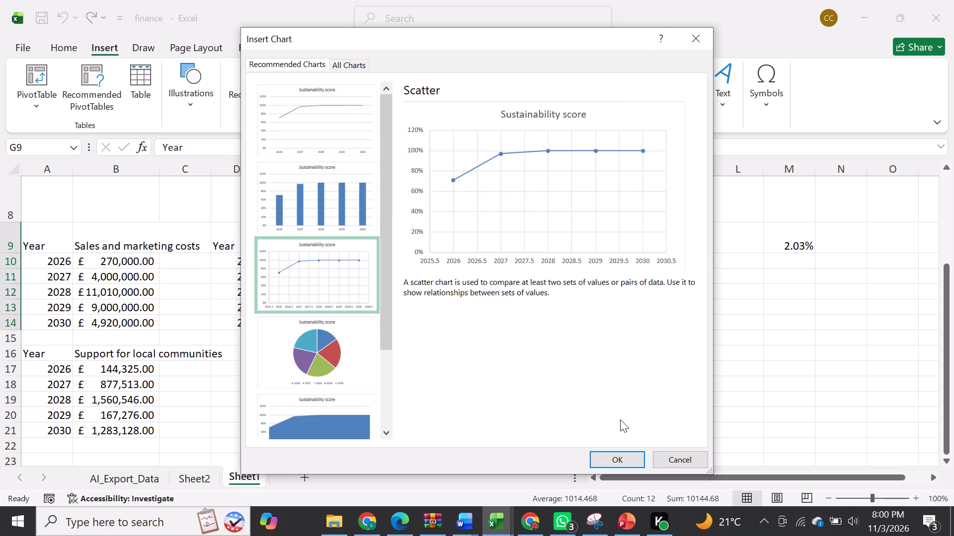
left_click(612, 463)
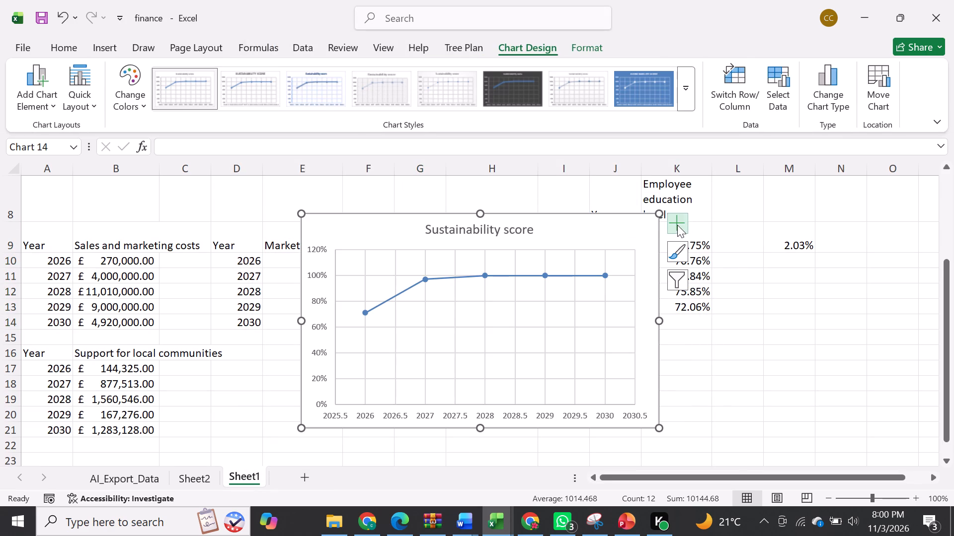
Show data labels on the Sustainability score chart.
left_click(677, 225)
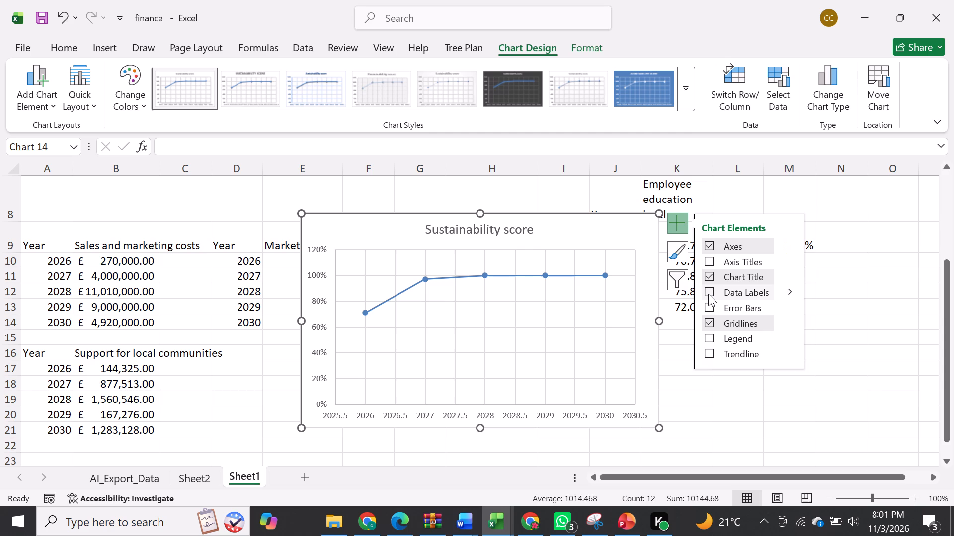
left_click(708, 294)
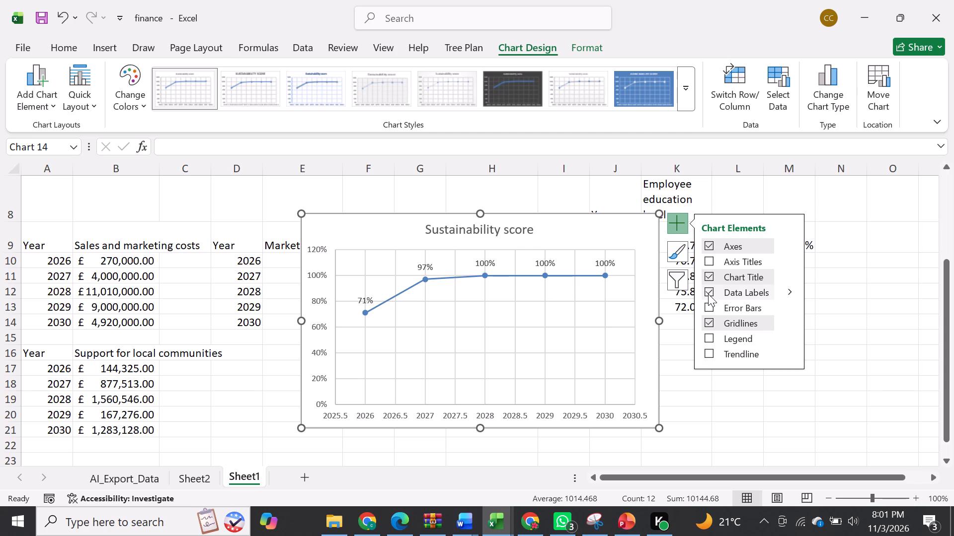
Set the Sustainability score chart's horizontal axis bounds to a minimum of 2025 and a maximum of 2030.
left_click(579, 412)
right_click(579, 412)
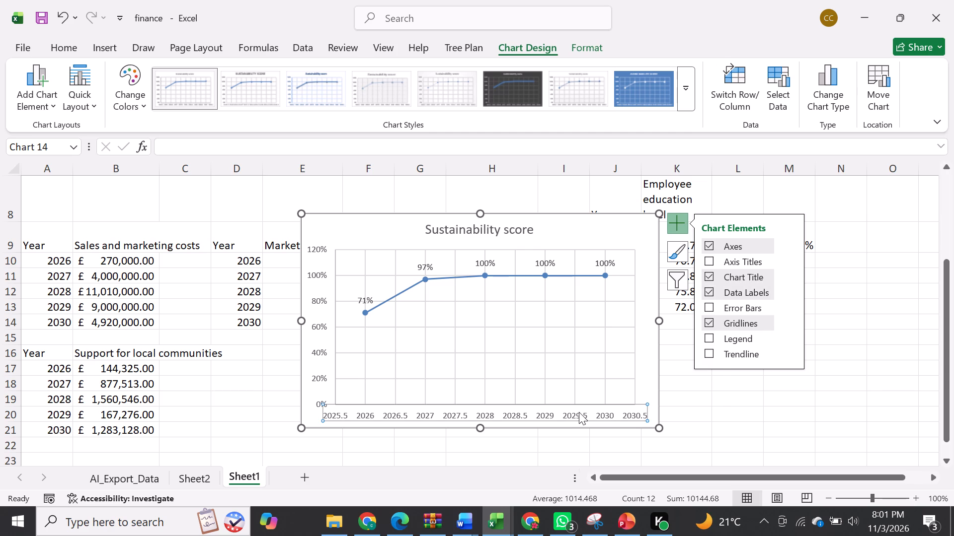
left_click(629, 400)
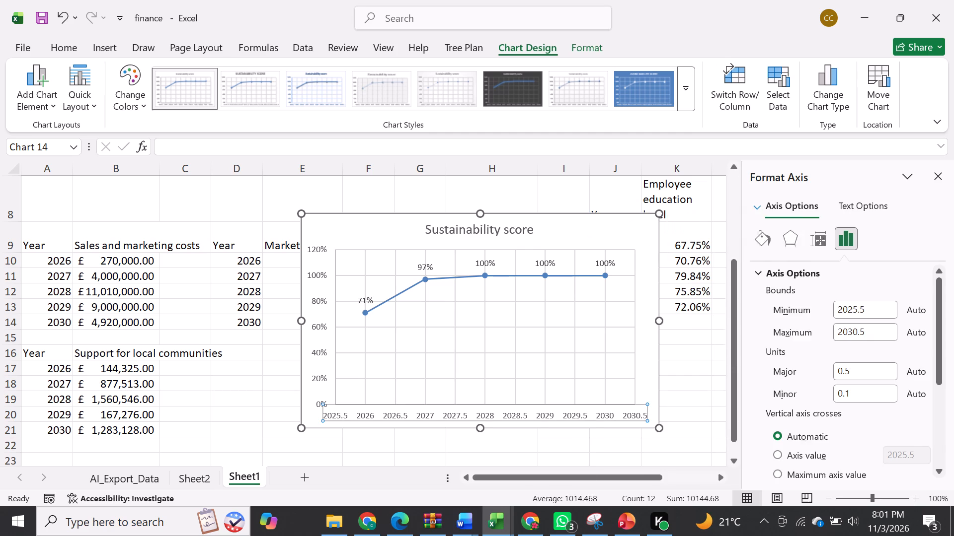
left_click(869, 306)
key("BackSpace")
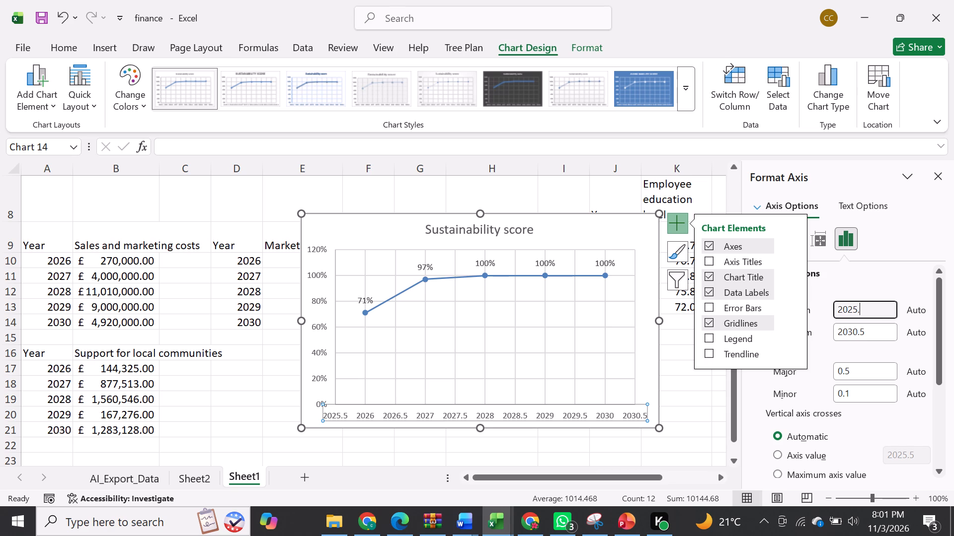
key("BackSpace")
left_click(865, 331)
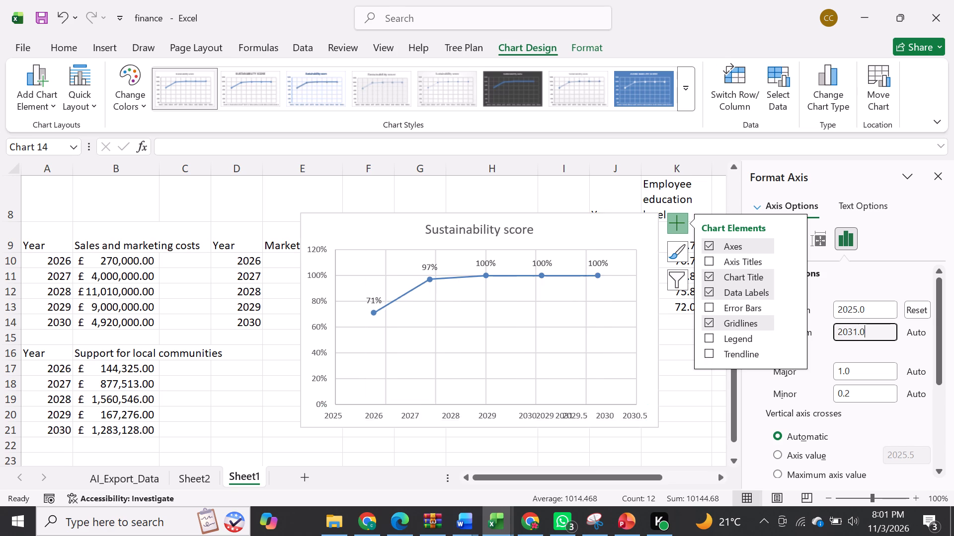
key("BackSpace")
key("BackSpace")
key("BackSpace")
key("0")
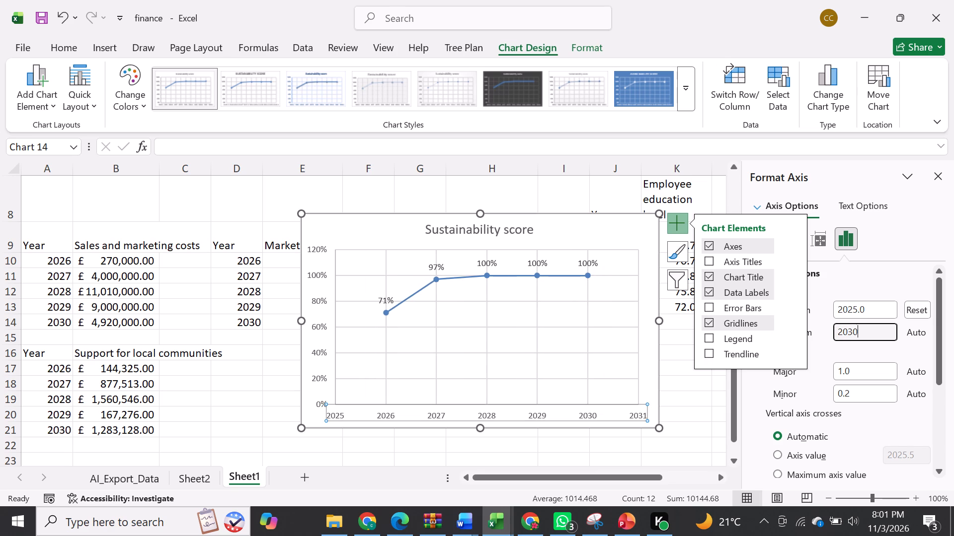
left_click(560, 448)
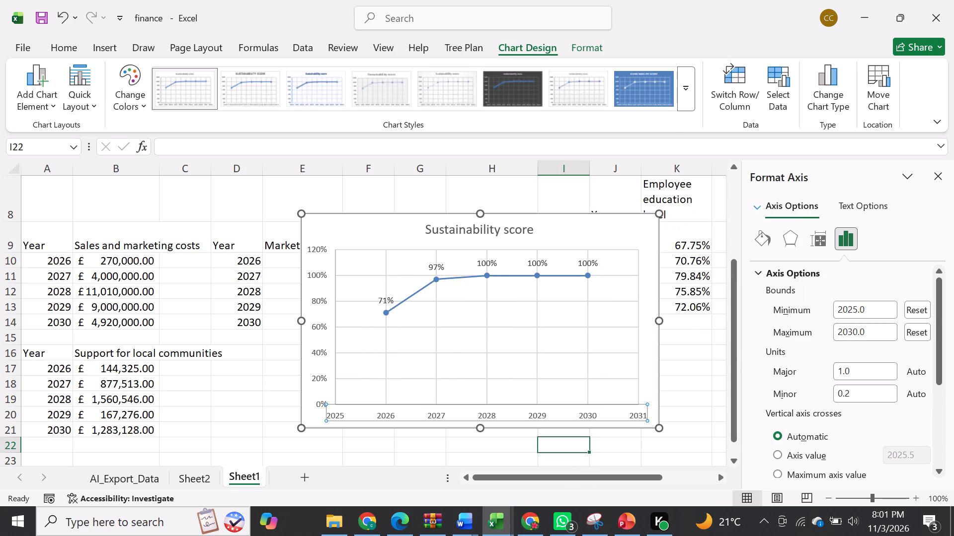
Make the Sustainability score chart's title bold.
left_click(440, 228)
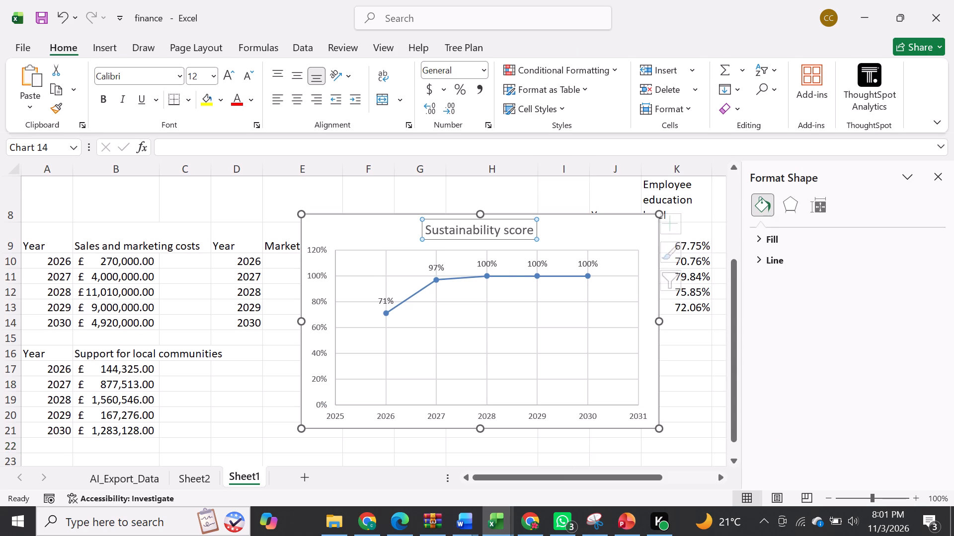
left_click(434, 232)
key("ctrl+a")
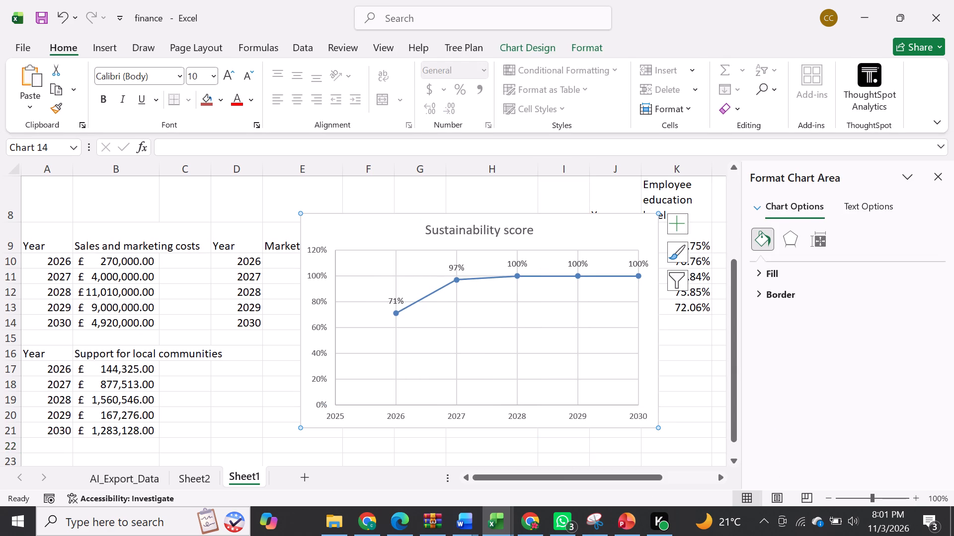
left_click(431, 228)
left_click(436, 231)
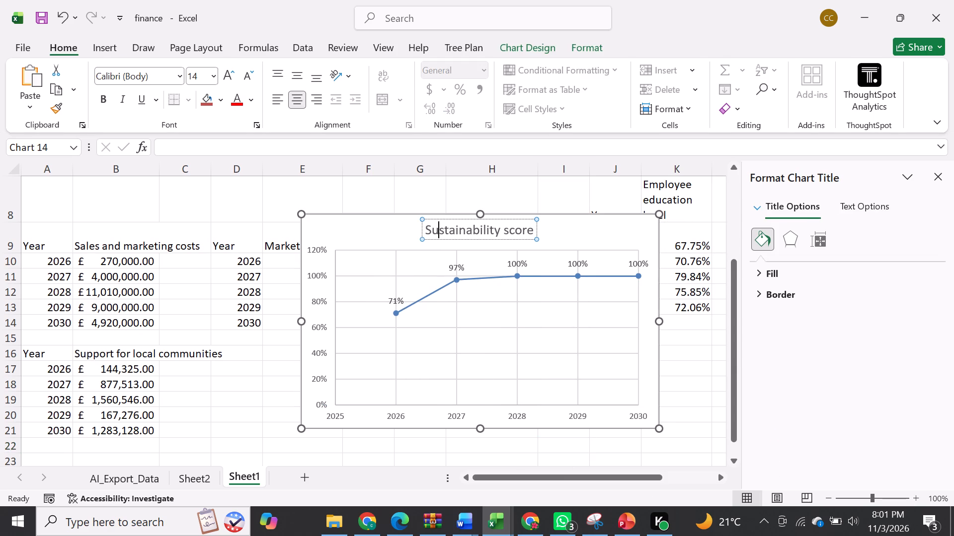
key("ctrl+a")
key("ctrl+b")
left_click(375, 238)
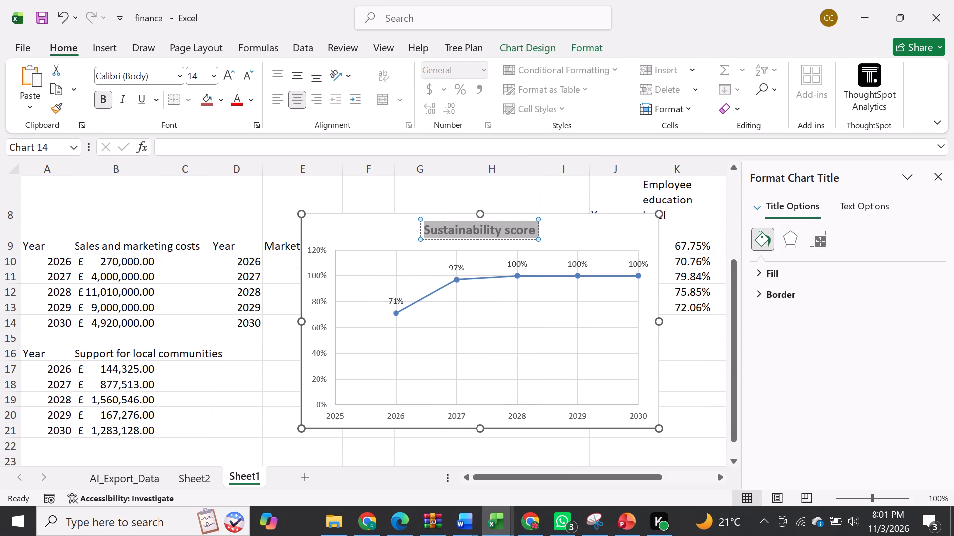
Move the Sustainability score chart from Excel into the Word individual report, in the empty paragraph under the Sustainability strategy heading, and centre it.
left_click(355, 227)
key("ctrl+x")
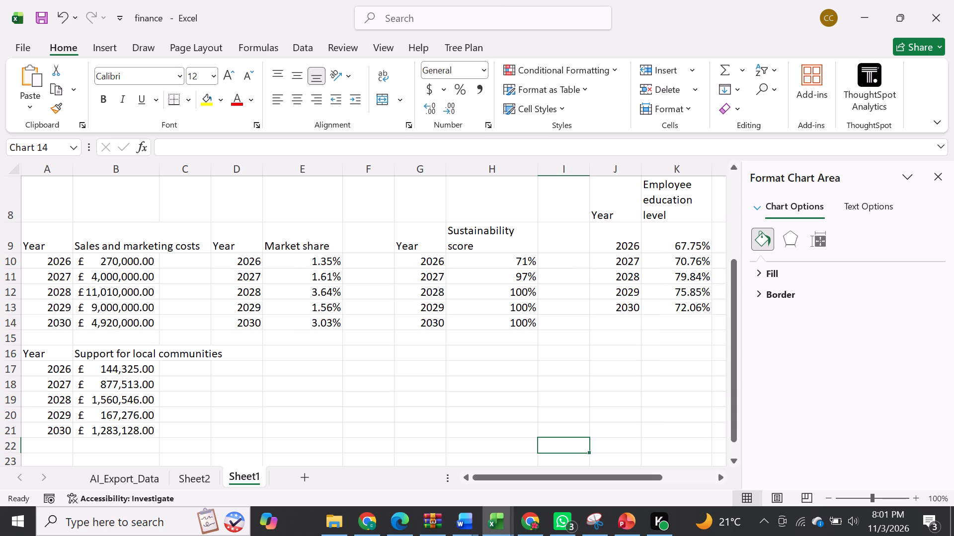
left_click(462, 523)
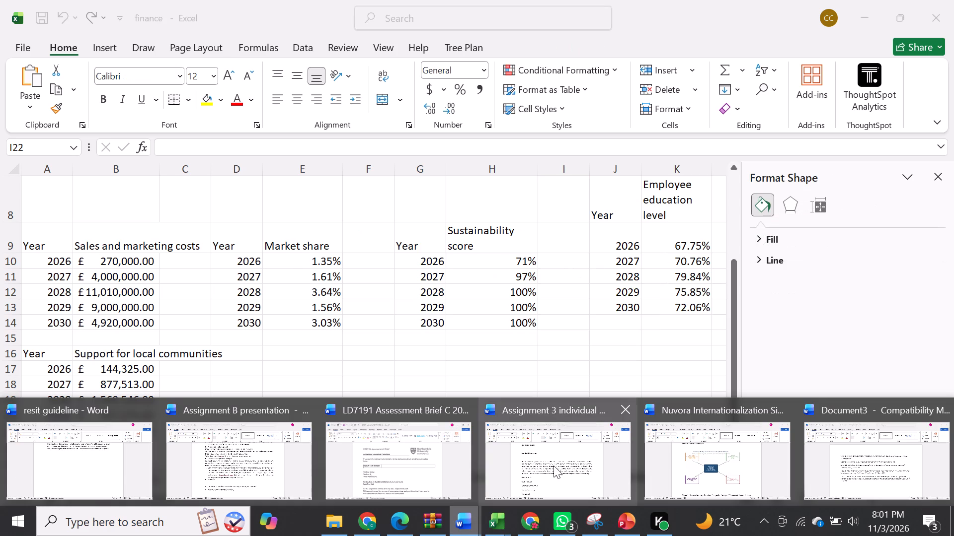
left_click(554, 466)
key("ctrl+v")
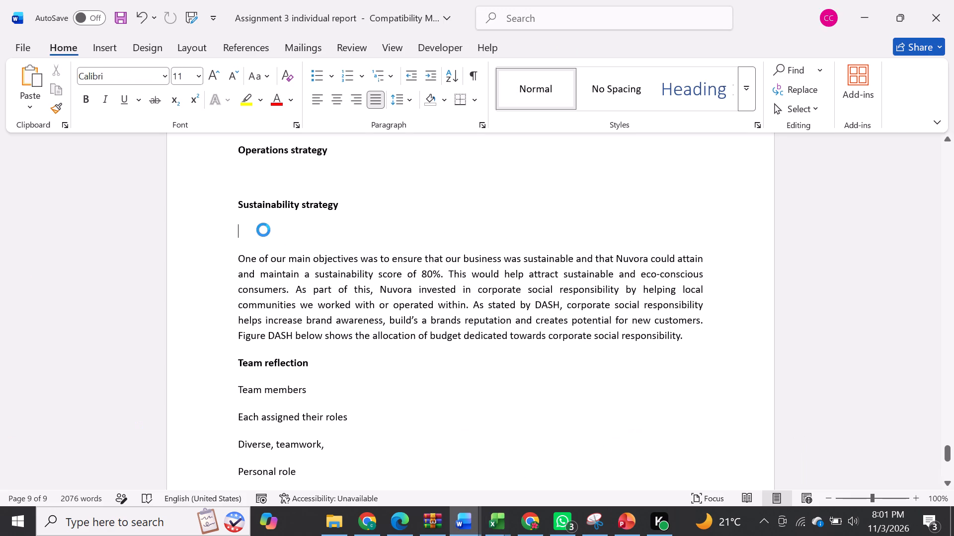
left_click(276, 236)
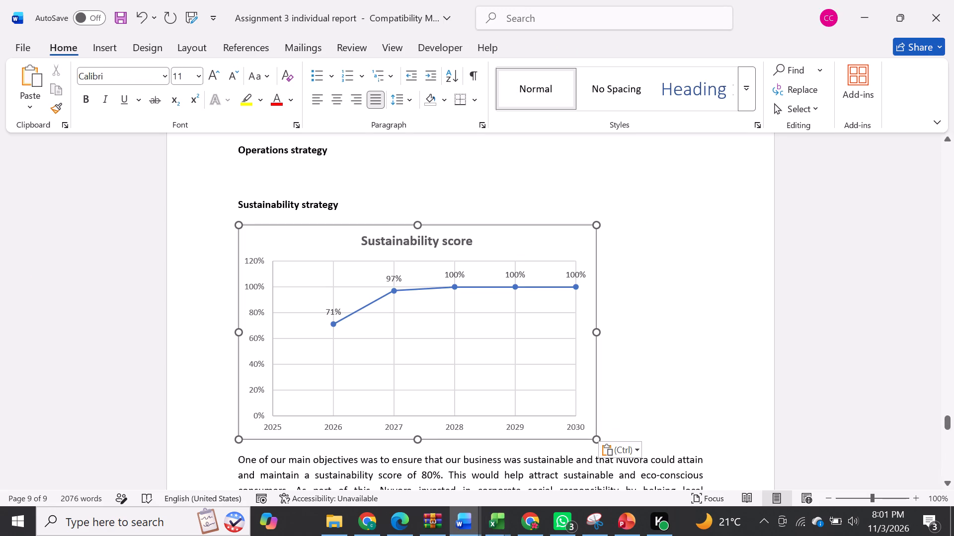
left_click(343, 105)
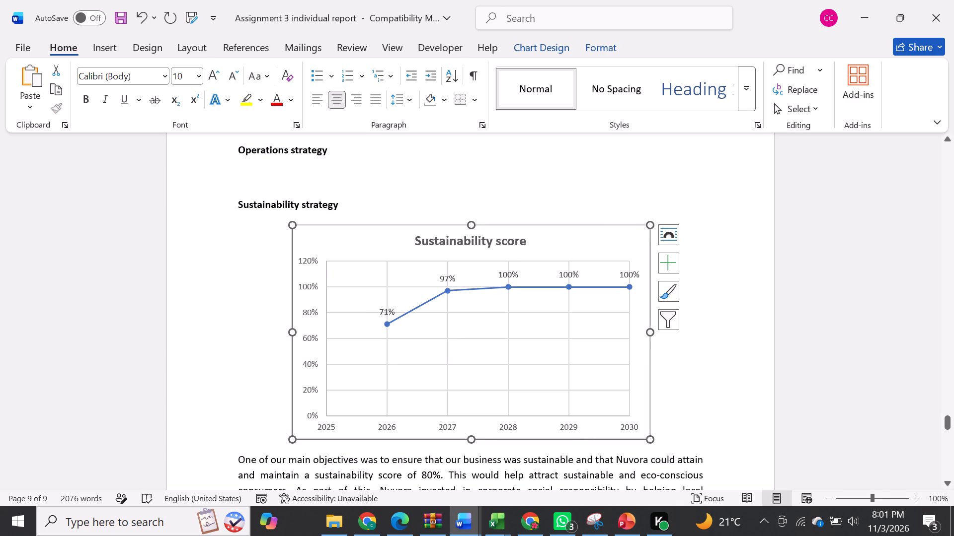
After "sustainability score of 80%.", add the sentence "As seen above, this objective was achieved as from round 2 to round 5.".
left_click(430, 458)
scroll(430, 458, "down", 2)
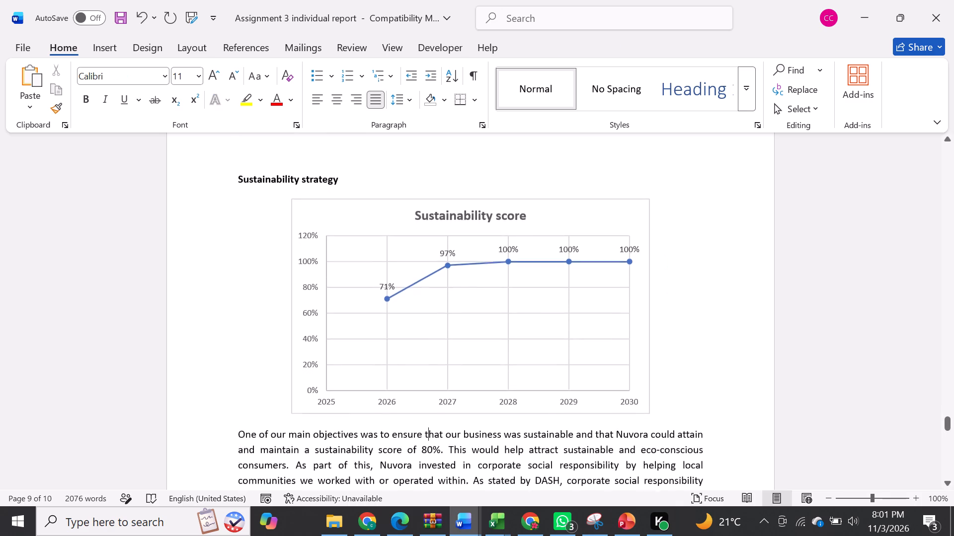
scroll(430, 458, "down", 3)
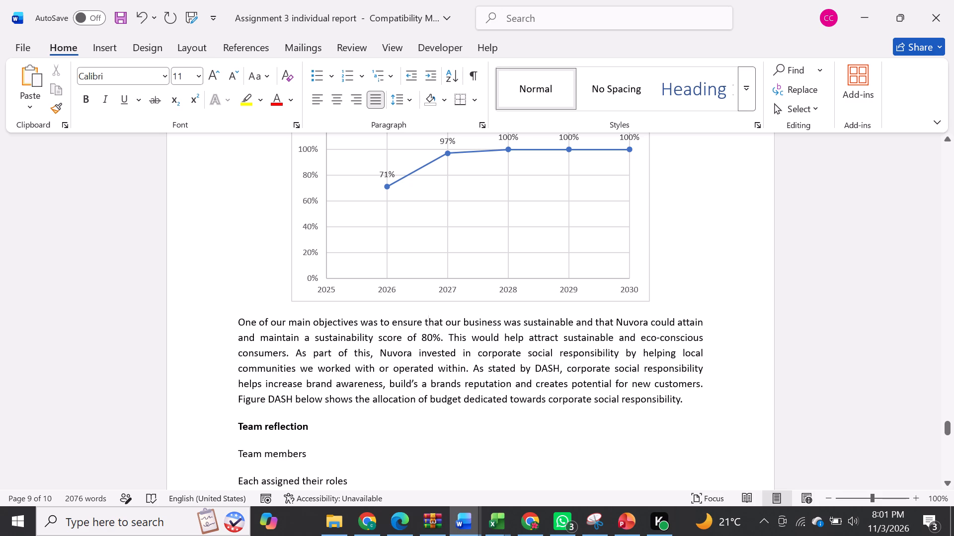
left_click(688, 404)
scroll(688, 404, "down", 2)
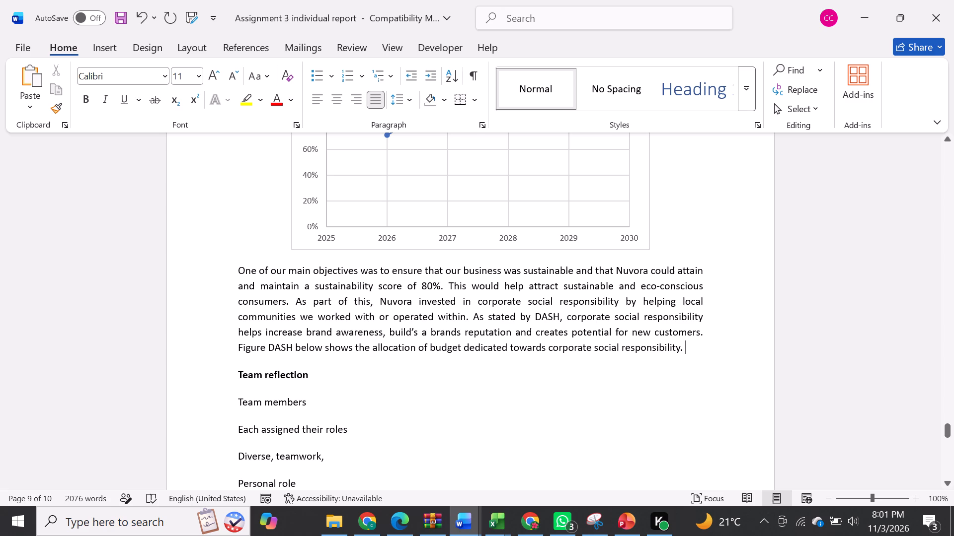
left_click(443, 286)
key("space")
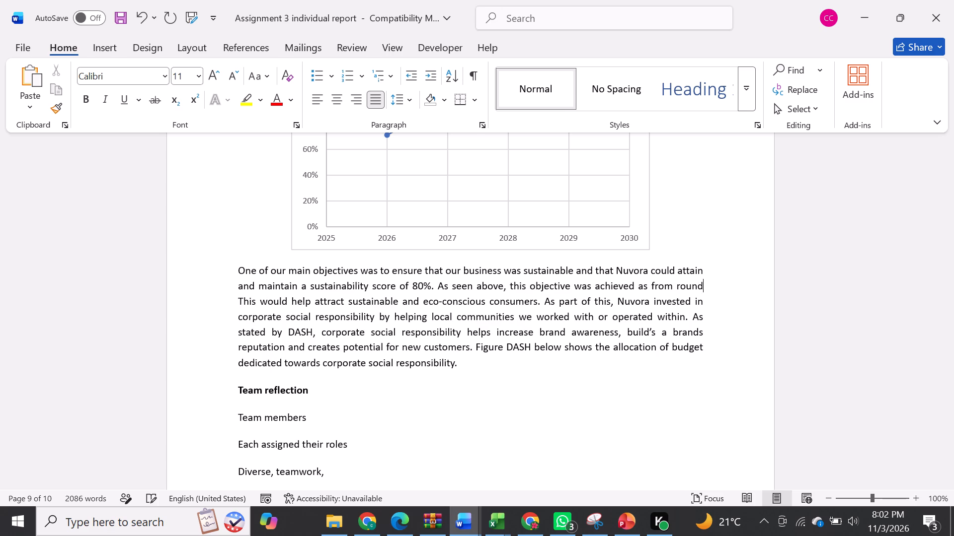
key("space")
type("2 to round 5.")
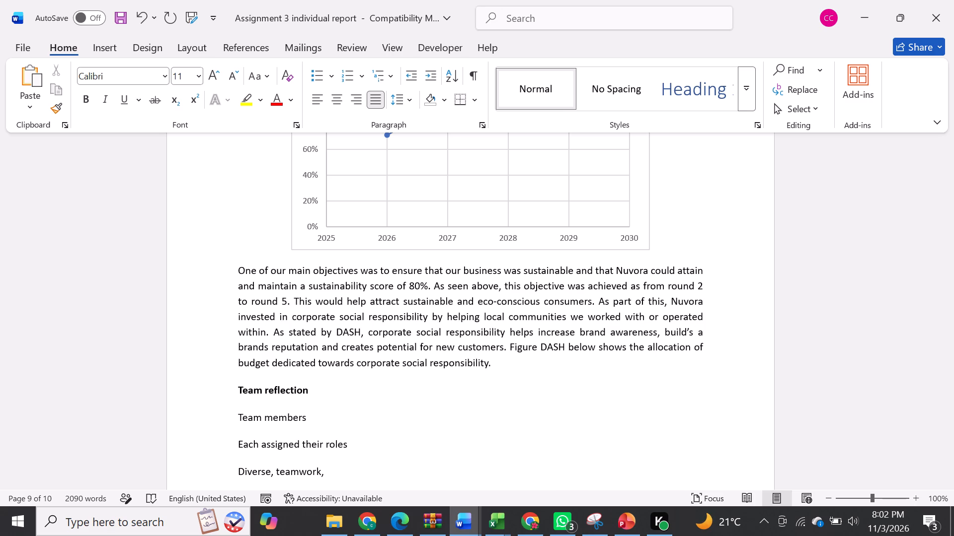
key("Delete")
key("space")
Delete the sentence "This would help attract sustainable and eco-conscious consumers." from the Sustainability strategy paragraph, keeping one space before "As part of this".
left_click_drag(595, 302, 307, 303)
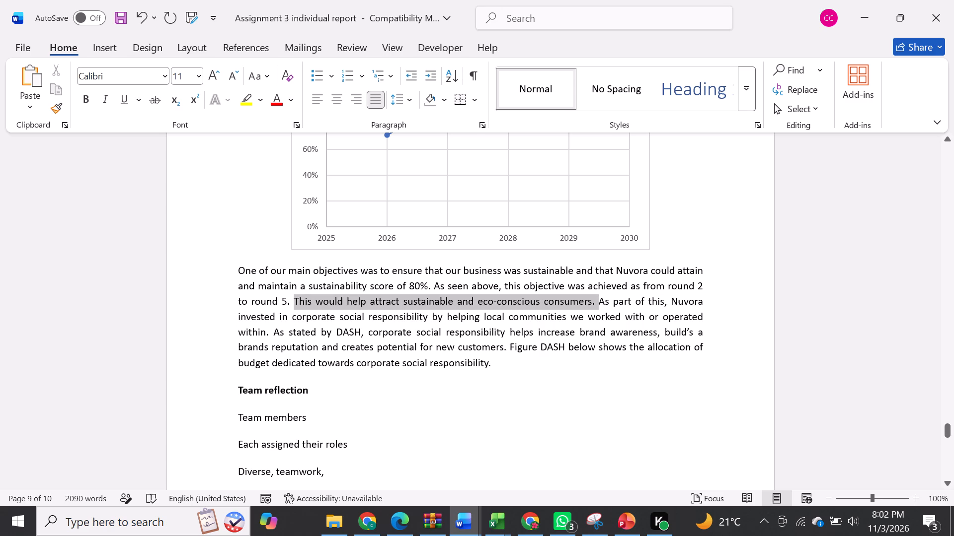
left_click_drag(307, 303, 303, 303)
key("BackSpace")
key("BackSpace")
key("space")
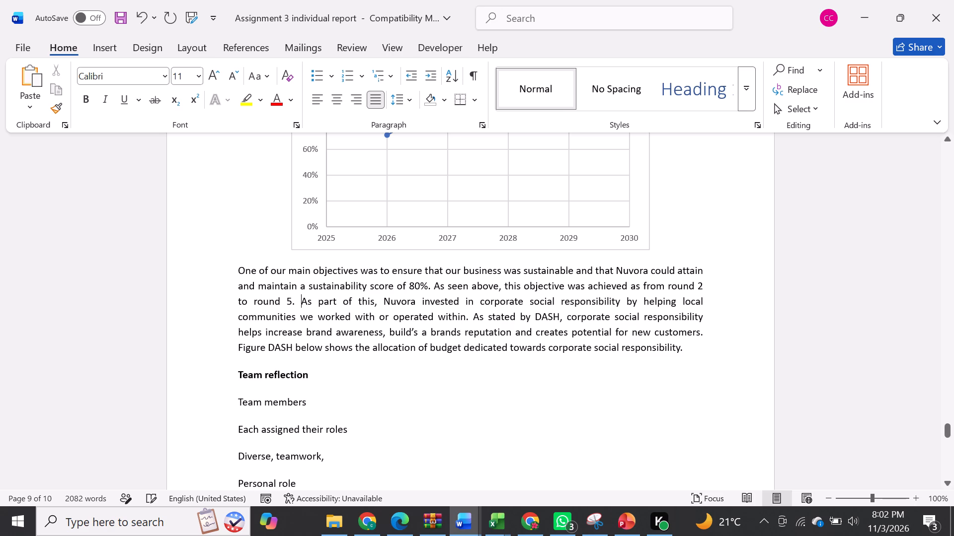
In the Sustainability strategy paragraph, replace "this" in "As part of this" with "its sustainability strategy".
double_click(369, 308)
type("its sustainability strategy")
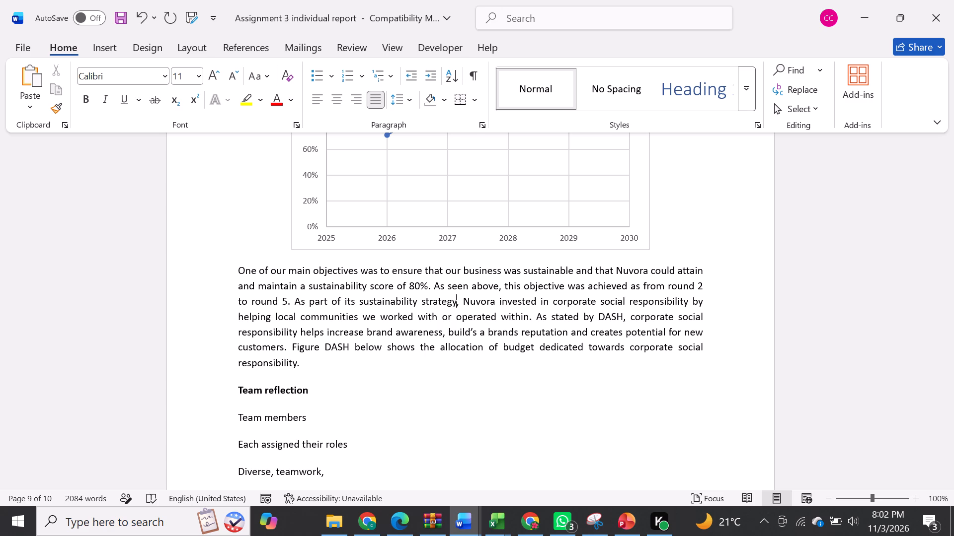
left_click(471, 294)
Add an empty paragraph after the Sustainability strategy paragraph ending "towards corporate social responsibility.".
left_click(455, 352)
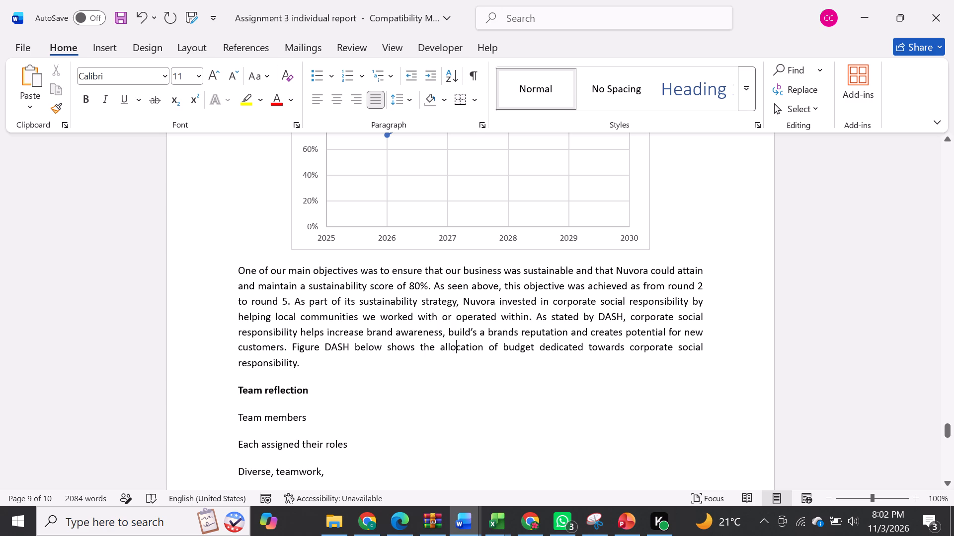
left_click(313, 366)
key("Return")
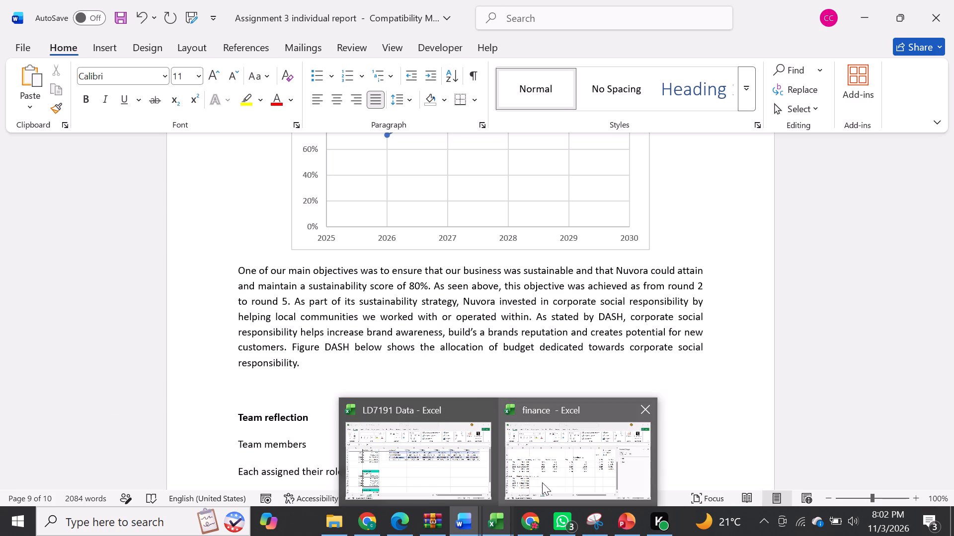
In the finance workbook in Excel, insert a column chart of the Support for local communities data by year, using A16:C21 on Sheet1.
left_click(542, 482)
left_click(293, 373)
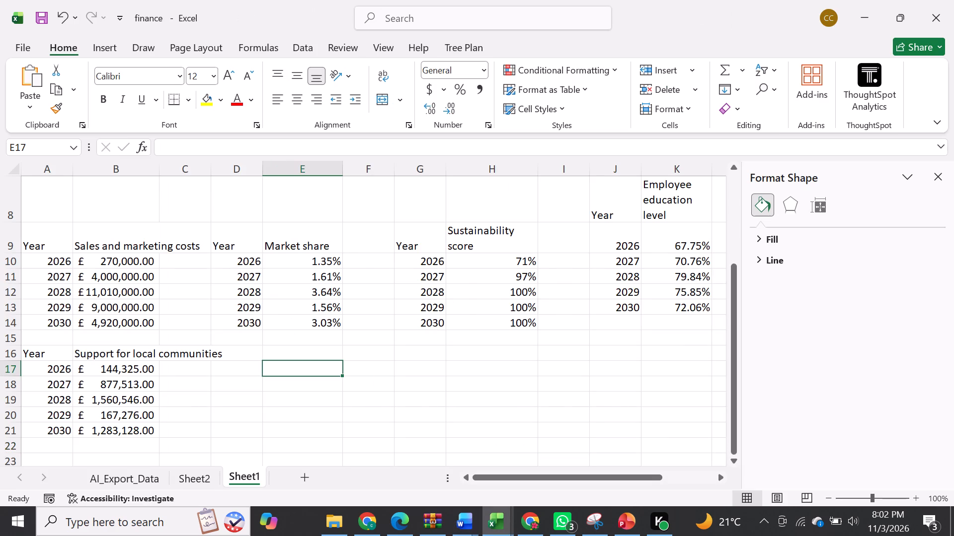
scroll(211, 389, "right", 1)
left_click_drag(45, 356, 193, 381)
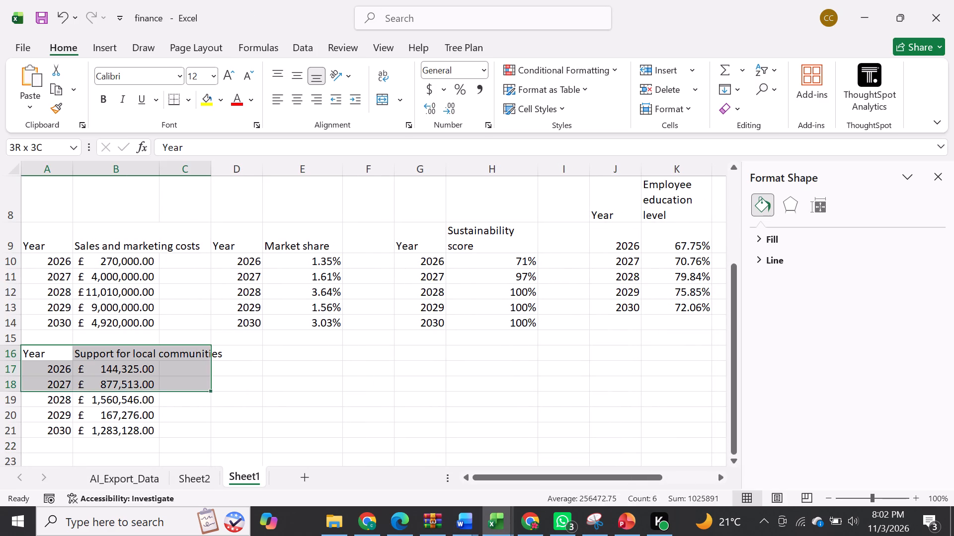
left_click_drag(193, 381, 194, 430)
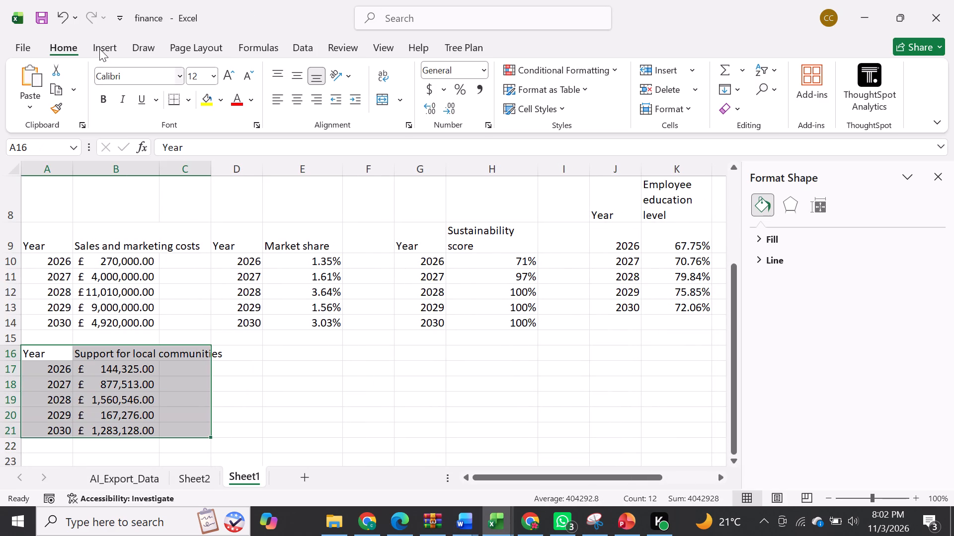
left_click(99, 49)
left_click(262, 87)
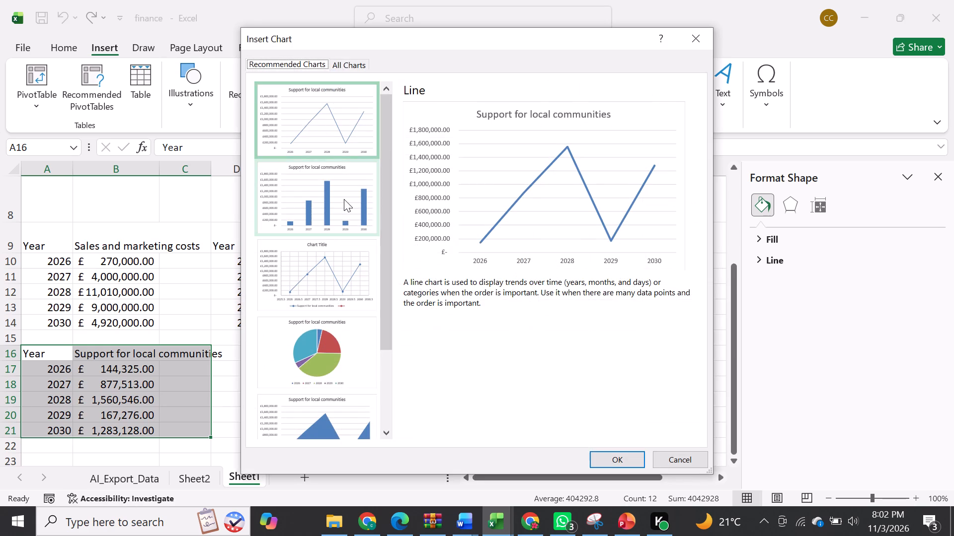
left_click(344, 199)
left_click(605, 454)
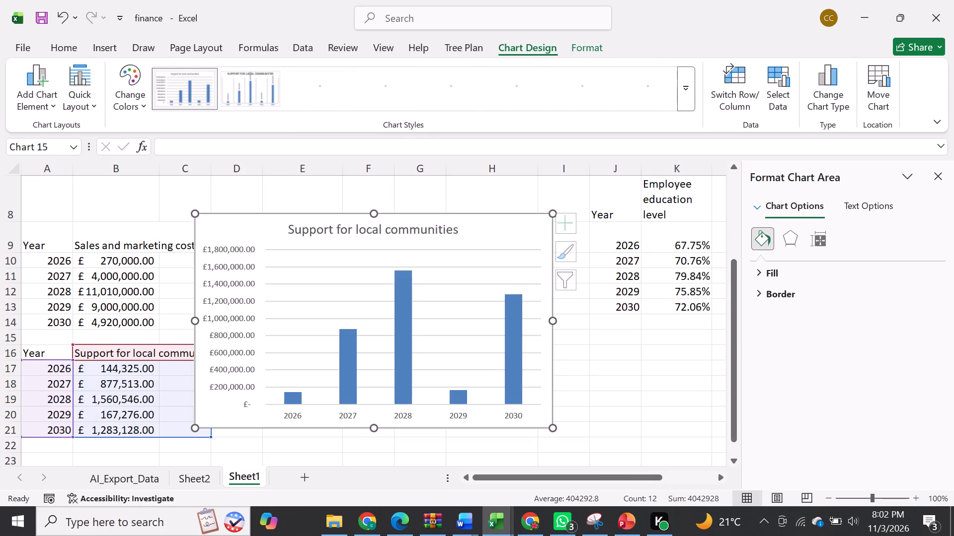
Add data labels to the Support for local communities chart and make its title bold.
left_click(573, 233)
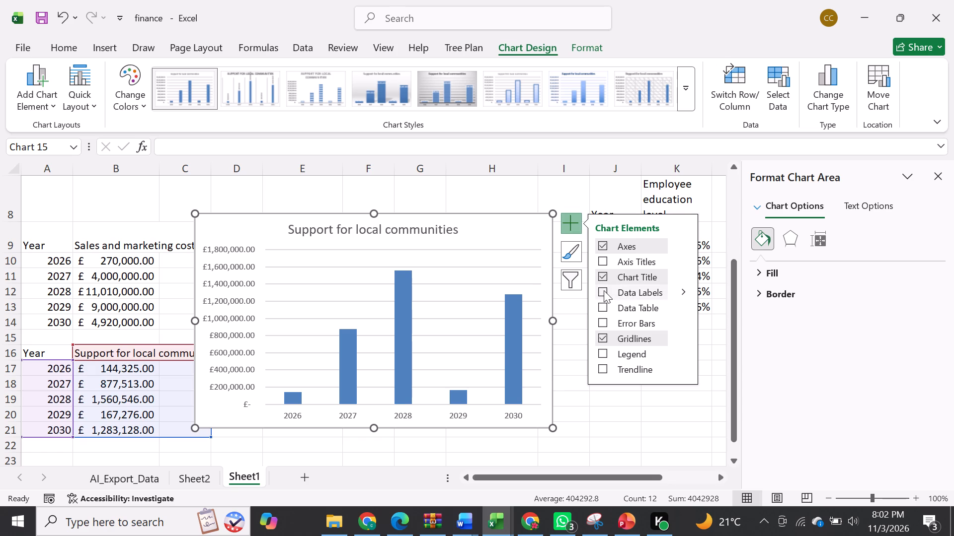
left_click(604, 290)
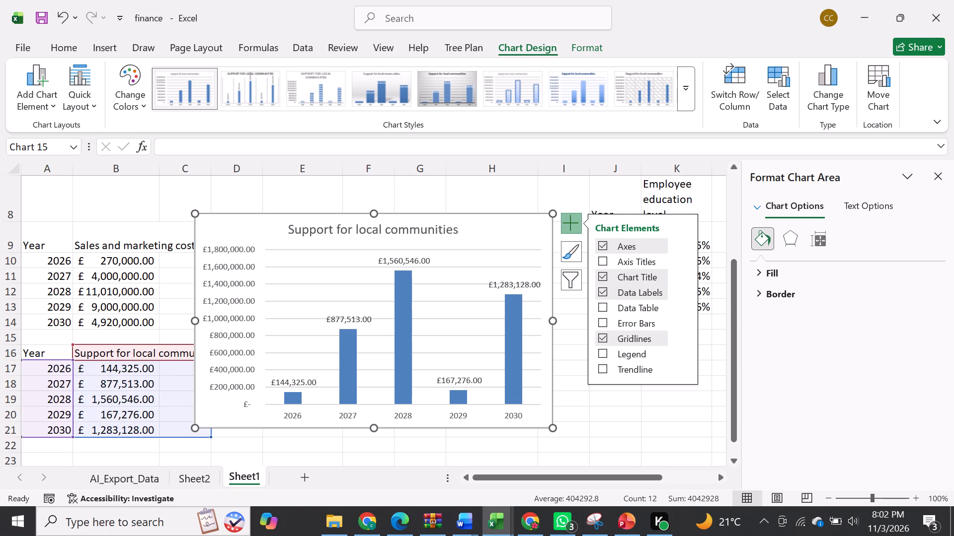
left_click(344, 225)
left_click(338, 227)
key("ctrl+a")
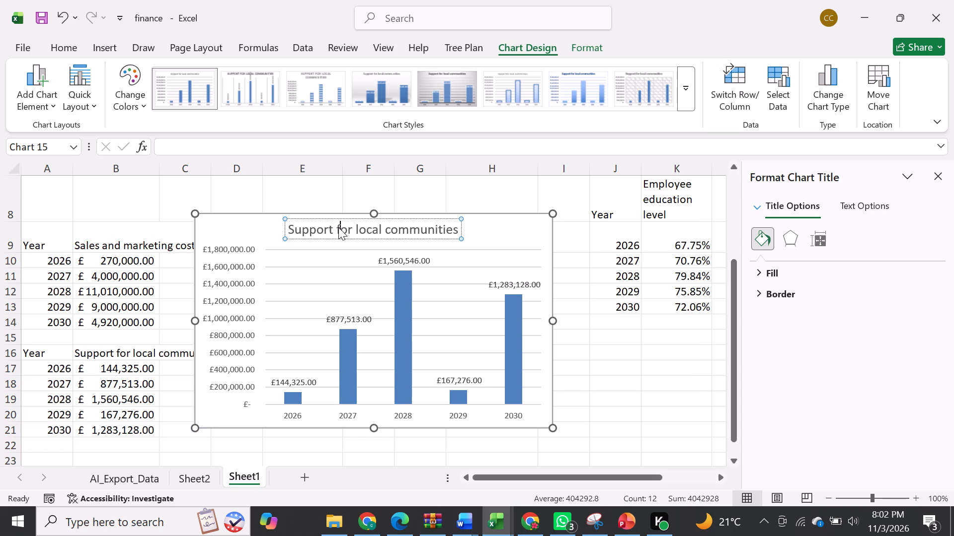
key("ctrl+b")
Move the Support for local communities chart from Excel into the Word individual report, in the empty paragraph above Team reflection, and centre it.
left_click(224, 234)
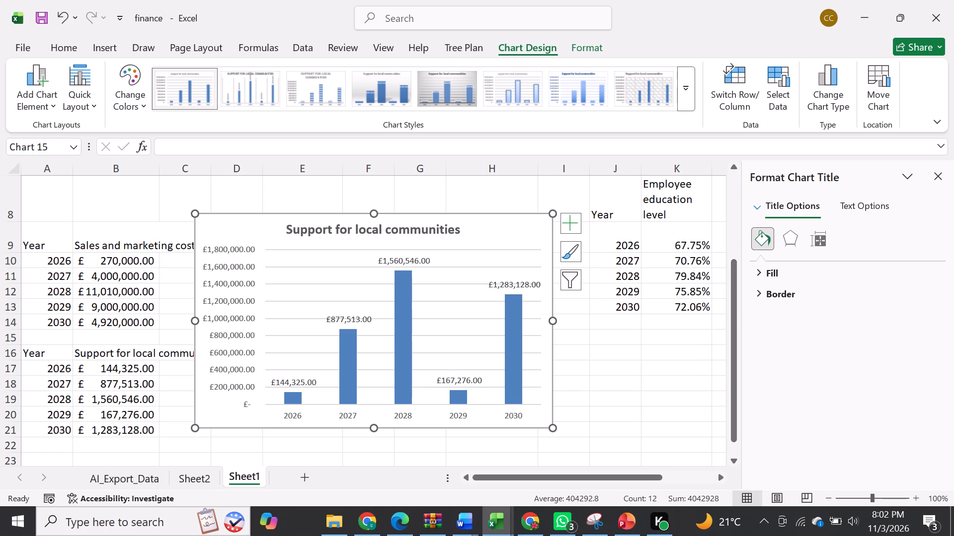
key("ctrl+x")
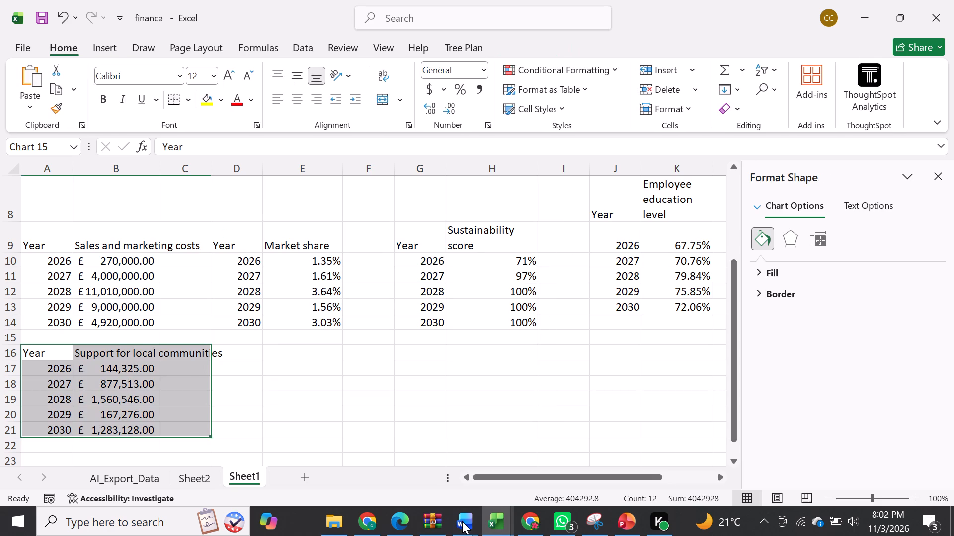
left_click(521, 474)
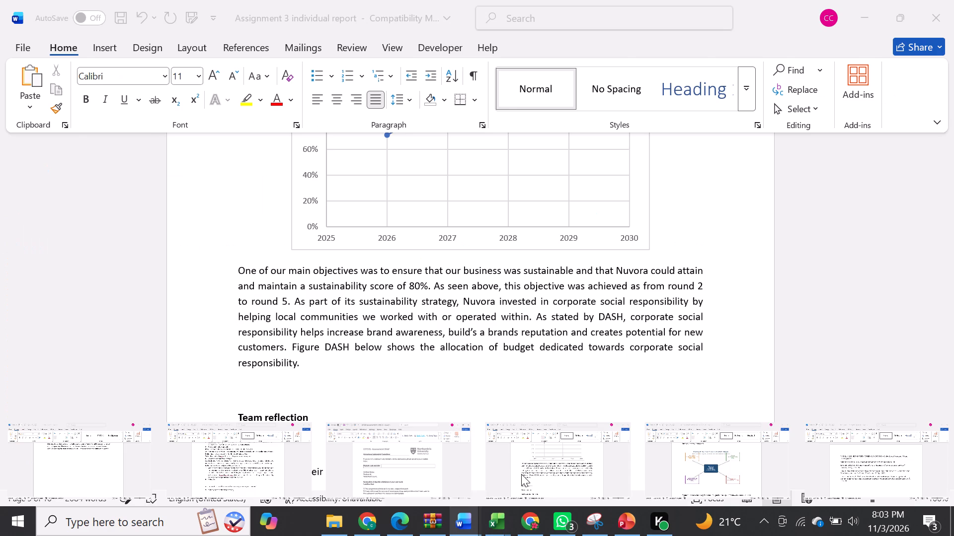
key("ctrl+v")
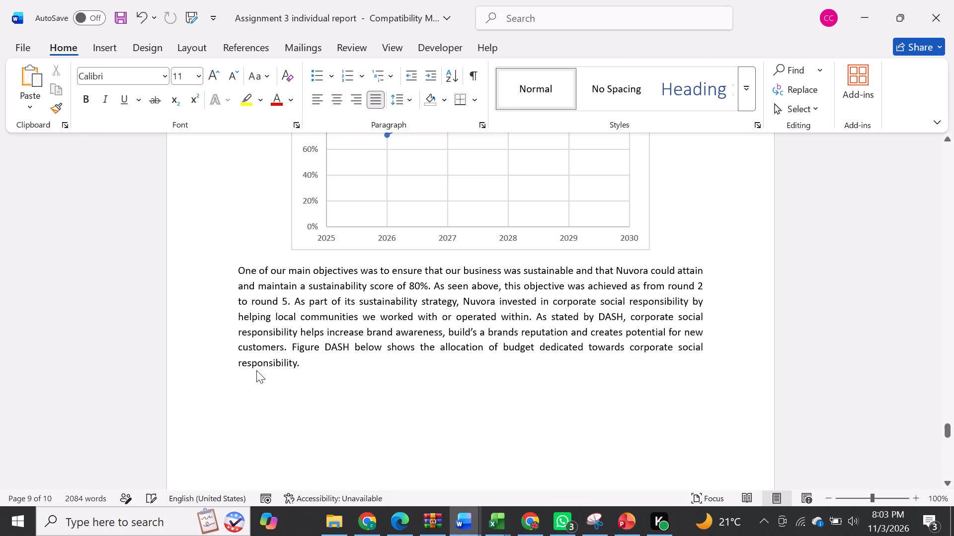
left_click(296, 264)
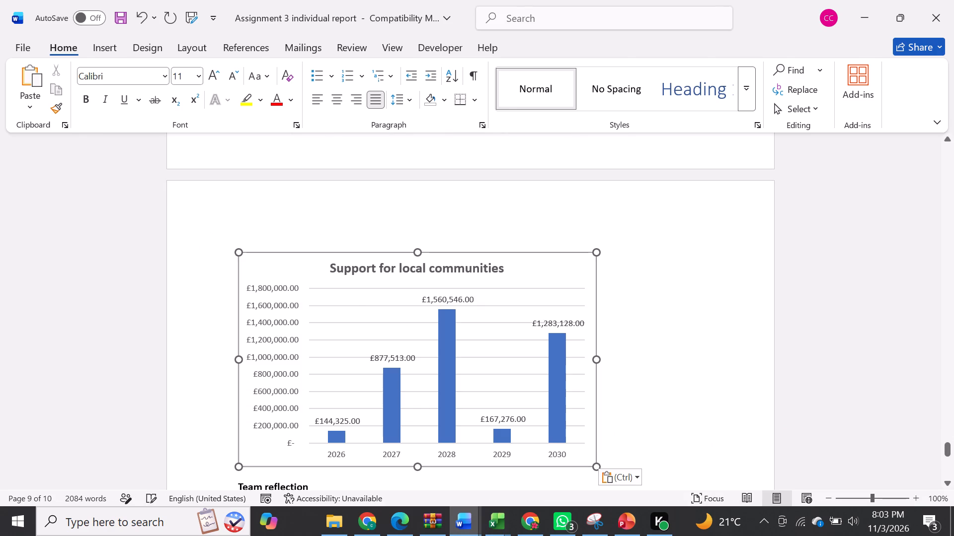
left_click(338, 99)
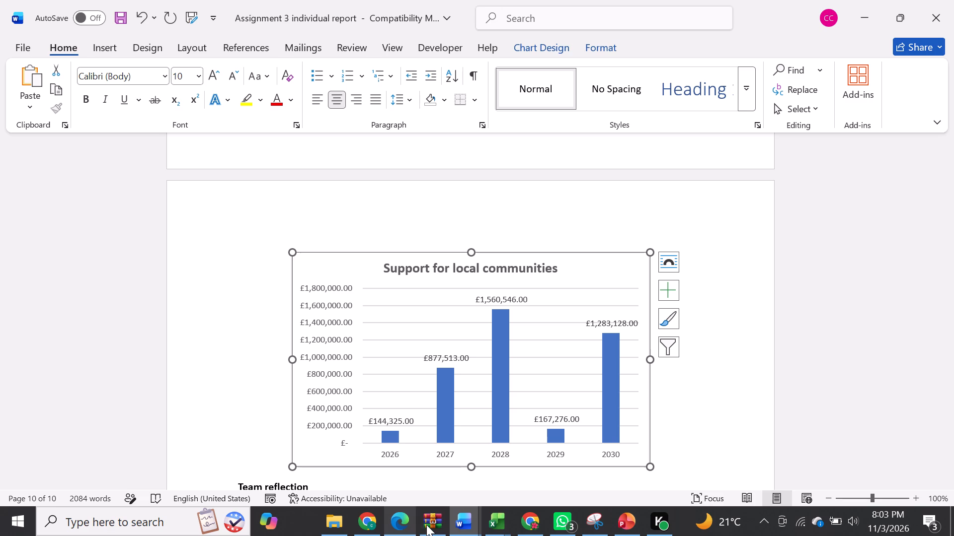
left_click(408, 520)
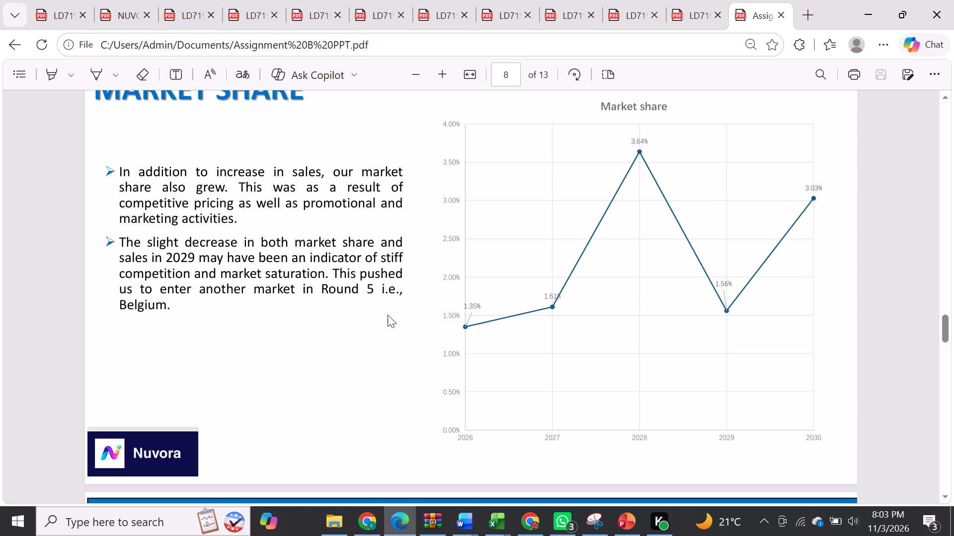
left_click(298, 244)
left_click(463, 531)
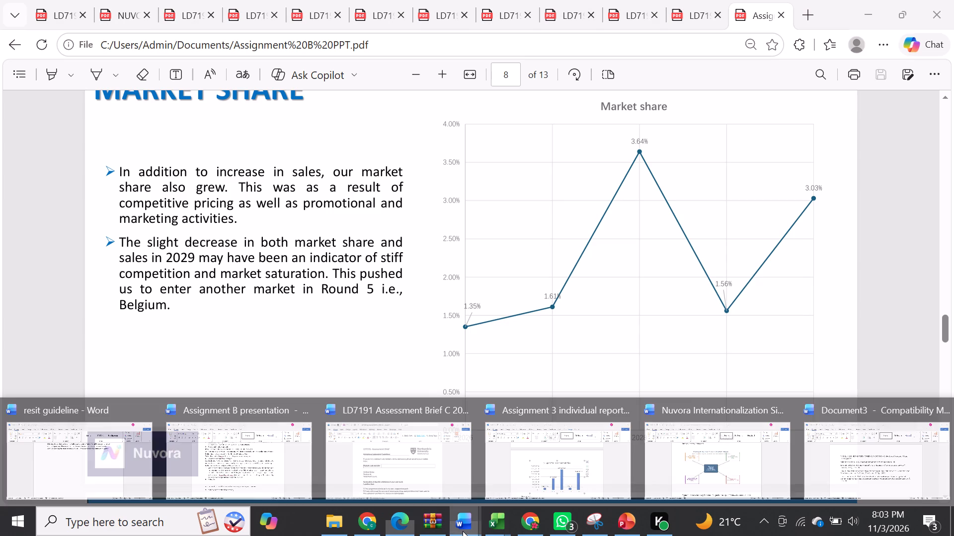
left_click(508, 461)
Place the cursor in the Team reflection notes and save the individual report.
scroll(341, 232, "down", 1)
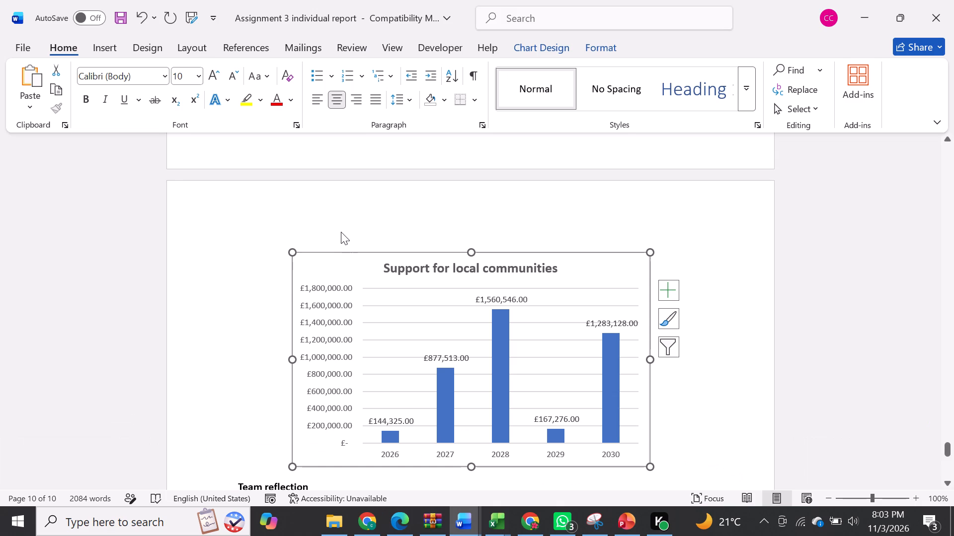
scroll(341, 232, "down", 7)
left_click(270, 251)
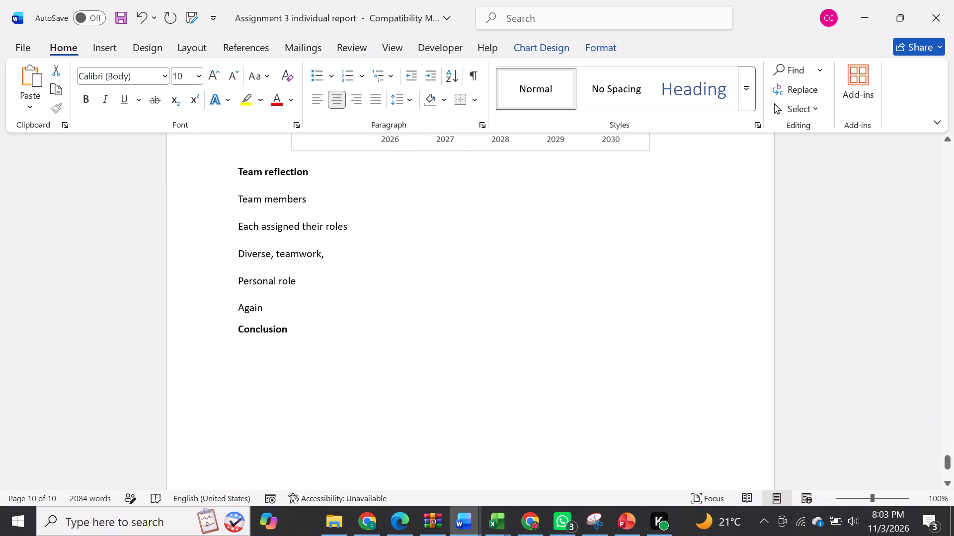
key("ctrl+s")
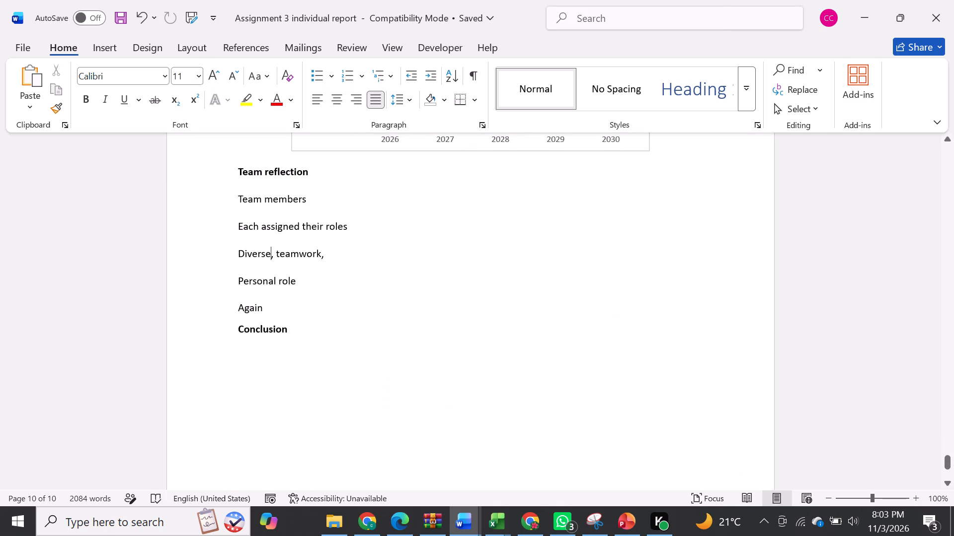
Open the LD7191 Assessment Brief C document and review the word limit and the required contents of the individual report.
scroll(403, 350, "up", 2)
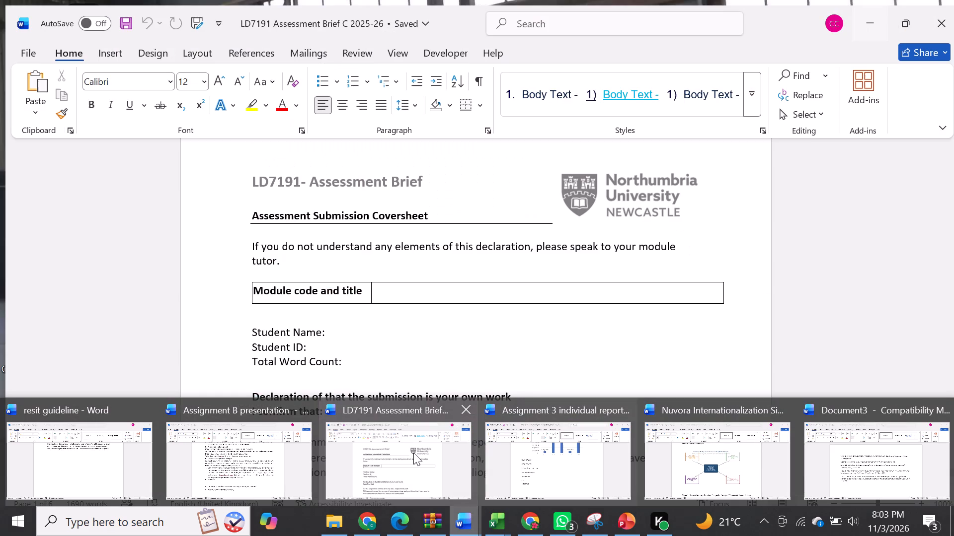
left_click(413, 453)
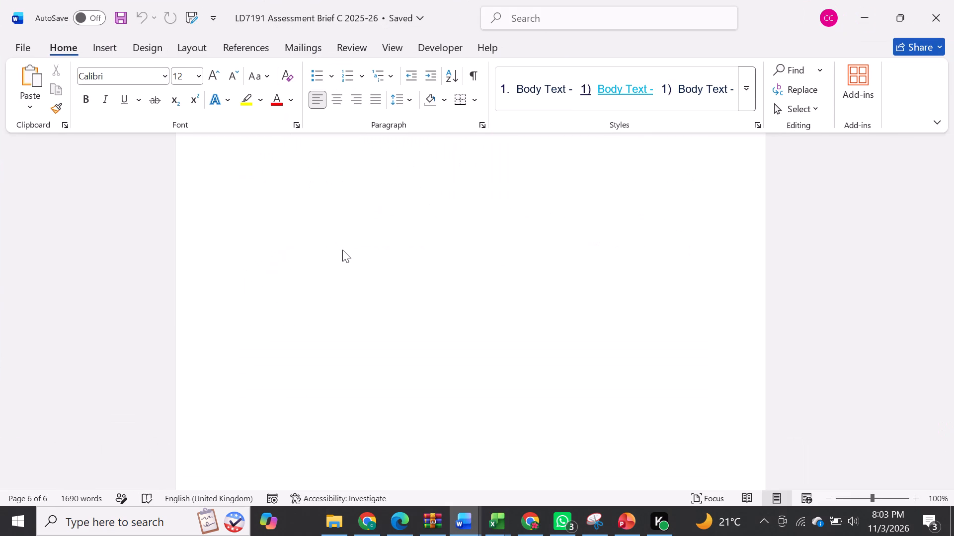
scroll(369, 313, "up", 4)
scroll(369, 313, "up", 17)
scroll(369, 313, "up", 7)
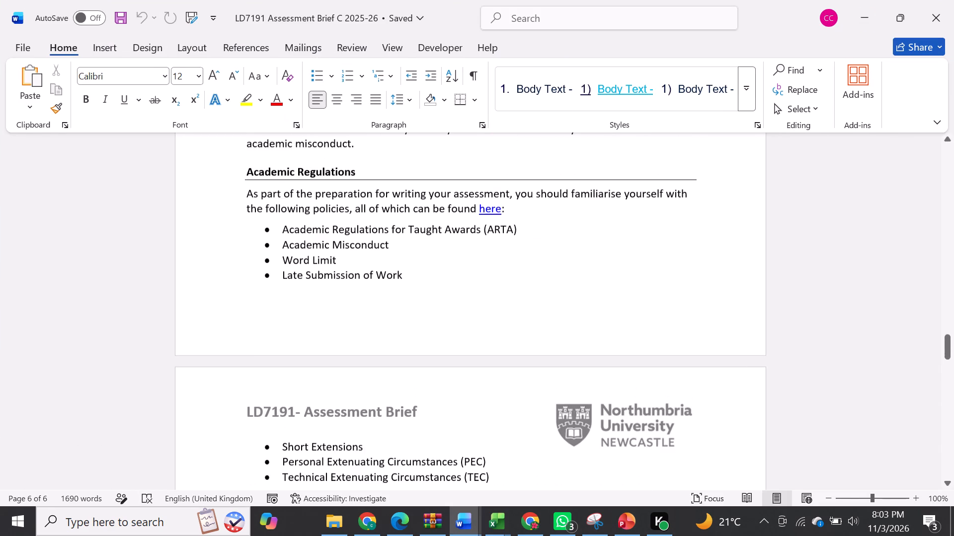
scroll(369, 313, "up", 19)
scroll(369, 313, "up", 12)
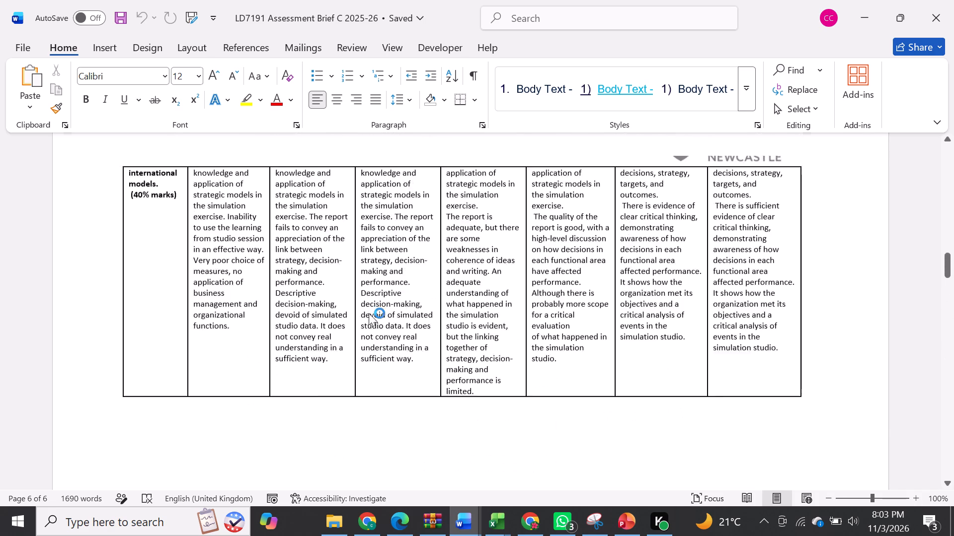
scroll(369, 313, "up", 20)
scroll(369, 313, "up", 20)
scroll(369, 313, "up", 6)
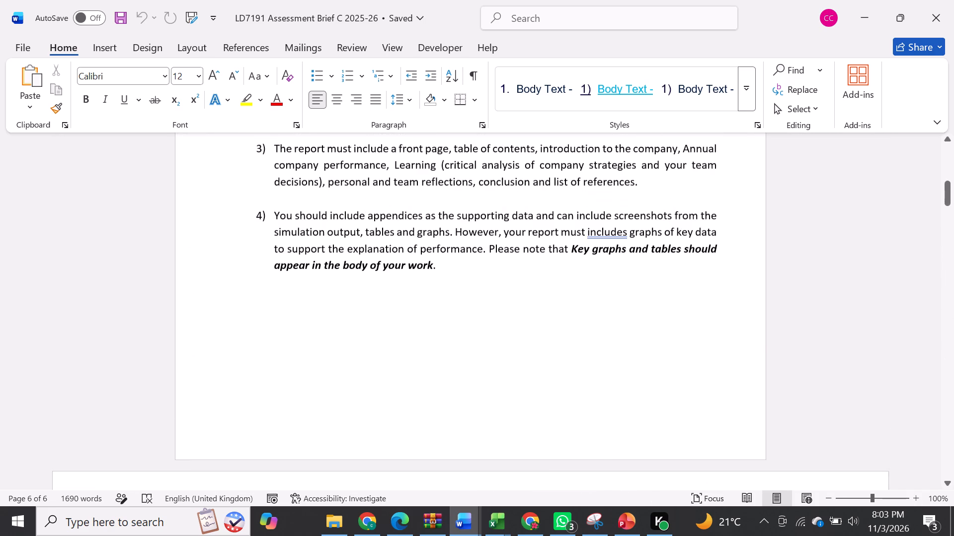
scroll(369, 313, "up", 4)
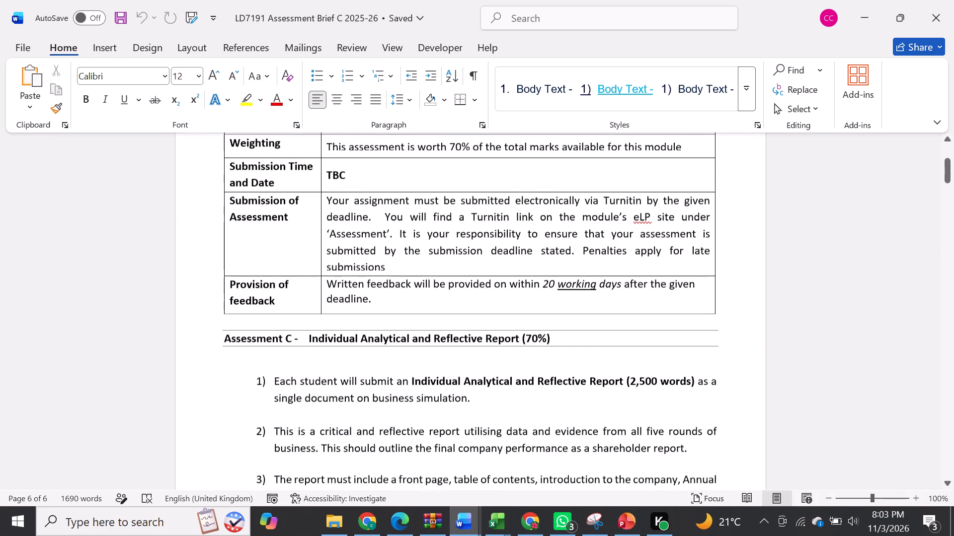
scroll(369, 313, "up", 4)
scroll(369, 313, "down", 1)
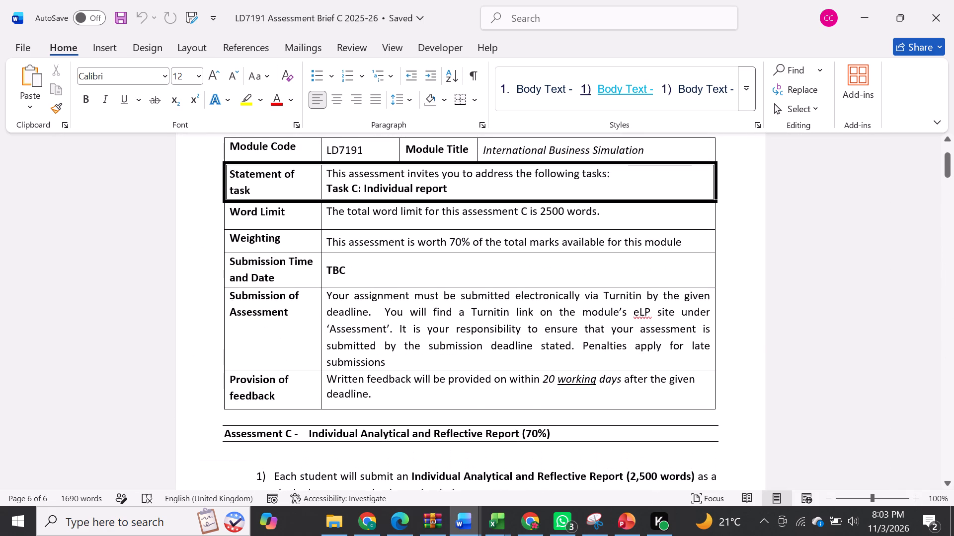
scroll(369, 313, "down", 5)
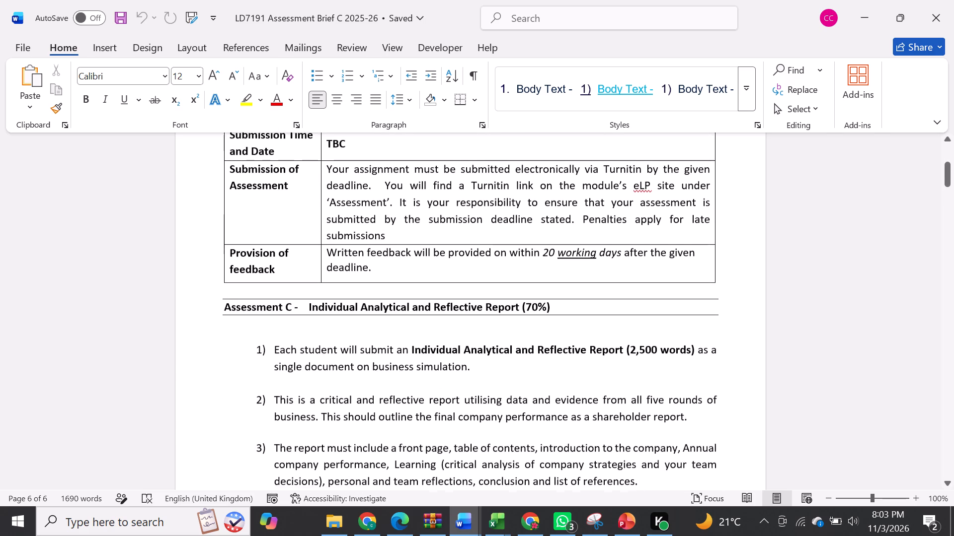
scroll(369, 313, "down", 1)
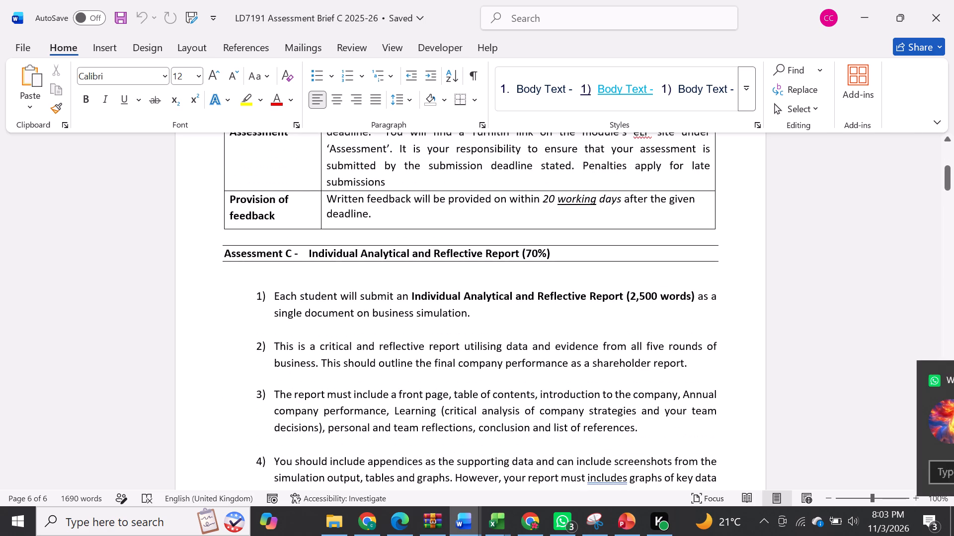
scroll(369, 313, "down", 1)
left_click(420, 349)
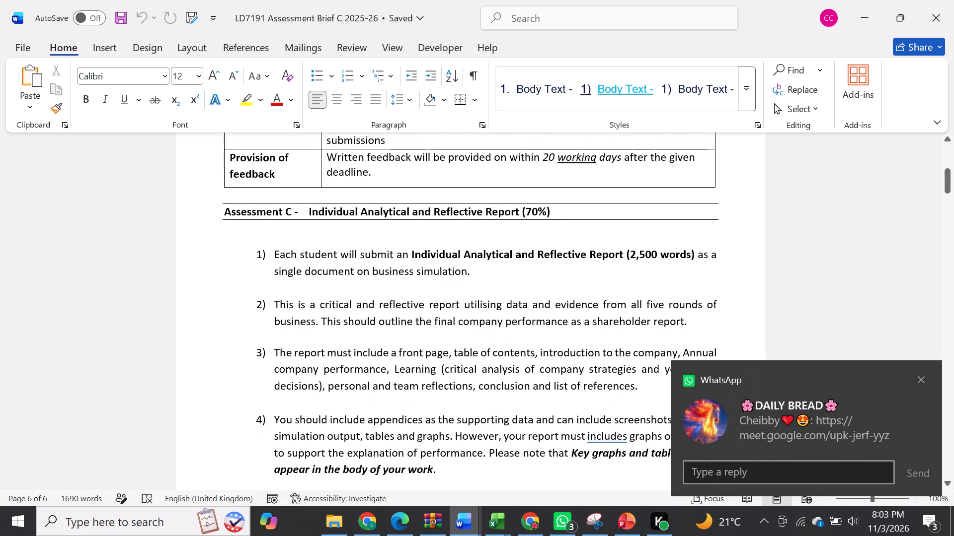
left_click(434, 367)
scroll(434, 367, "down", 4)
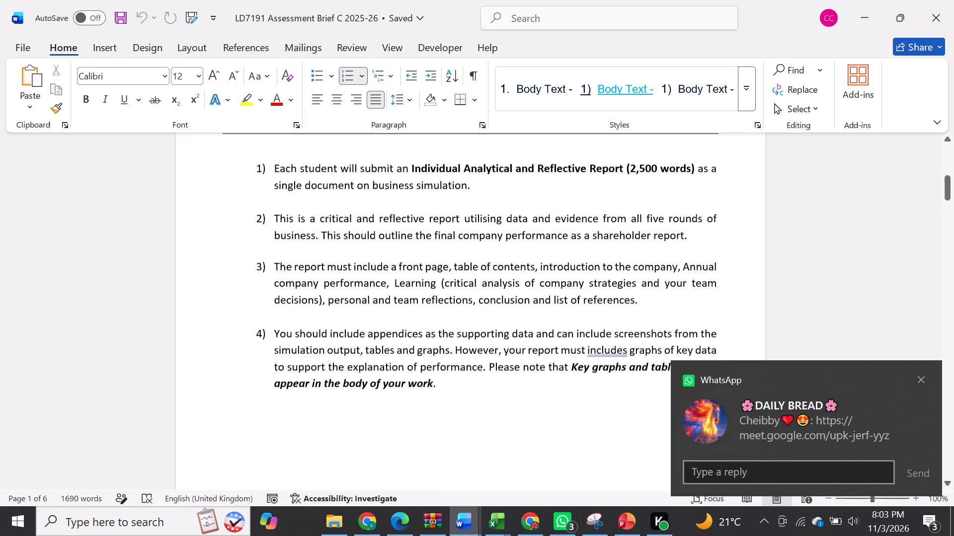
scroll(434, 367, "down", 1)
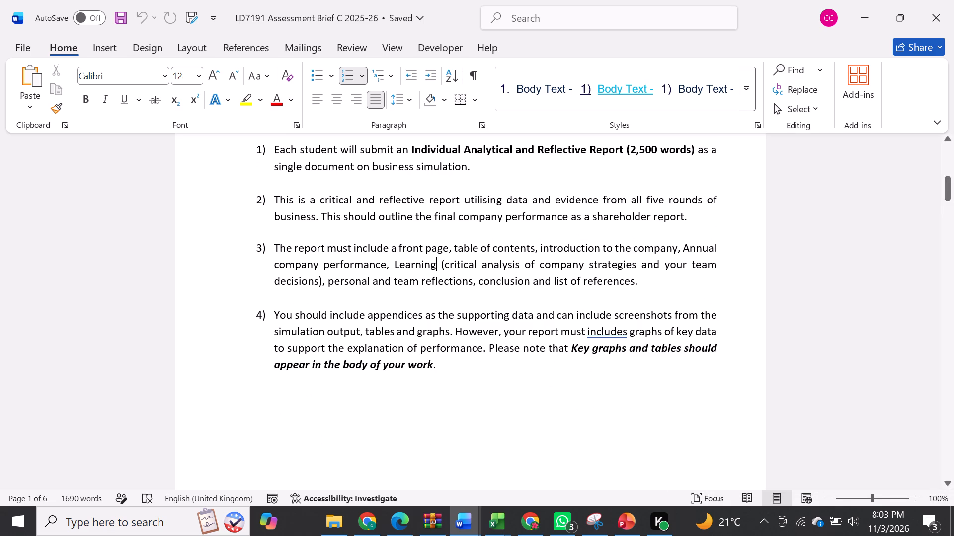
Return to the individual report and review the strategy sections from Team reflection back up to the financial strategy.
left_click(461, 524)
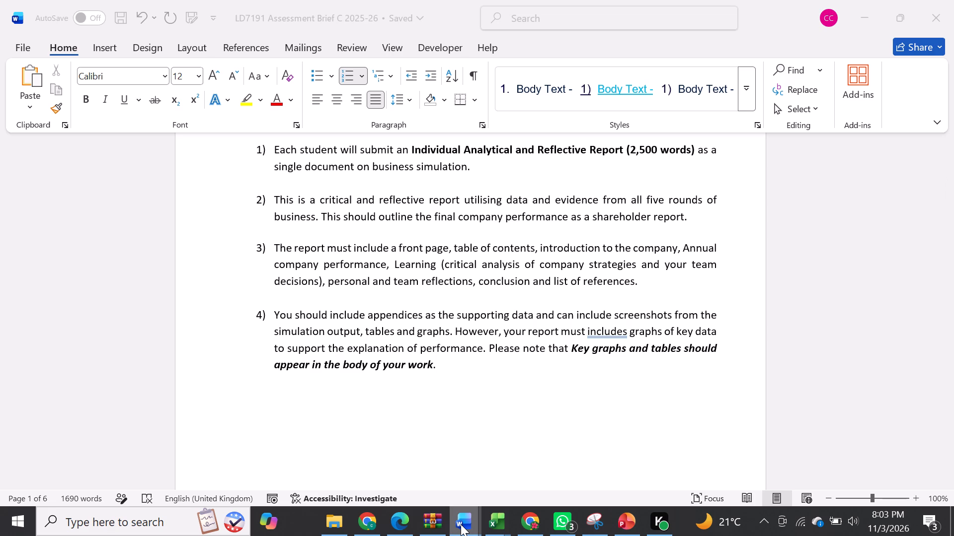
left_click(539, 451)
scroll(281, 332, "down", 1)
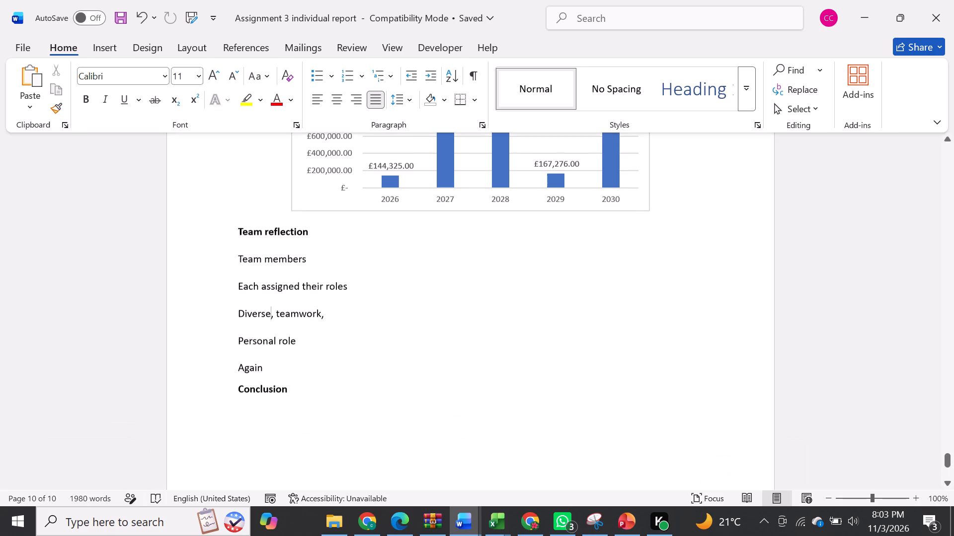
scroll(281, 332, "down", 1)
scroll(281, 332, "up", 9)
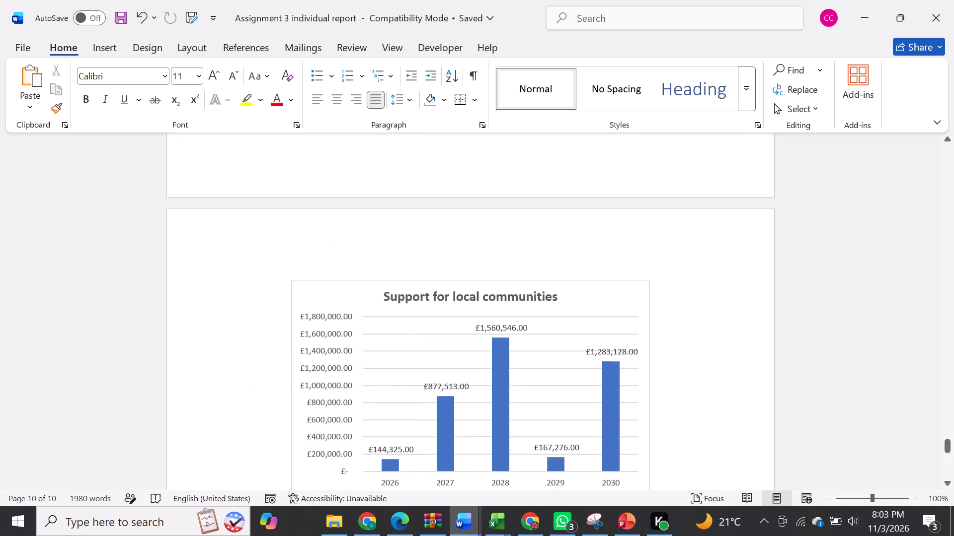
scroll(281, 332, "up", 7)
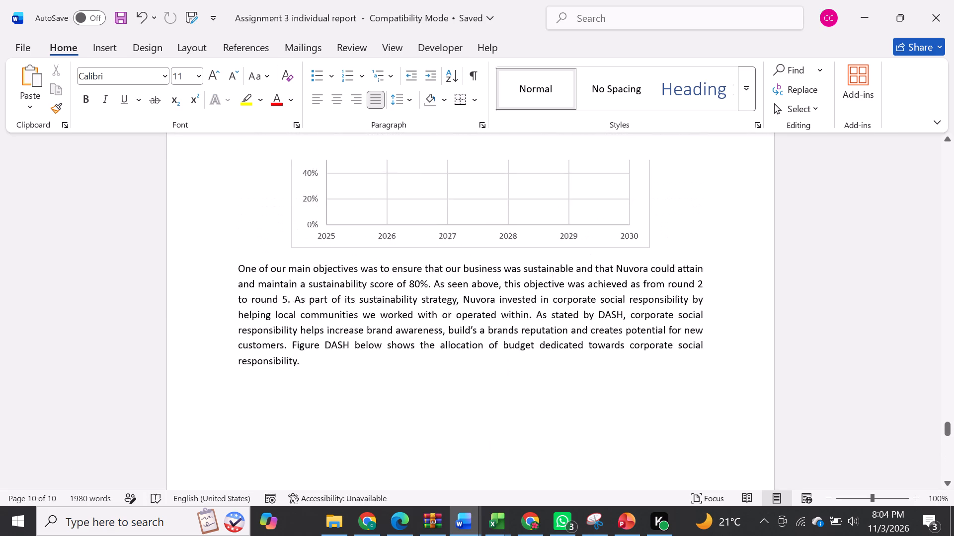
scroll(281, 332, "up", 9)
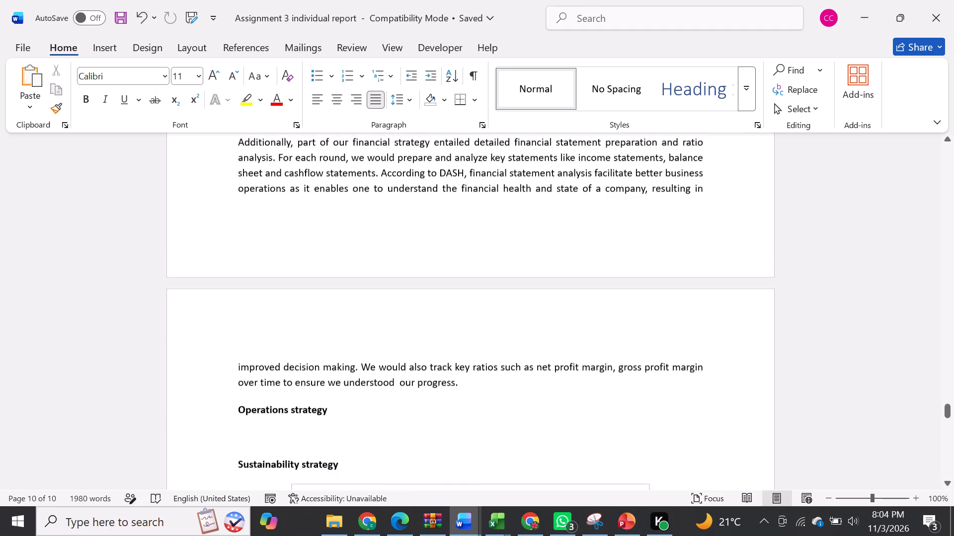
scroll(281, 332, "down", 2)
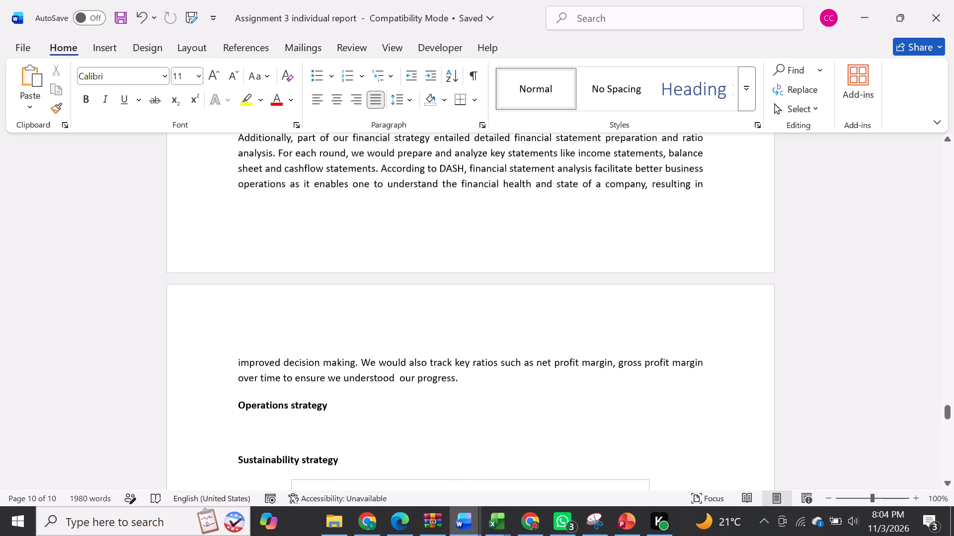
scroll(281, 332, "up", 6)
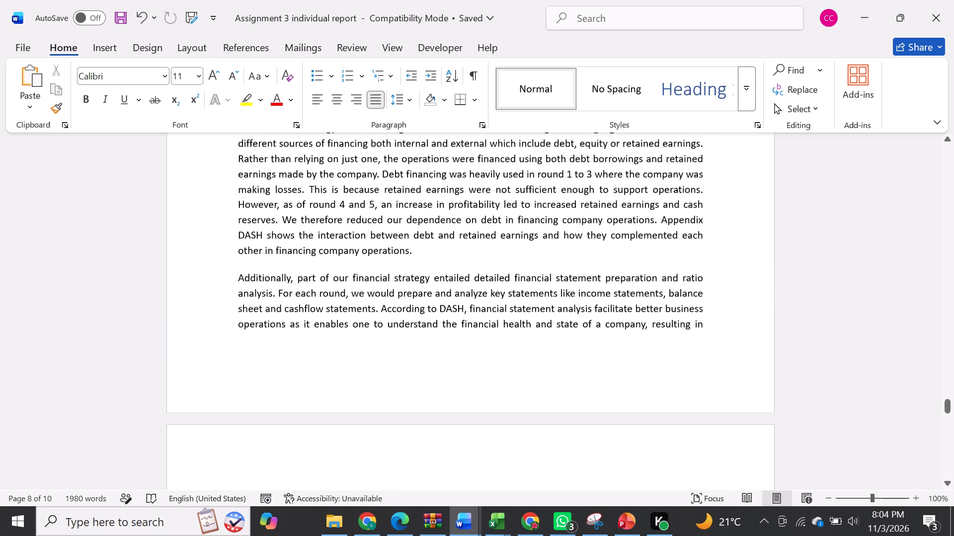
Copy the financial strategy claim that financial statement analysis facilitates better business operations and search Google Scholar for it.
scroll(528, 344, "down", 1)
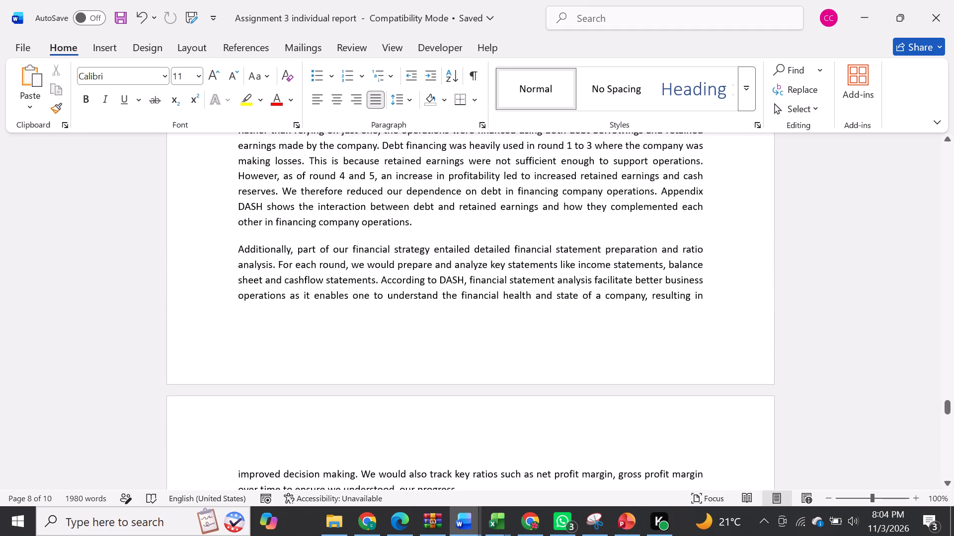
left_click_drag(470, 282, 373, 465)
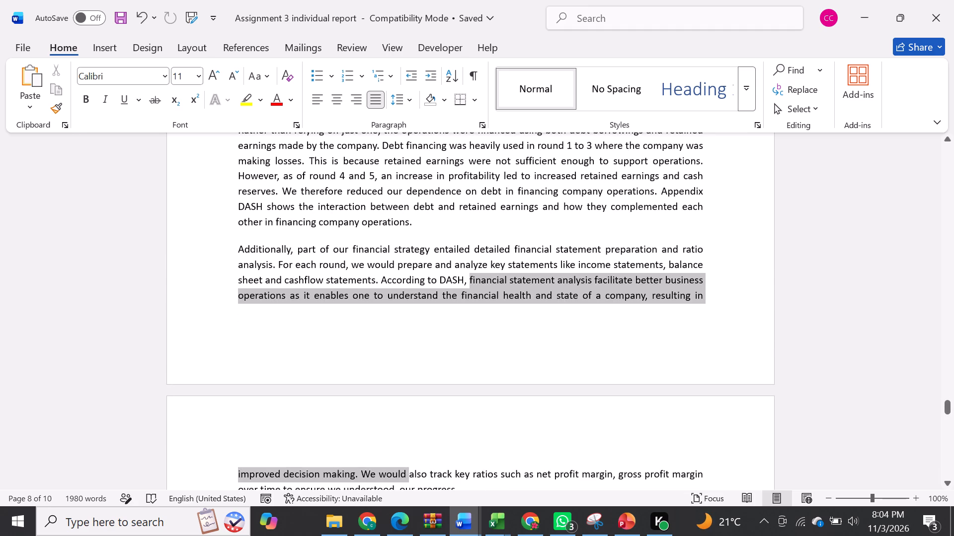
left_click_drag(373, 465, 360, 470)
key("ctrl+c")
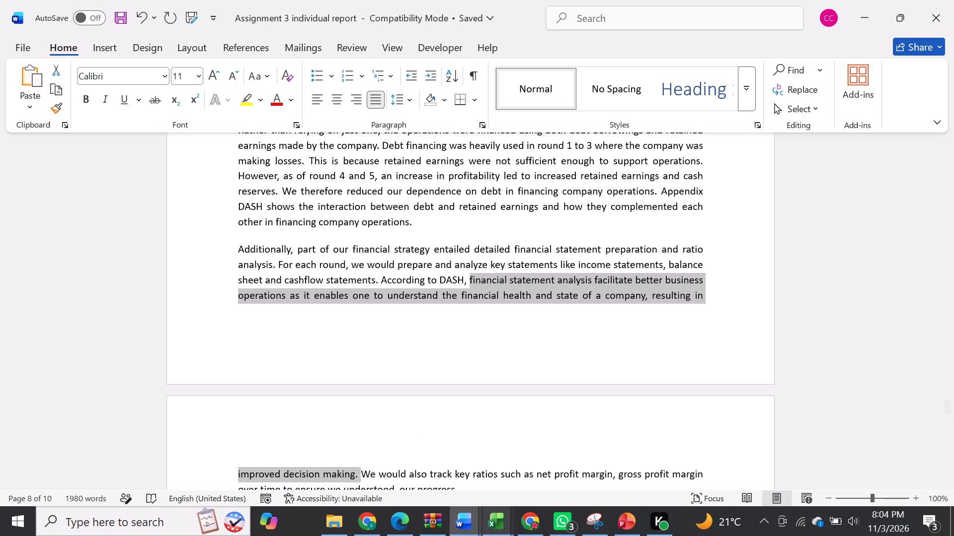
left_click(364, 527)
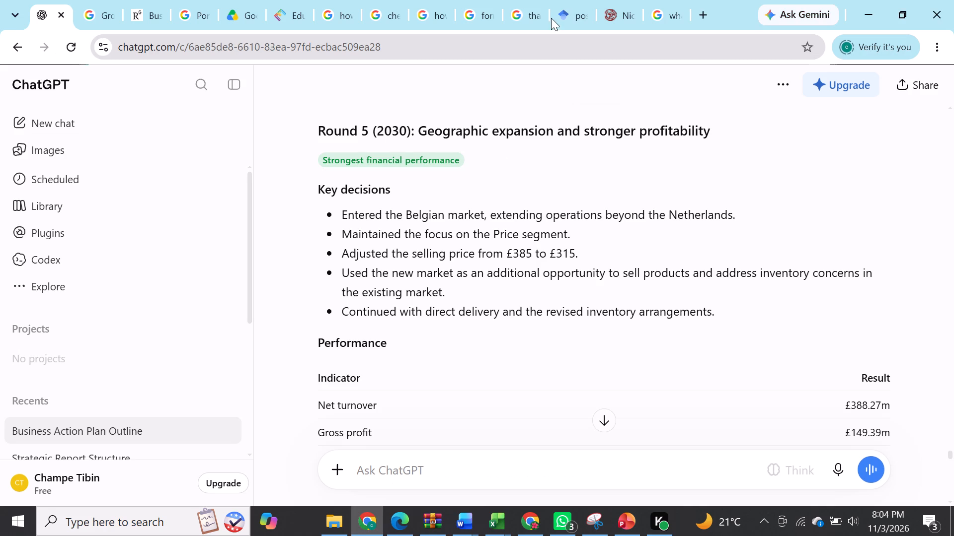
left_click(562, 0)
left_click(761, 139)
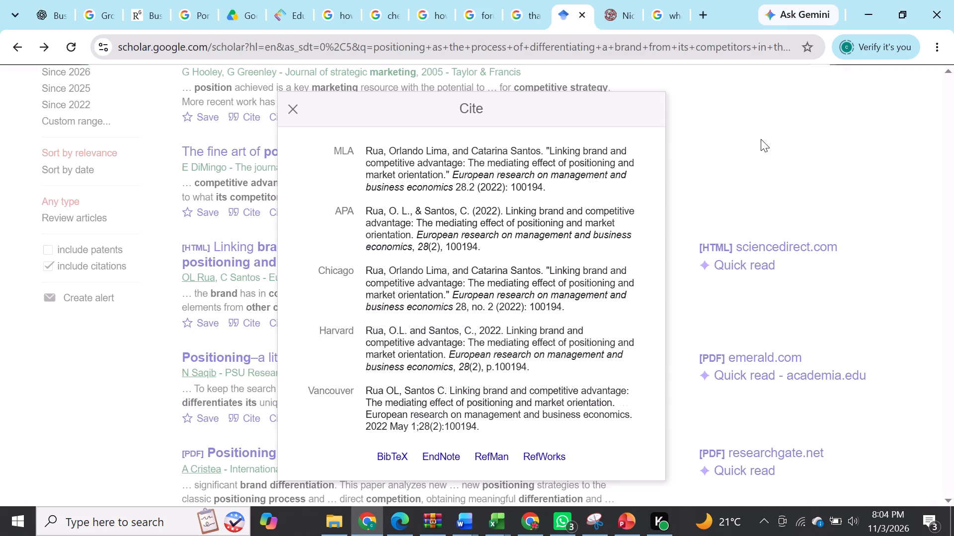
scroll(698, 154, "up", 2)
left_click(449, 94)
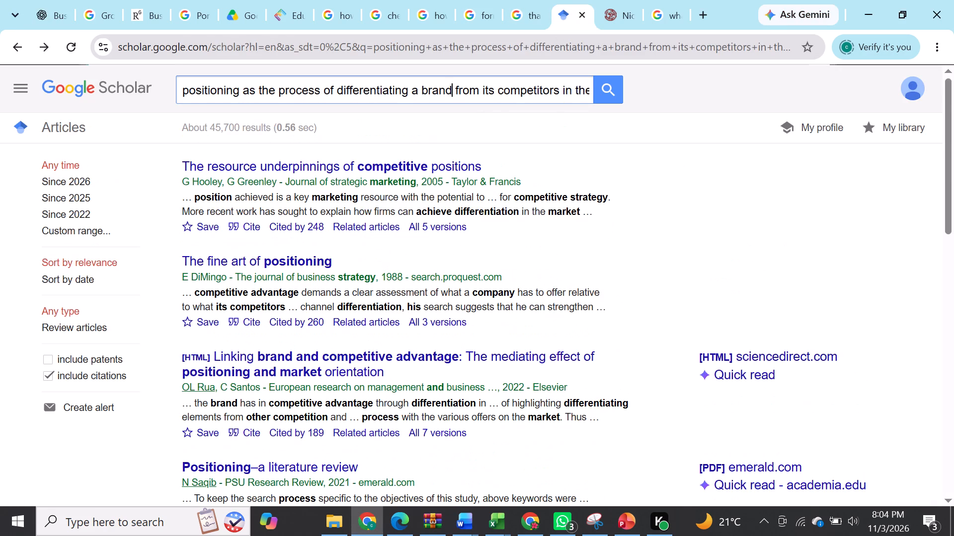
key("ctrl+a")
key("BackSpace")
key("ctrl+v")
key("Return")
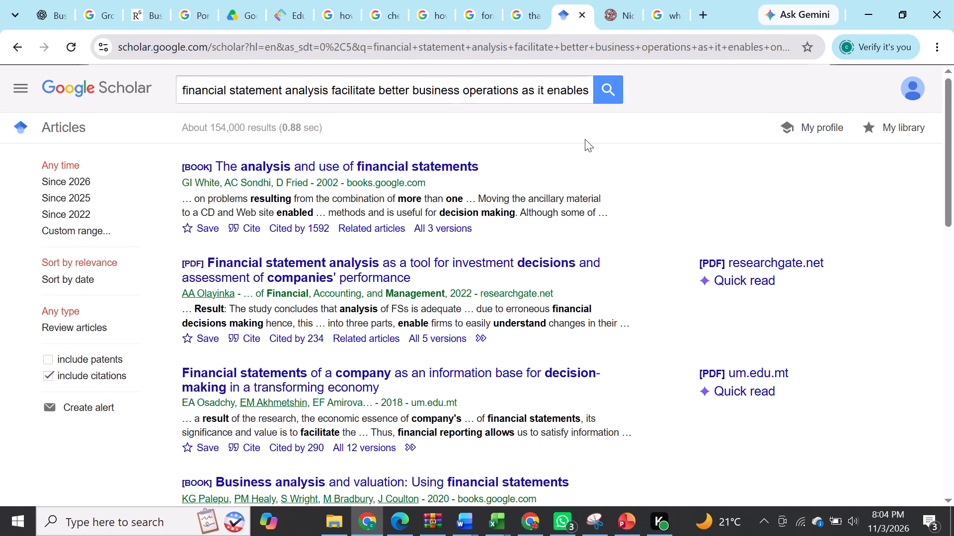
Copy the Harvard citation of Olayinka's 2022 financial statement analysis article and add it at the end of the references list in Document3.
left_click(238, 340)
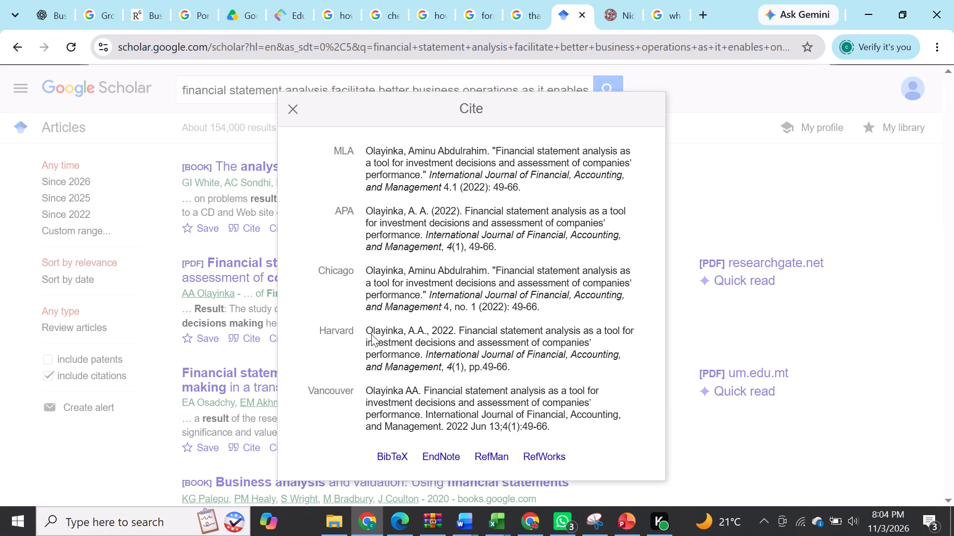
left_click(402, 346)
key("ctrl+c")
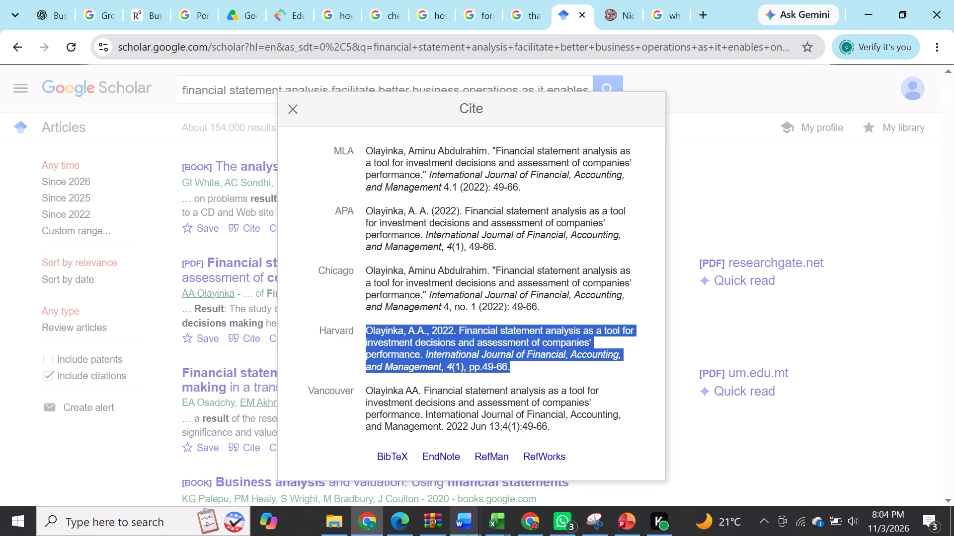
left_click(858, 430)
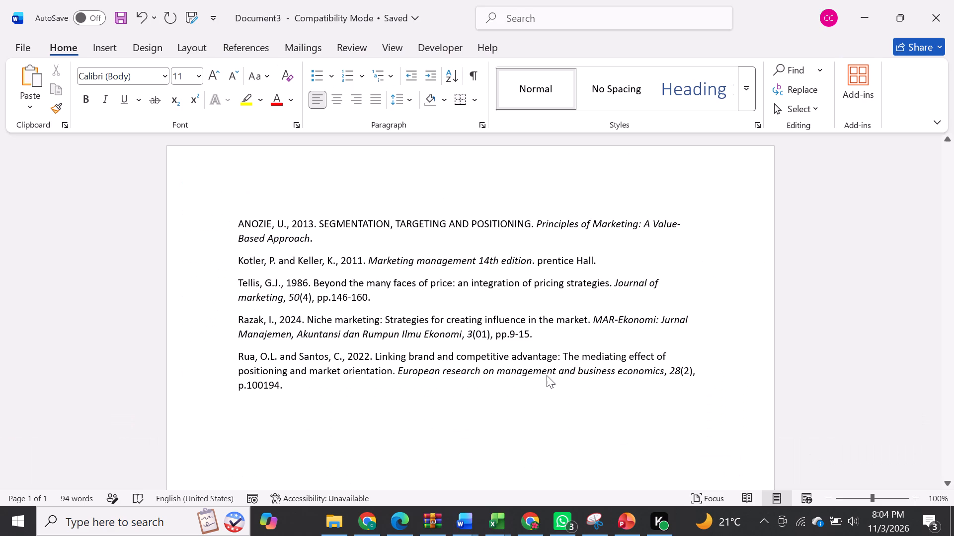
key("Return")
key("ctrl+v")
scroll(311, 397, "down", 1)
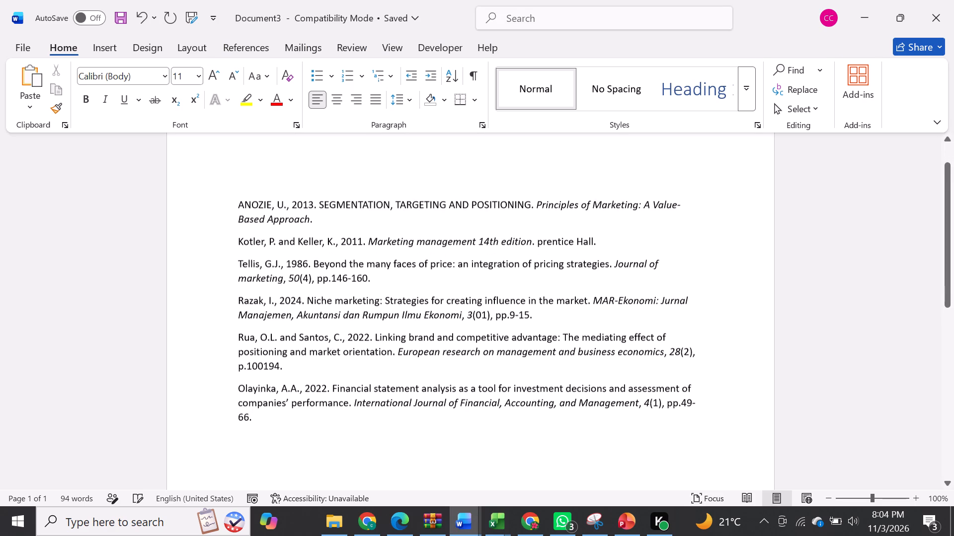
In the individual report, replace the DASH placeholder before the financial statement analysis claim with the in-text citation Olayinka (2022).
left_click(512, 477)
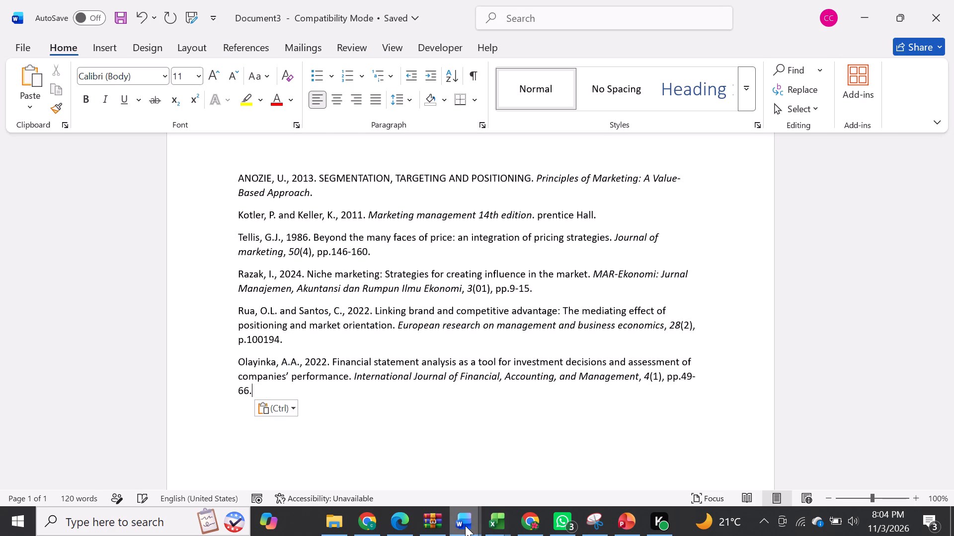
double_click(451, 282)
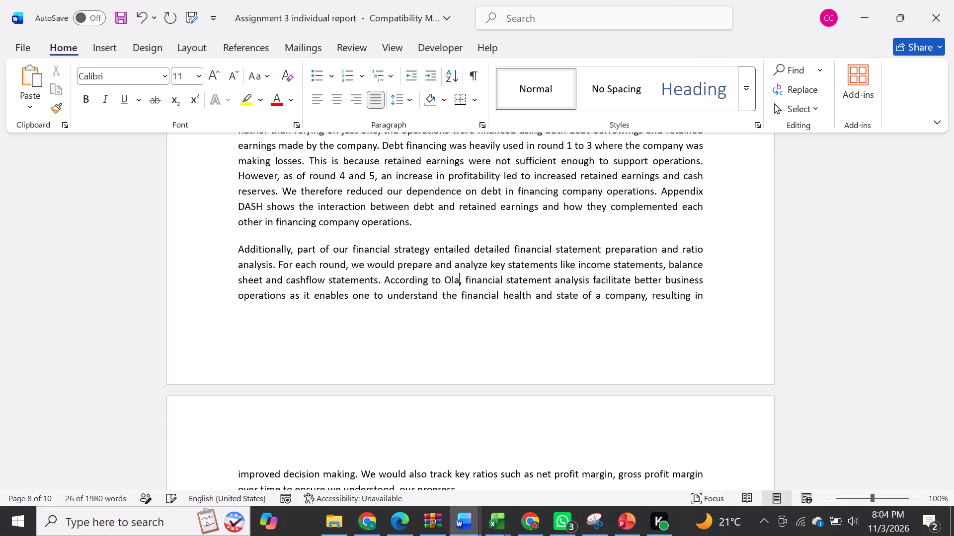
key("space")
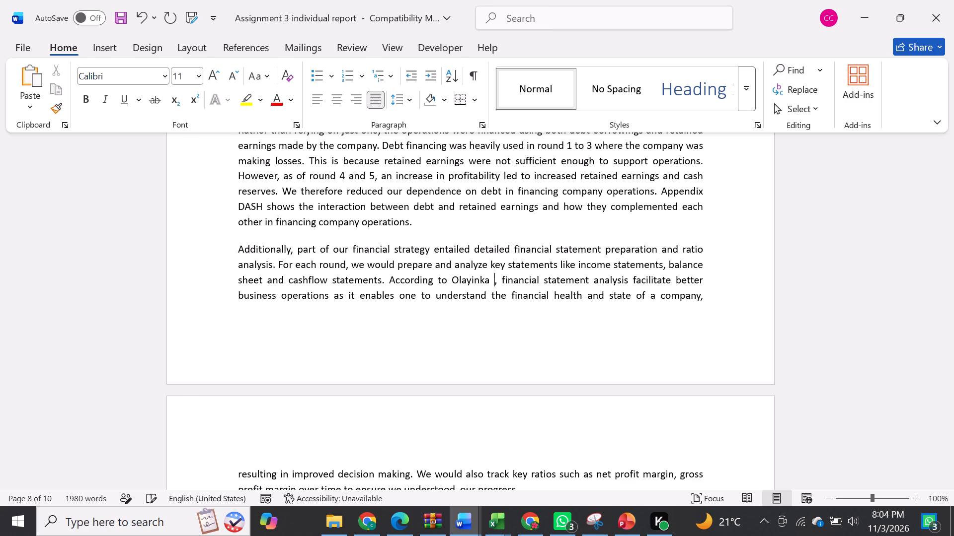
type("92022")
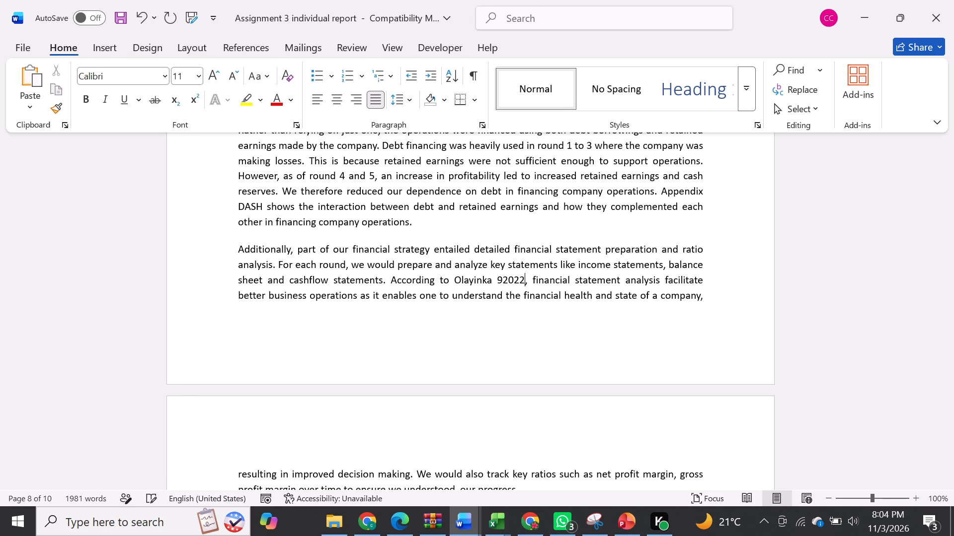
key("shift+parenright")
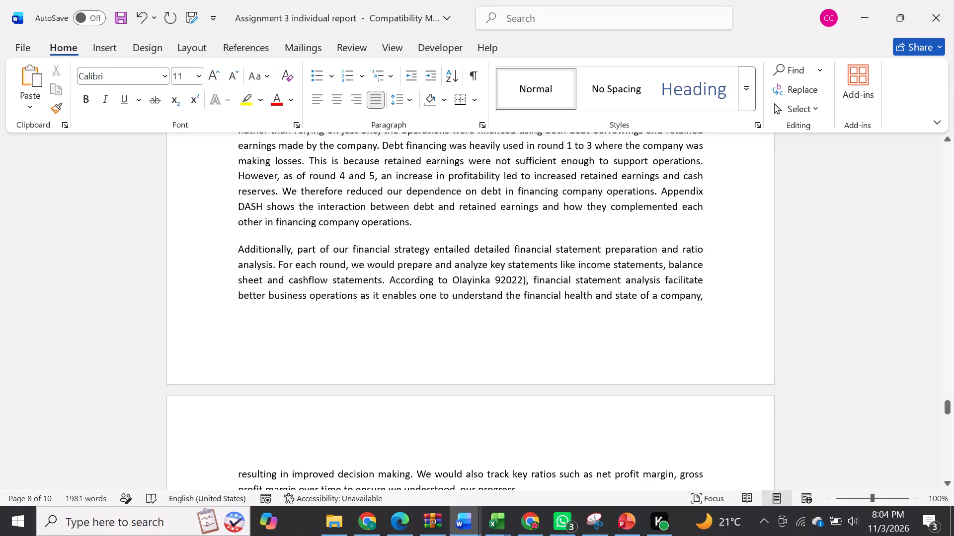
left_click(502, 280)
key("BackSpace")
key("shift+parenleft")
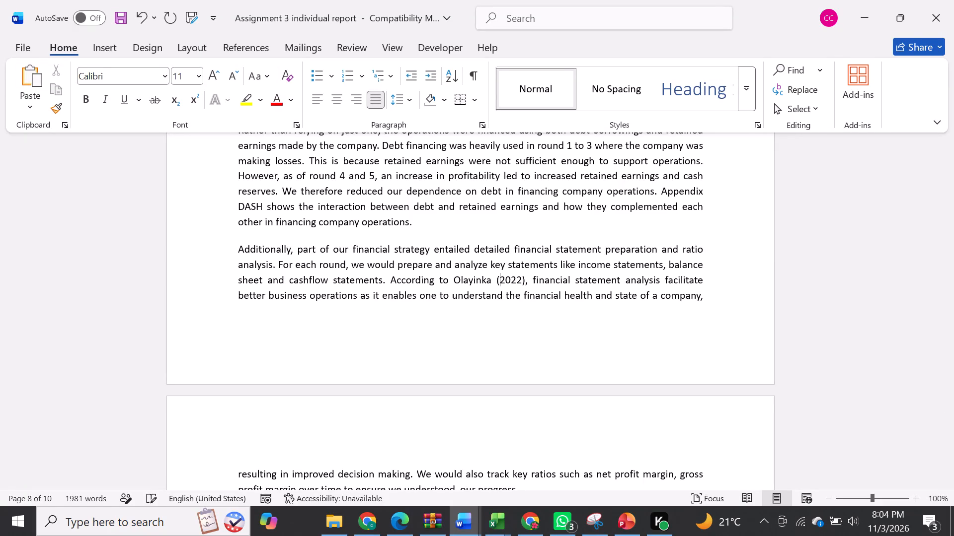
Review the financial strategy paragraphs, including the reference to the appendix on debt and retained earnings.
scroll(431, 327, "up", 3)
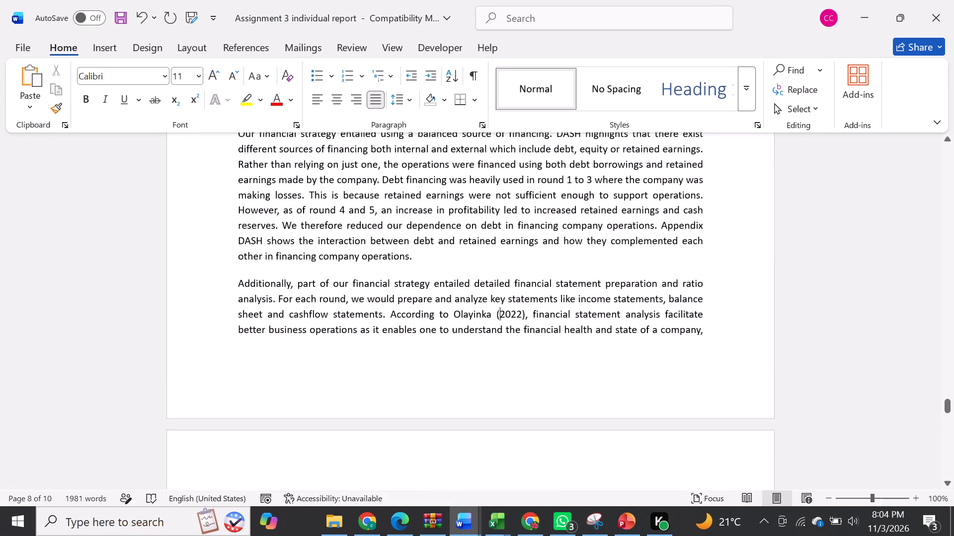
scroll(431, 327, "up", 2)
scroll(431, 327, "down", 1)
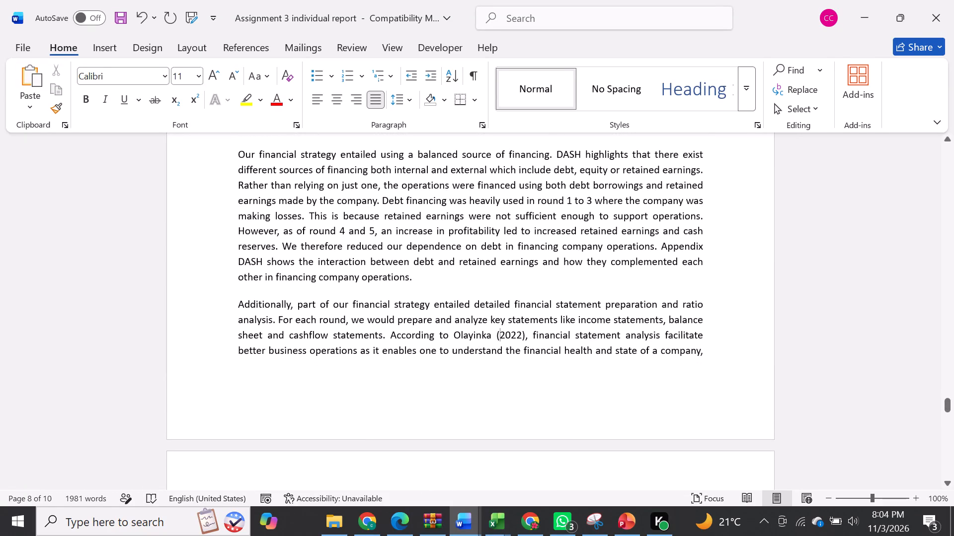
scroll(431, 327, "down", 4)
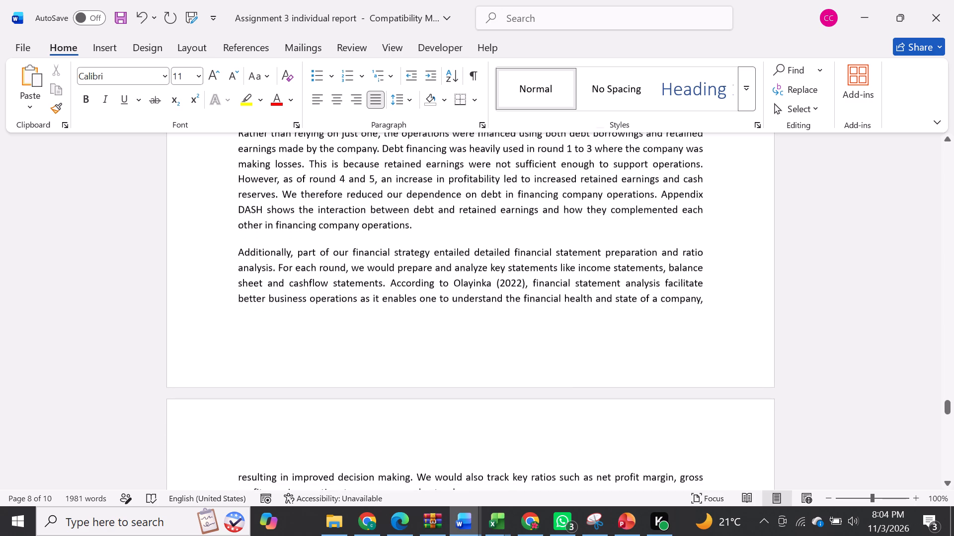
Look through the LD7191 Data workbook in Excel for figures or a chart on retained earnings and borrowings.
left_click(488, 534)
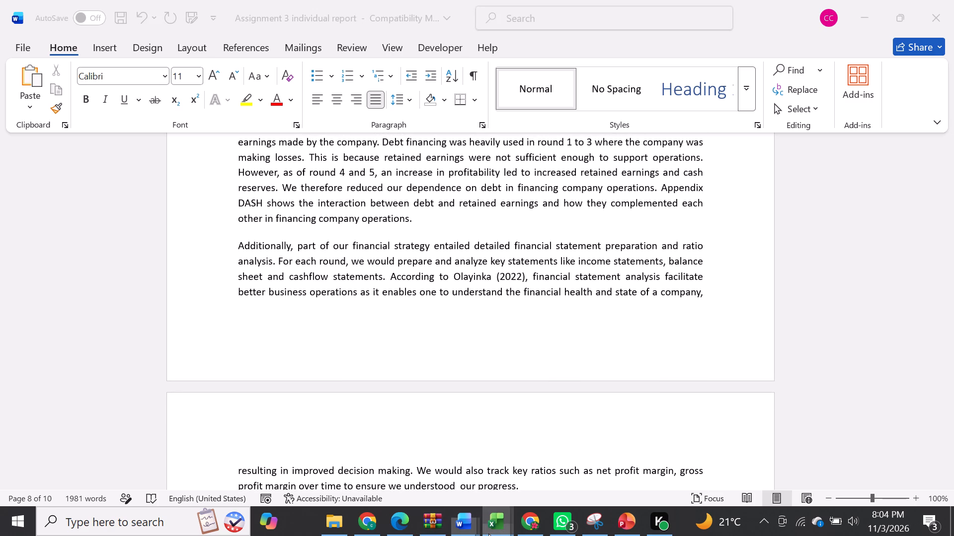
left_click(455, 487)
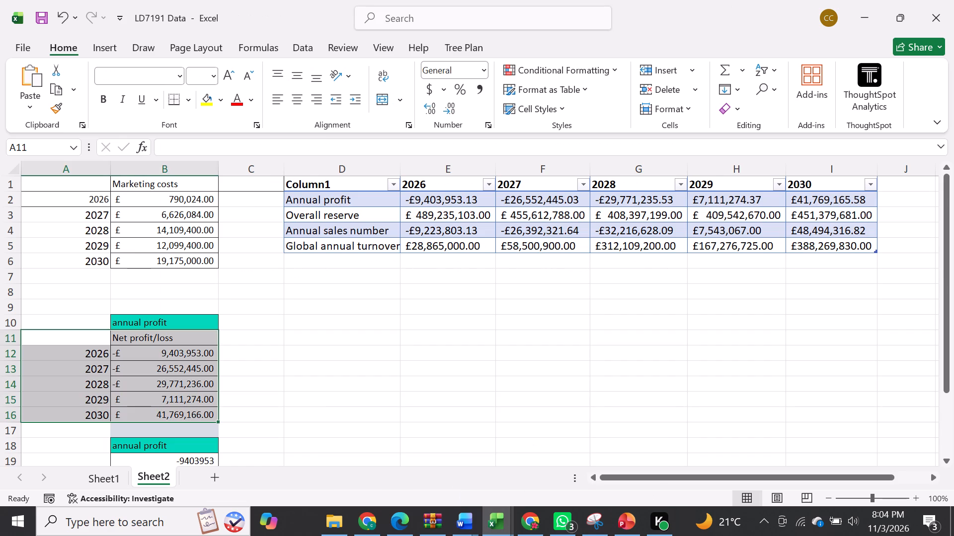
left_click(97, 472)
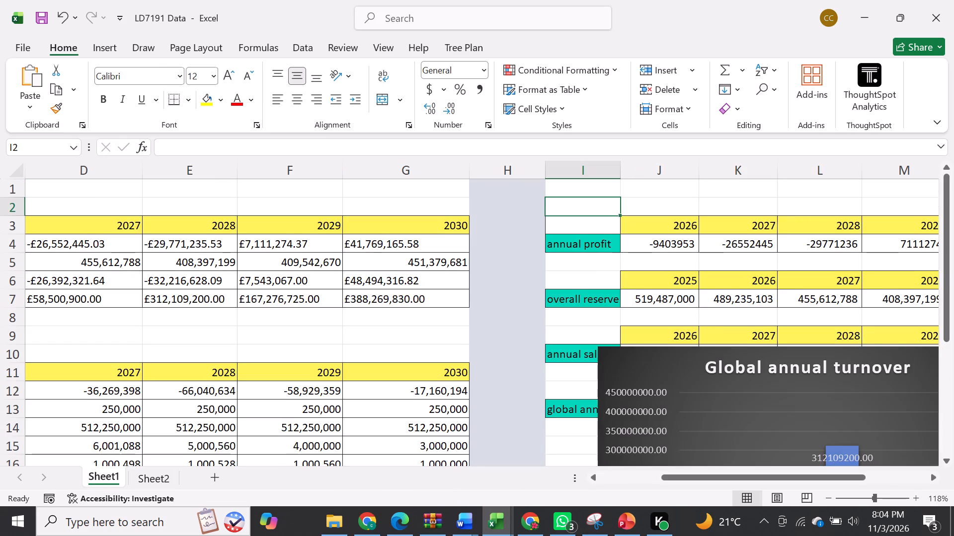
scroll(366, 396, "down", 2)
scroll(366, 396, "left", 2)
scroll(366, 396, "up", 1)
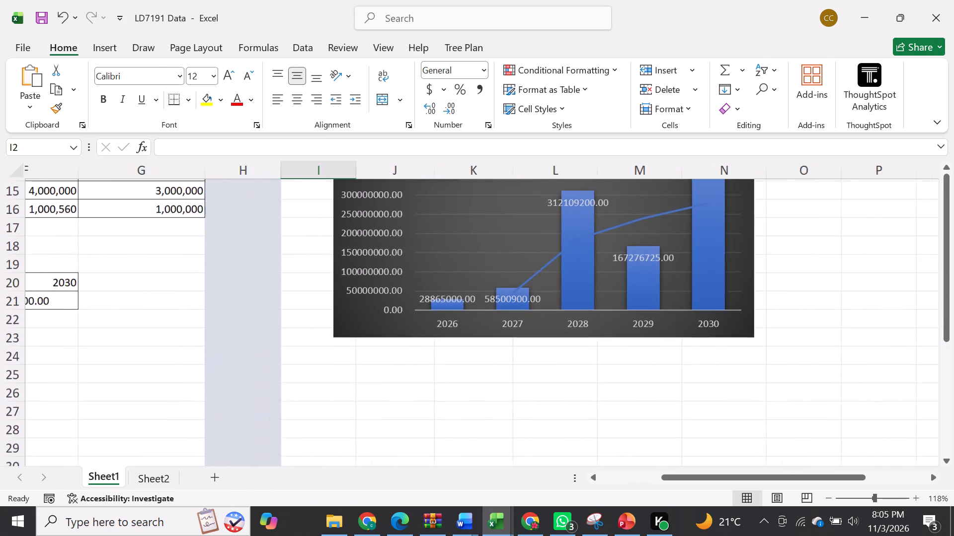
scroll(366, 396, "up", 2)
scroll(366, 396, "right", 4)
scroll(366, 396, "down", 1)
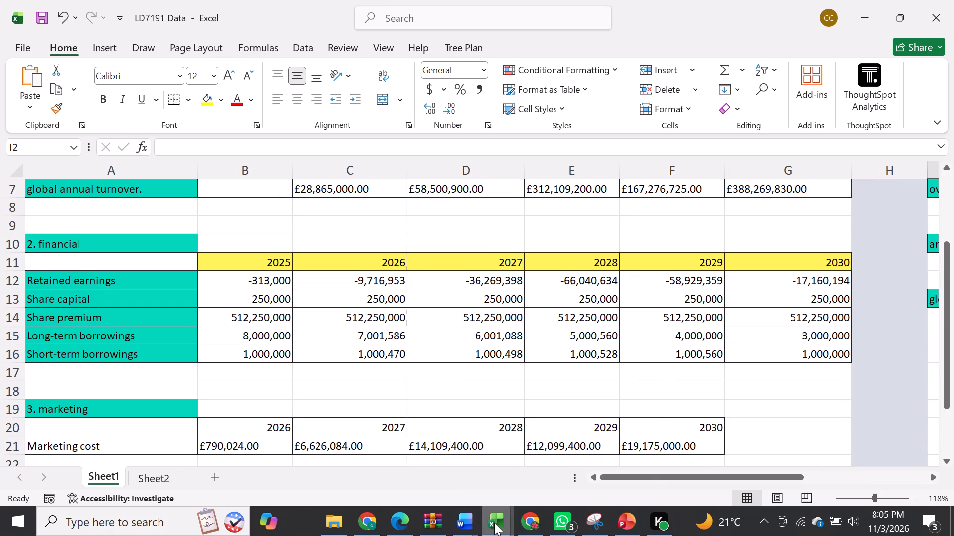
In the finance workbook, close the Format Shape pane and copy the Retained Earnings vs. Total Debt chart from the AI_Export_Data sheet.
left_click(521, 486)
left_click(137, 471)
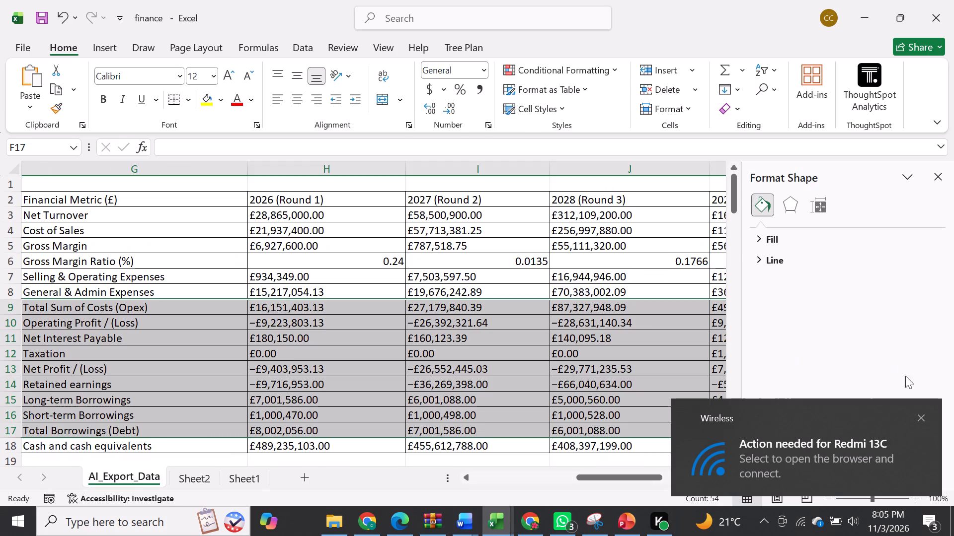
left_click(921, 417)
scroll(667, 374, "left", 1)
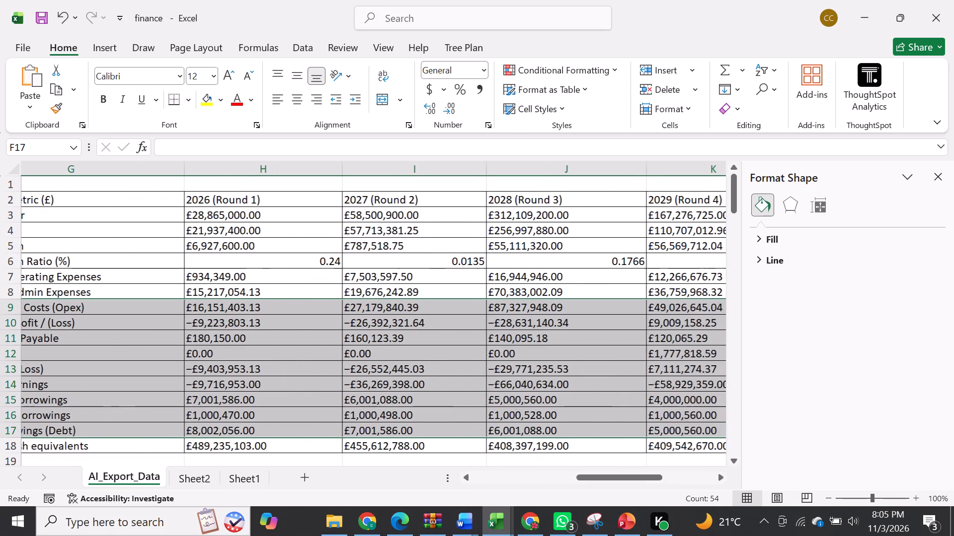
left_click(483, 462)
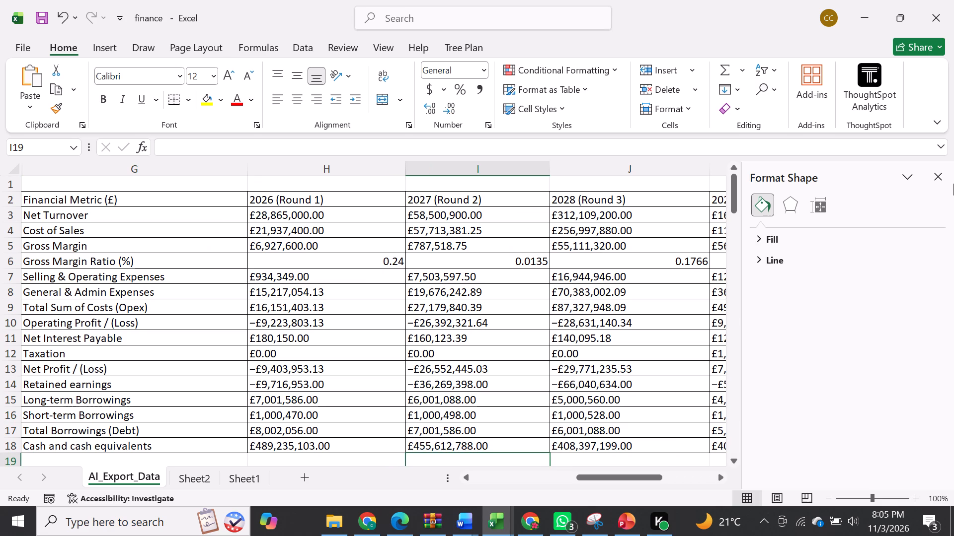
left_click(934, 169)
scroll(607, 312, "down", 2)
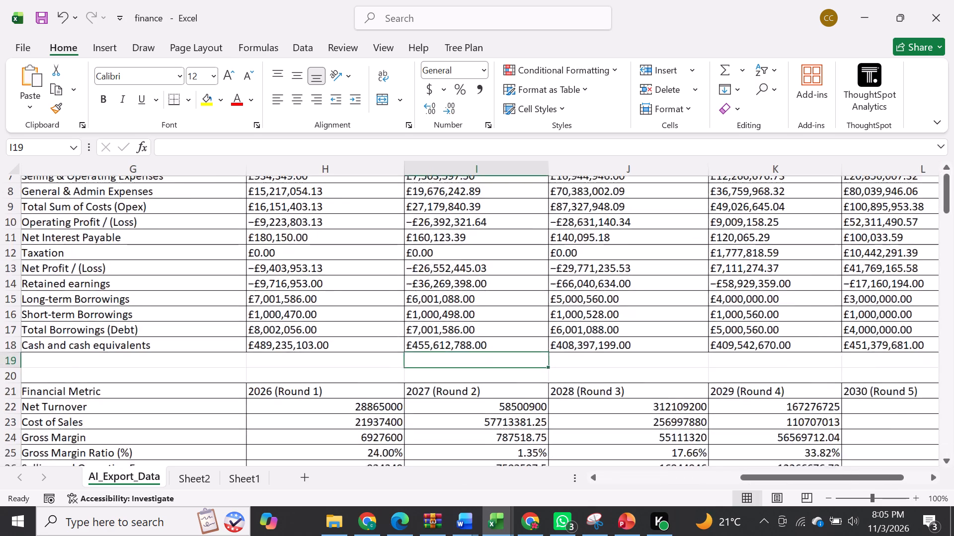
scroll(607, 312, "down", 4)
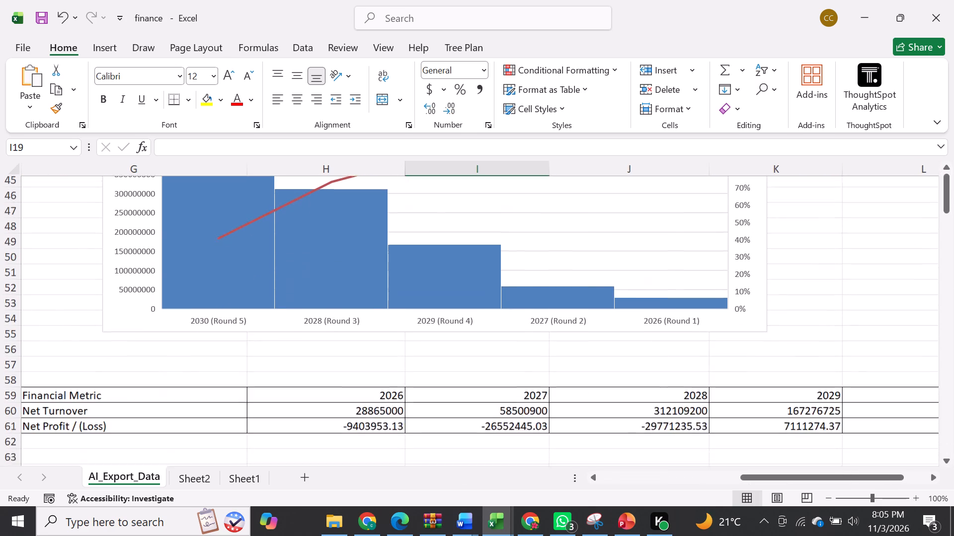
scroll(607, 312, "down", 3)
scroll(607, 312, "left", 2)
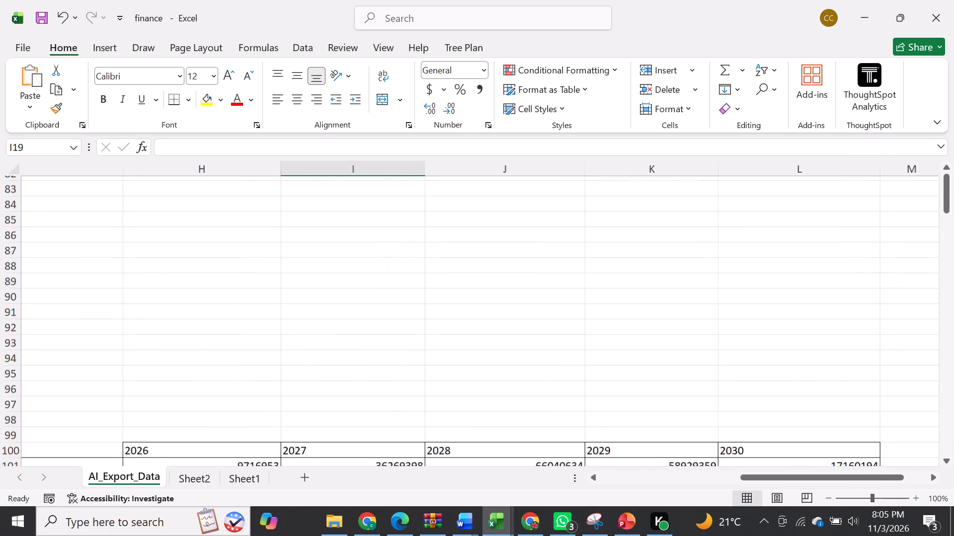
scroll(607, 312, "down", 4)
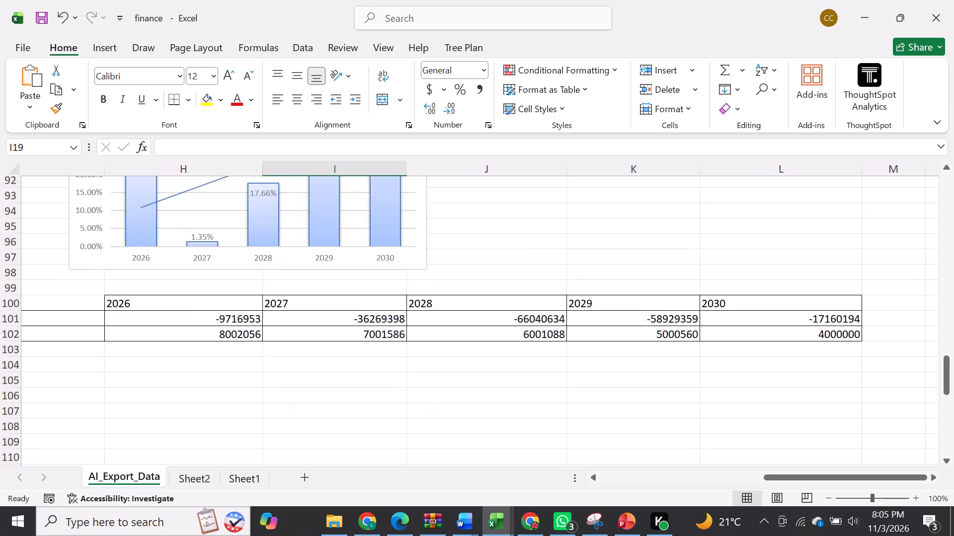
scroll(607, 312, "down", 3)
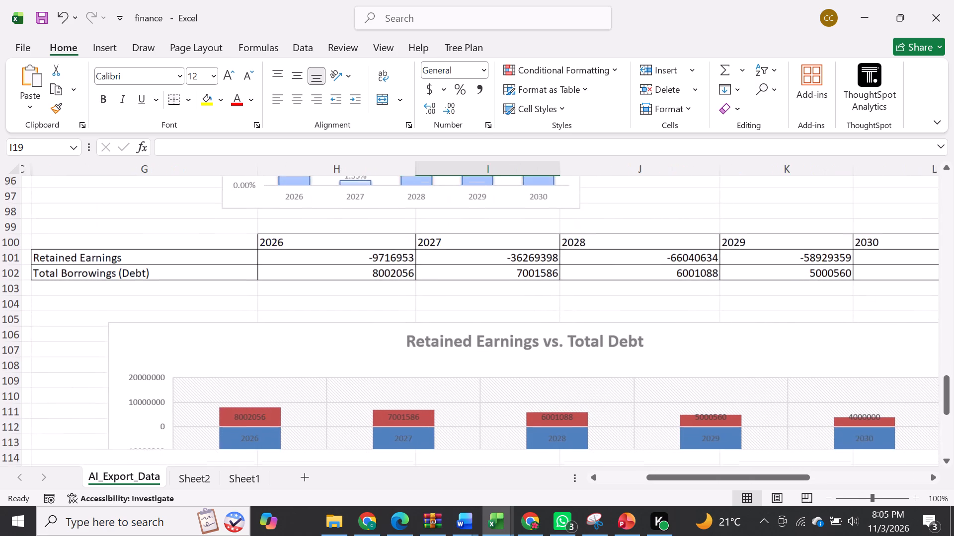
scroll(607, 312, "down", 2)
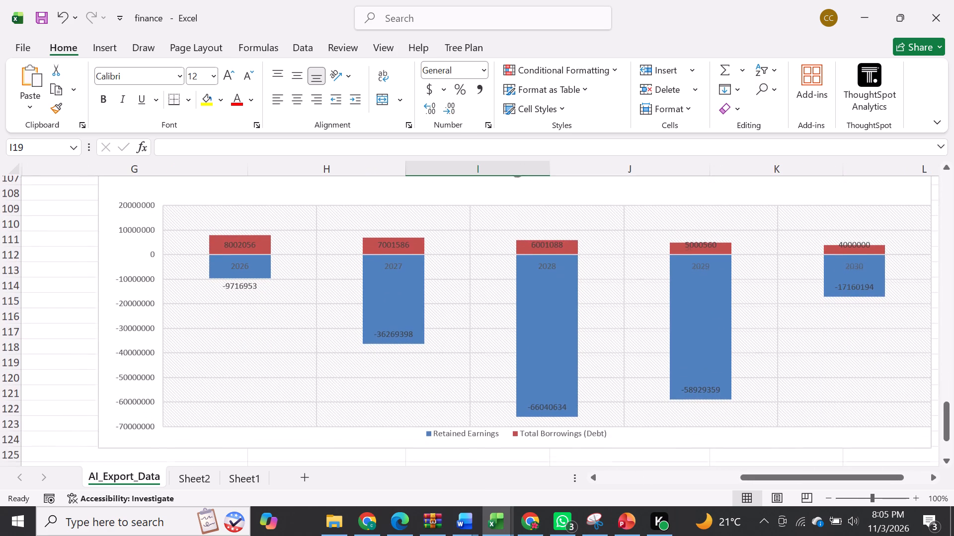
scroll(607, 312, "down", 1)
scroll(255, 238, "up", 1)
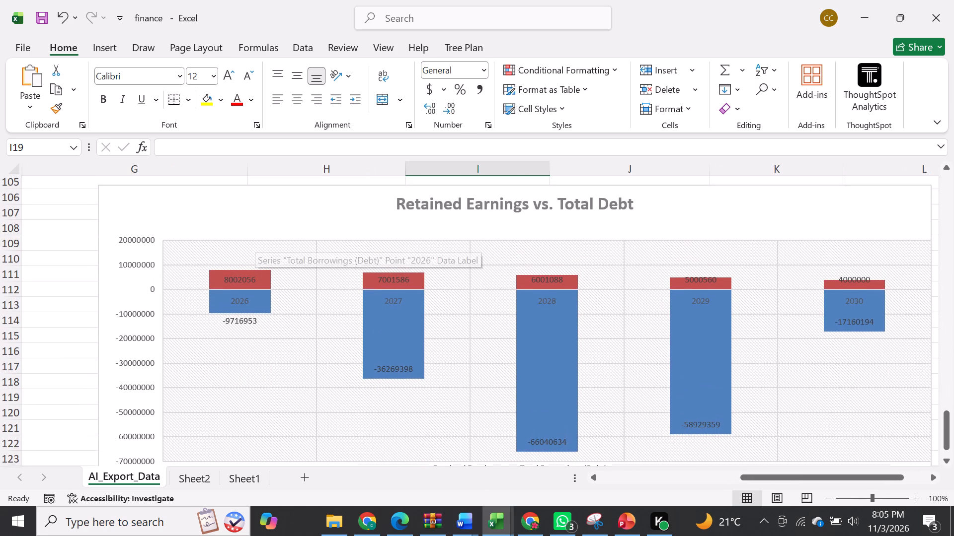
left_click(165, 208)
key("ctrl+c")
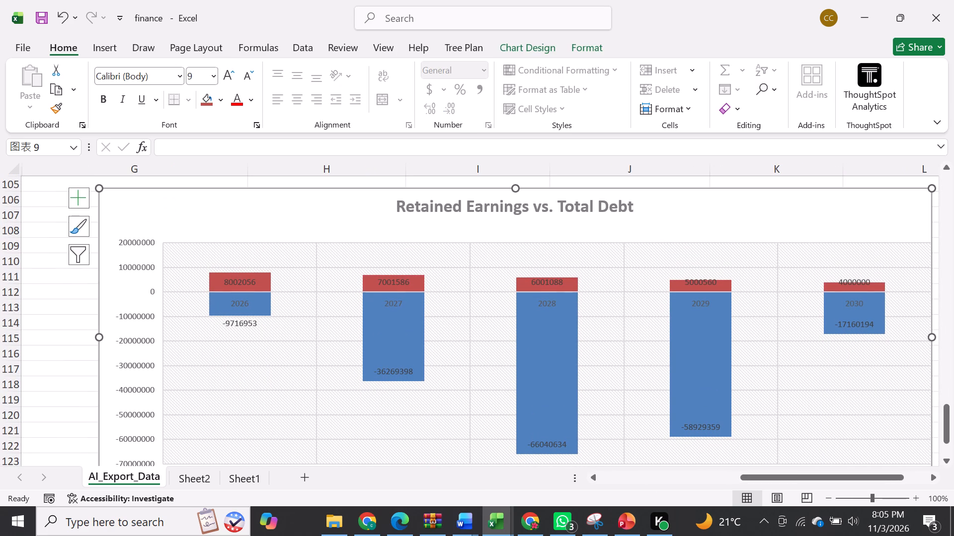
Switch back to the Assignment 3 individual report in Word with the copied chart.
left_click(471, 535)
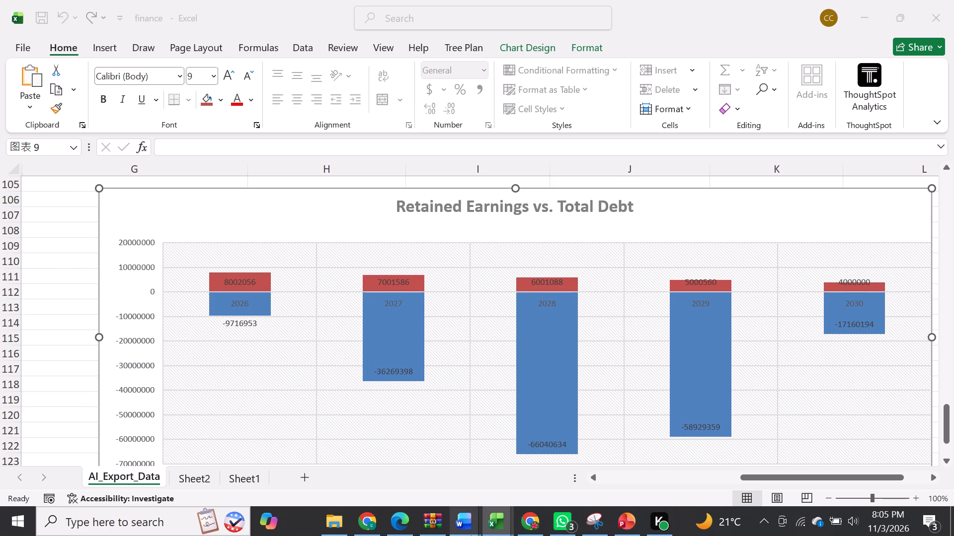
left_click(556, 471)
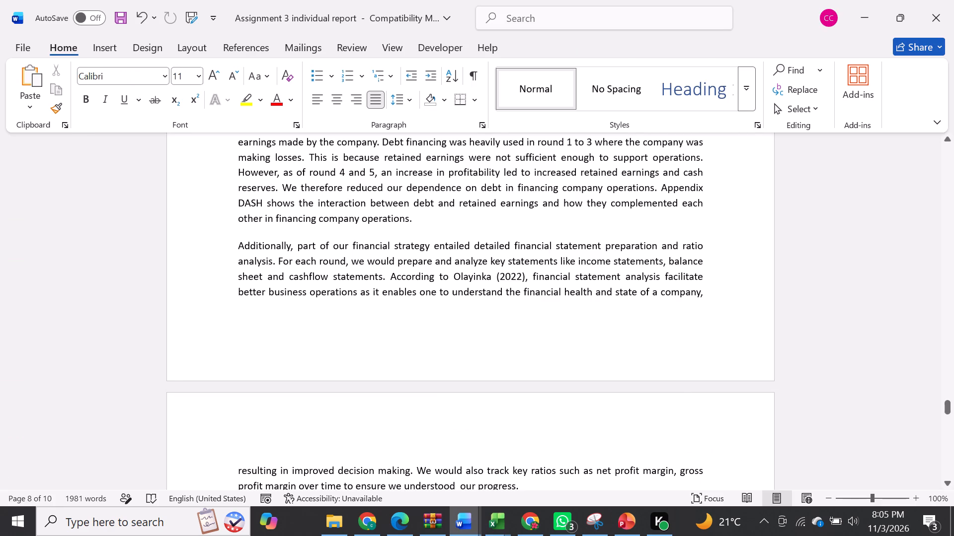
Add the lines References and Appendix below the Conclusion heading at the end of the individual report.
scroll(451, 301, "down", 11)
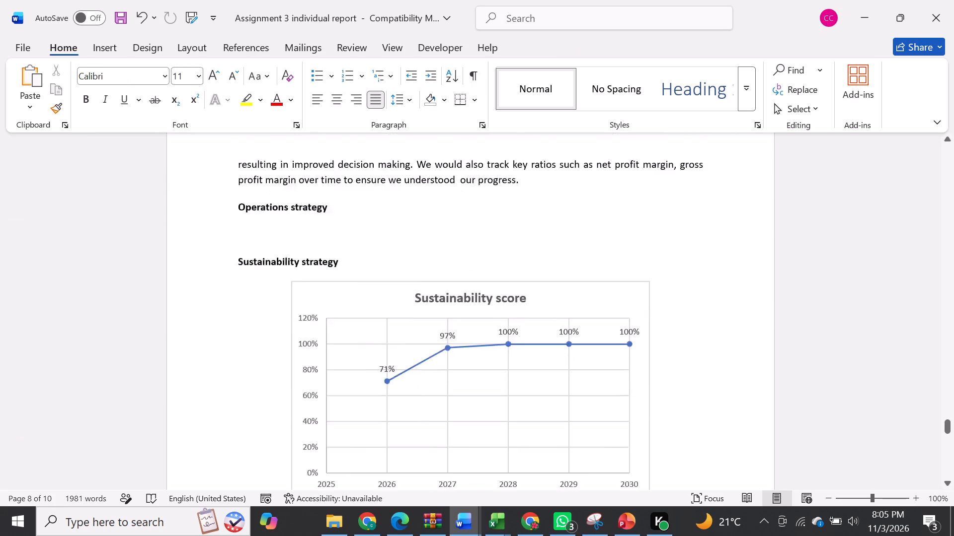
scroll(451, 301, "down", 20)
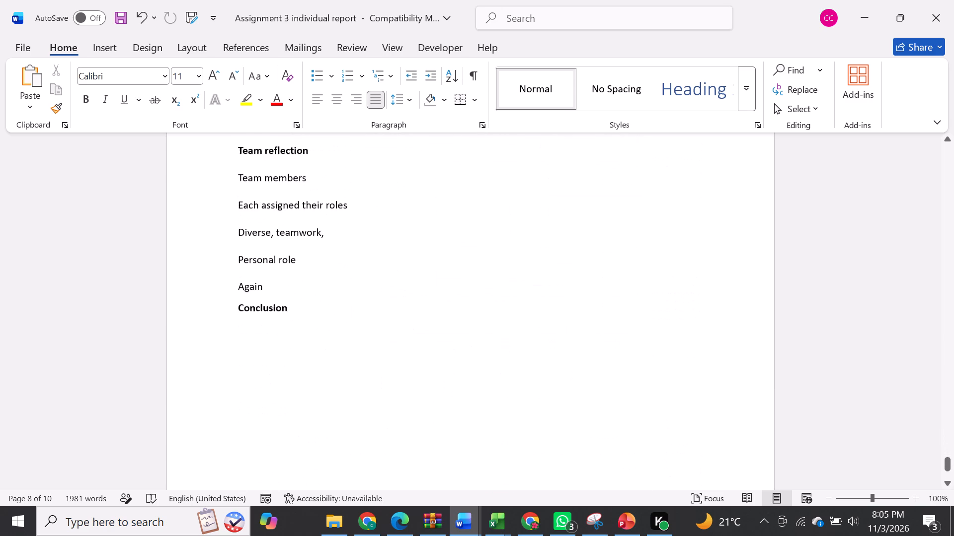
scroll(337, 247, "up", 1)
left_click(313, 191)
key("Return")
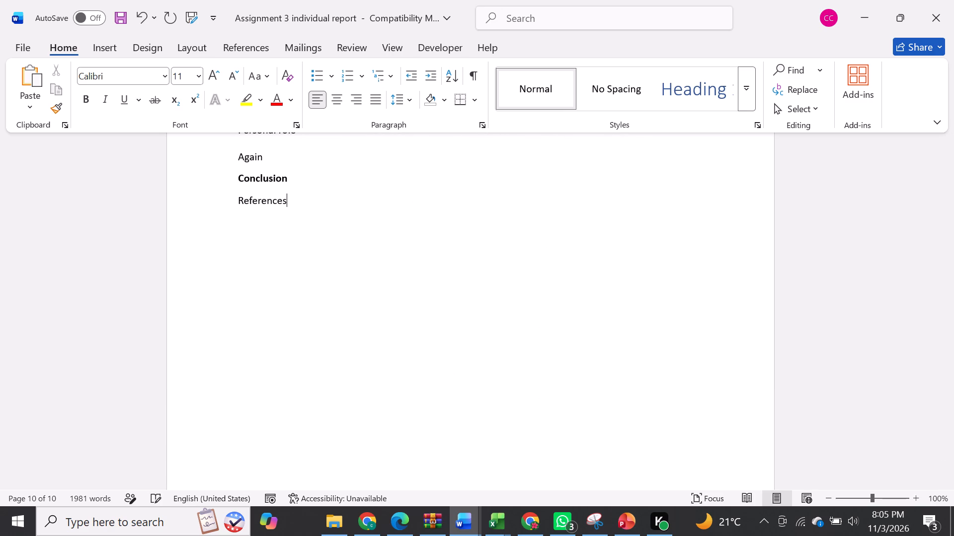
key("Return")
type("ppendix")
key("space")
Paste the Retained Earnings vs. Total Debt chart on a new line under Appendix.
key("Return")
key("ctrl+v")
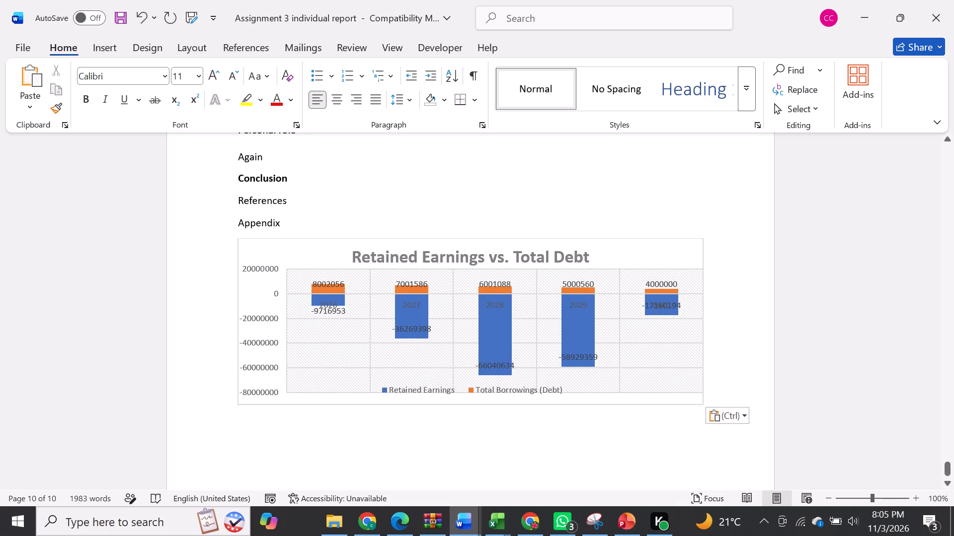
scroll(419, 191, "up", 4)
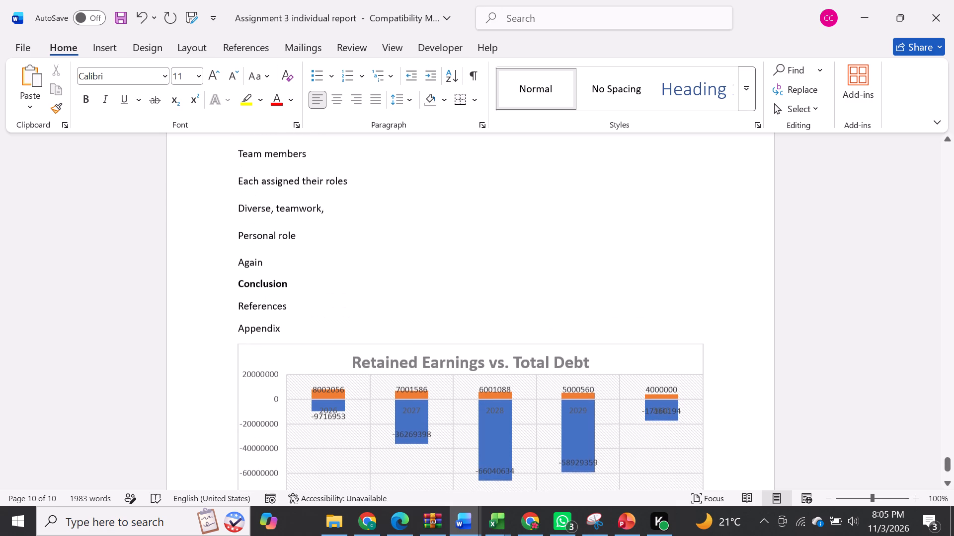
Make the References and Appendix headings below the Conclusion bold.
scroll(419, 191, "up", 1)
left_click_drag(290, 364, 245, 346)
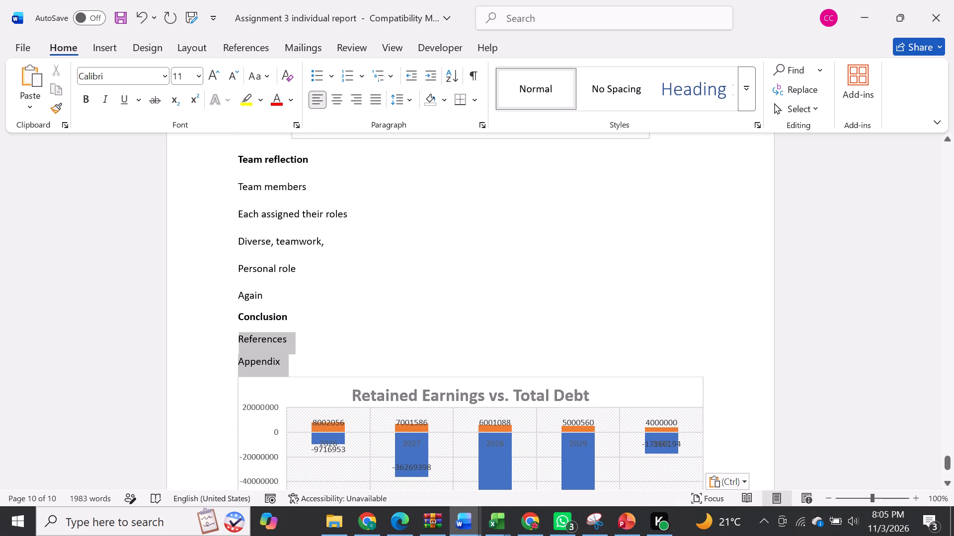
left_click_drag(245, 346, 239, 344)
key("ctrl+b")
left_click(441, 243)
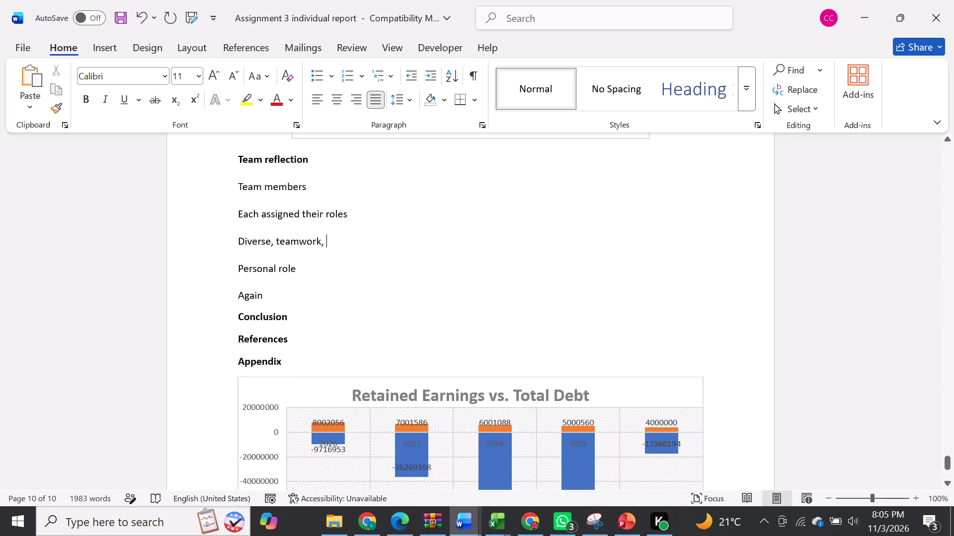
Copy the uncited claim that corporate social responsibility helps increase brand awareness, reputation and potential customers from the paragraph below the sustainability chart.
scroll(441, 243, "up", 5)
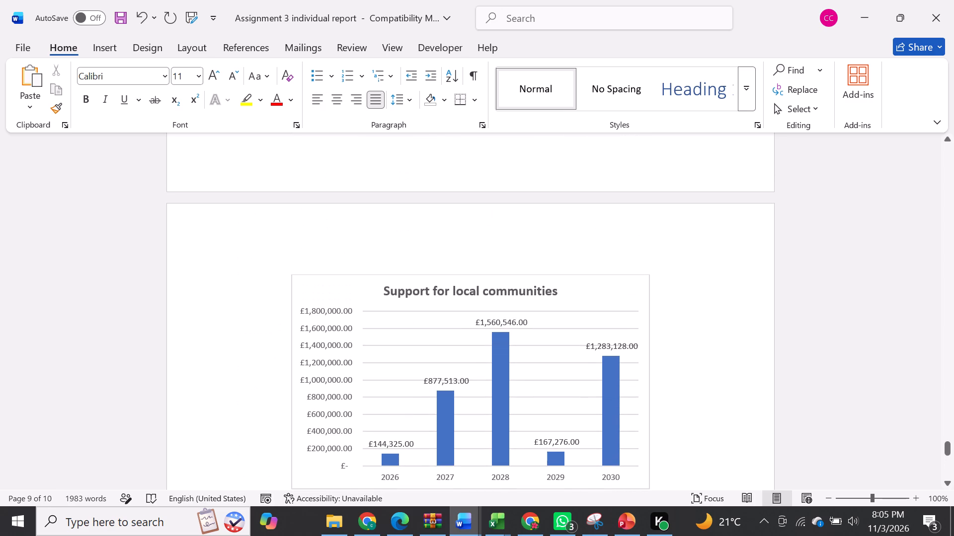
scroll(441, 243, "up", 7)
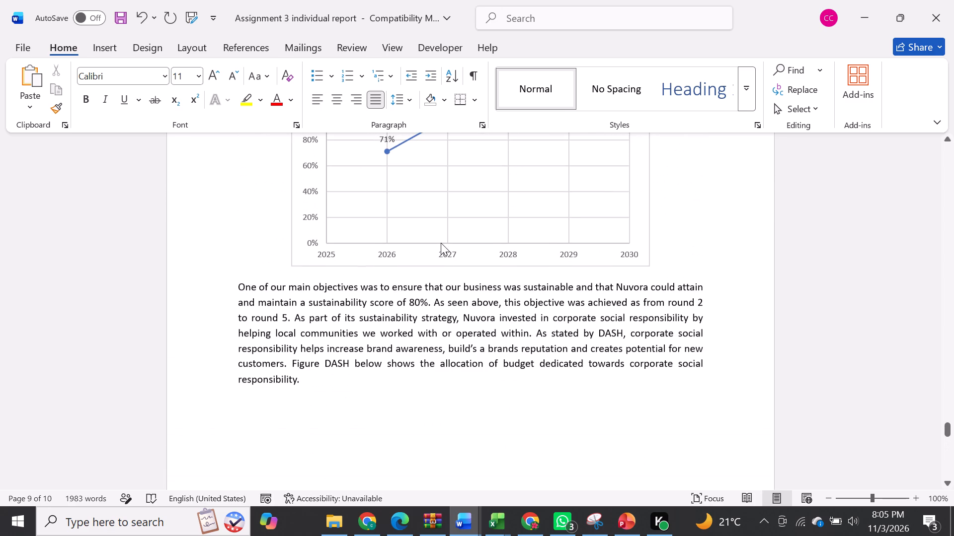
scroll(441, 243, "up", 1)
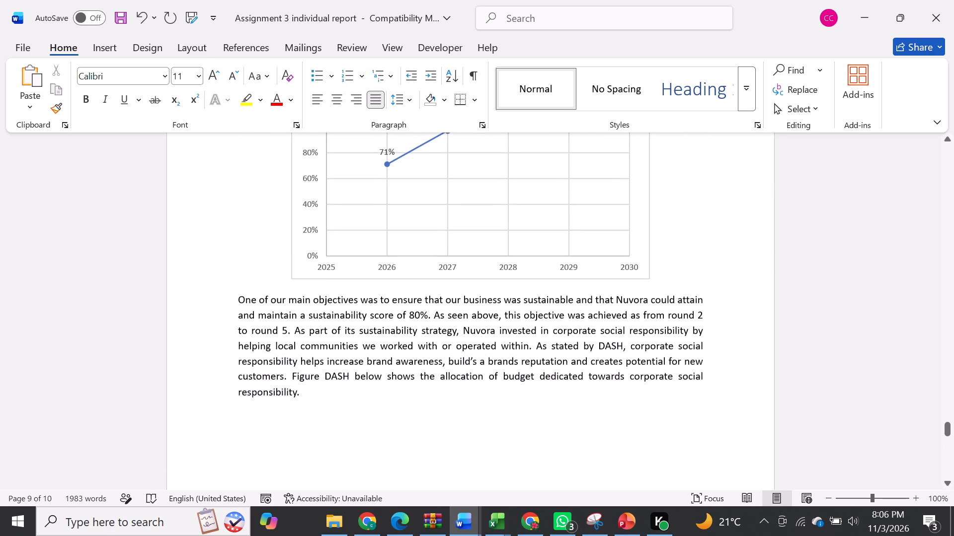
left_click_drag(631, 346, 282, 373)
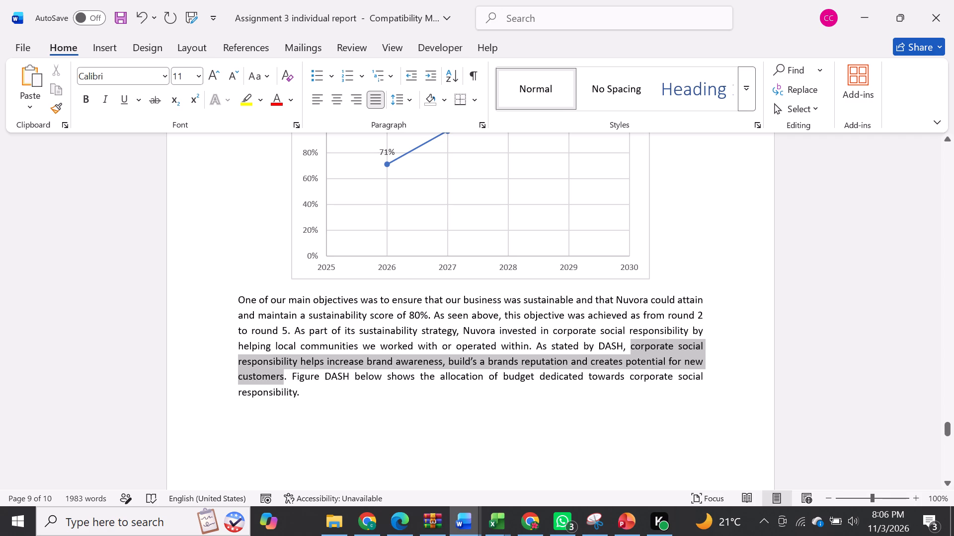
left_click_drag(282, 373, 286, 374)
key("ctrl+c")
Switch to Google Scholar in Chrome, dismiss the open citation window and search for the copied corporate social responsibility claim.
left_click(369, 526)
left_click(812, 191)
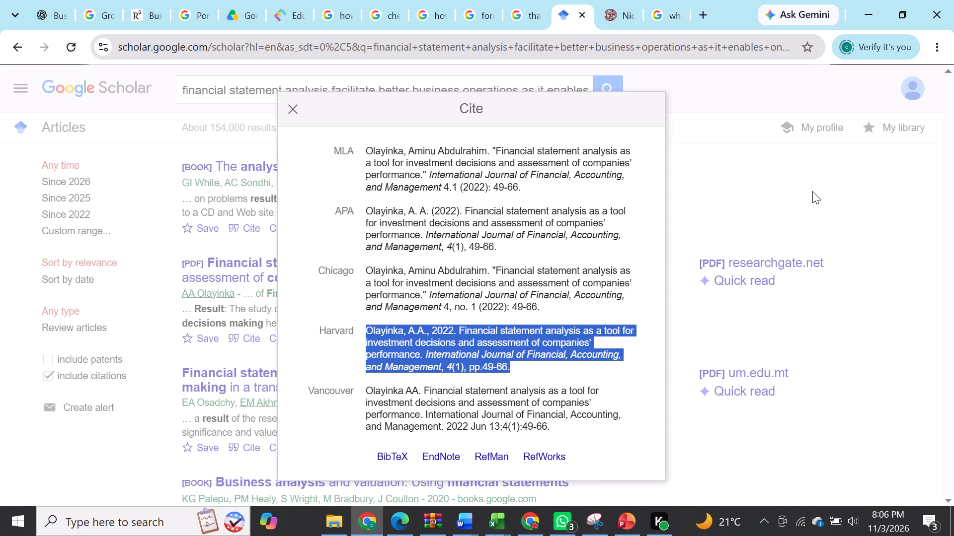
left_click(524, 99)
key("ctrl+a")
key("BackSpace")
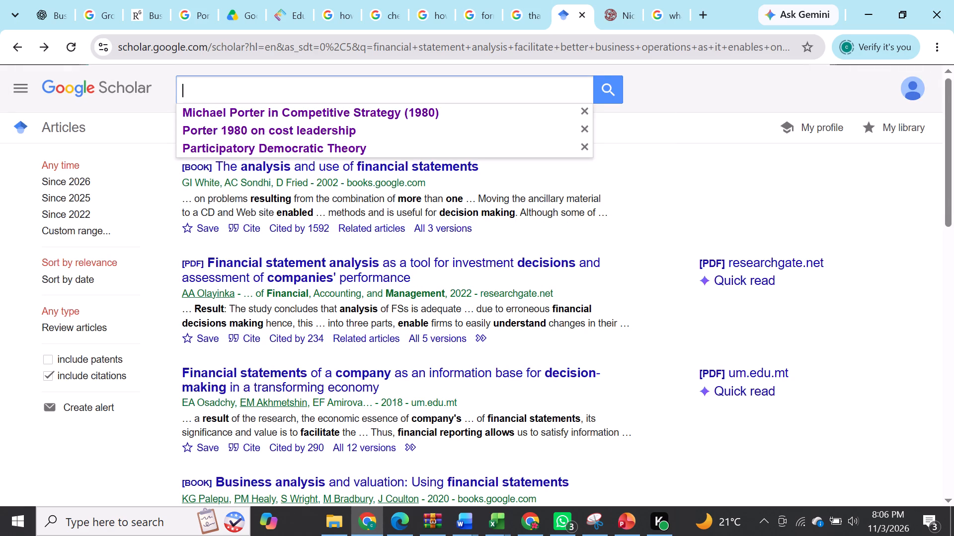
key("ctrl+v")
key("Return")
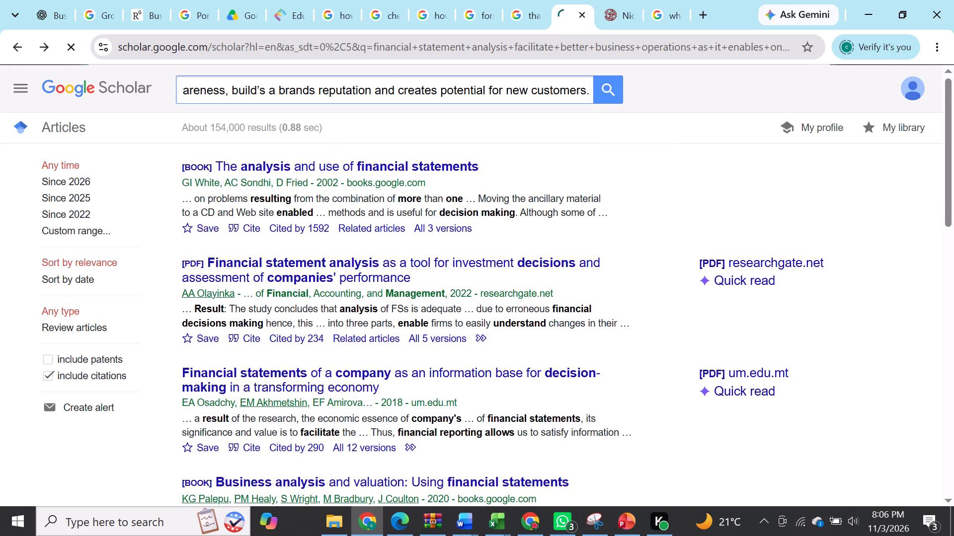
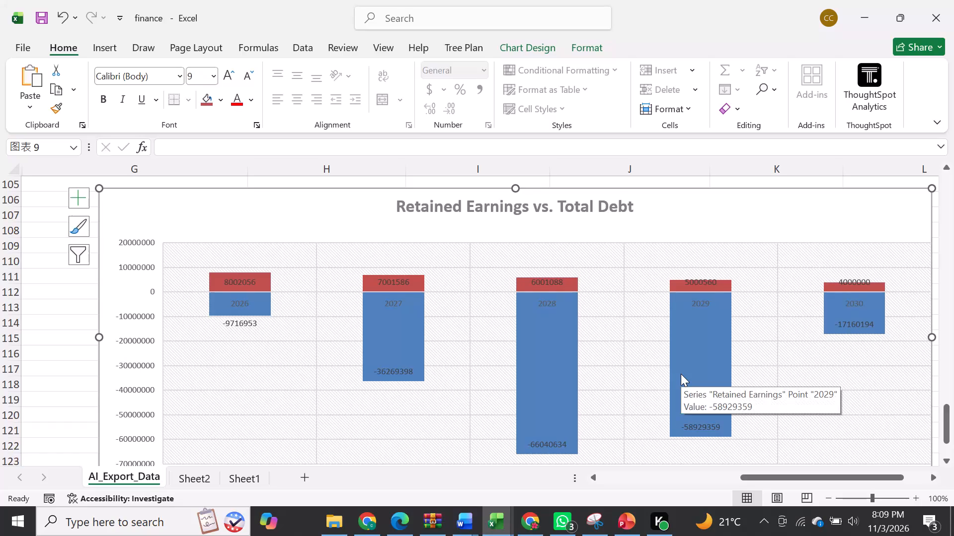
Deselect the Retained Earnings vs. Total Debt chart in the finance workbook by selecting empty cell G114.
left_click(41, 325)
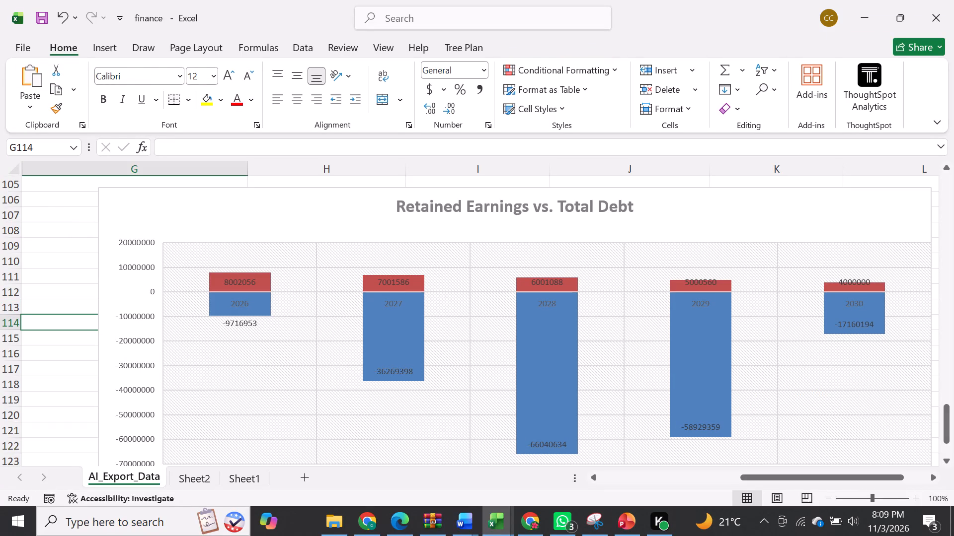